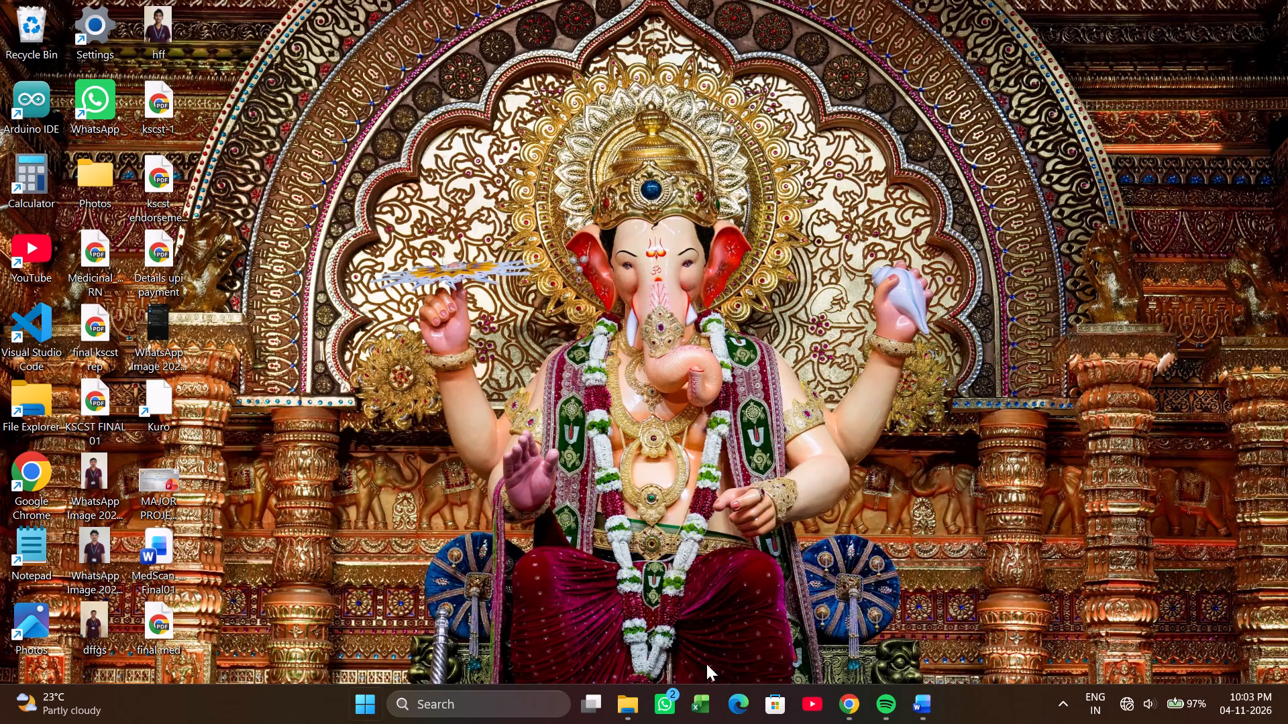
Switch to the MedScan_Project_Report Final01 document in Word and go to the CHAPTER 1 heading.
left_click(914, 712)
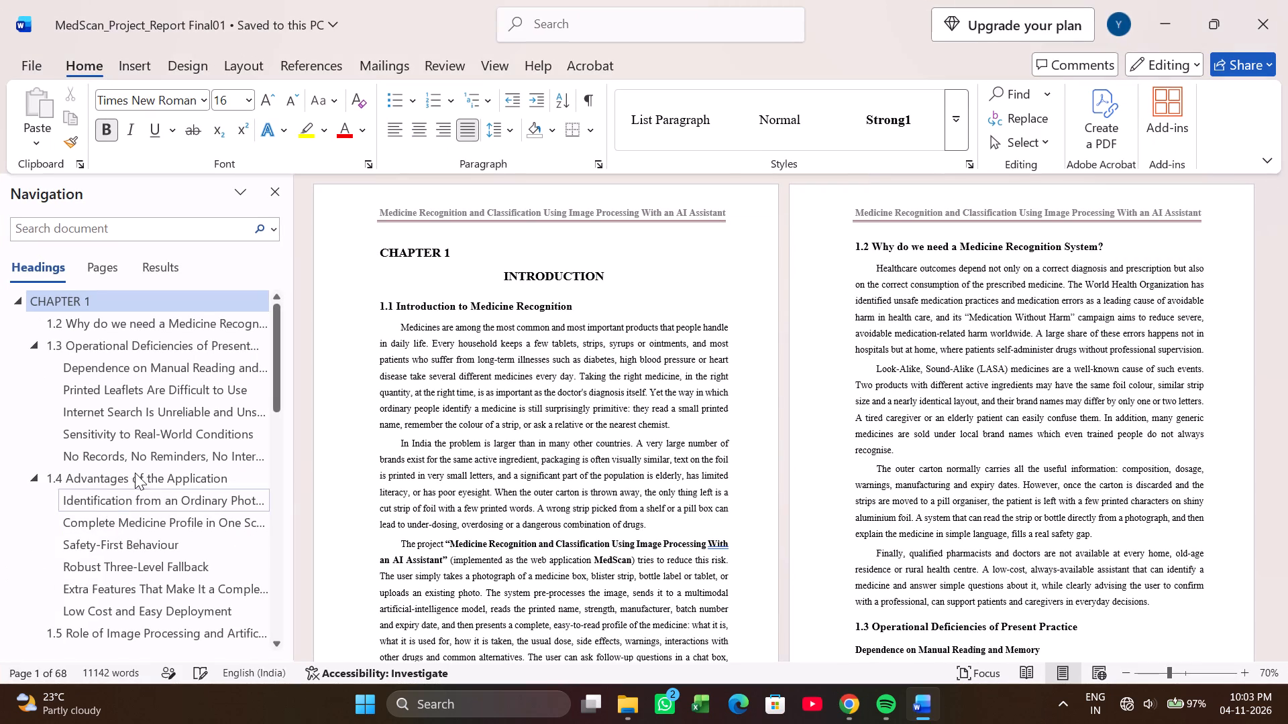
scroll(133, 421, "up", 5)
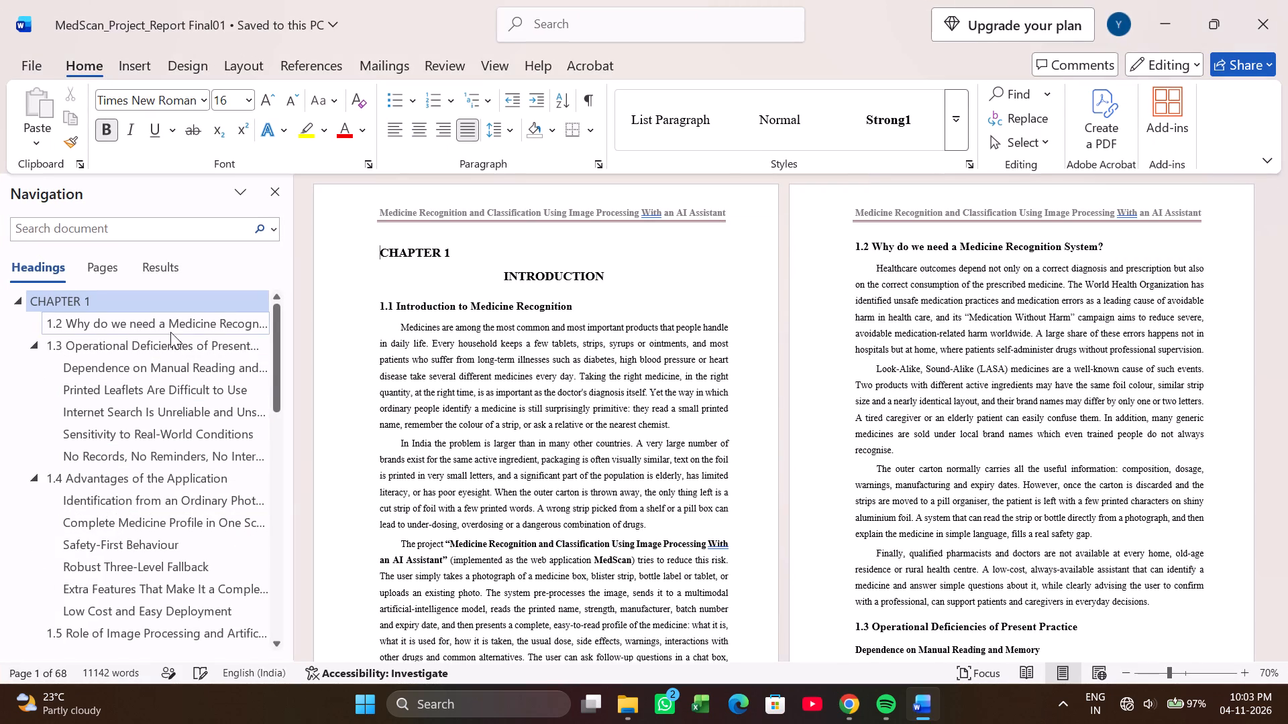
left_click(171, 325)
left_click(128, 310)
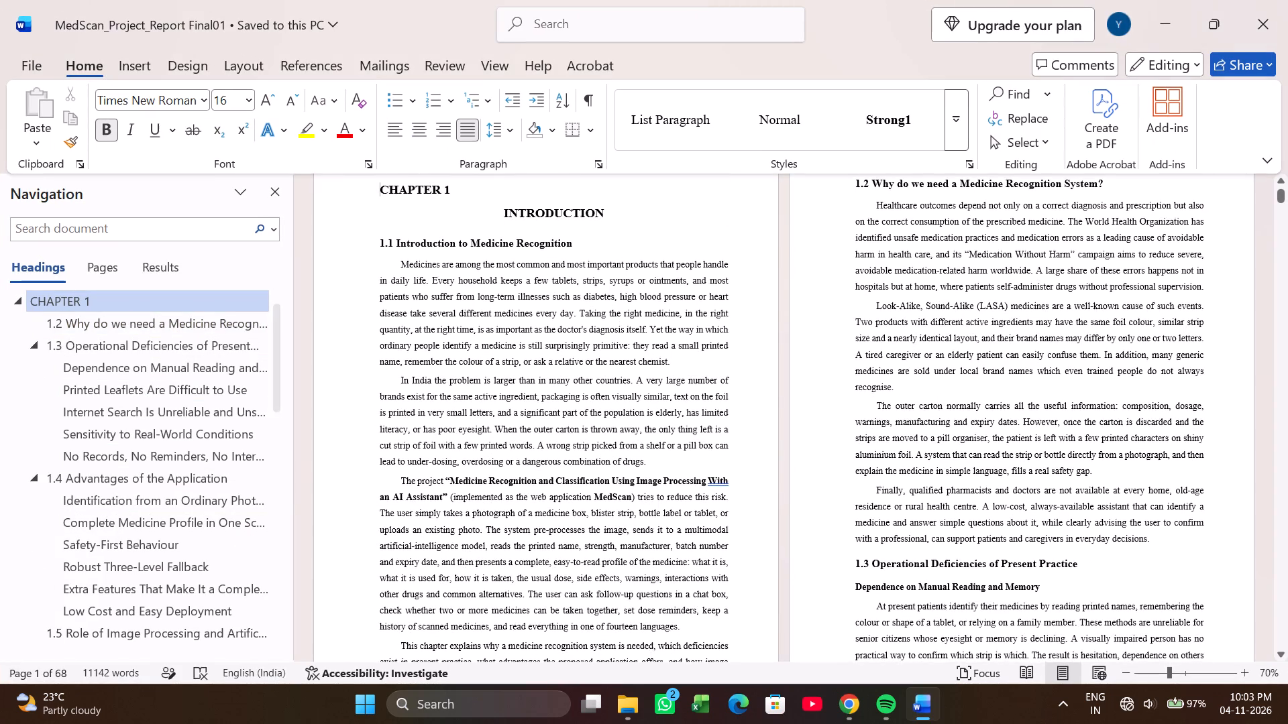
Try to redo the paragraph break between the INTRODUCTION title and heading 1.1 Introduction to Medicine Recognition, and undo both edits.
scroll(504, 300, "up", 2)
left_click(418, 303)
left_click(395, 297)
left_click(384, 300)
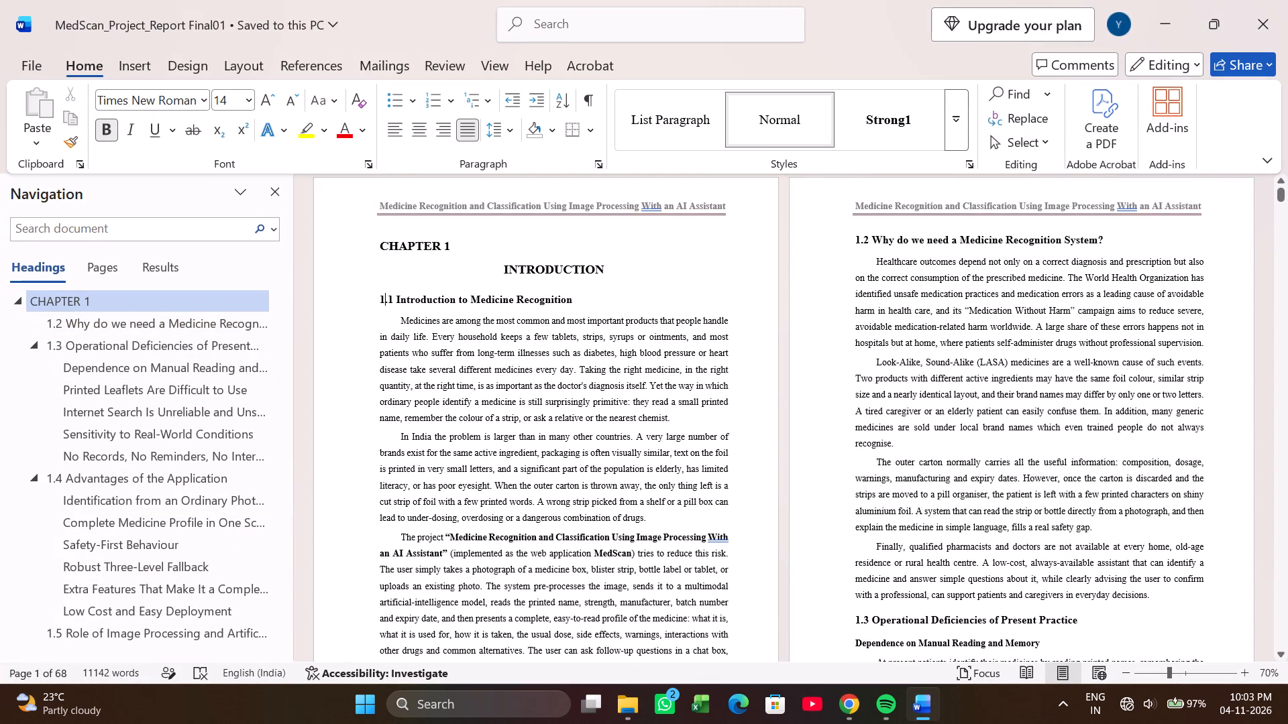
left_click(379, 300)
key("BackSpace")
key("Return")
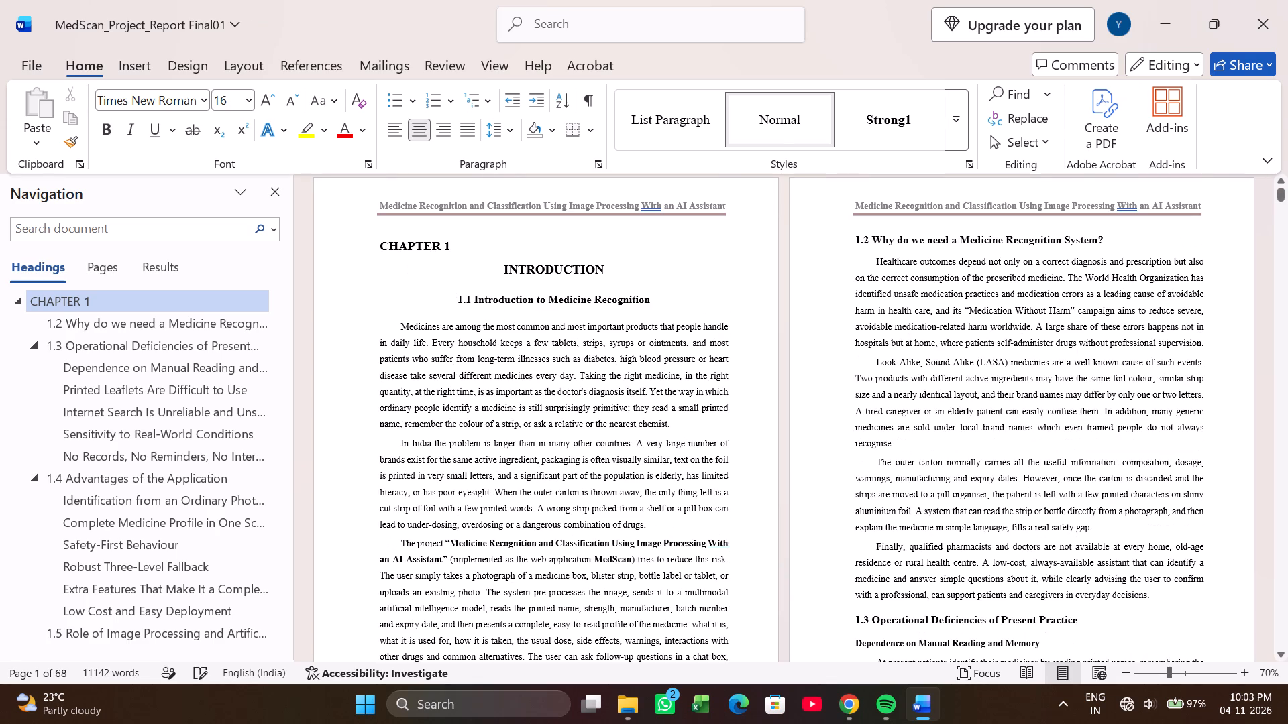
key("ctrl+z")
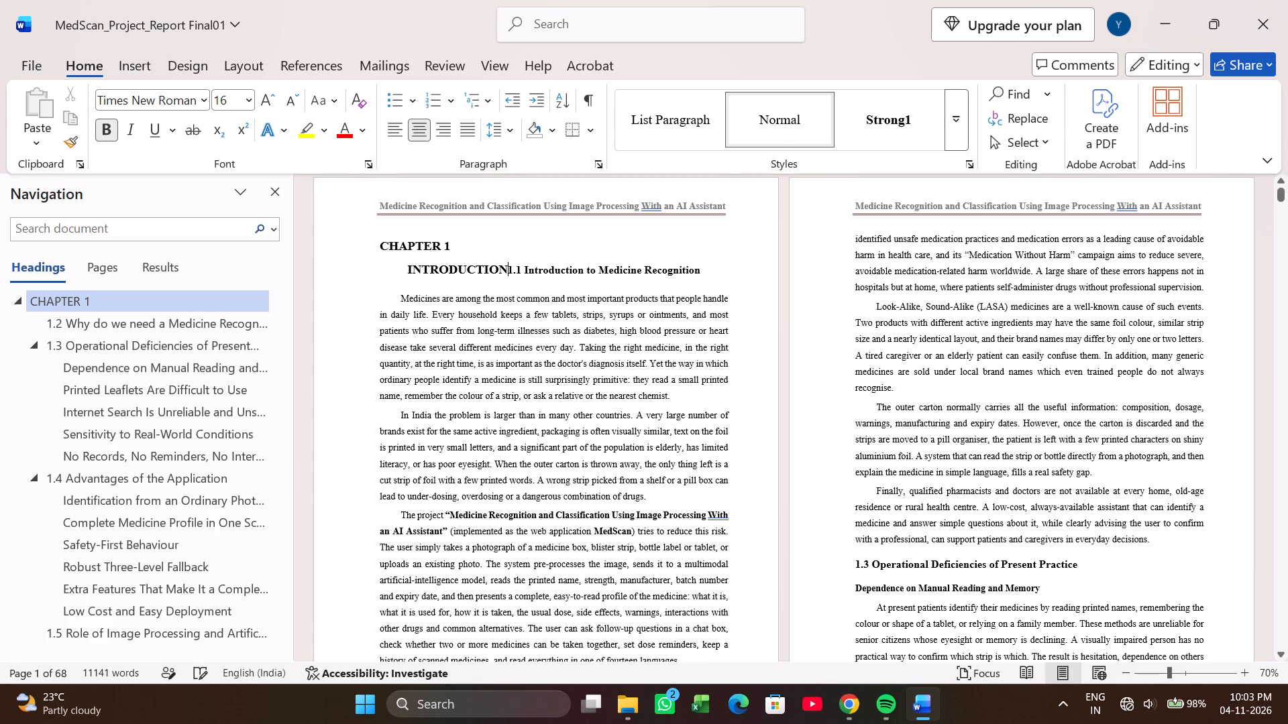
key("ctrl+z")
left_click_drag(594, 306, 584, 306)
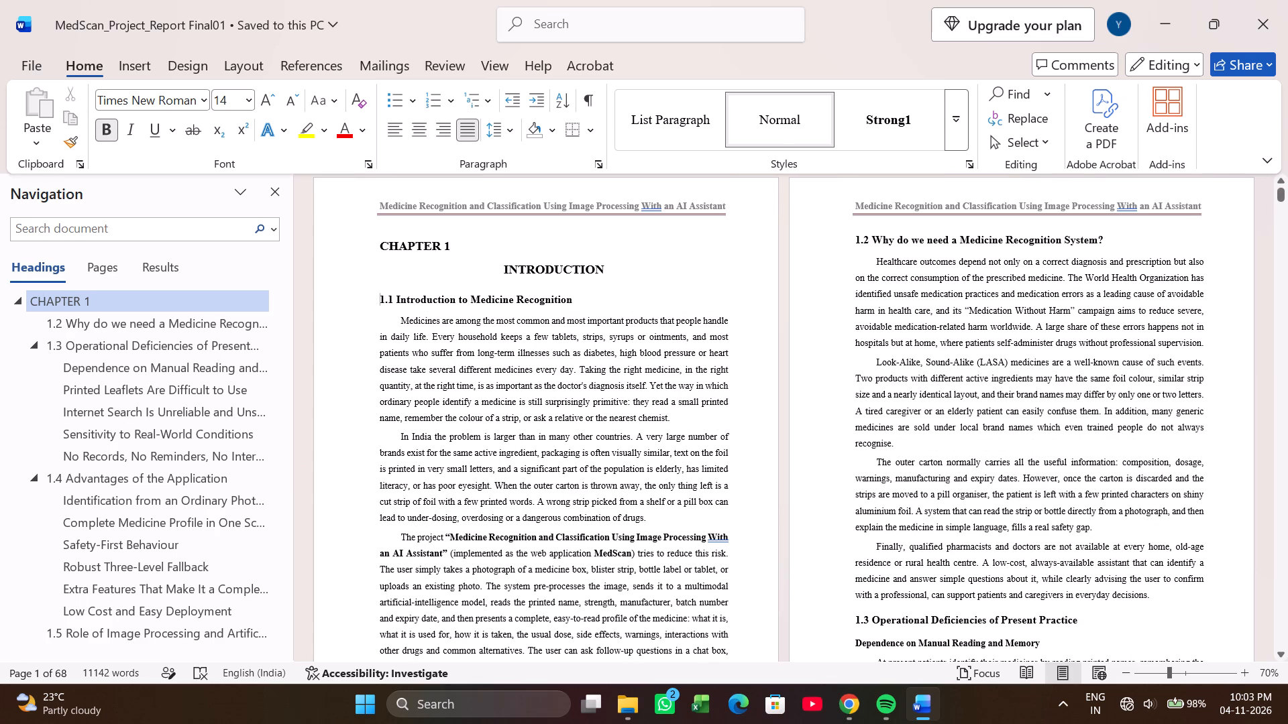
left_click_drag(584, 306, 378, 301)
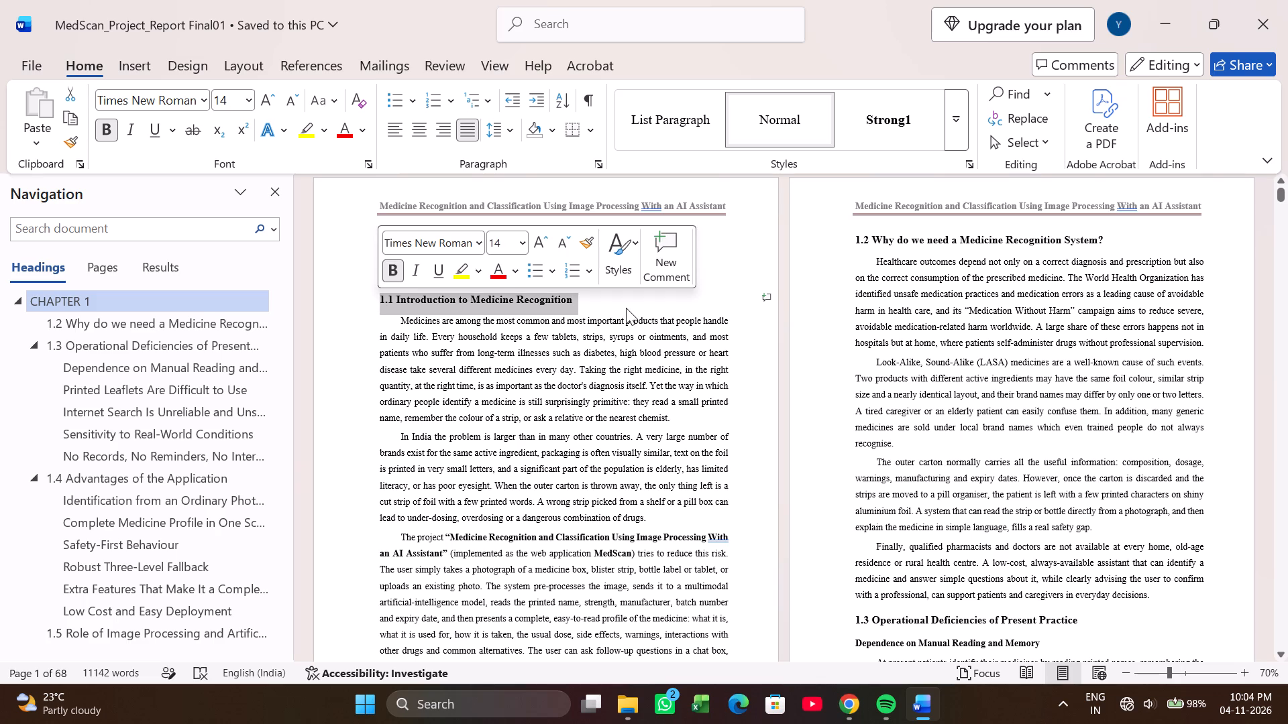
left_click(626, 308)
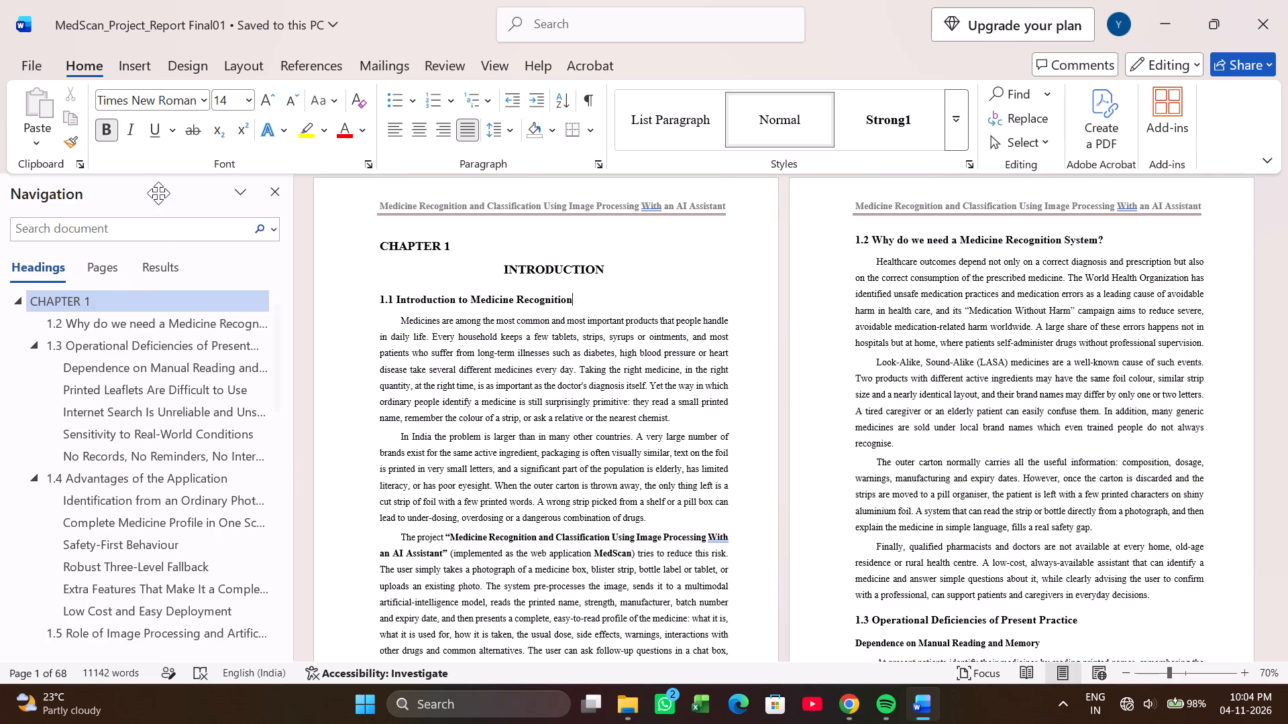
Save the MedScan project report.
key("ctrl+s")
Dismiss the Quick Heal pop-ups and browse the bottom-of-page number styles through the Large Color, Top Line and Two Bars designs.
scroll(302, 434, "down", 4)
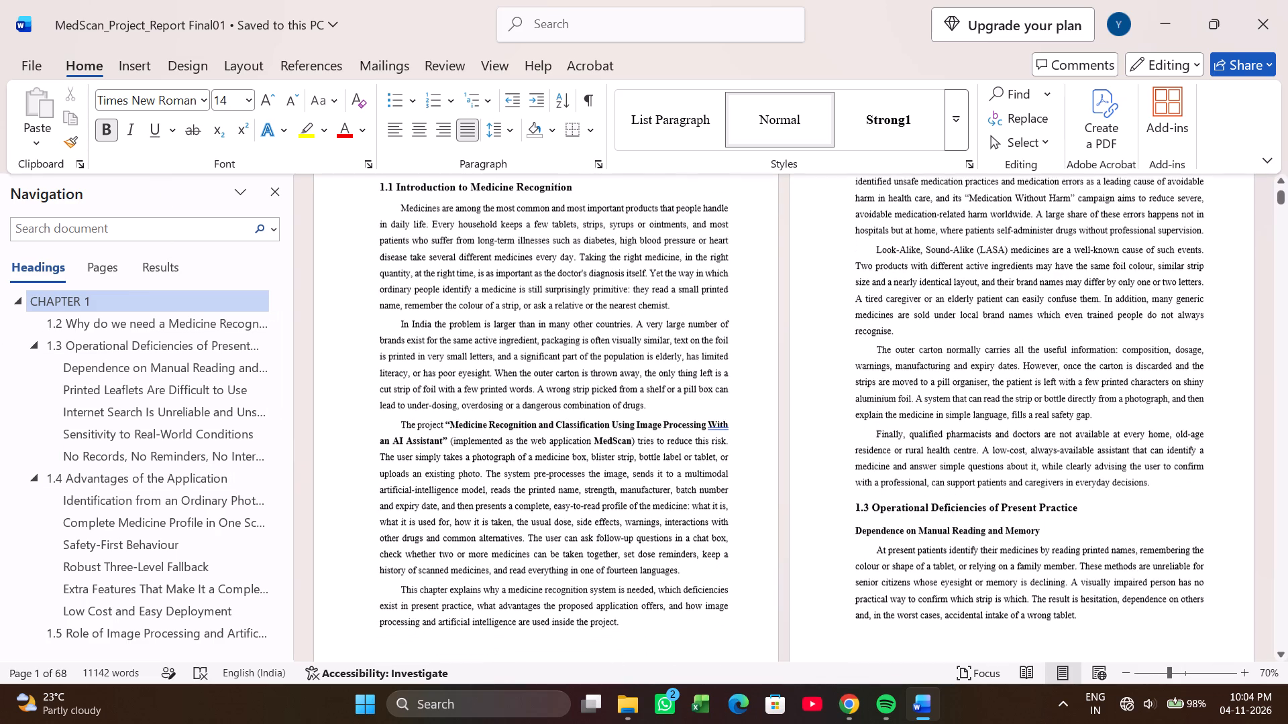
scroll(537, 494, "down", 3)
scroll(590, 479, "down", 2)
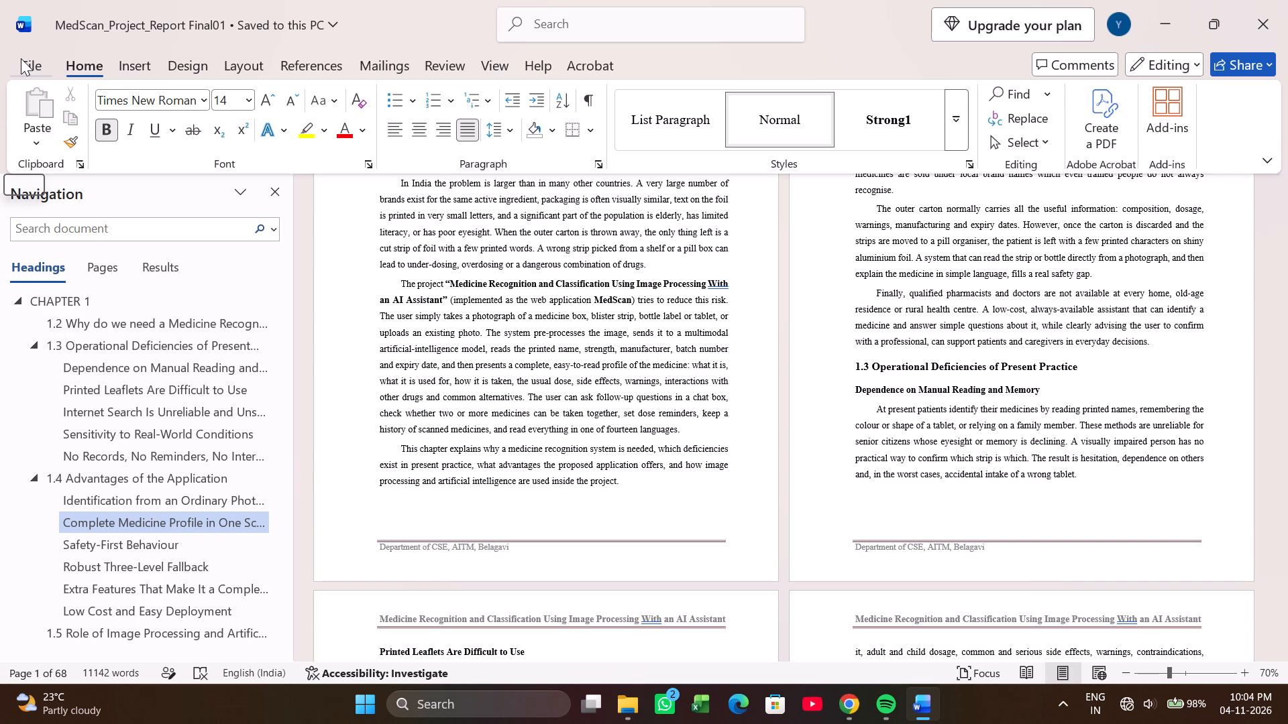
left_click(139, 64)
left_click(754, 132)
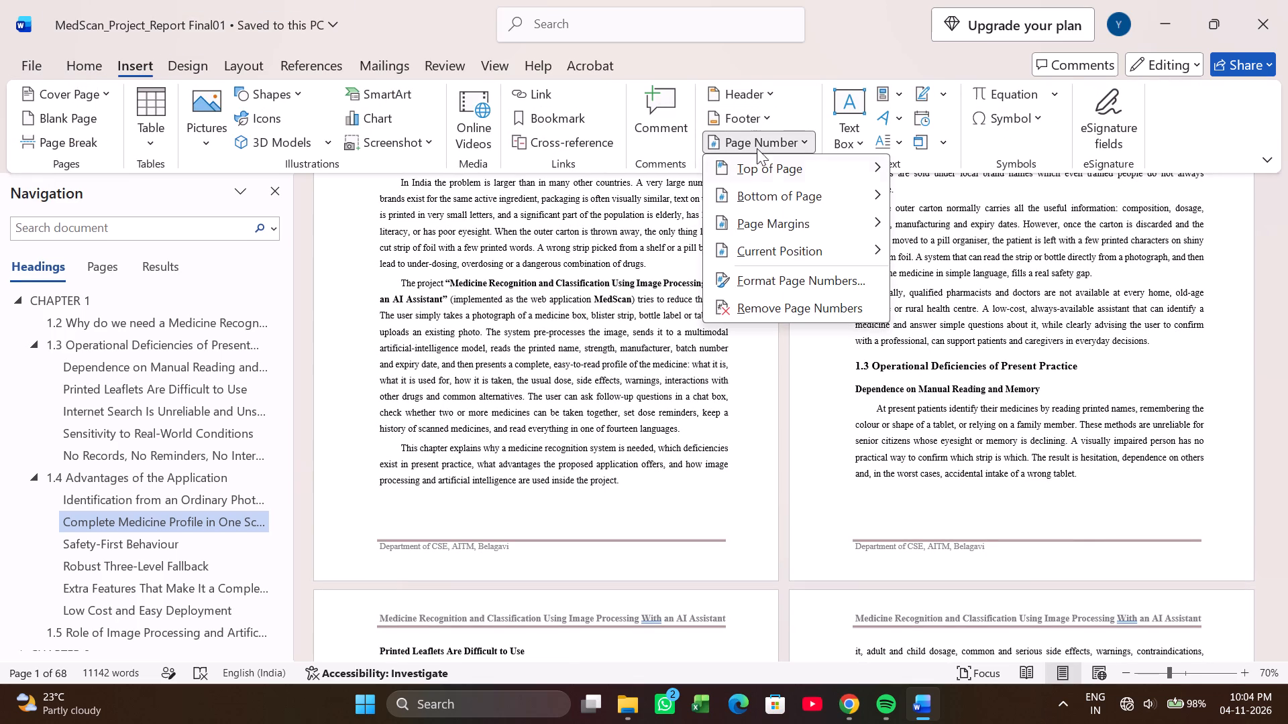
left_click(767, 203)
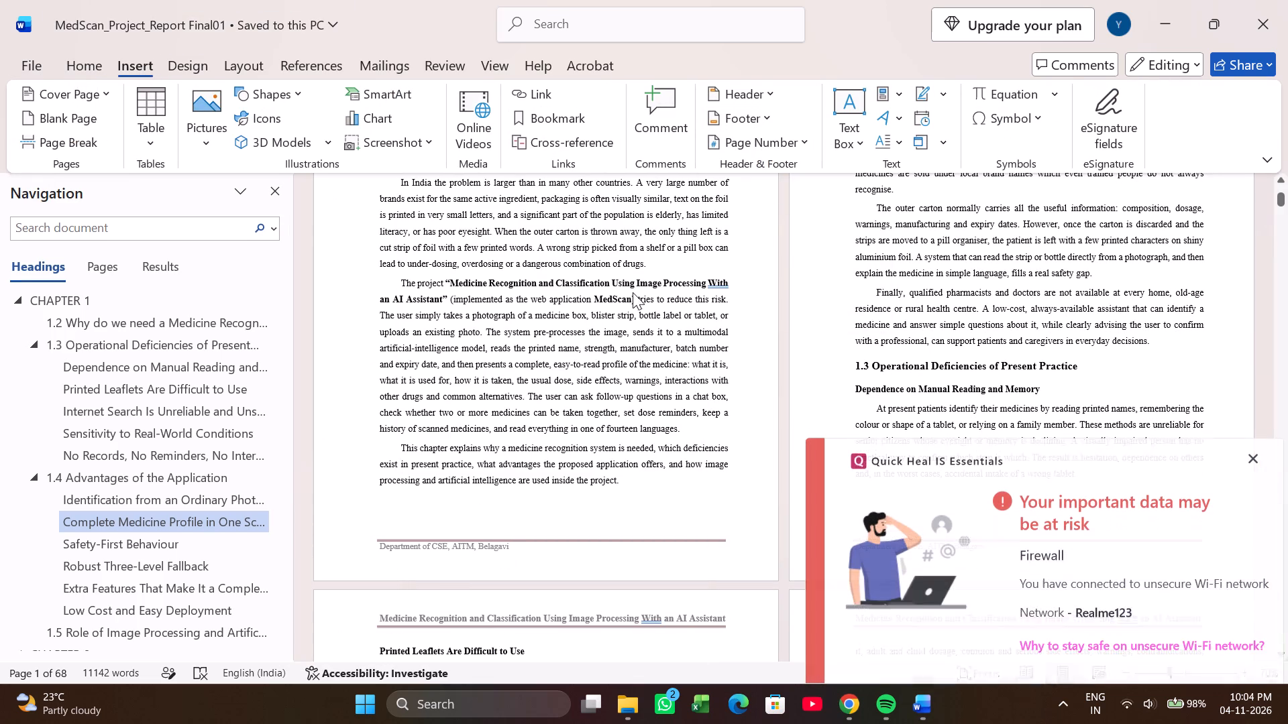
left_click(1252, 457)
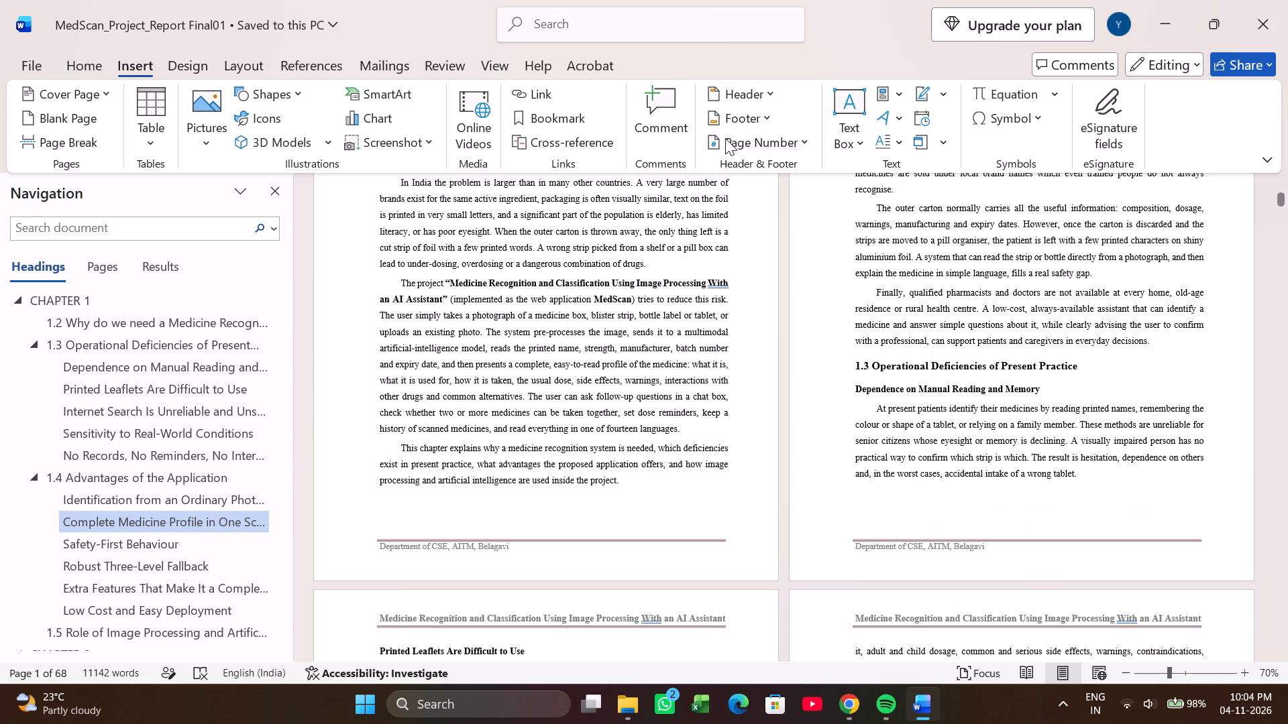
left_click(750, 143)
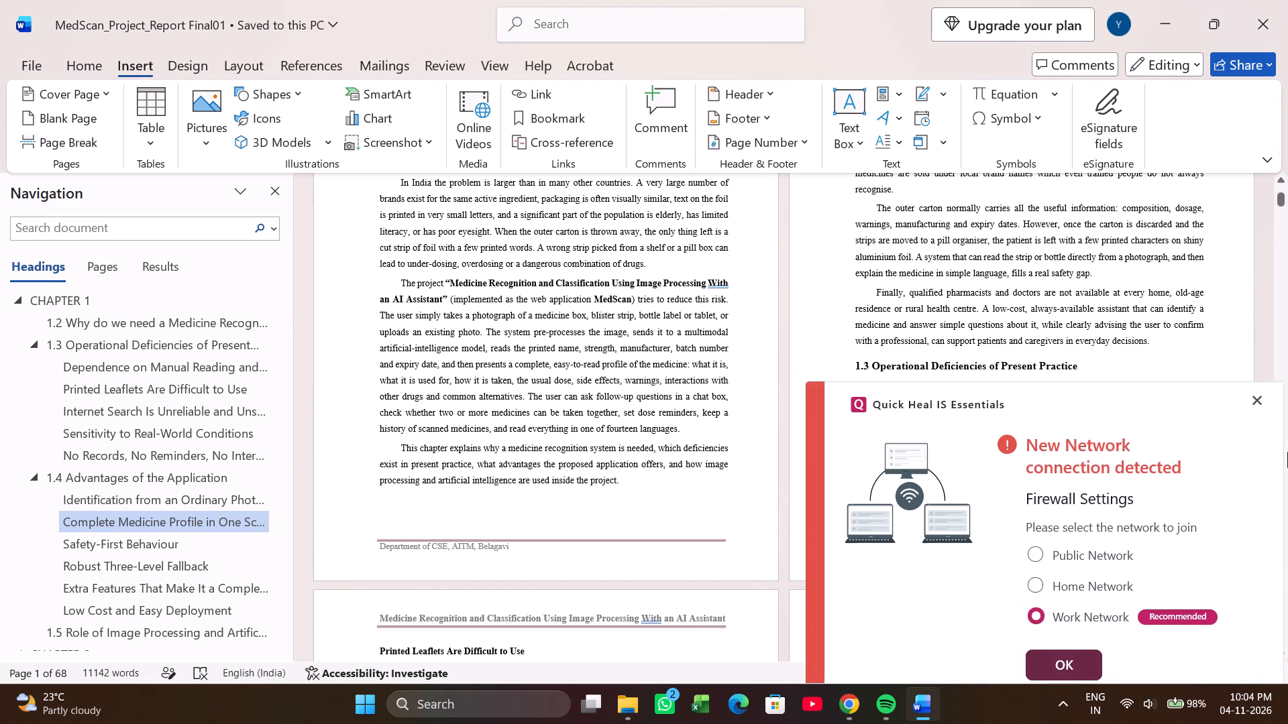
left_click(1254, 399)
left_click(788, 133)
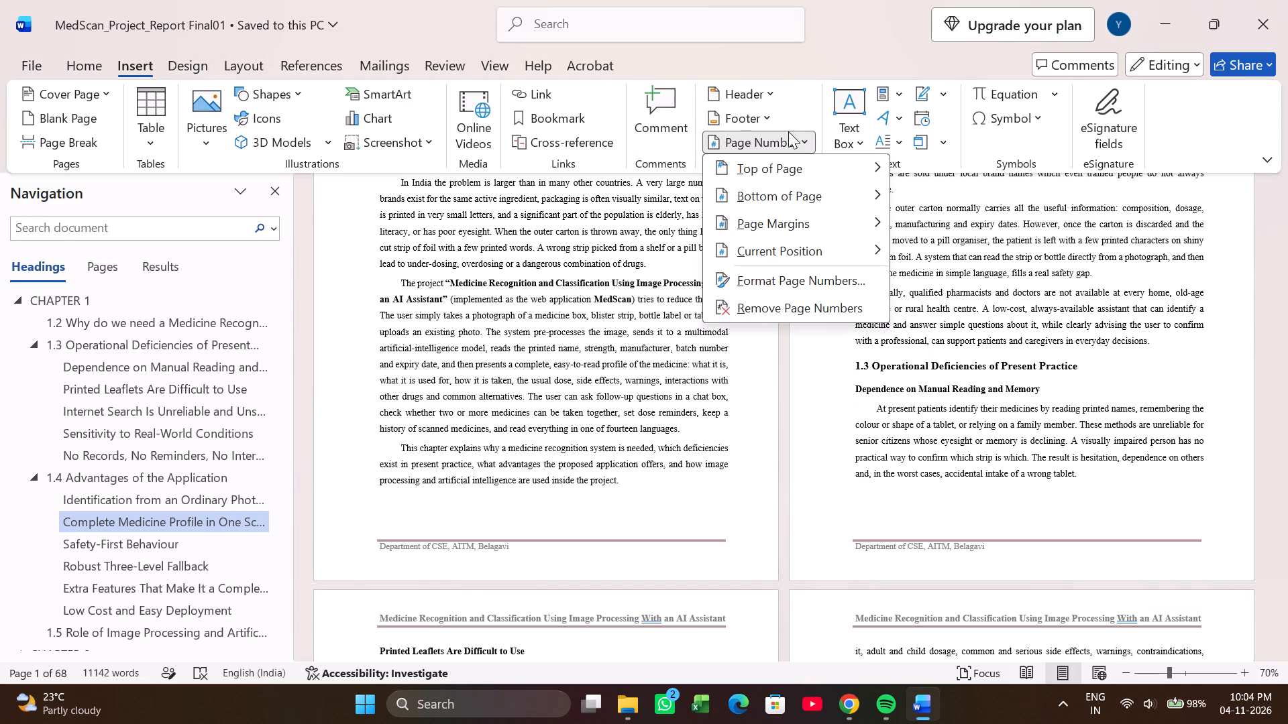
left_click(772, 198)
scroll(549, 363, "down", 6)
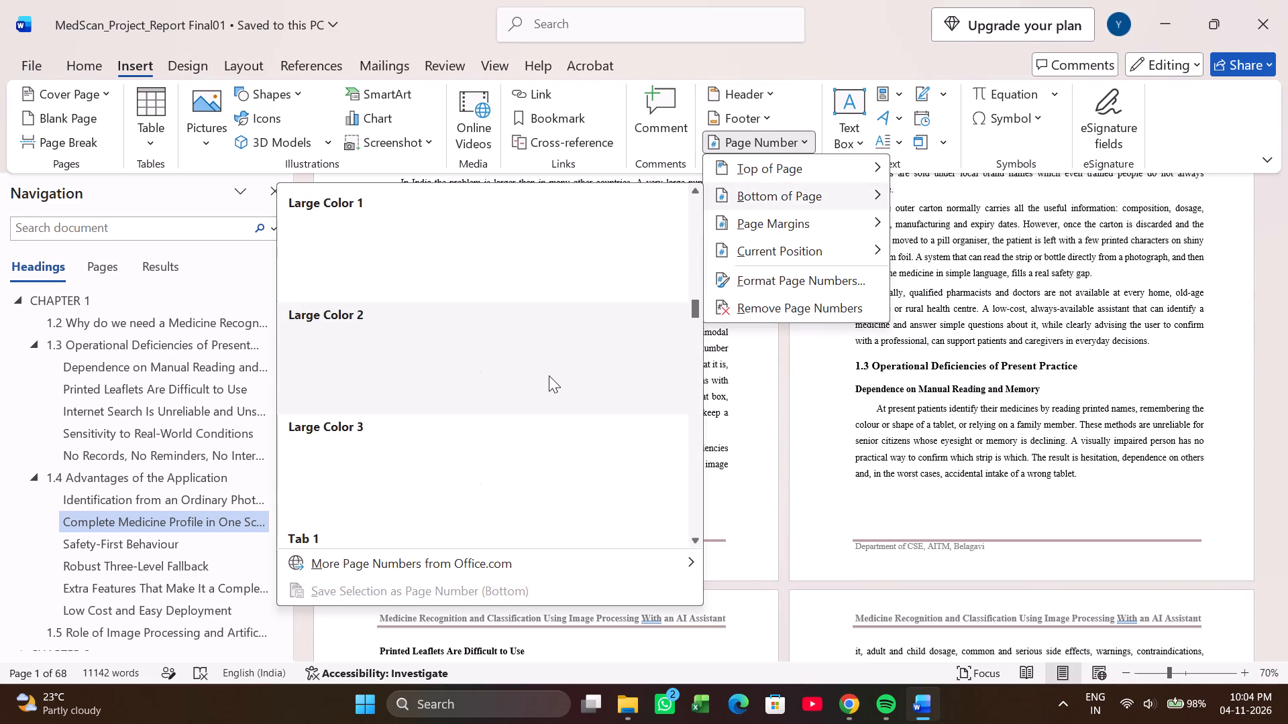
scroll(580, 380, "down", 3)
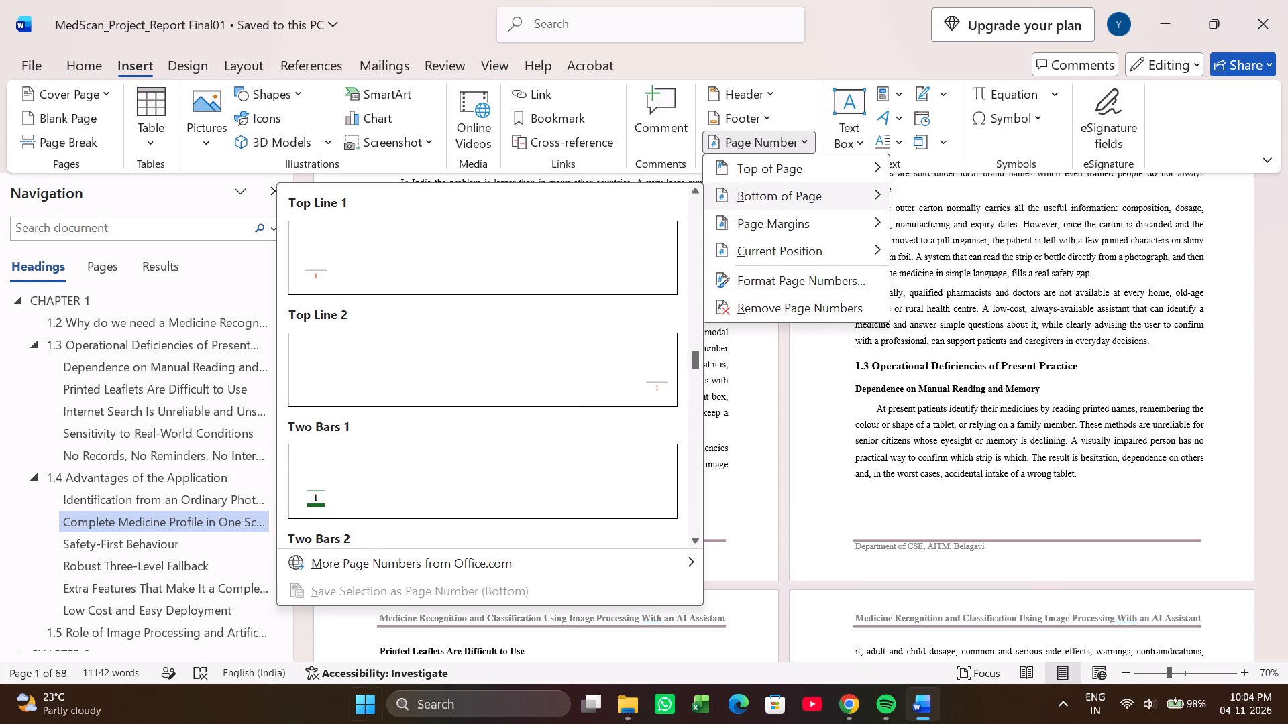
Launch the Kuro app from the recent Windows searches.
left_click(439, 690)
left_click(437, 695)
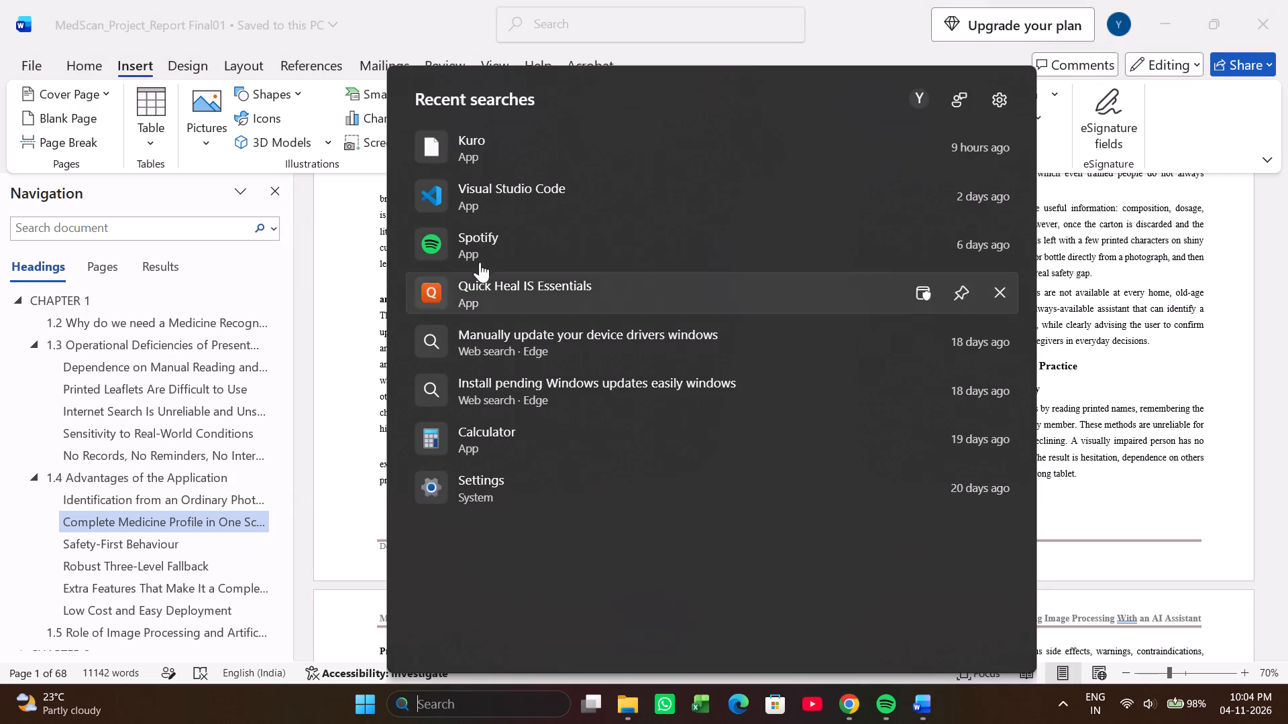
left_click(498, 141)
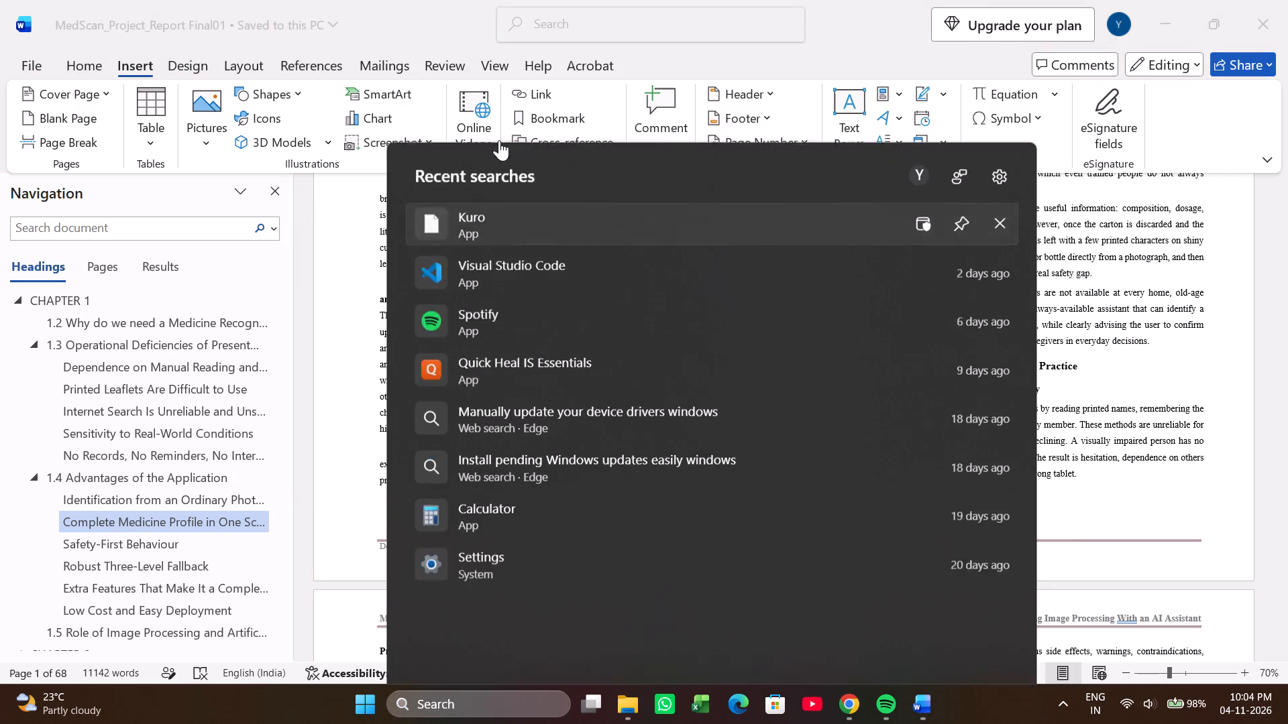
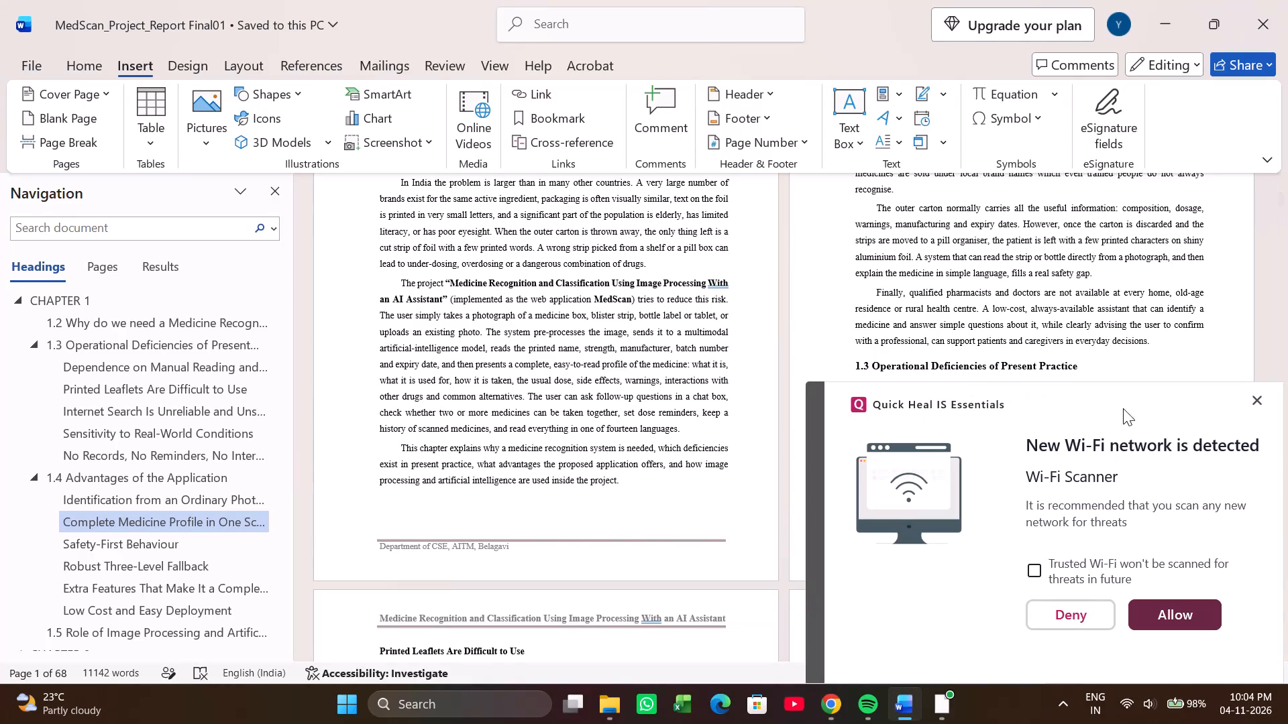
Dismiss the Quick Heal notification about the new Wi-Fi network without allowing or denying the scan.
left_click(1247, 394)
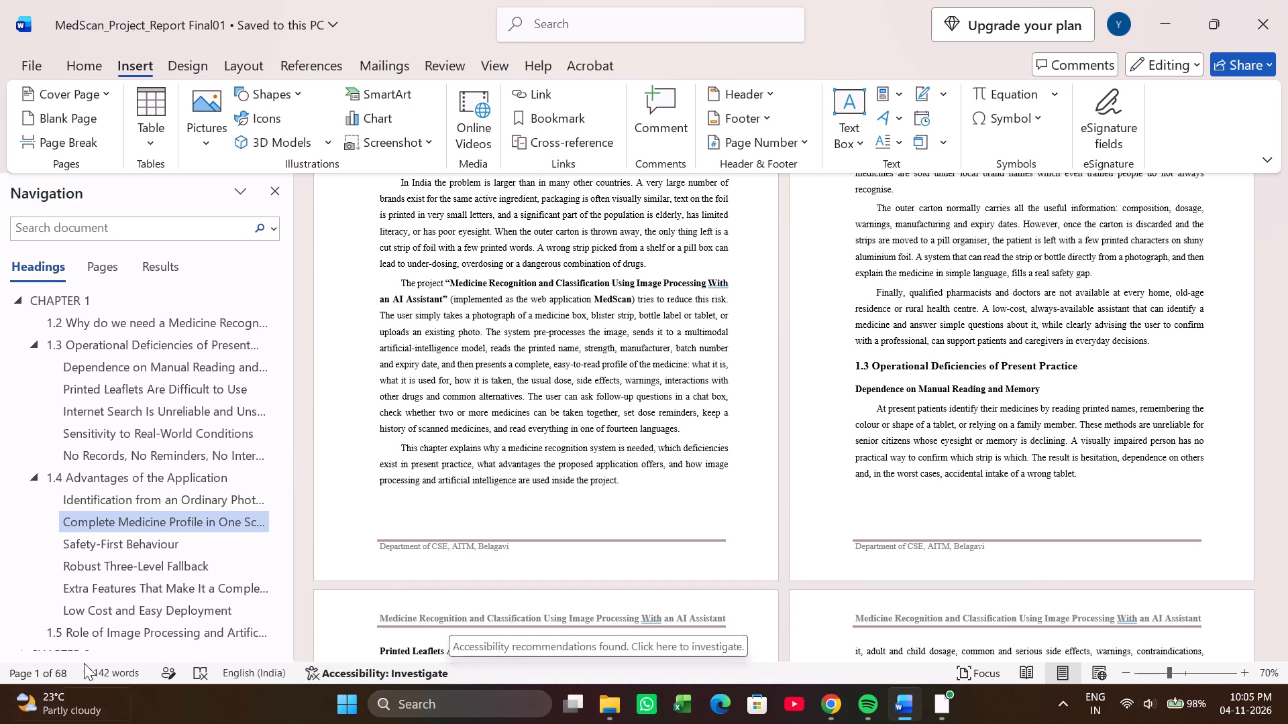
Open the choice of bottom-of-page number styles to add page numbers to the report's chapter pages.
left_click(765, 142)
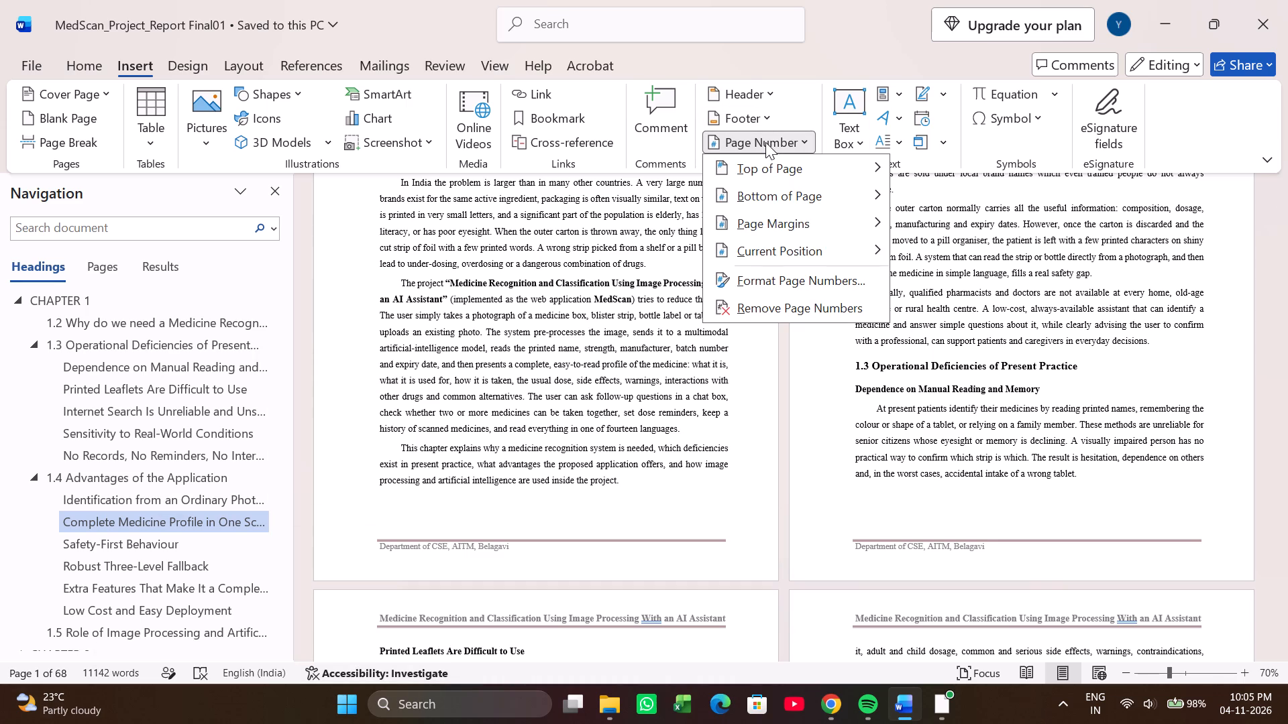
left_click(752, 200)
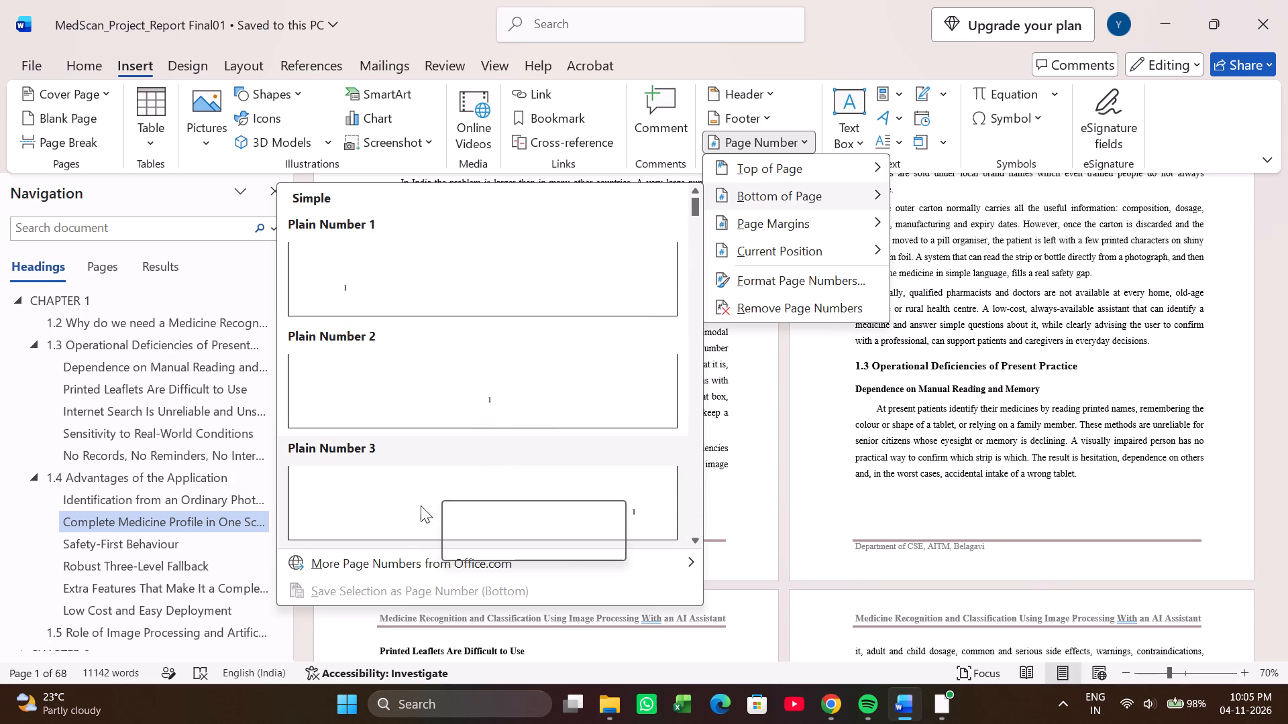
Insert an Accent Bar 4 page number at the bottom of the Chapter 1 opening page and return to the body text.
scroll(492, 391, "down", 2)
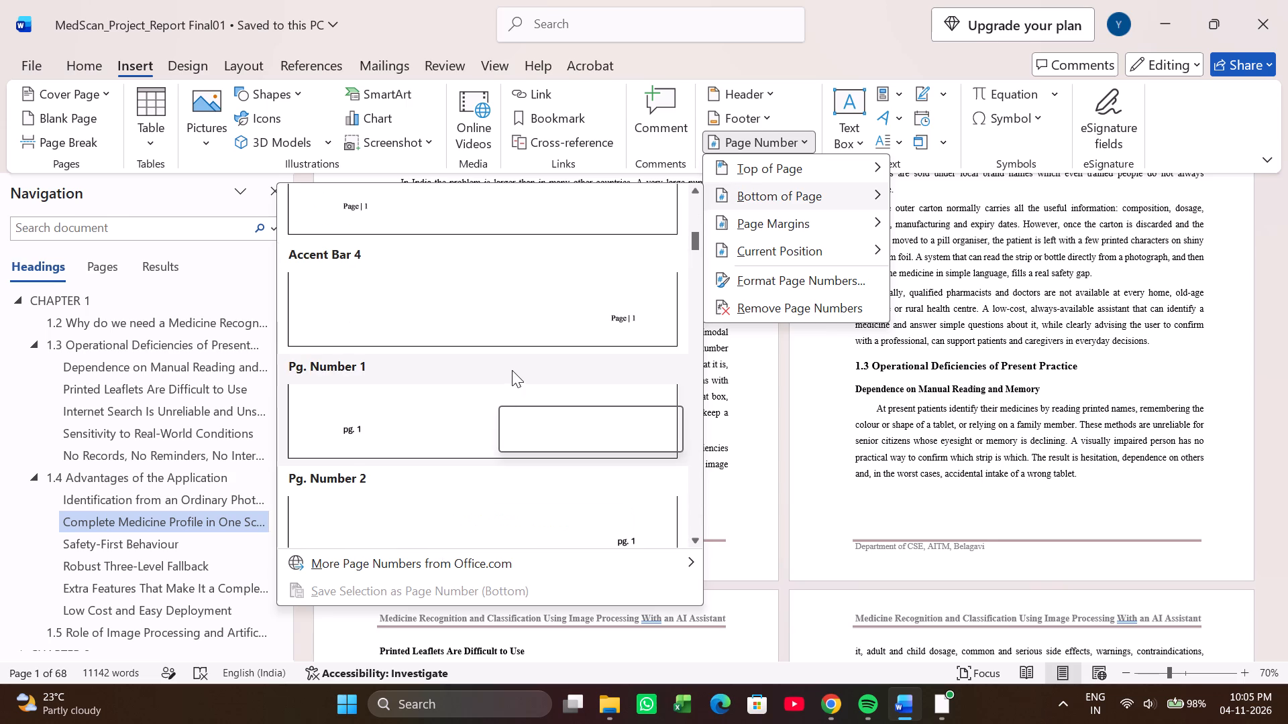
scroll(512, 370, "down", 5)
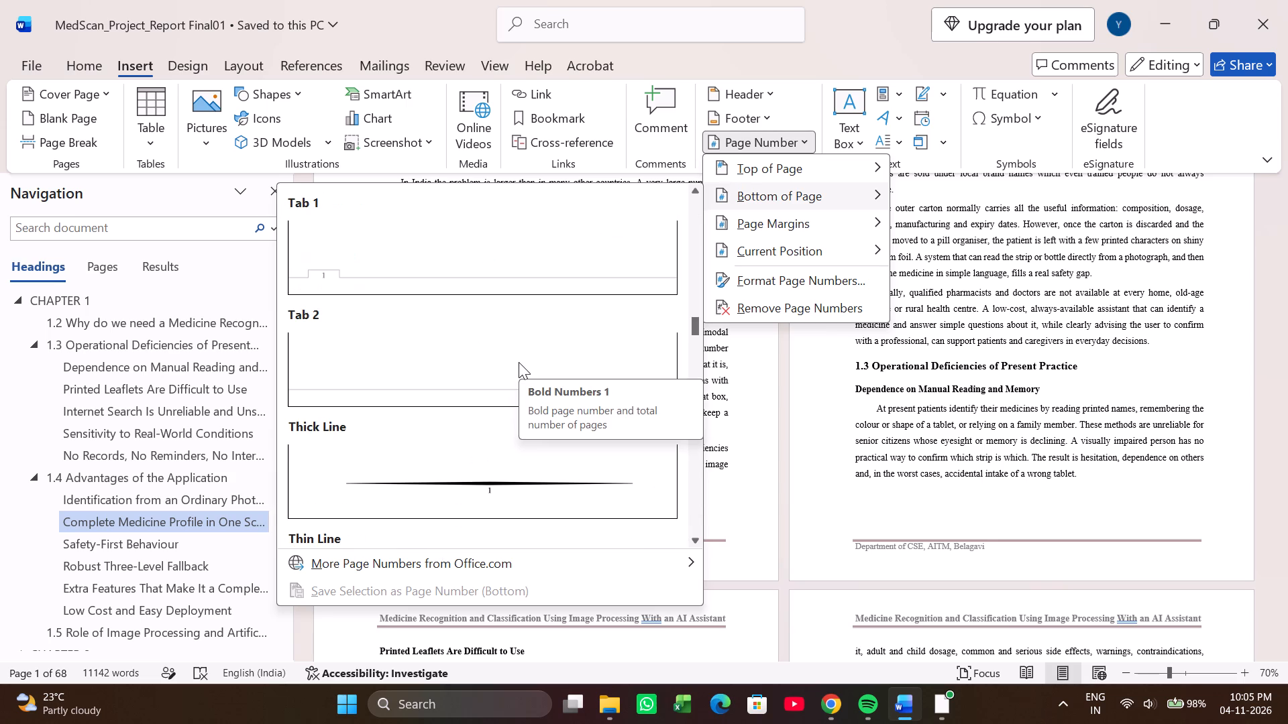
scroll(519, 362, "down", 7)
scroll(486, 426, "down", 5)
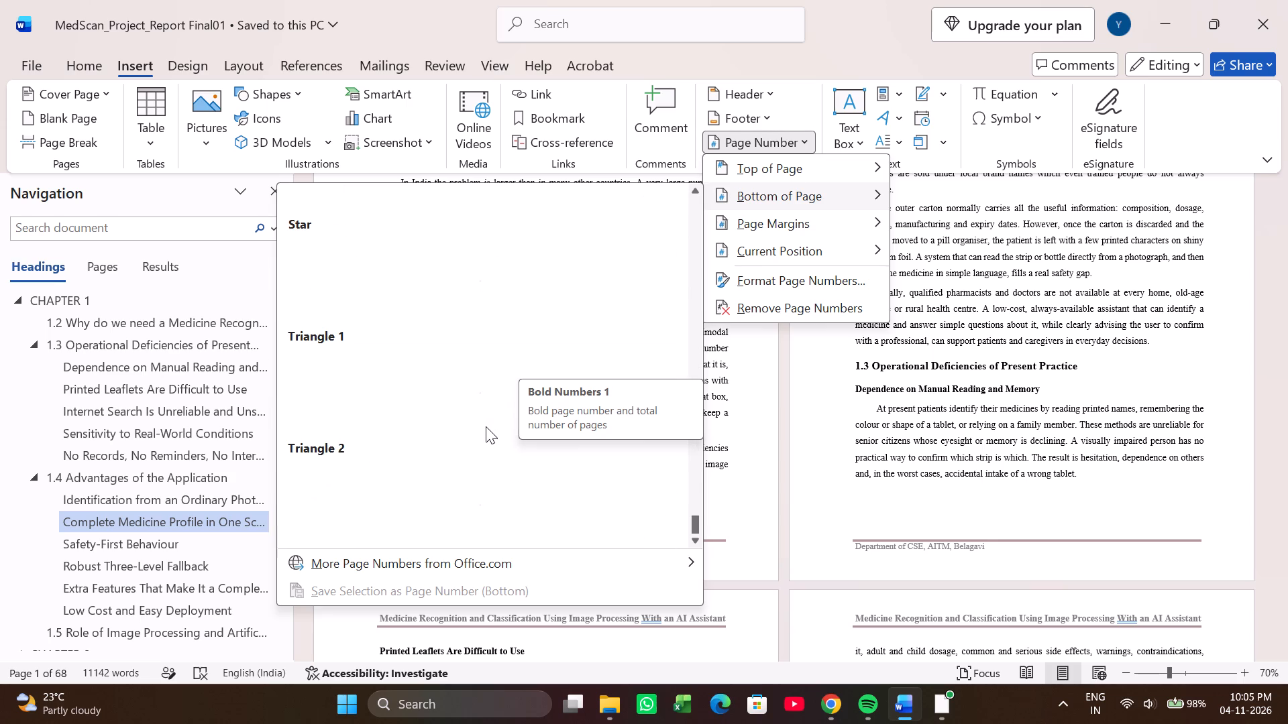
scroll(486, 426, "down", 4)
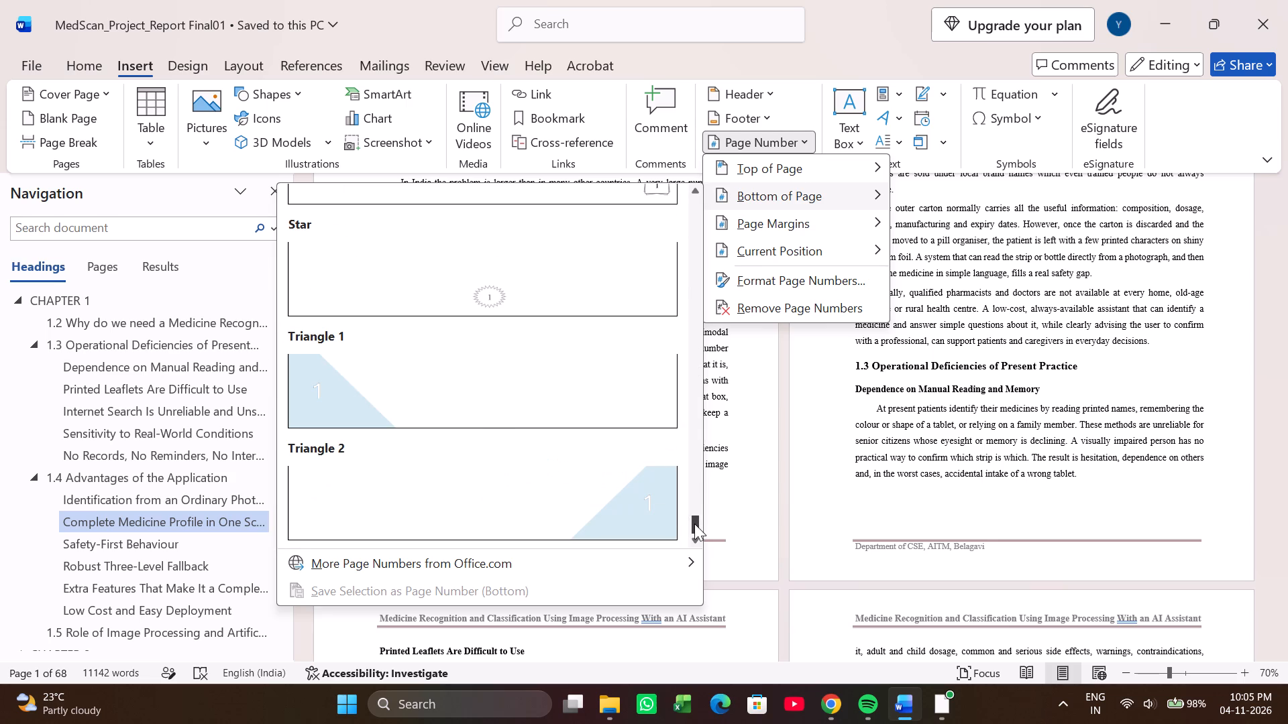
left_click_drag(694, 524, 694, 516)
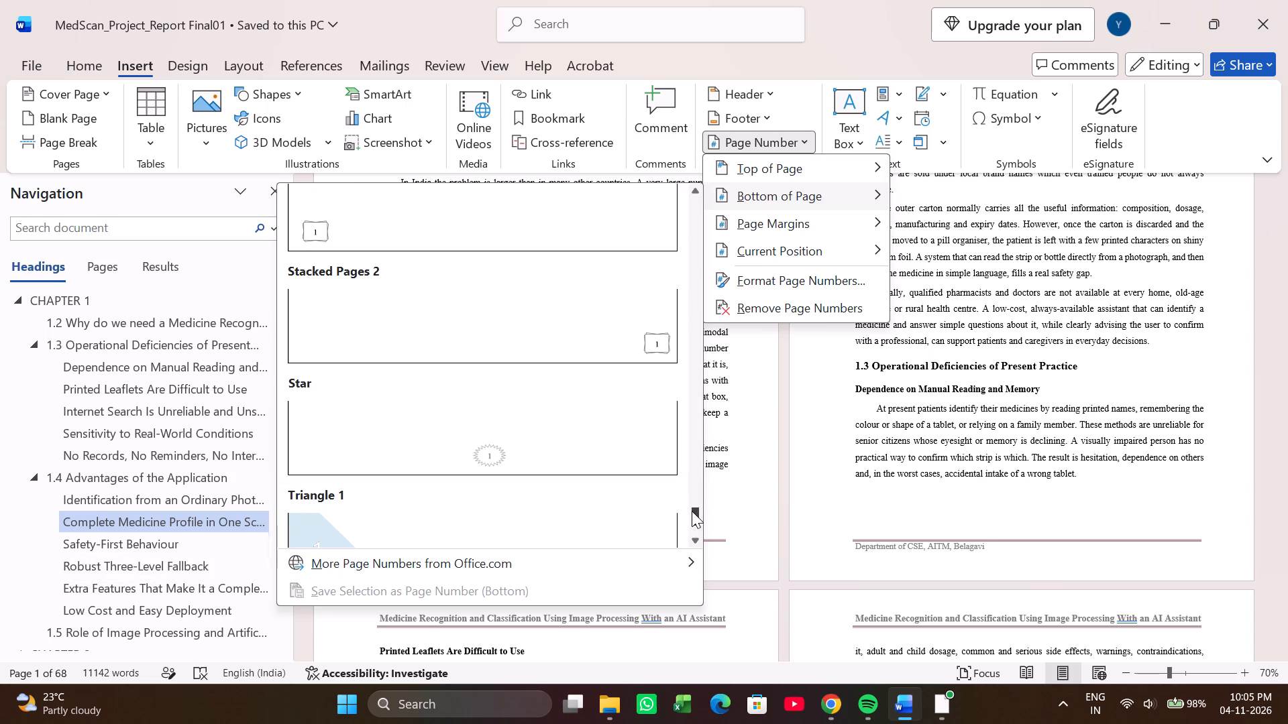
left_click_drag(692, 511, 692, 457)
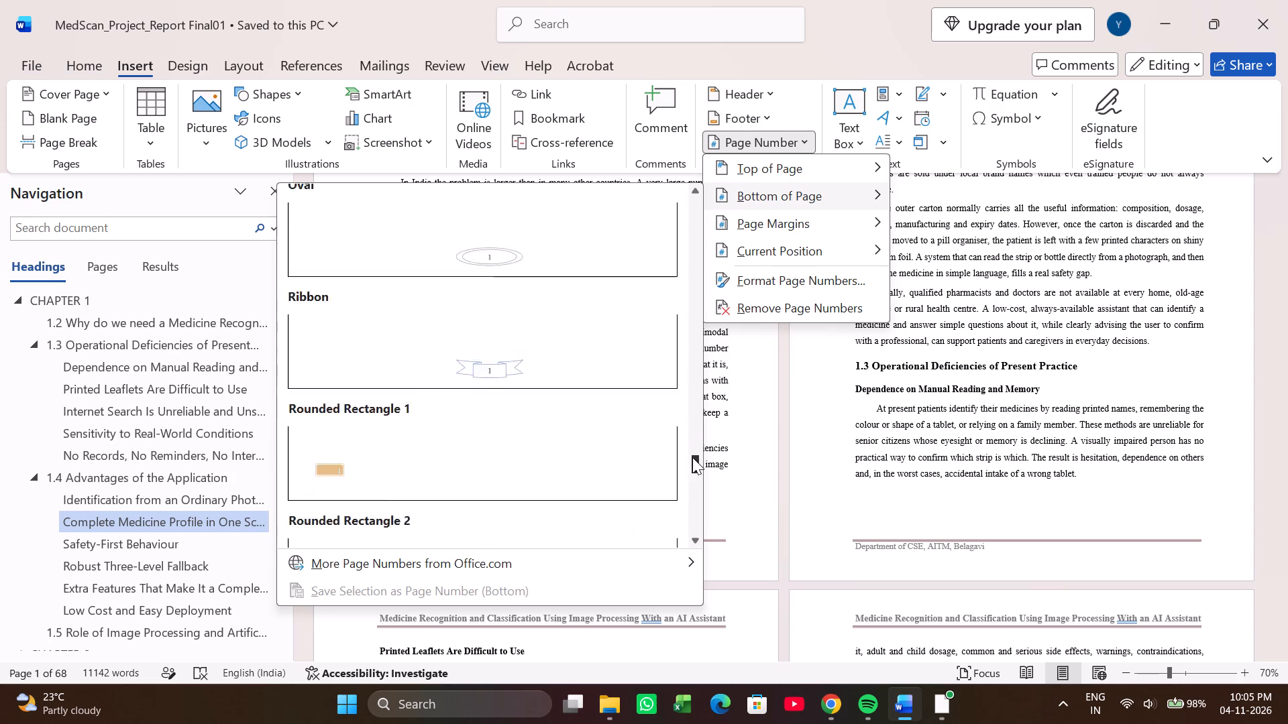
left_click_drag(692, 457, 702, 395)
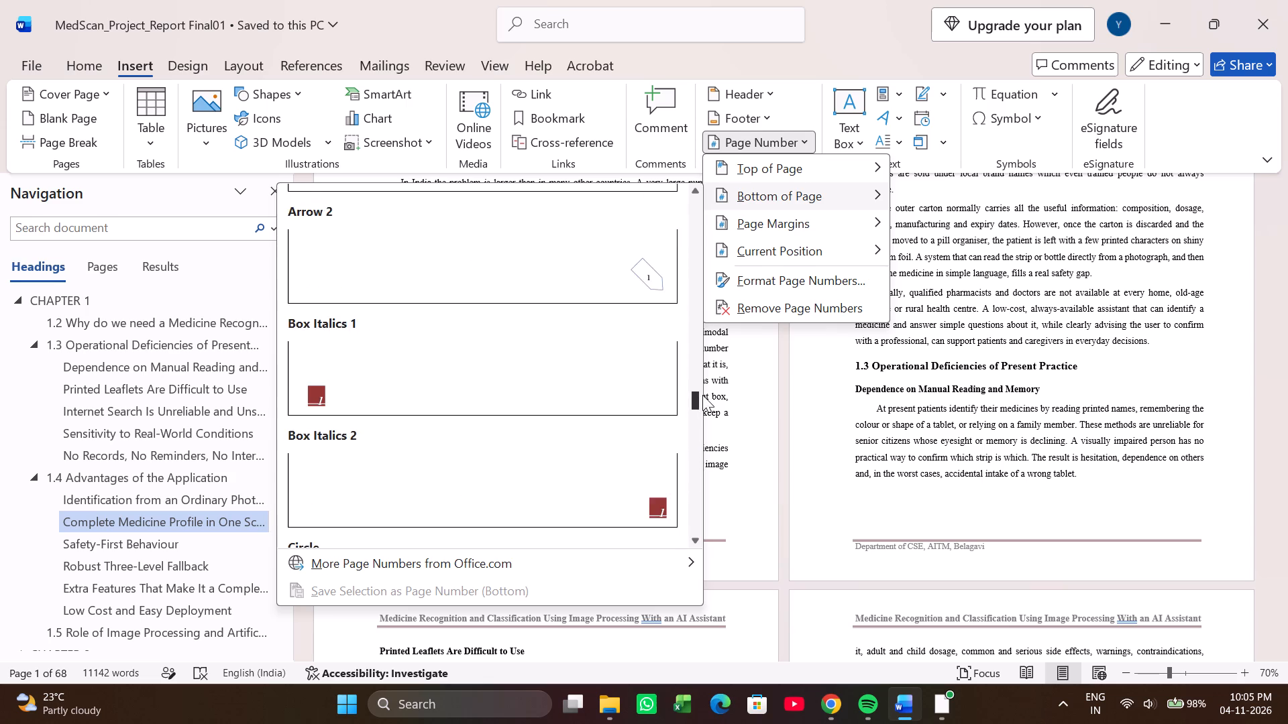
left_click_drag(702, 395, 704, 392)
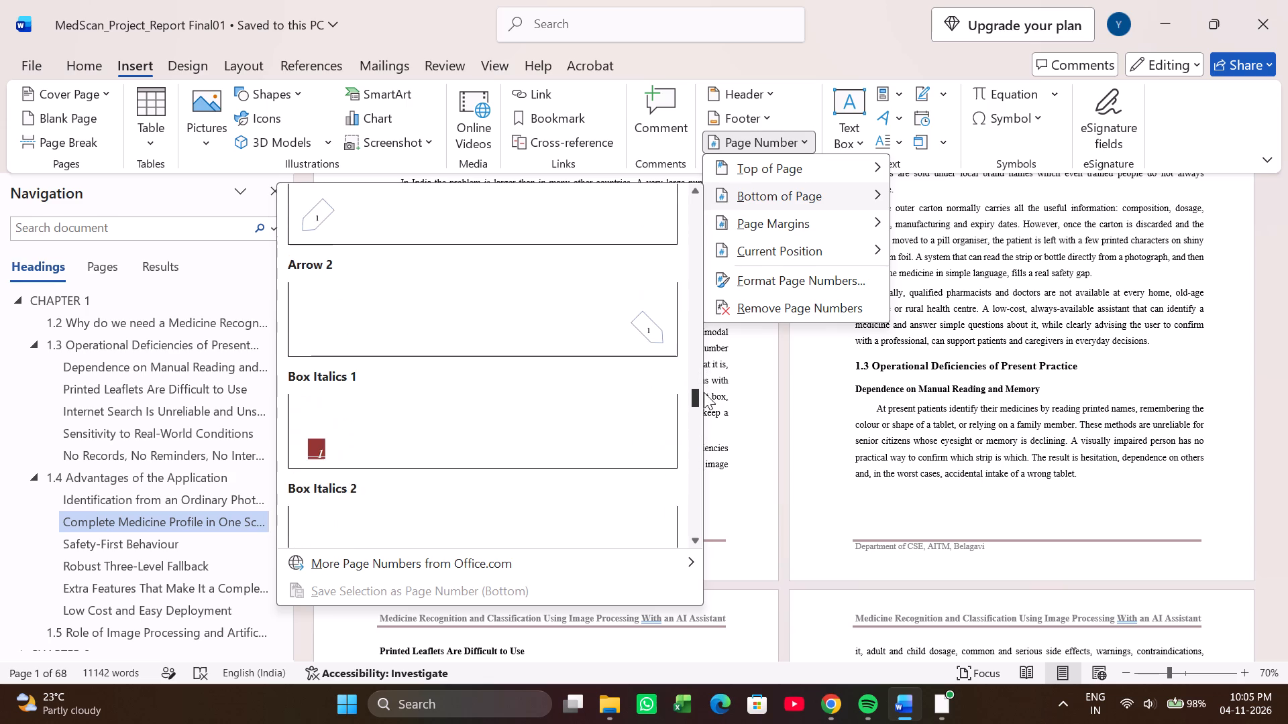
left_click_drag(704, 392, 699, 326)
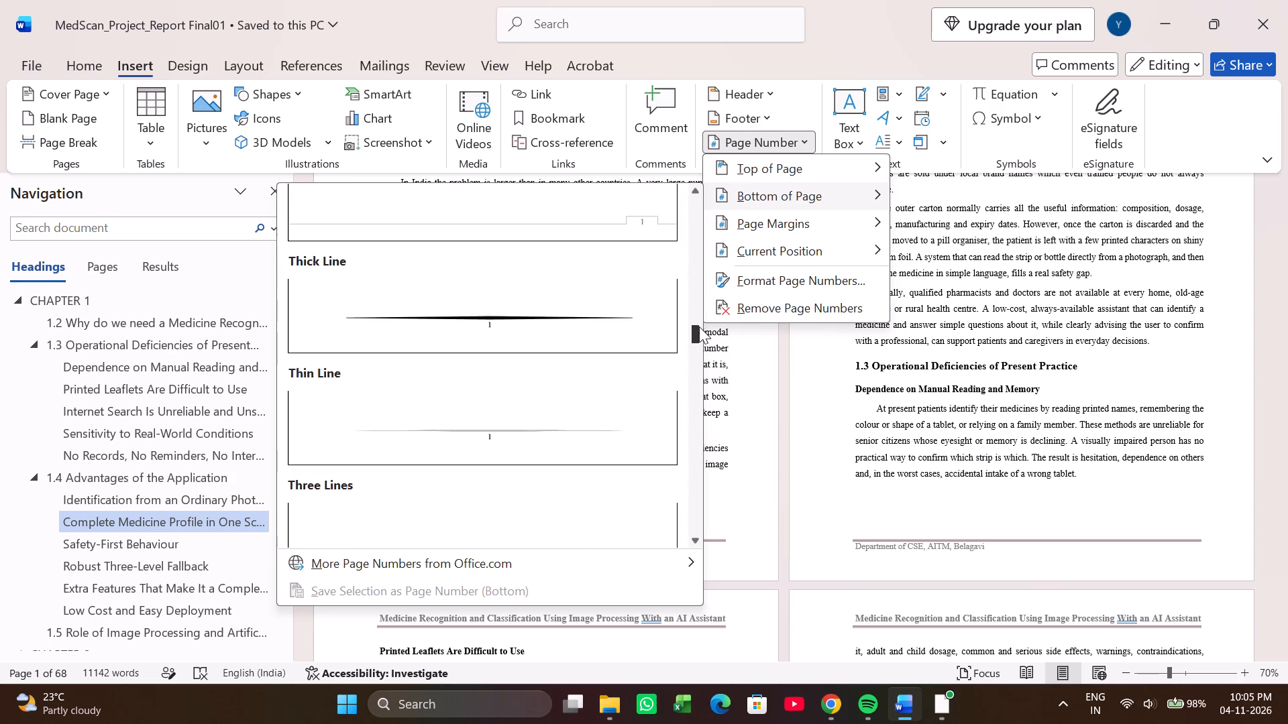
left_click_drag(699, 326, 704, 268)
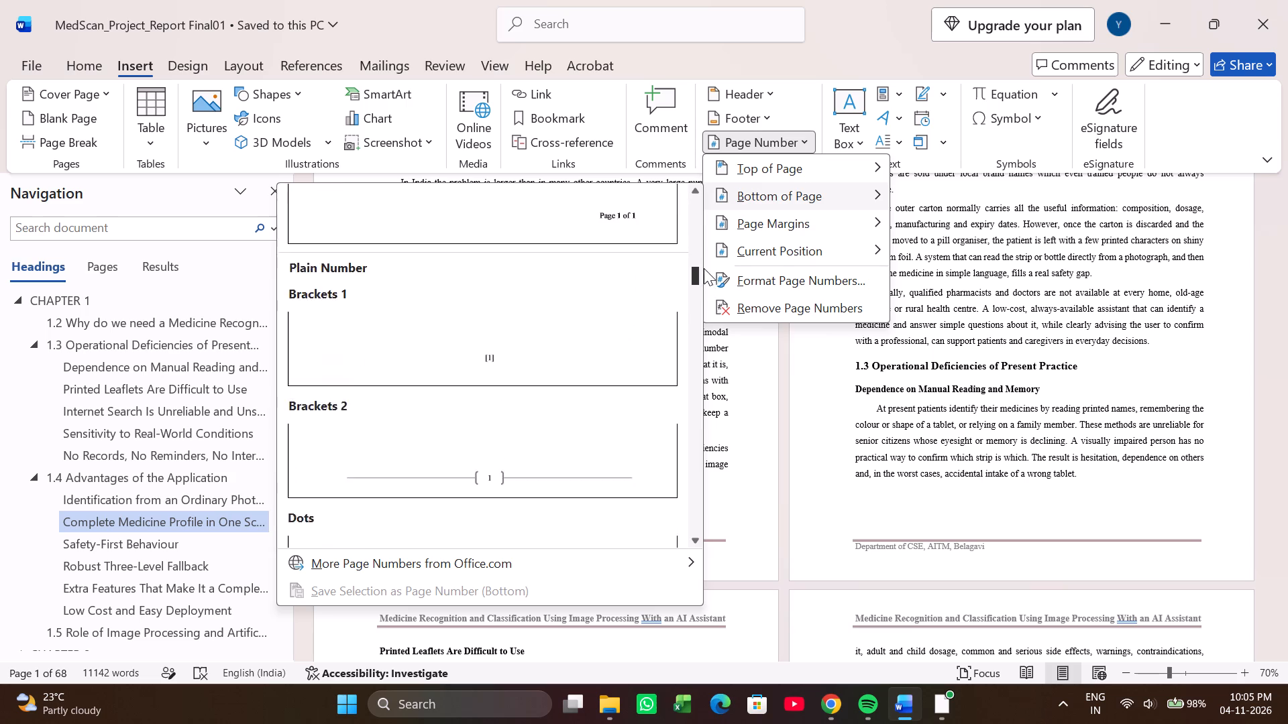
left_click_drag(704, 268, 707, 234)
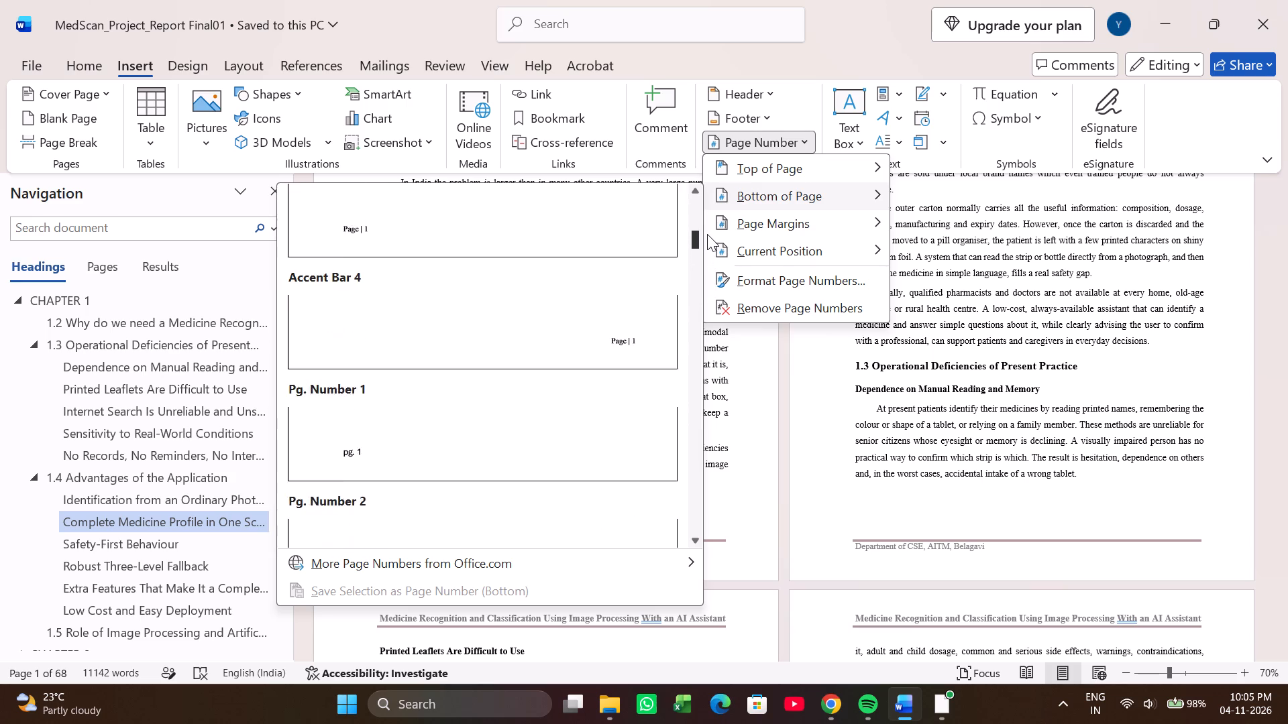
left_click_drag(707, 234, 708, 214)
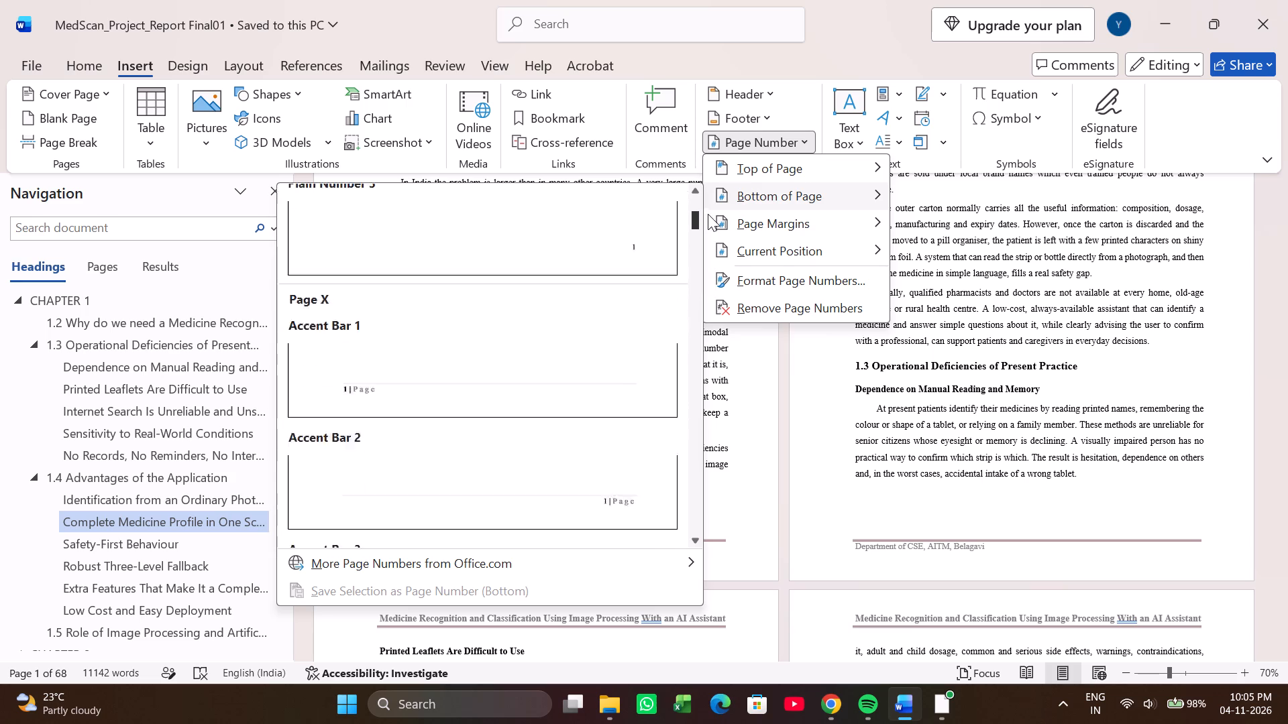
left_click_drag(708, 214, 716, 242)
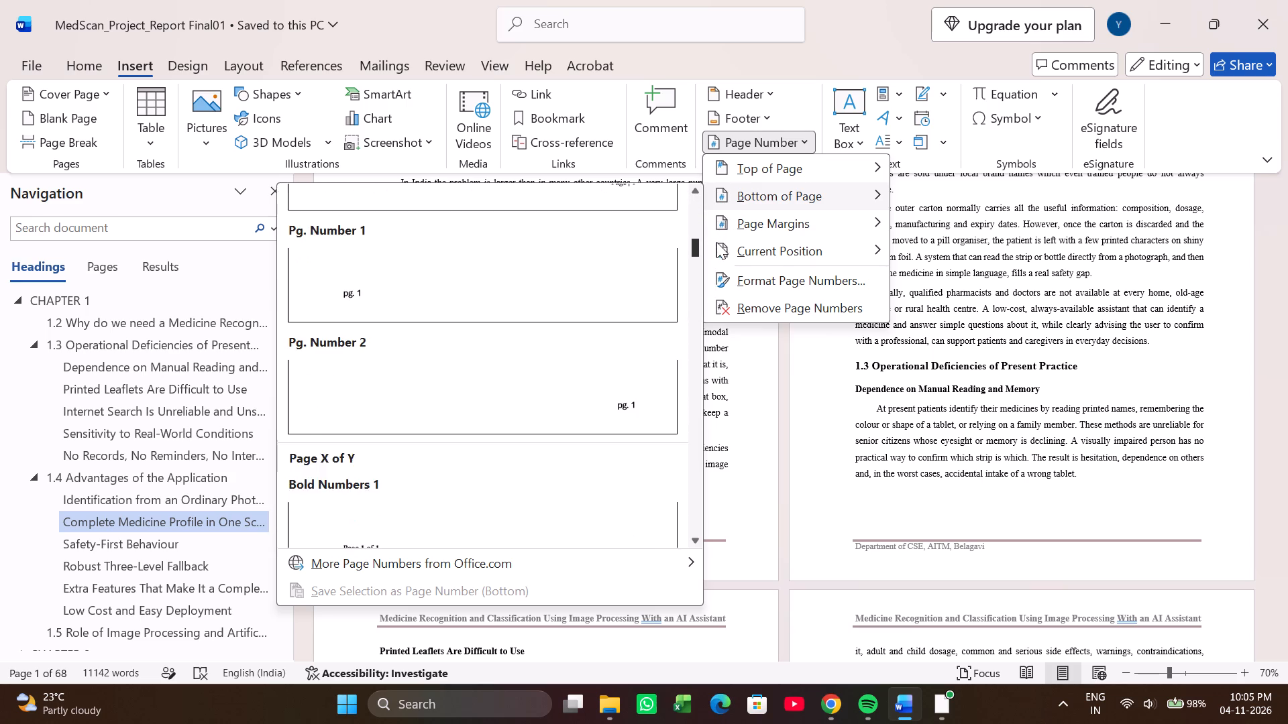
left_click_drag(716, 242, 712, 248)
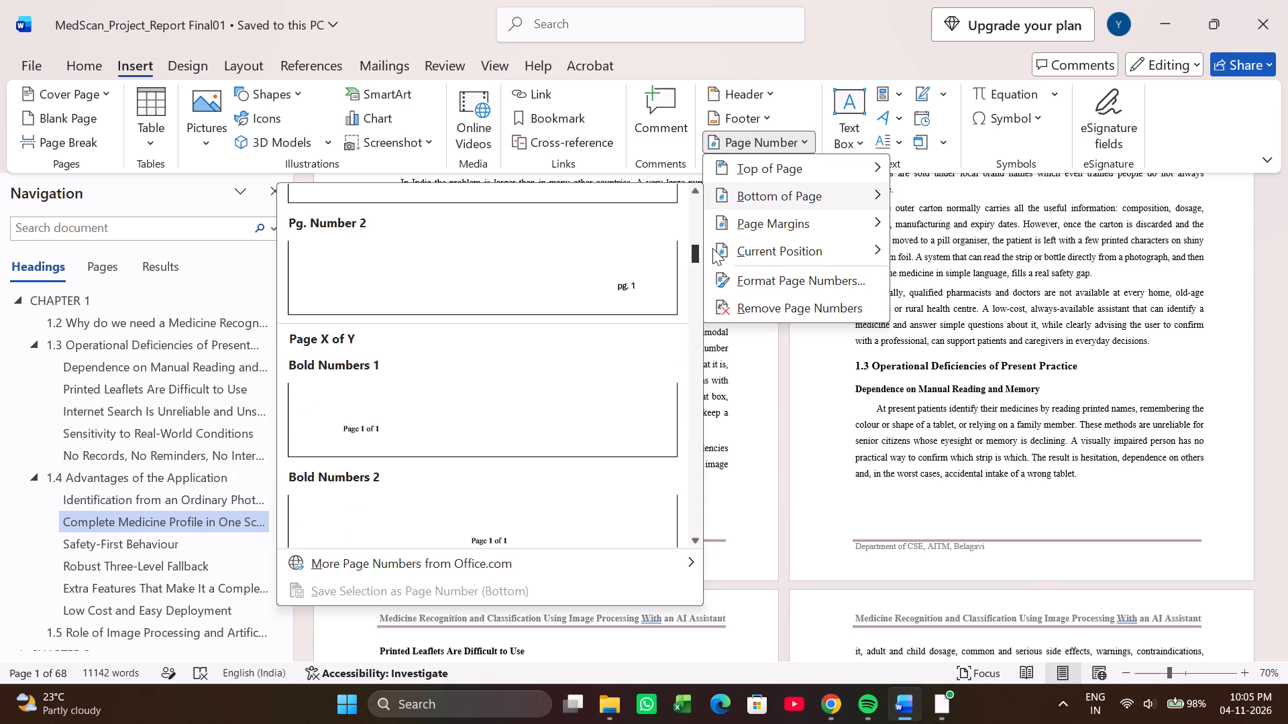
left_click_drag(712, 248, 711, 250)
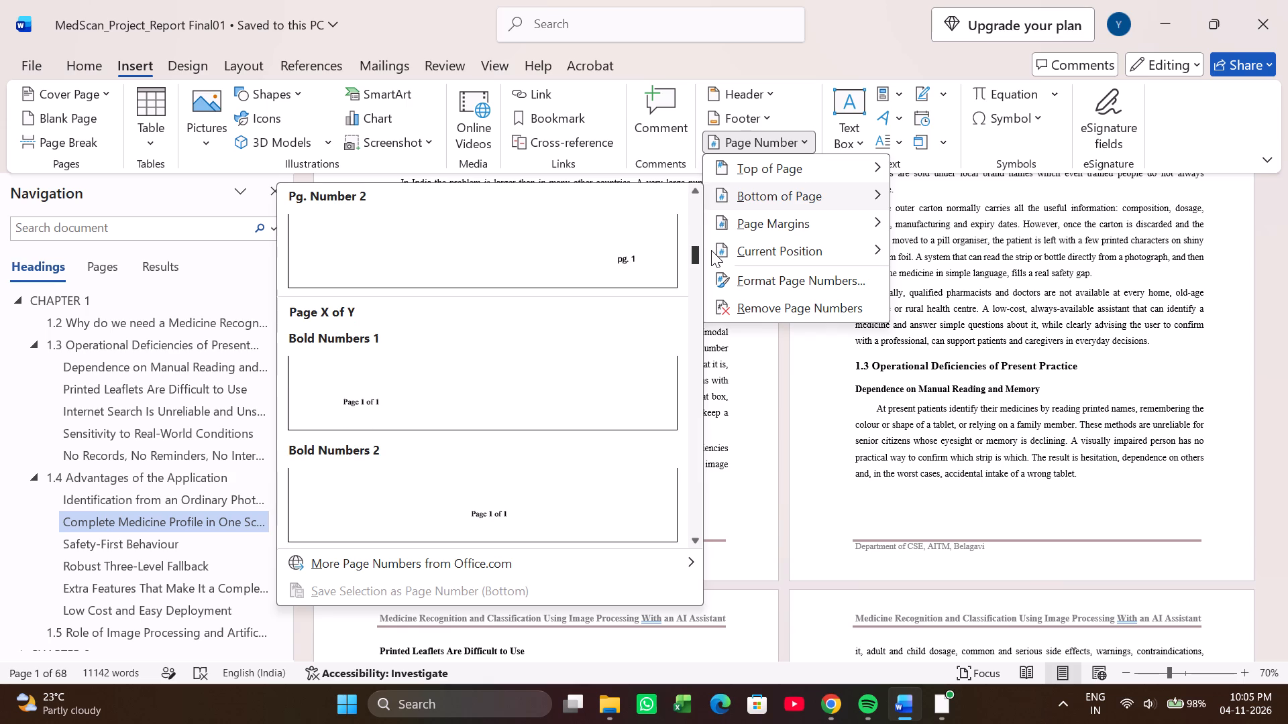
left_click_drag(711, 250, 710, 279)
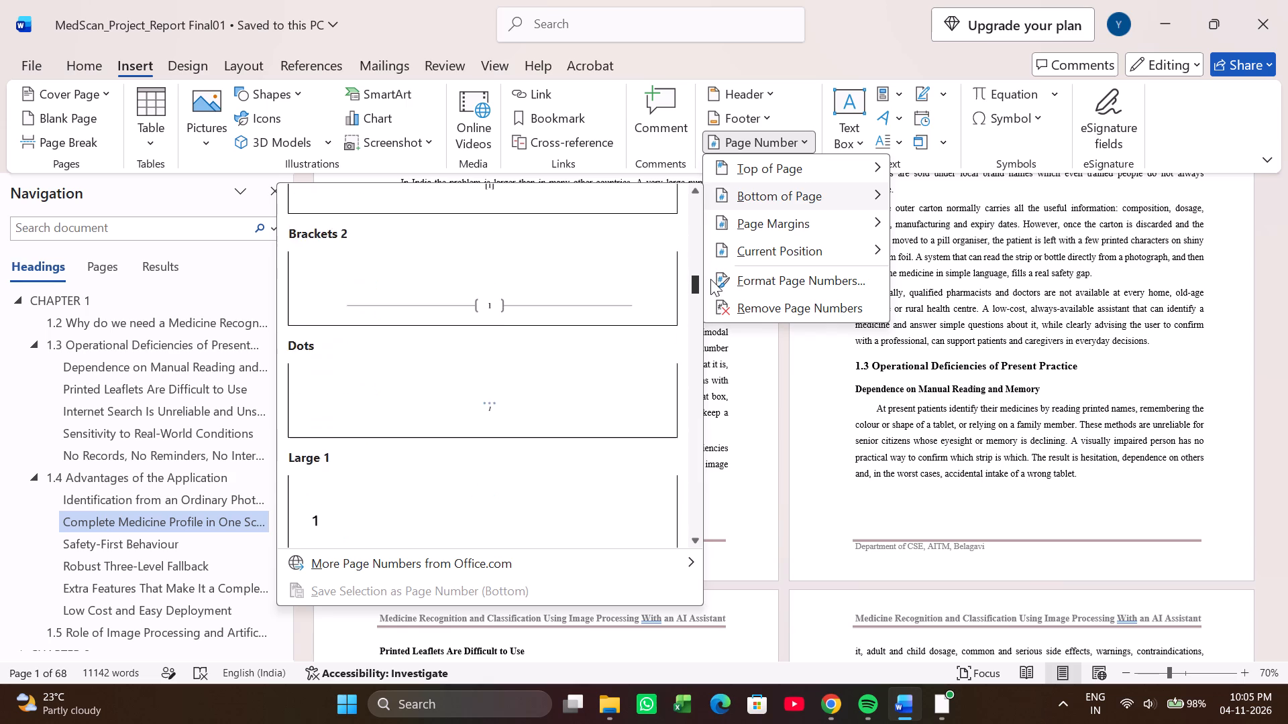
left_click_drag(710, 279, 718, 228)
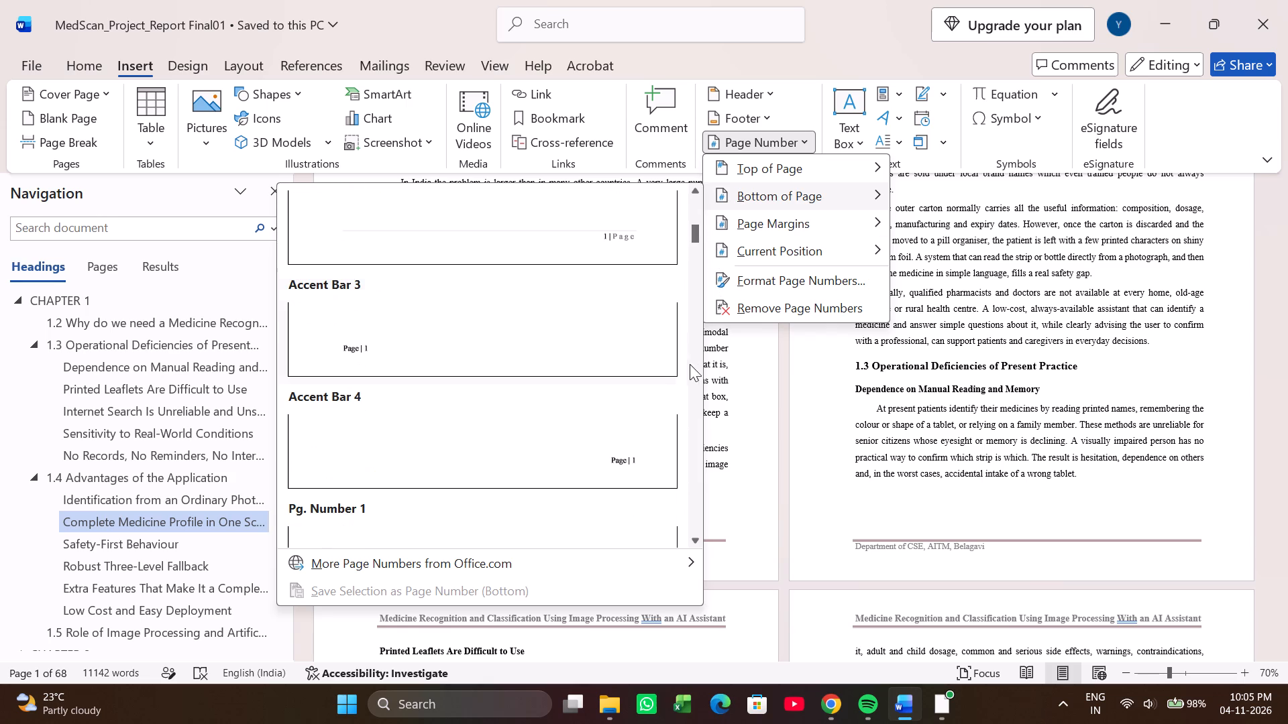
left_click(619, 471)
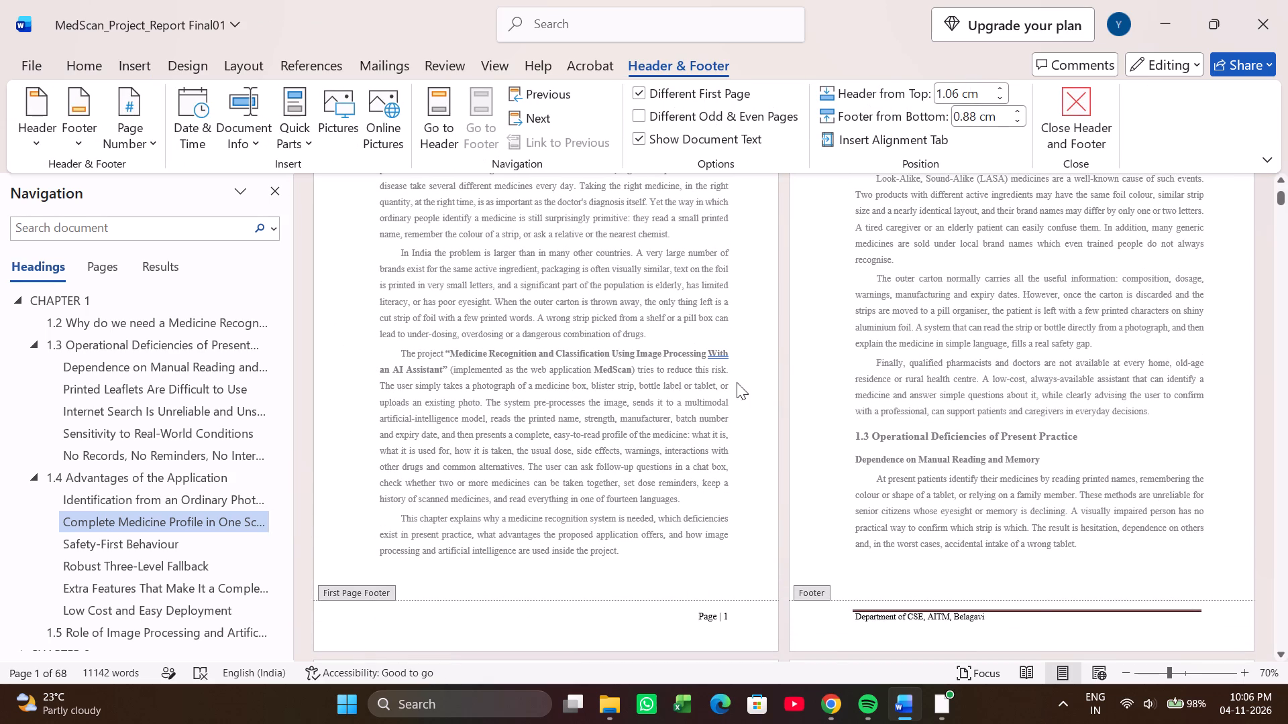
scroll(629, 450, "up", 4)
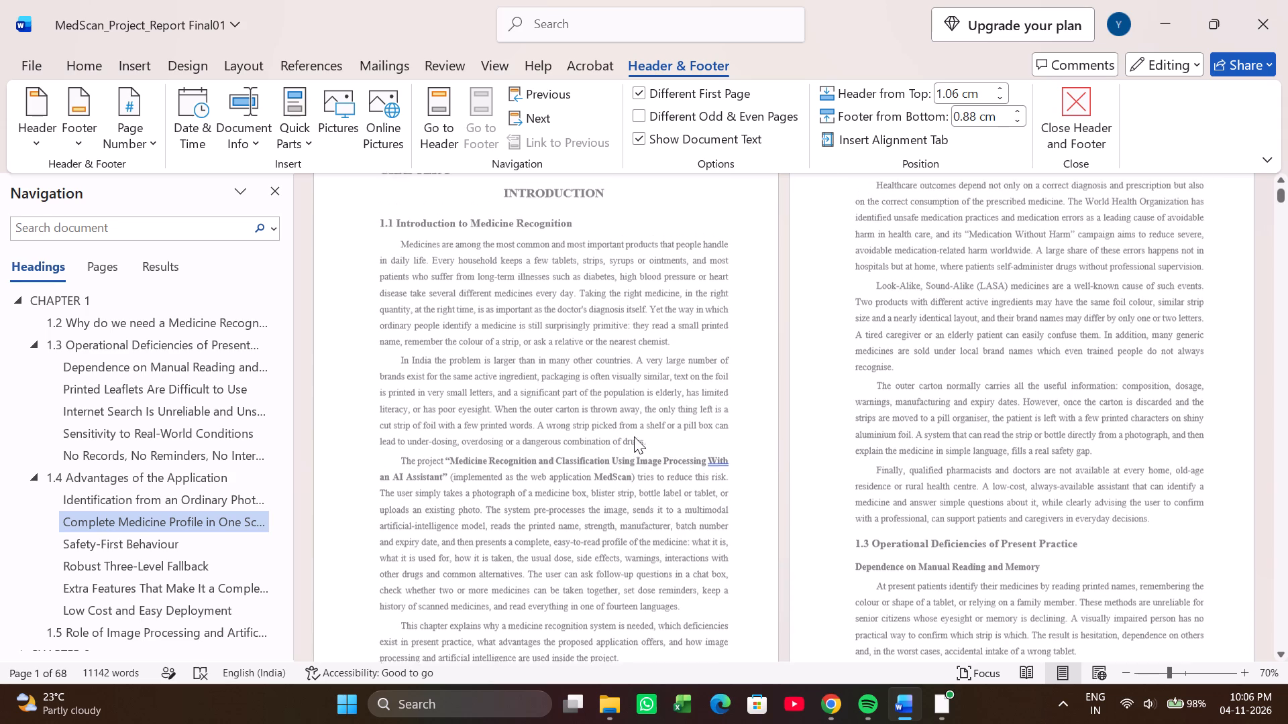
scroll(639, 434, "up", 9)
double_click(1237, 377)
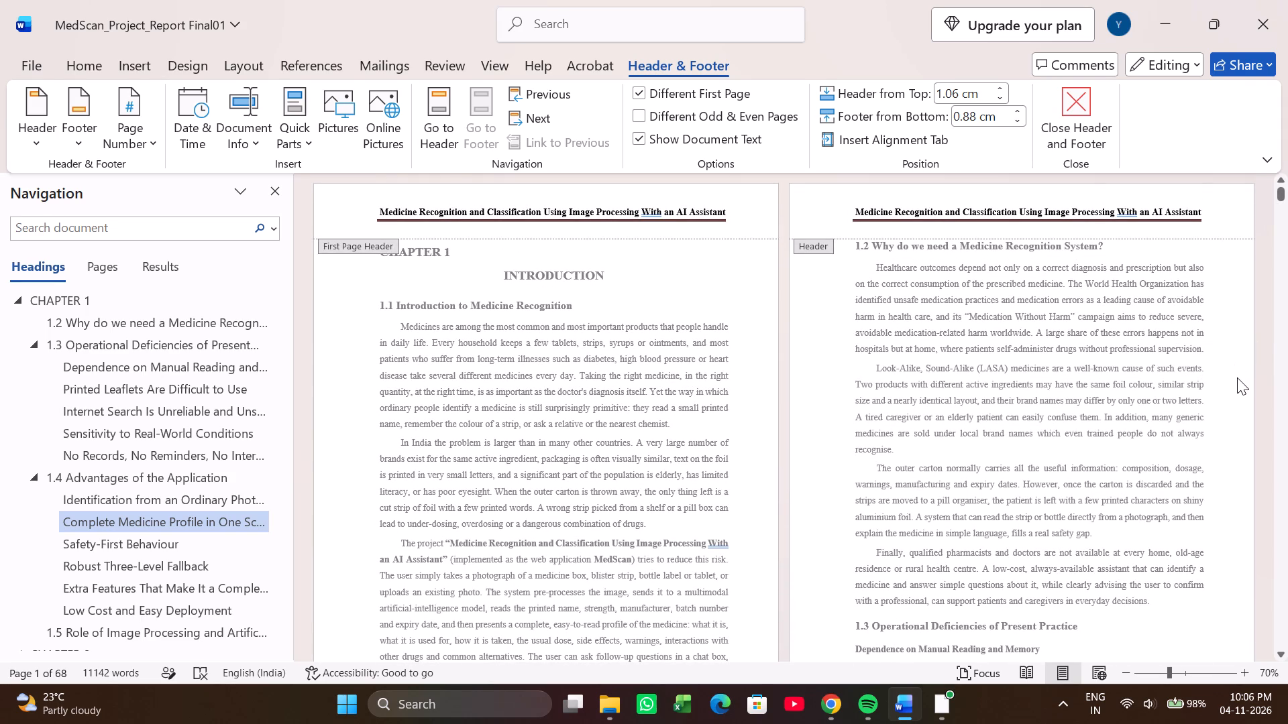
Hide the navigation pane and check the footers of the Chapter 1 pages for page numbers.
scroll(824, 488, "down", 13)
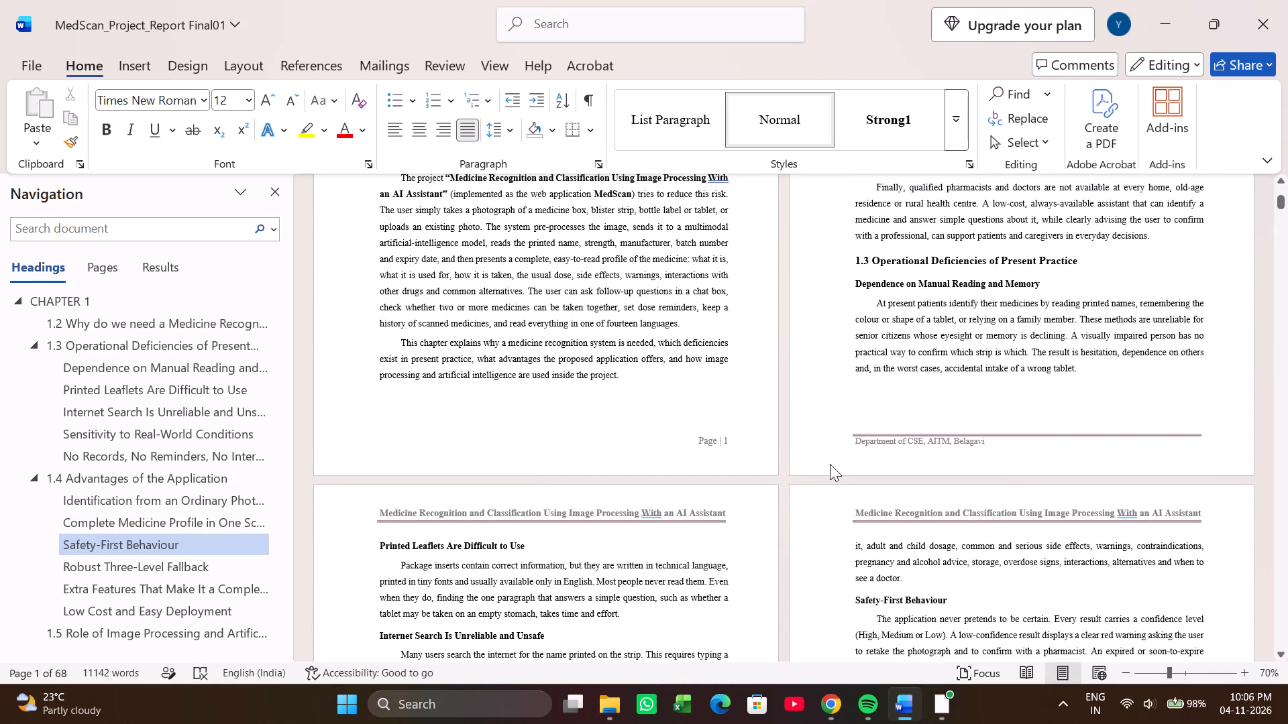
left_click(52, 675)
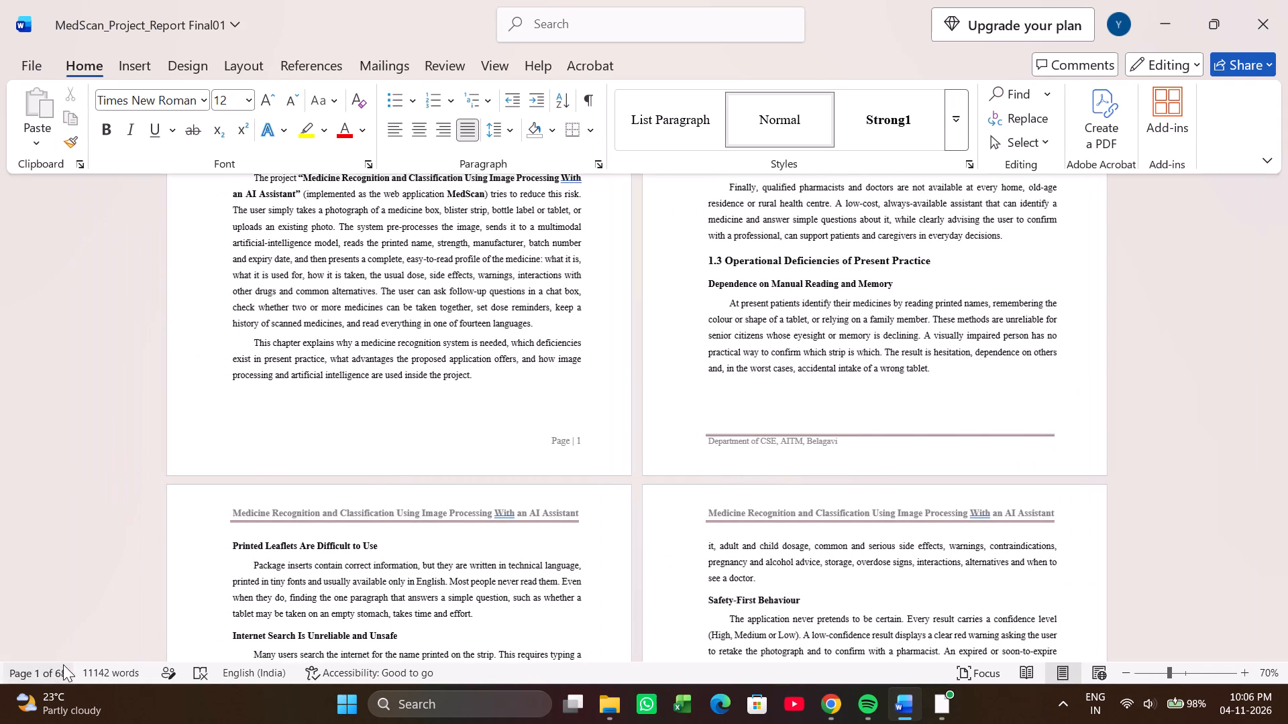
scroll(702, 371, "down", 6)
scroll(787, 507, "down", 17)
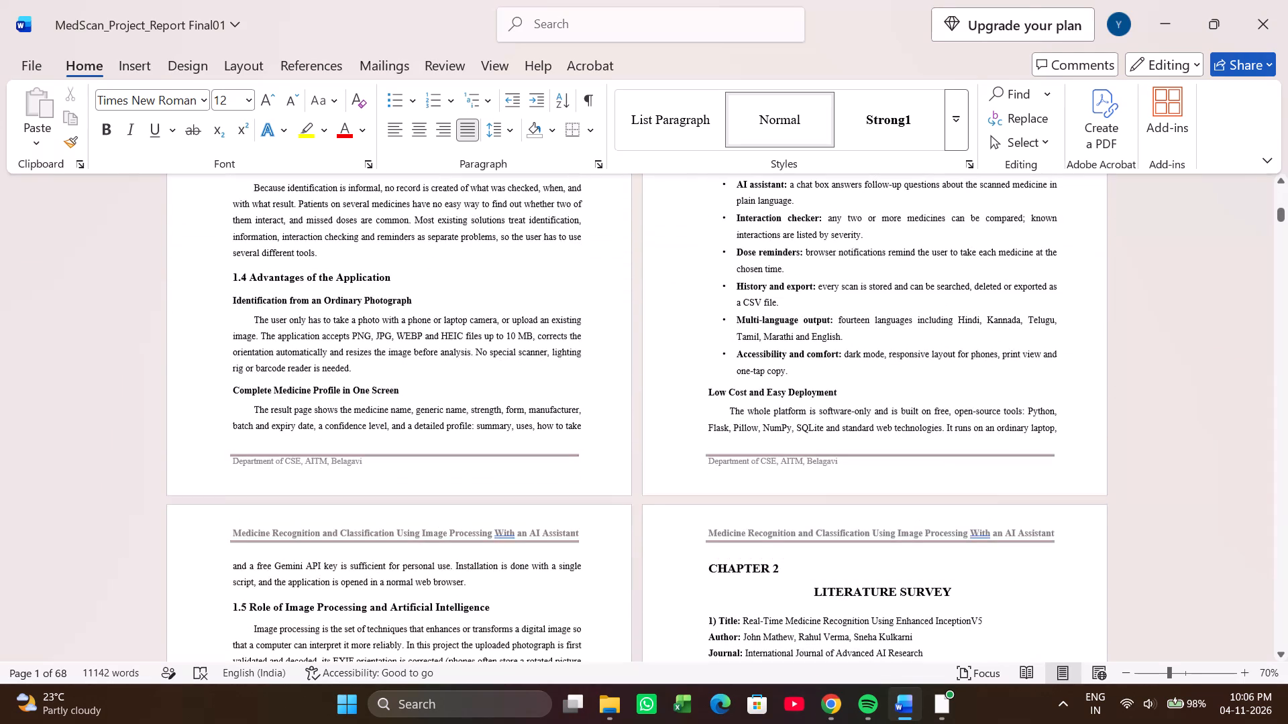
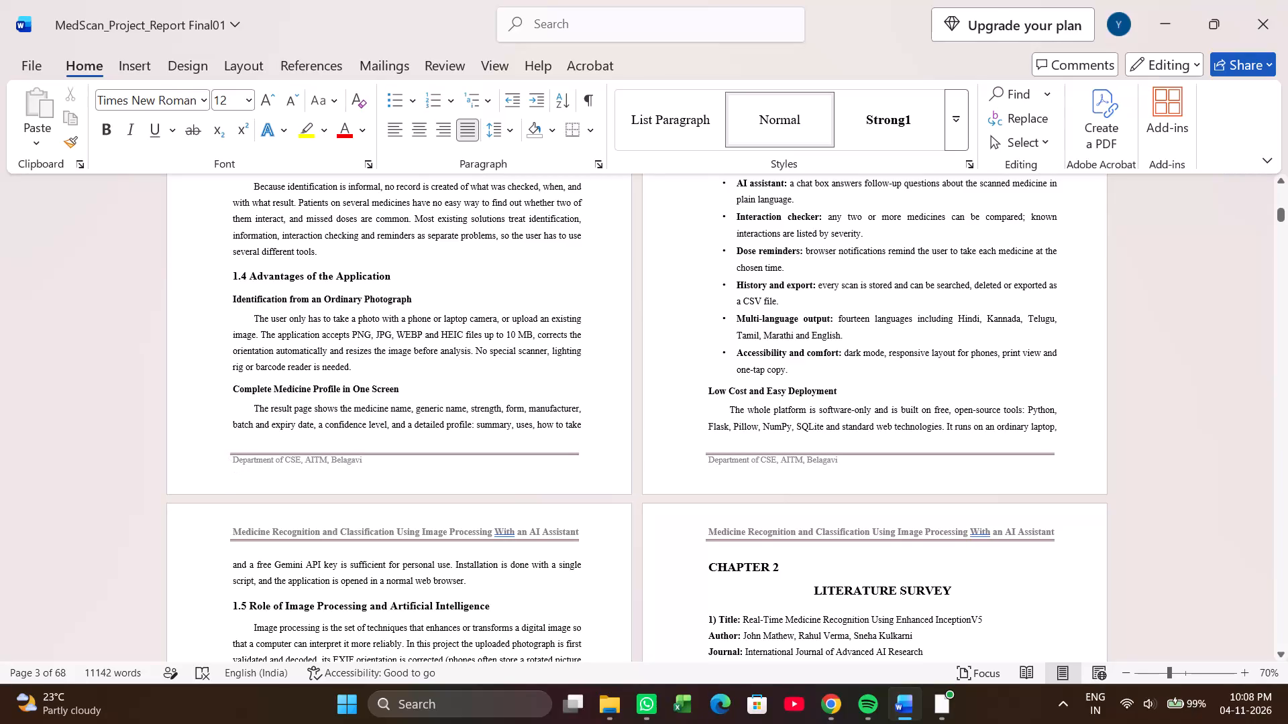
Compare the footer of the Chapter 1 opening page with the footers of the following pages up to the start of Chapter 2.
scroll(377, 383, "up", 2)
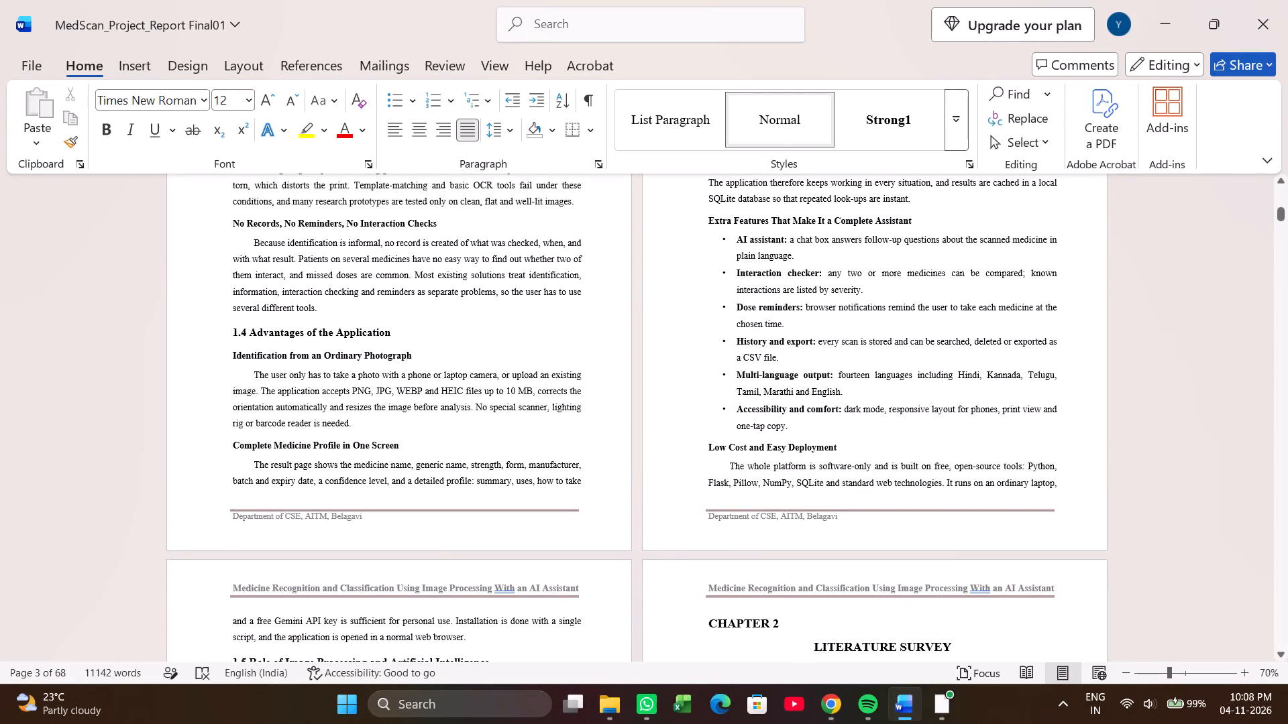
left_click(843, 445)
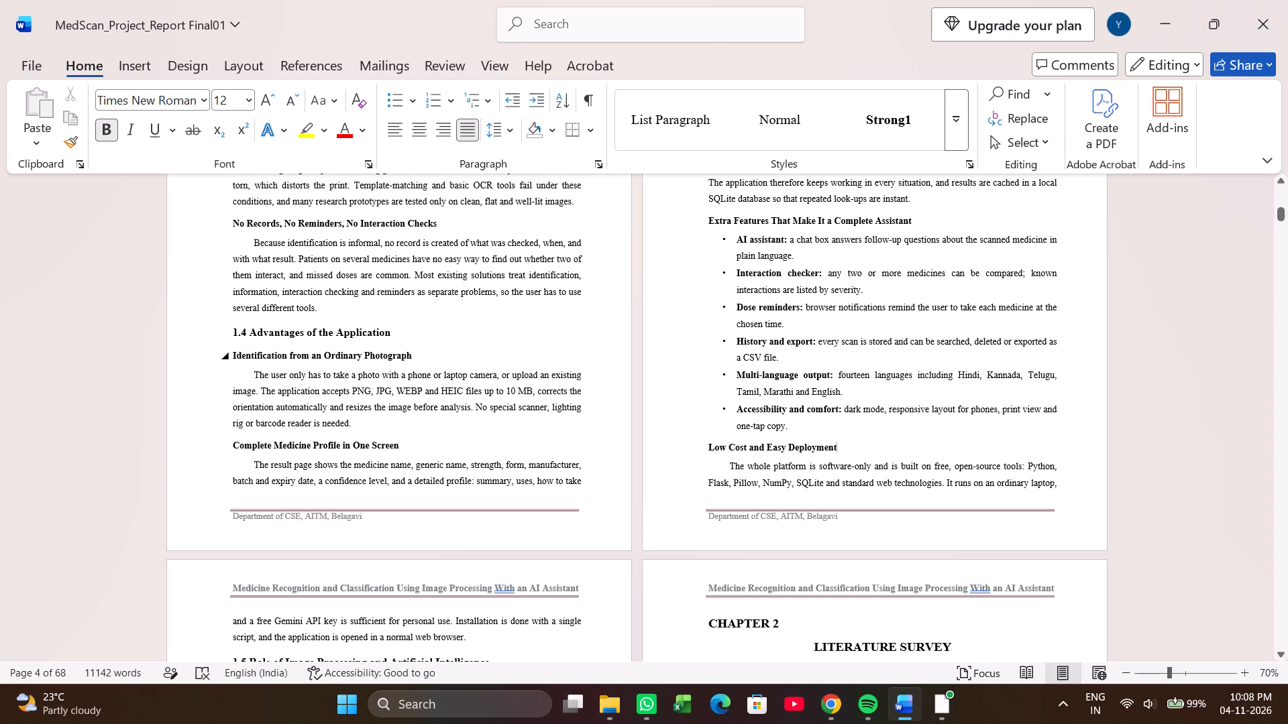
left_click(708, 589)
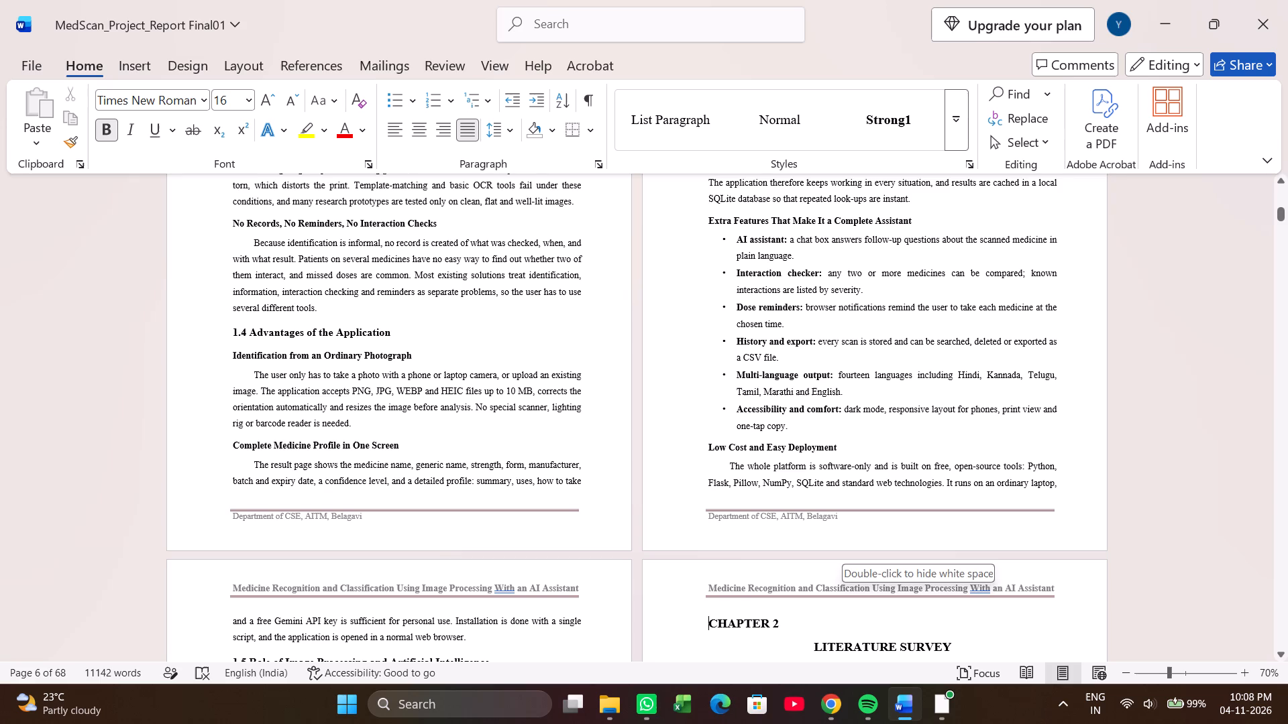
scroll(808, 568, "down", 1)
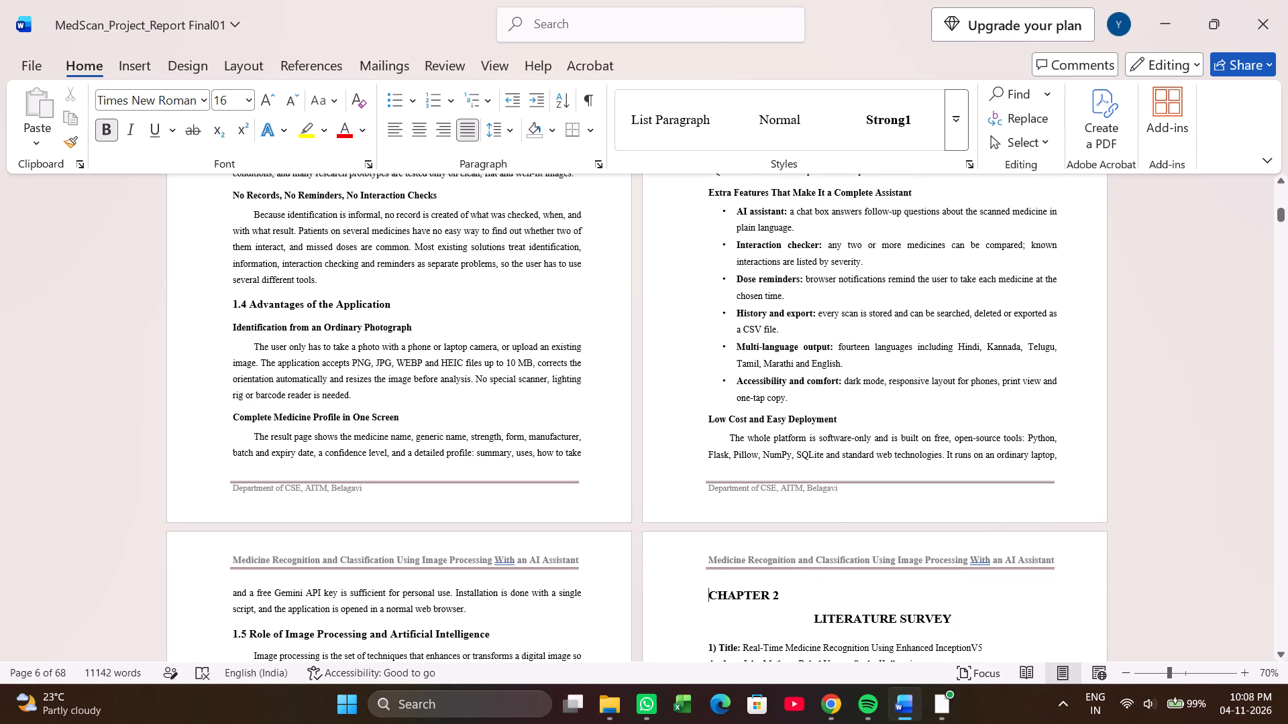
left_click(1067, 487)
scroll(598, 335, "up", 18)
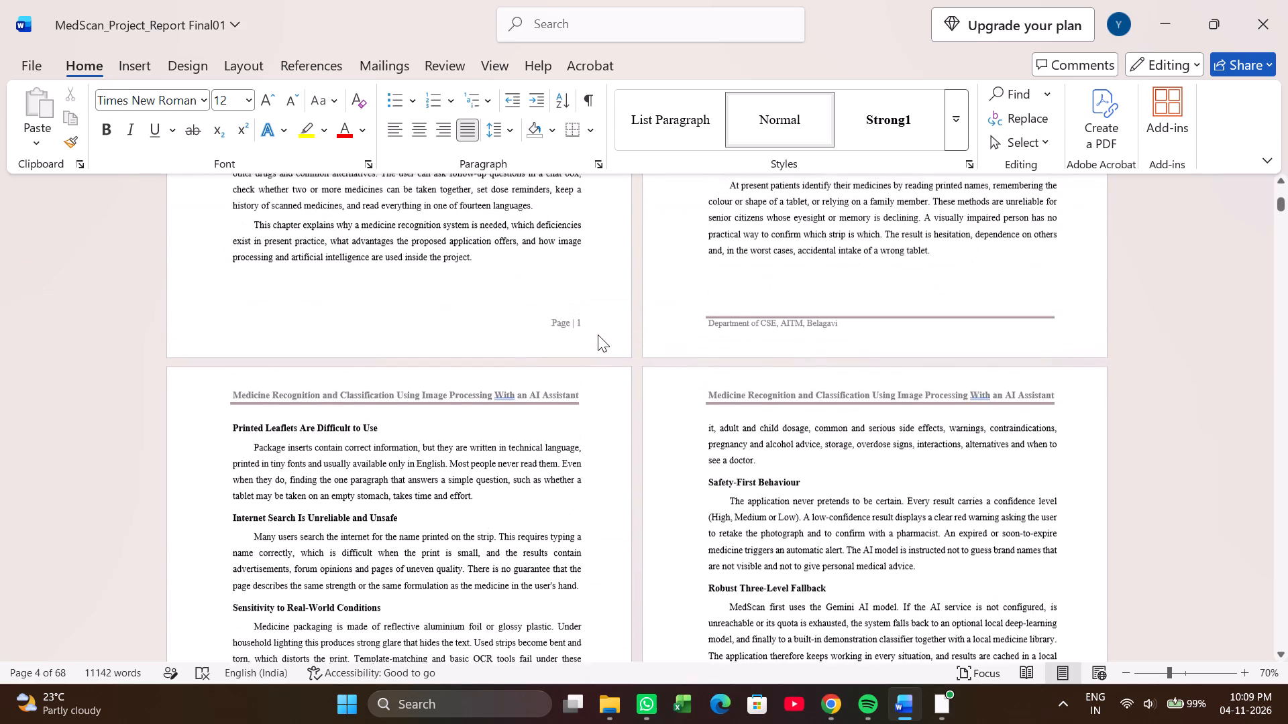
scroll(853, 371, "up", 4)
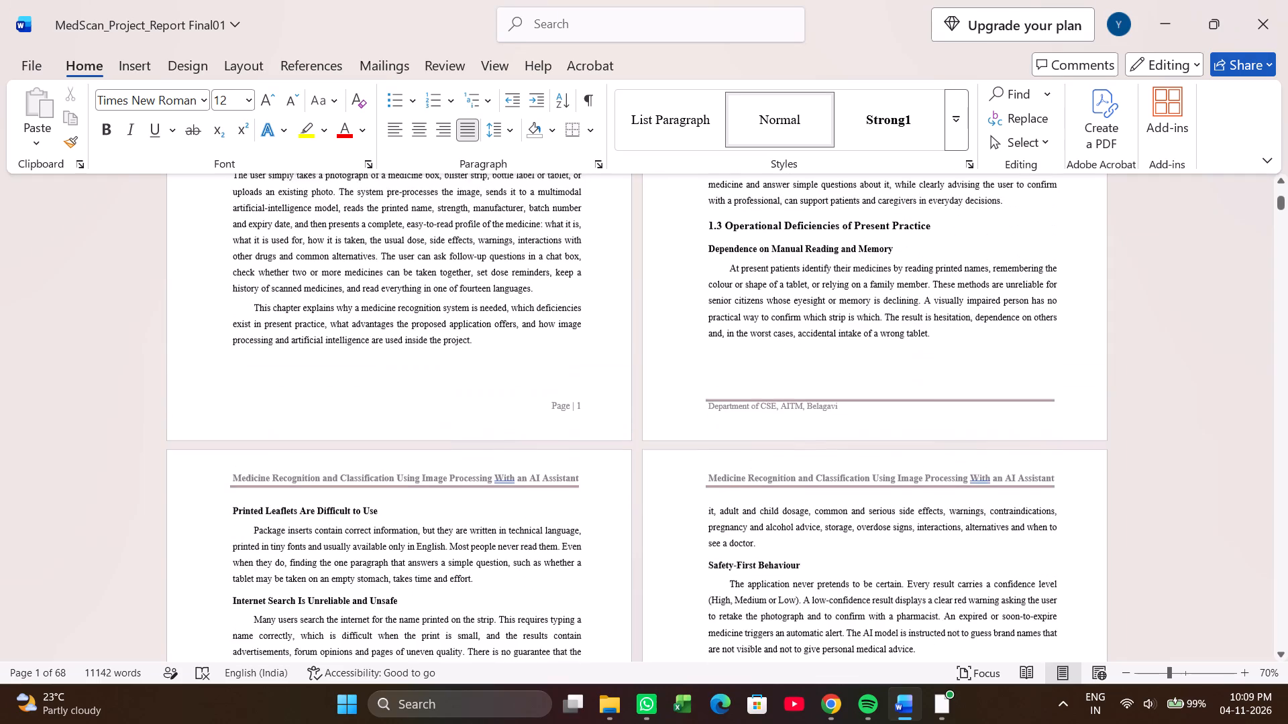
scroll(759, 385, "up", 17)
scroll(715, 395, "up", 5)
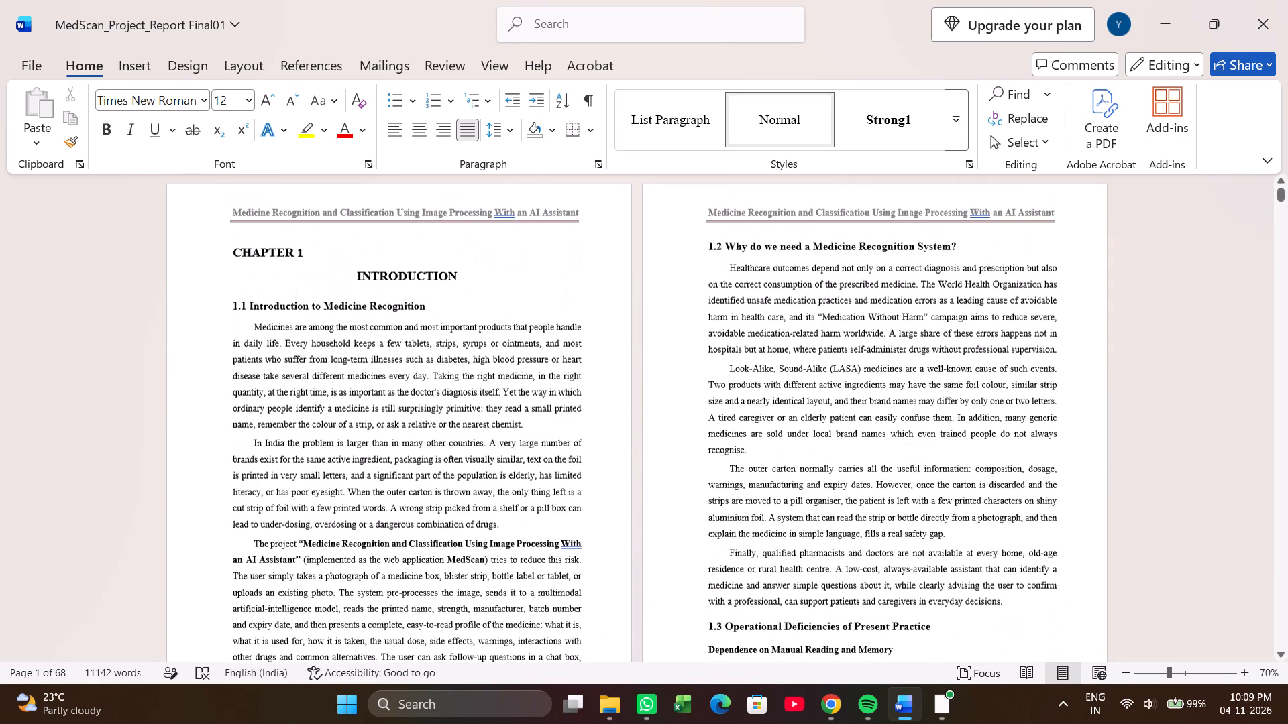
scroll(715, 395, "down", 19)
scroll(636, 396, "down", 6)
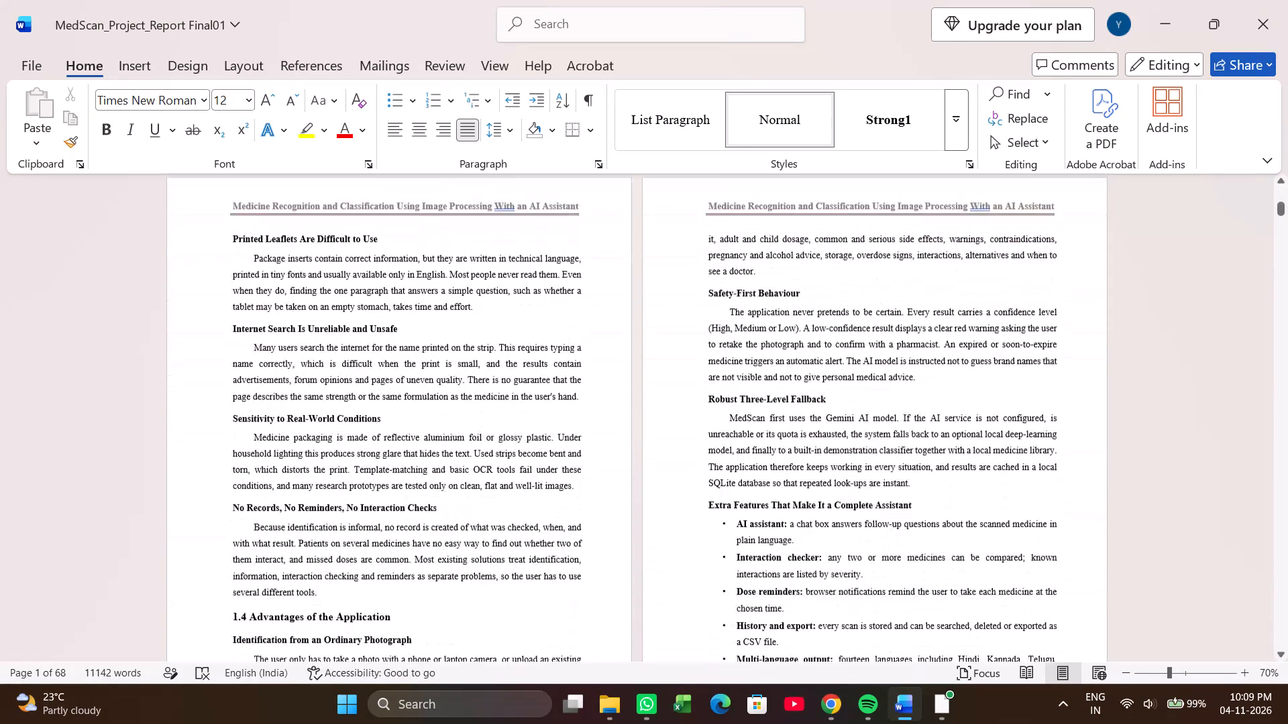
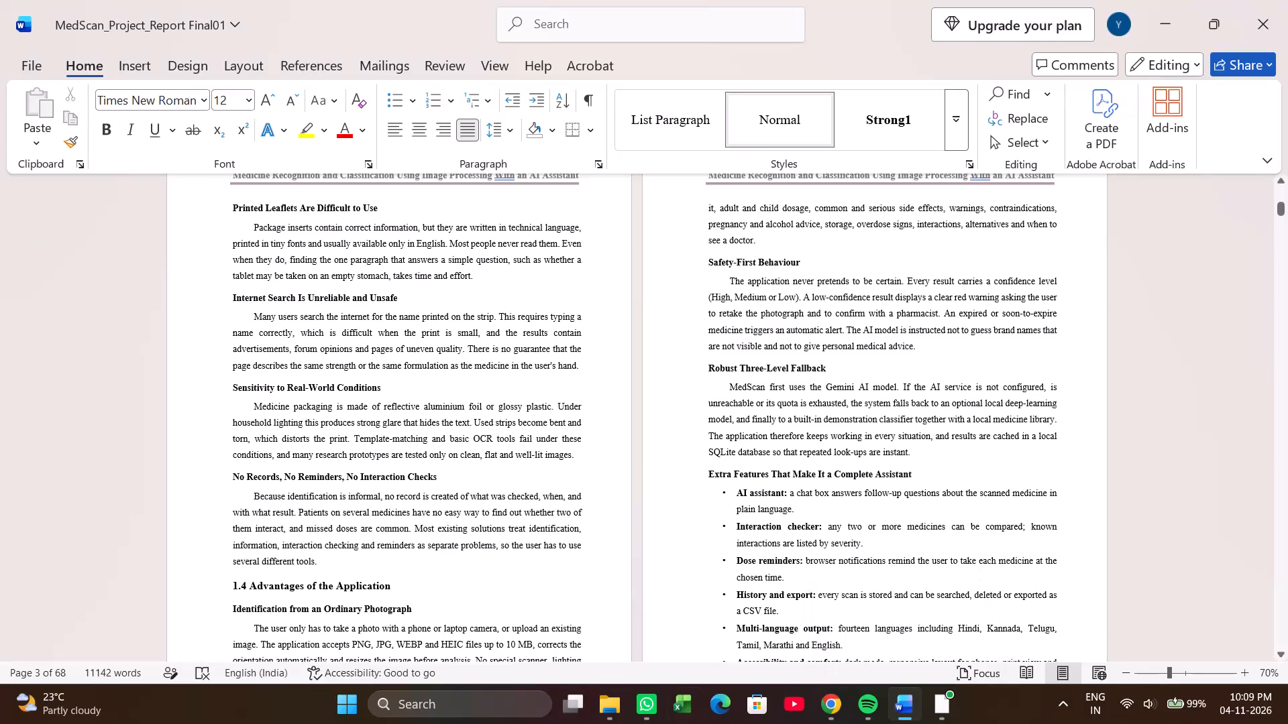
Look over the remaining Chapter 1 page footers and close the MedScan_Project_Report Final01 document.
scroll(535, 563, "down", 5)
scroll(601, 509, "down", 10)
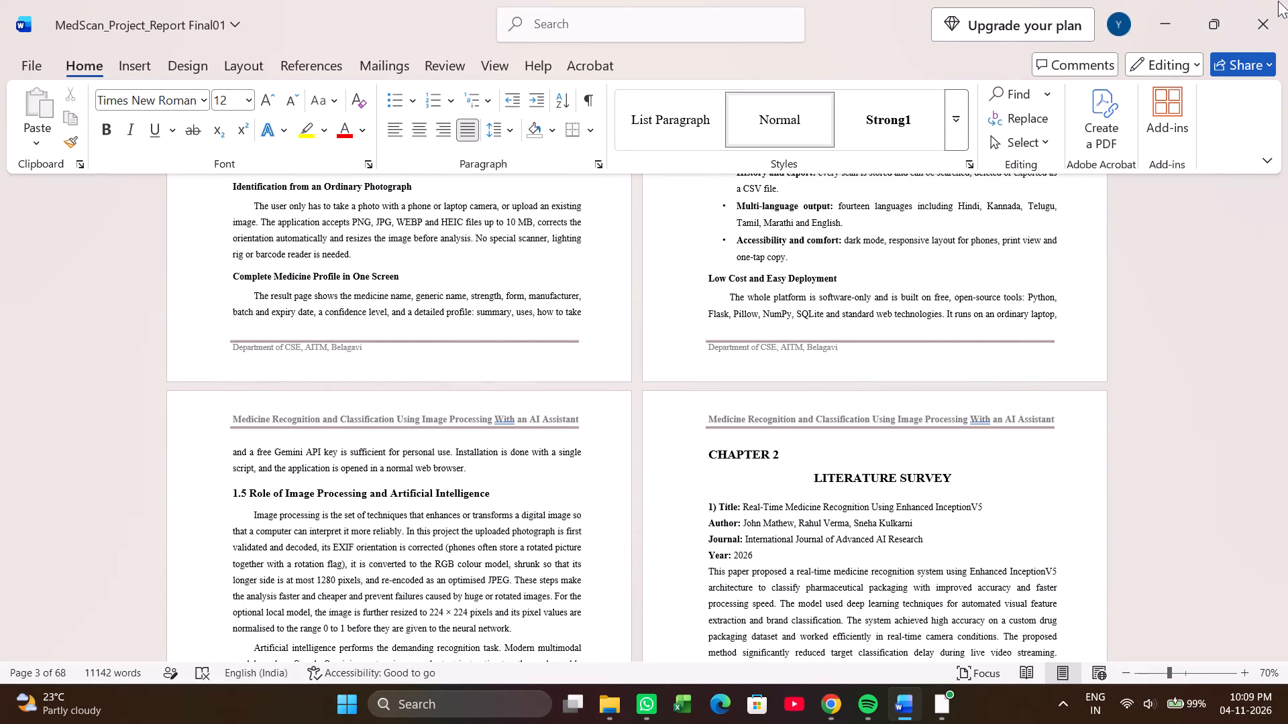
left_click(1285, 7)
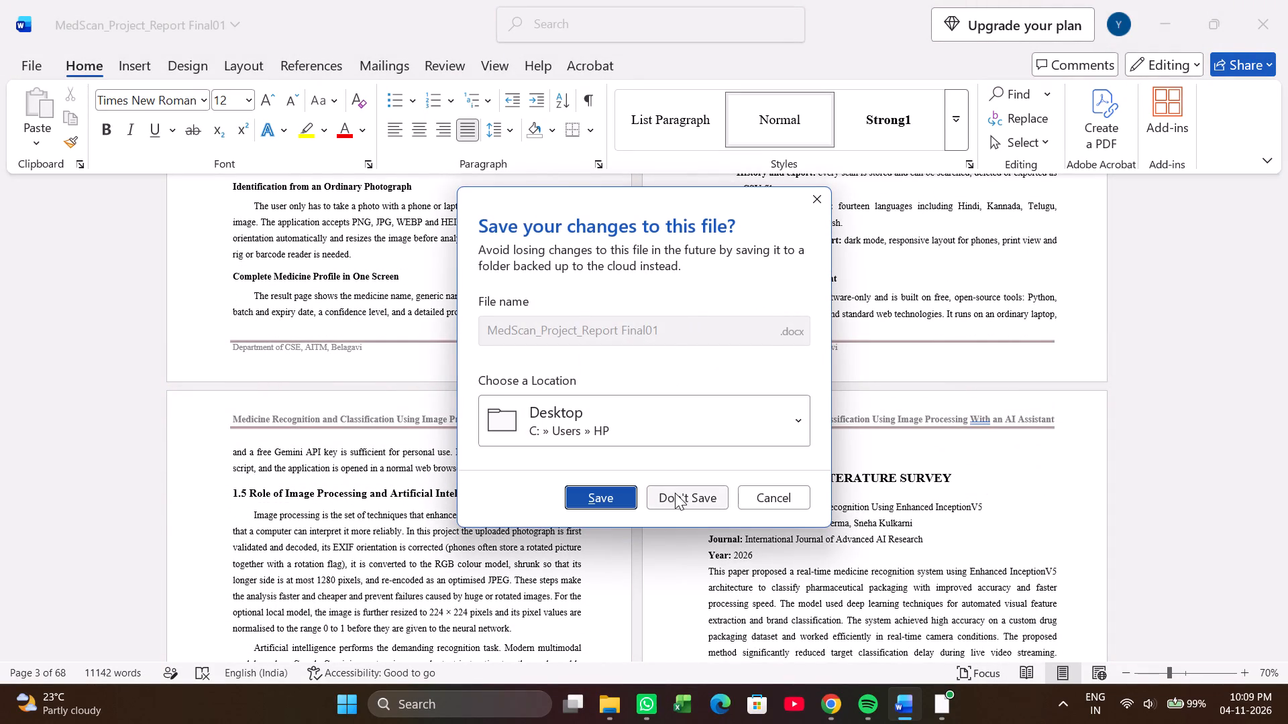
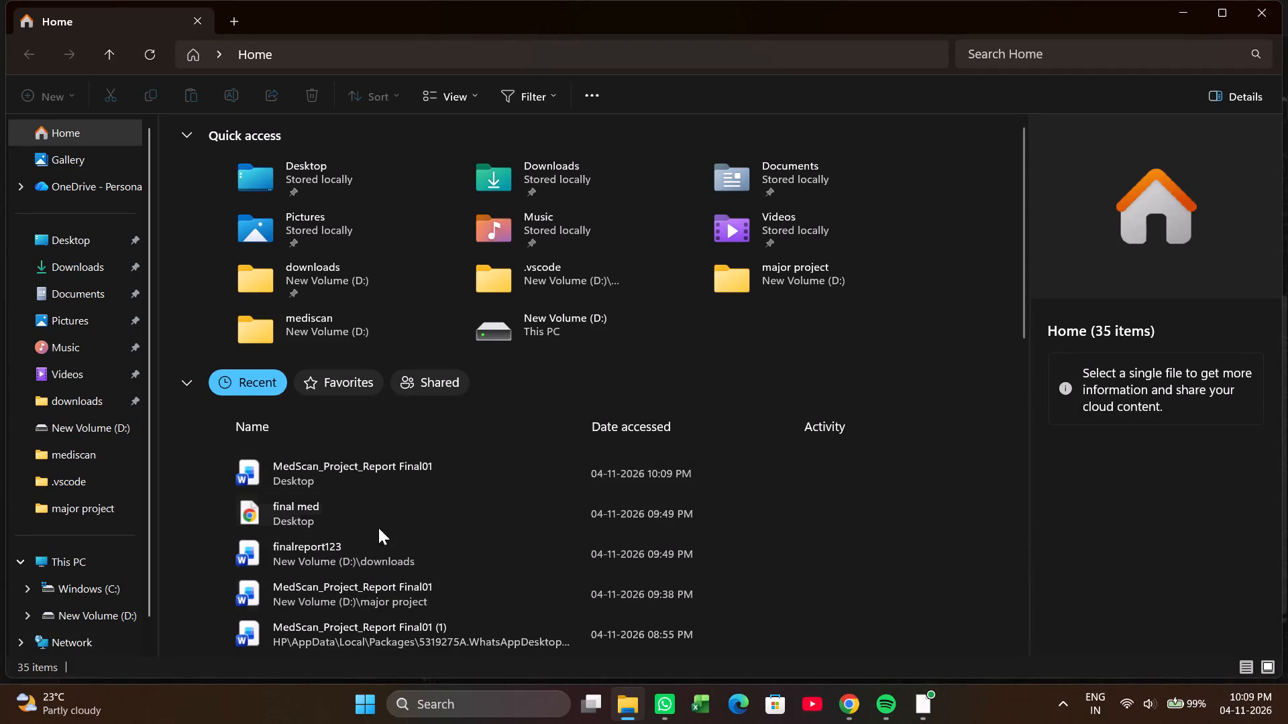
Reopen the MedScan_Project_Report Final01 document stored on the Desktop.
double_click(390, 483)
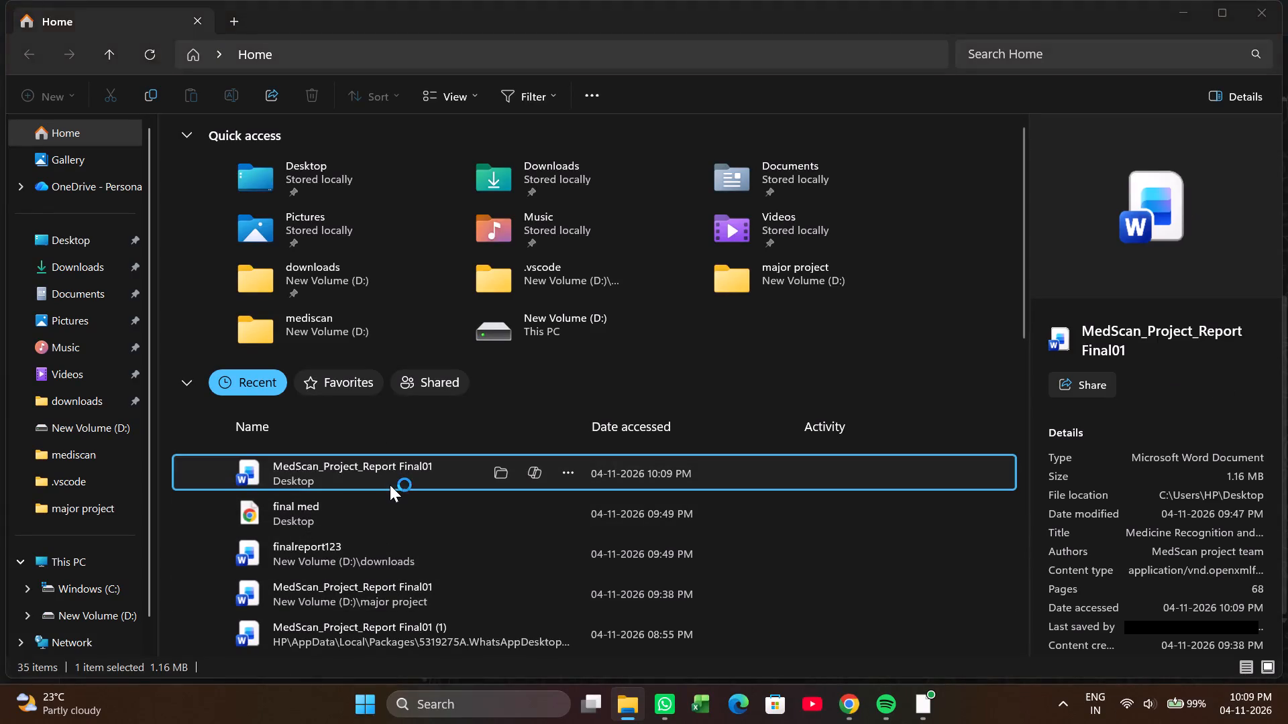
Examine the Chapter 1 pages and the area around their footers for page numbering.
scroll(430, 426, "down", 9)
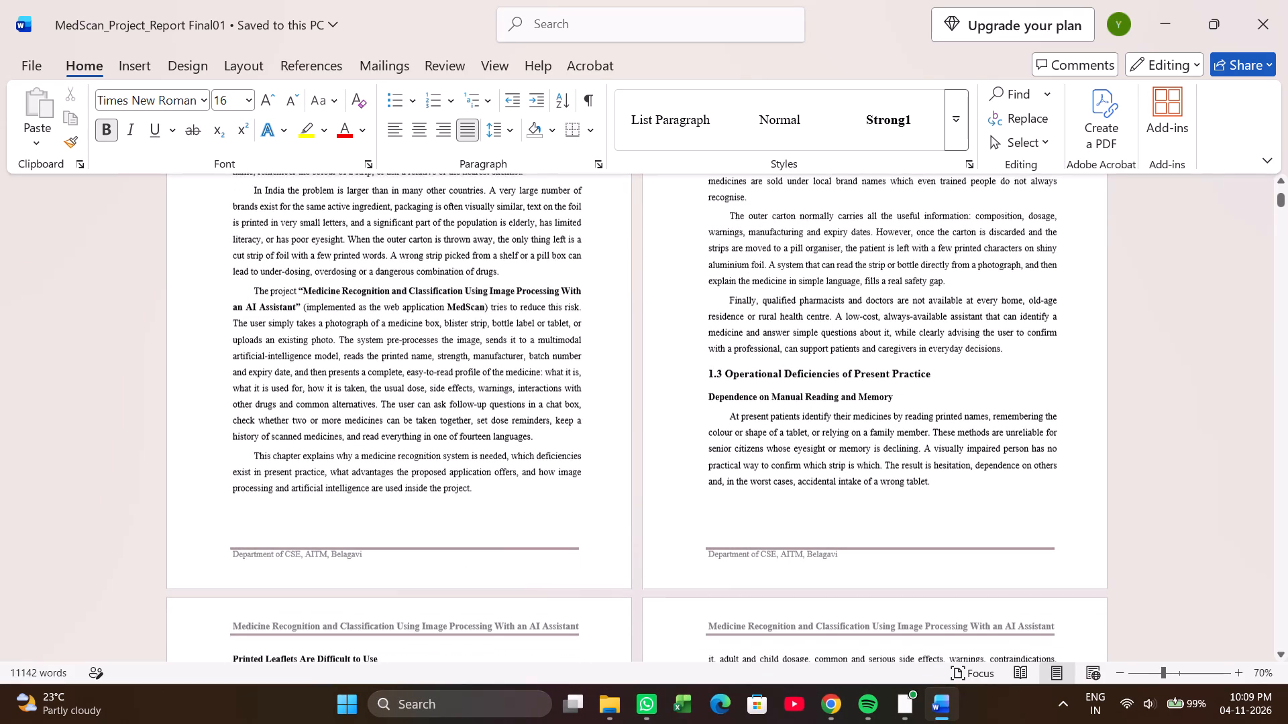
scroll(820, 522, "down", 2)
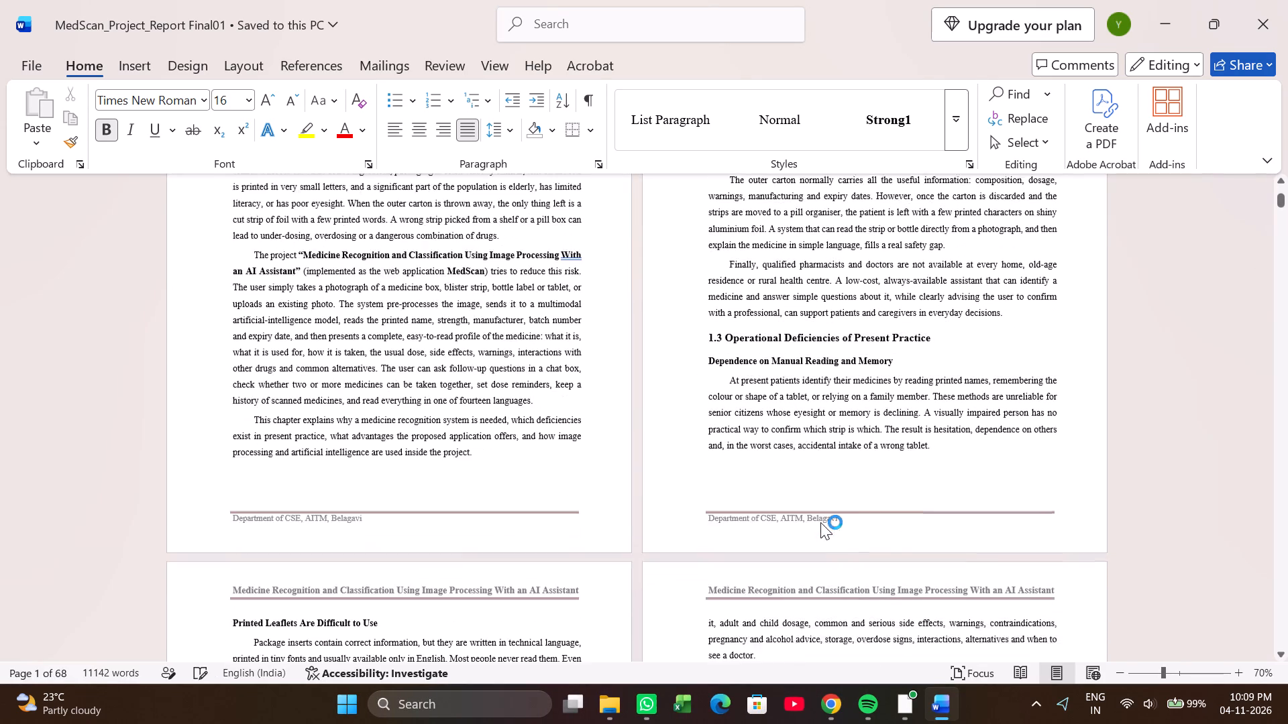
scroll(758, 516, "down", 16)
scroll(758, 513, "down", 8)
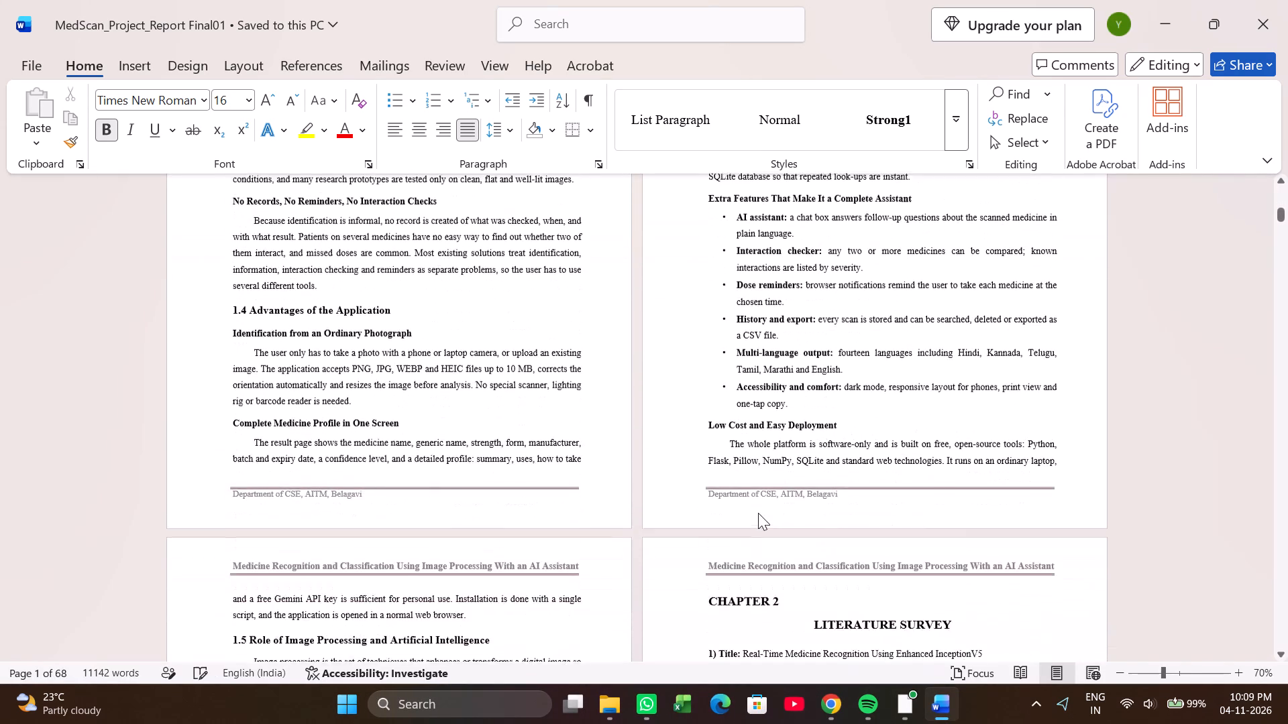
scroll(766, 502, "up", 19)
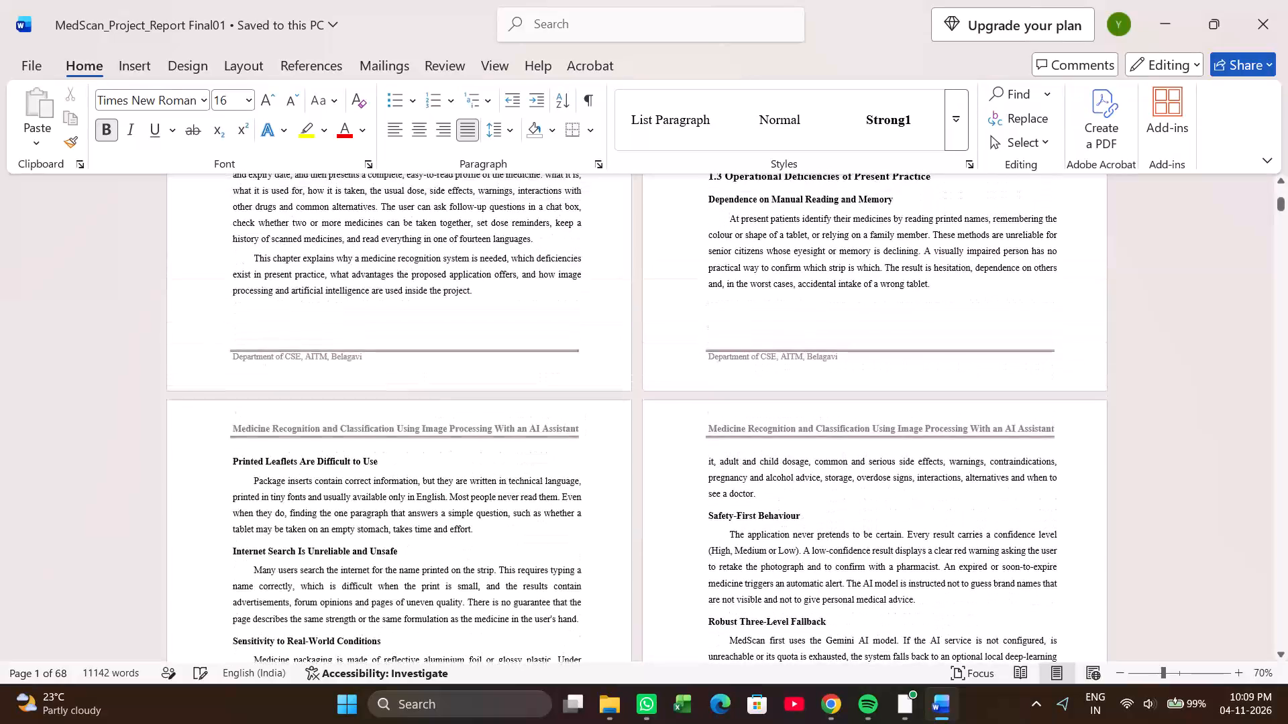
left_click(820, 309)
left_click(820, 312)
left_click(924, 306)
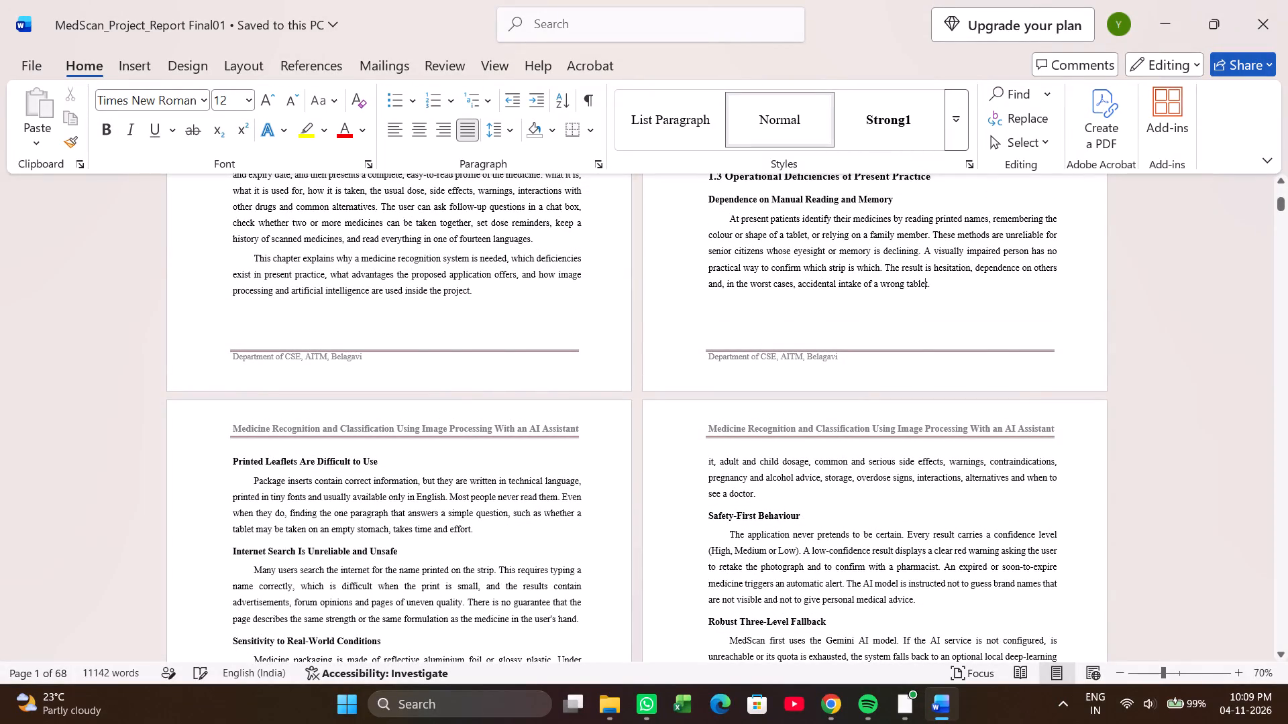
left_click(929, 306)
left_click(917, 330)
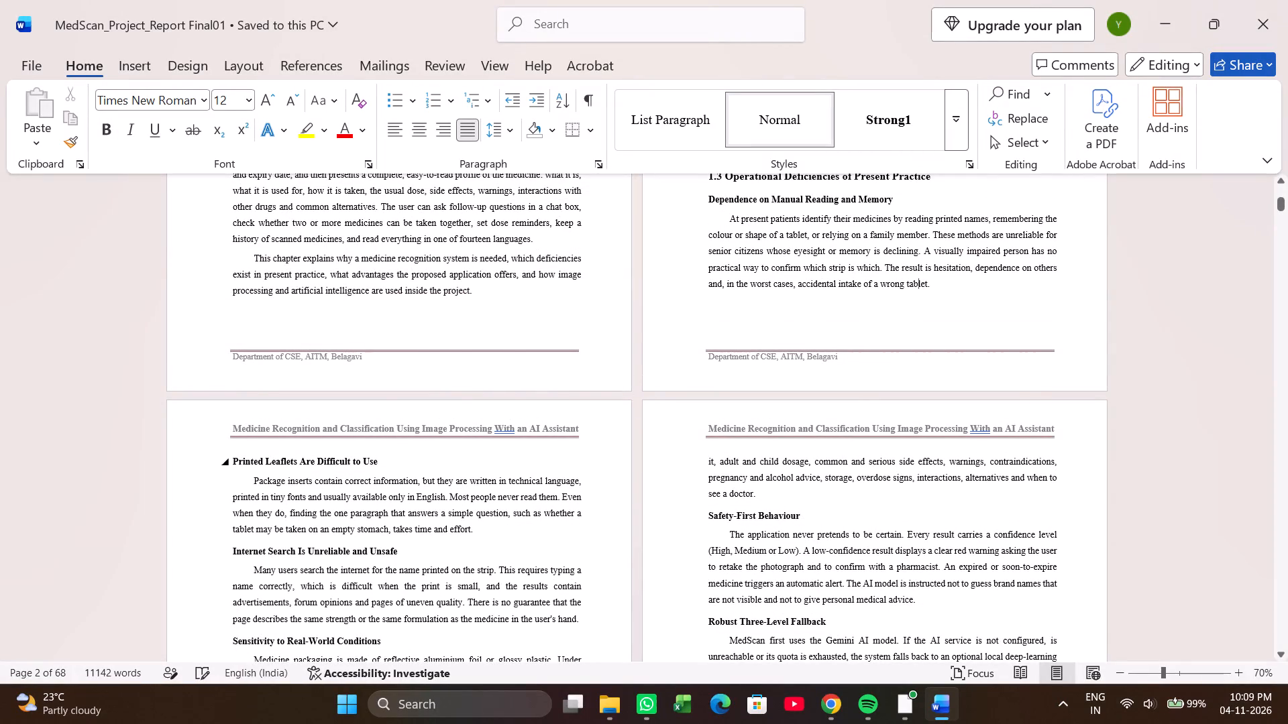
left_click(453, 347)
scroll(547, 329, "down", 1)
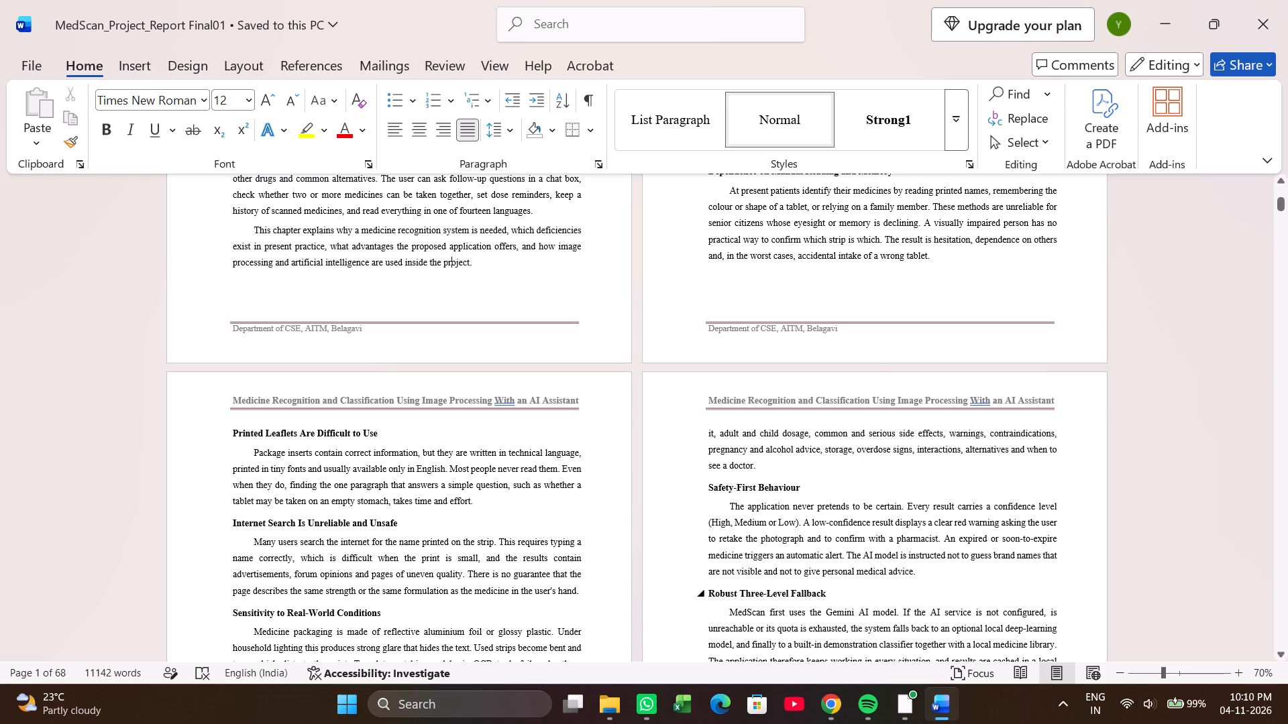
scroll(741, 470, "up", 19)
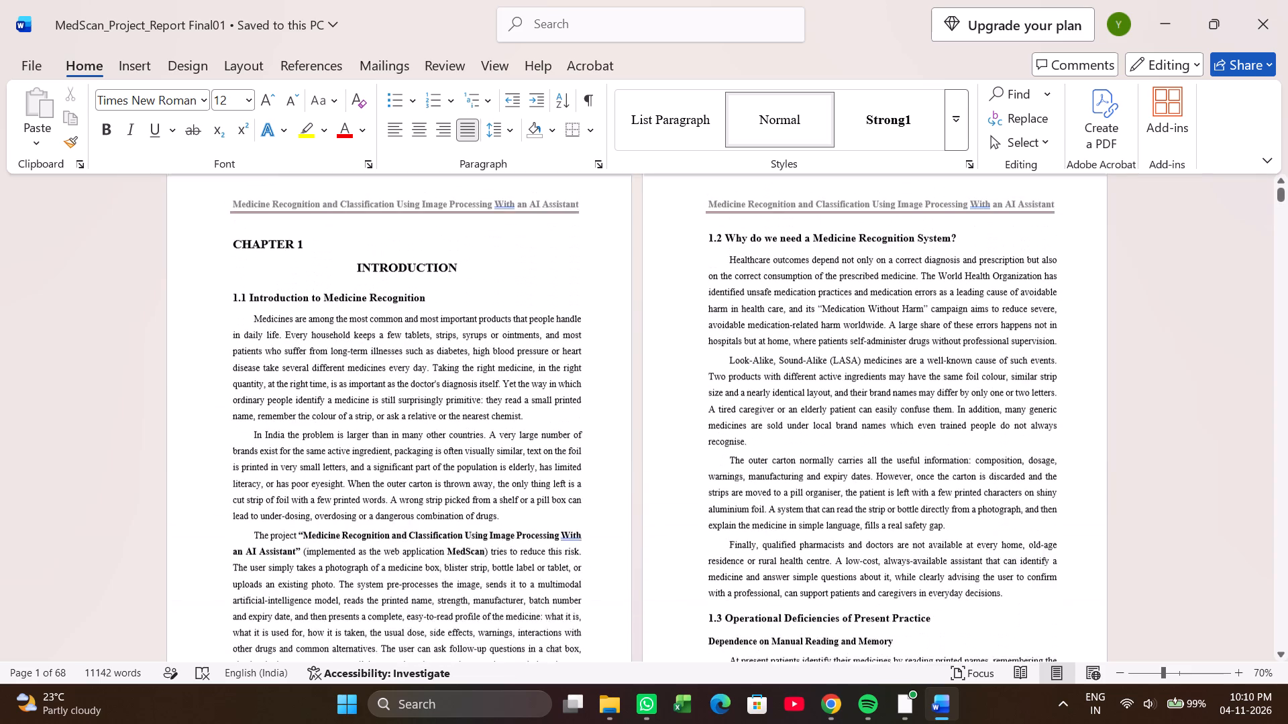
scroll(741, 470, "down", 12)
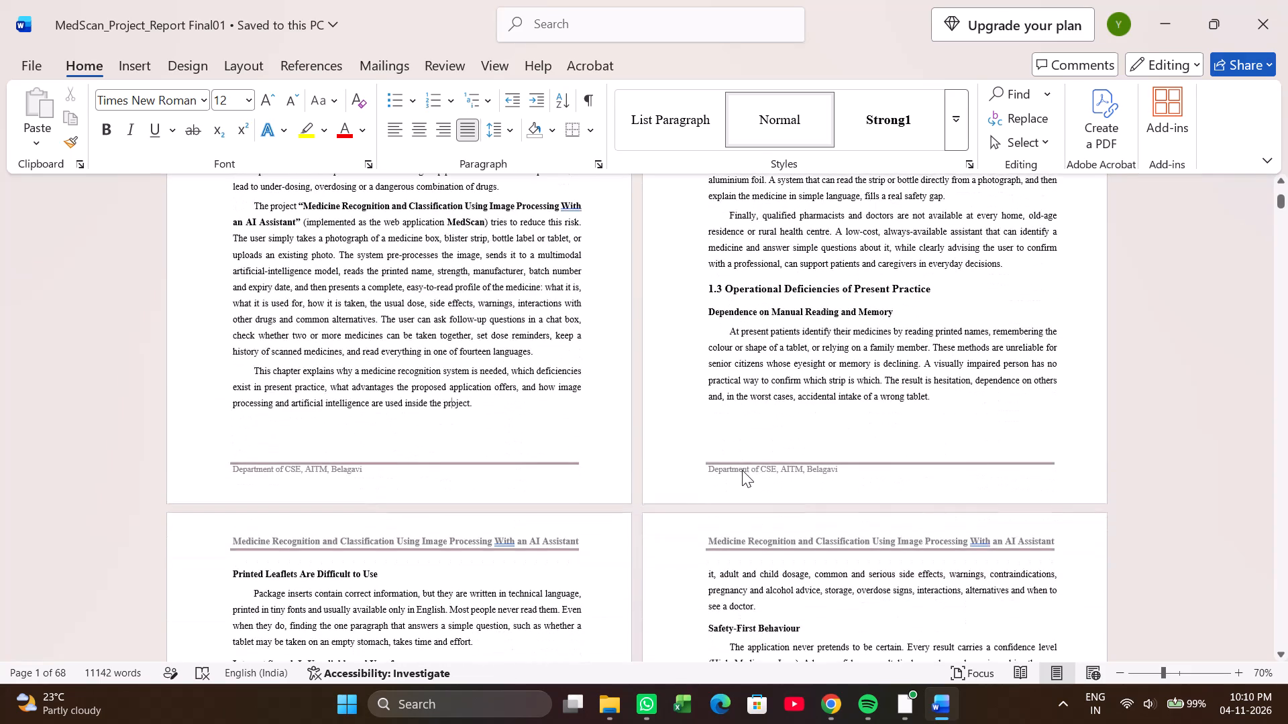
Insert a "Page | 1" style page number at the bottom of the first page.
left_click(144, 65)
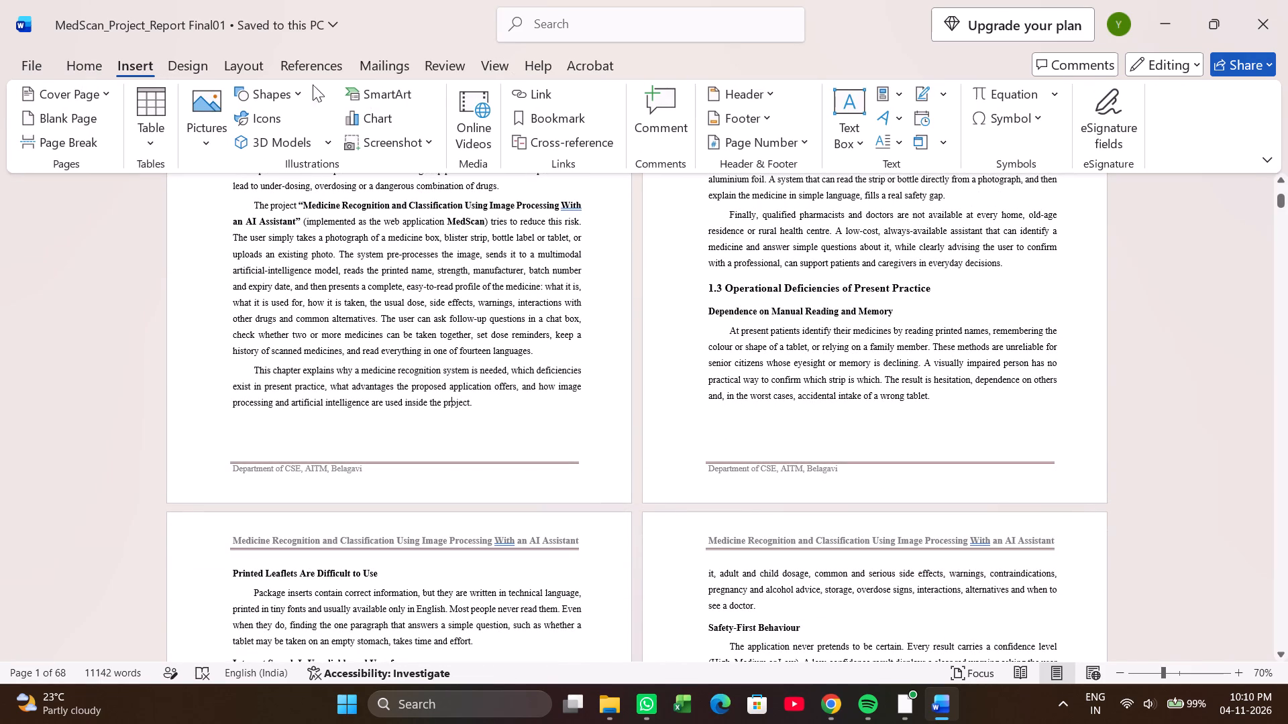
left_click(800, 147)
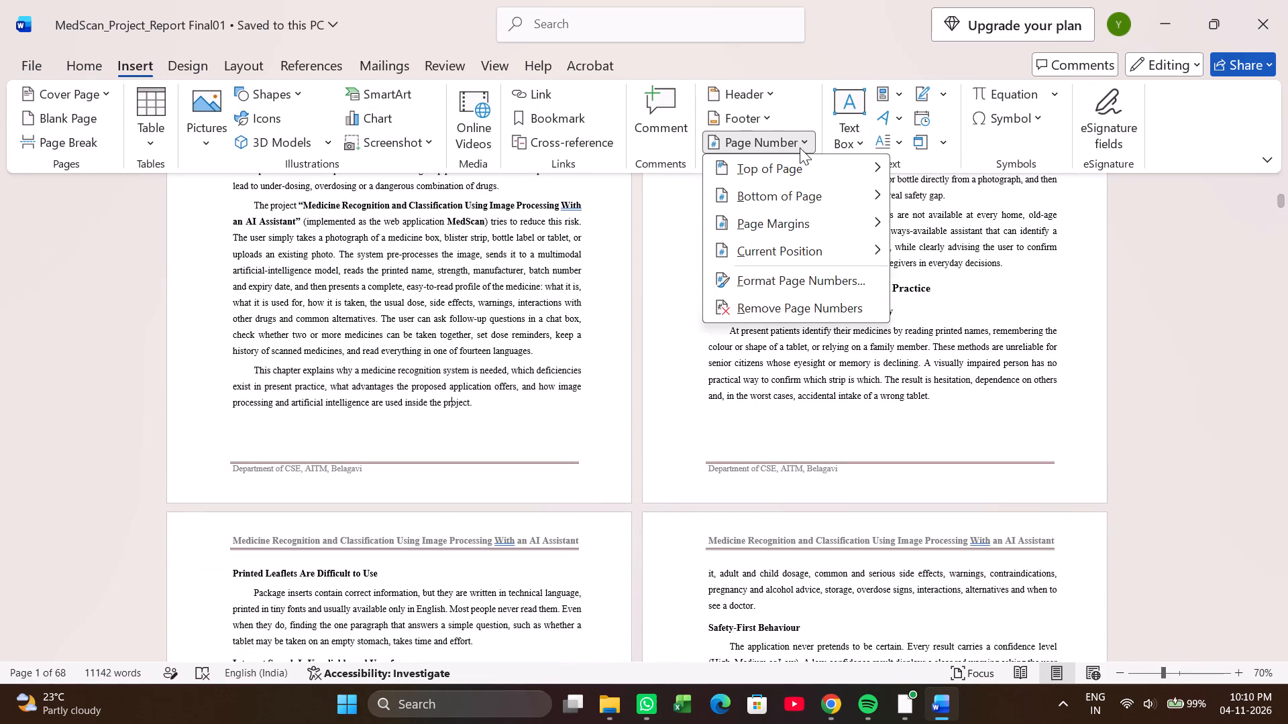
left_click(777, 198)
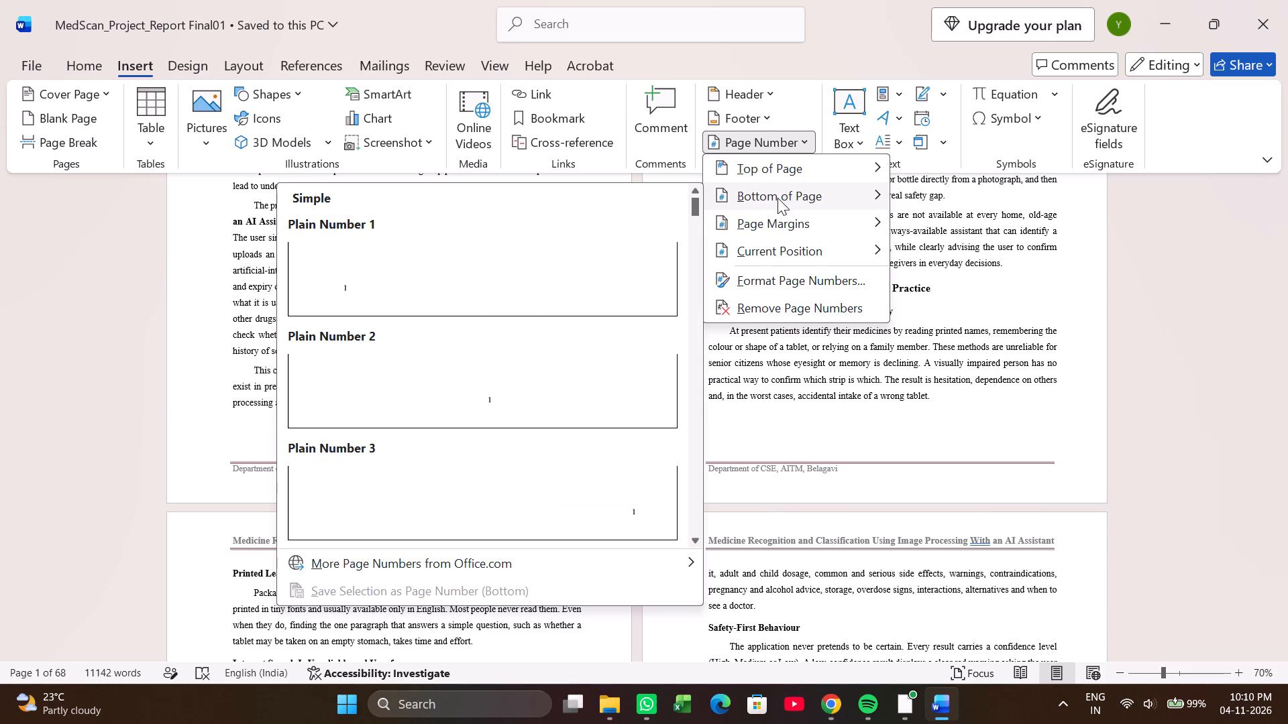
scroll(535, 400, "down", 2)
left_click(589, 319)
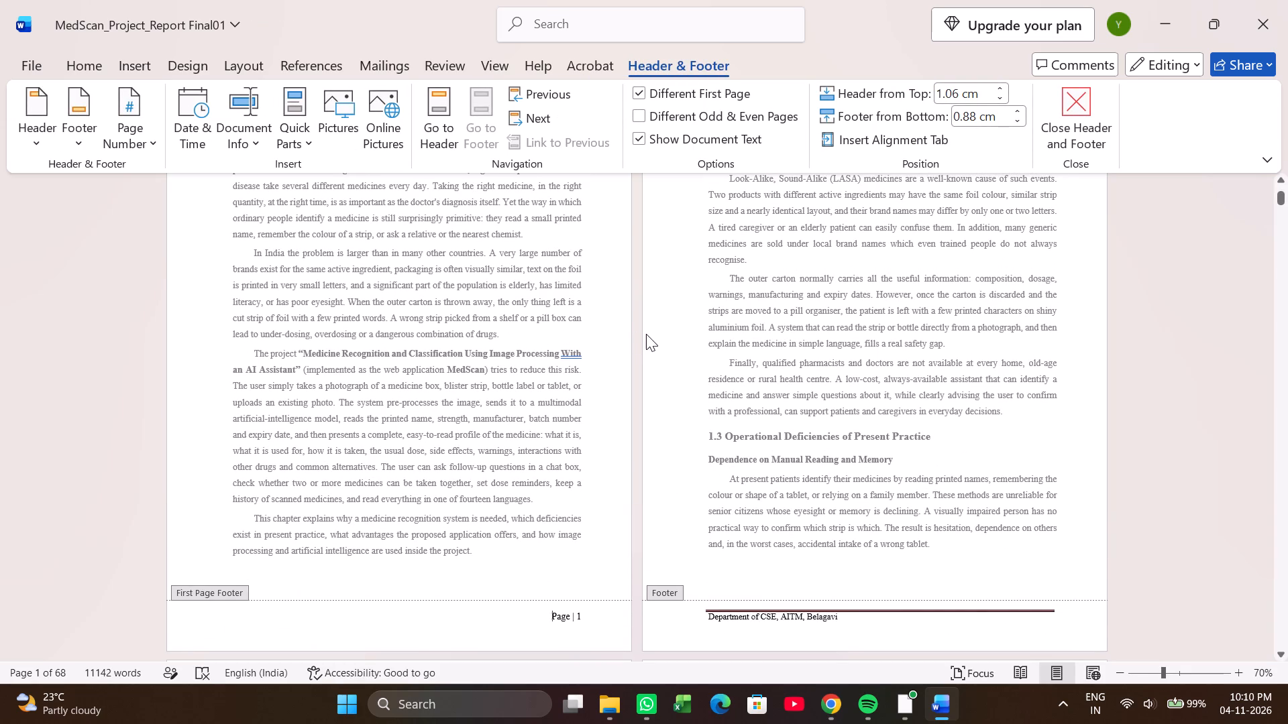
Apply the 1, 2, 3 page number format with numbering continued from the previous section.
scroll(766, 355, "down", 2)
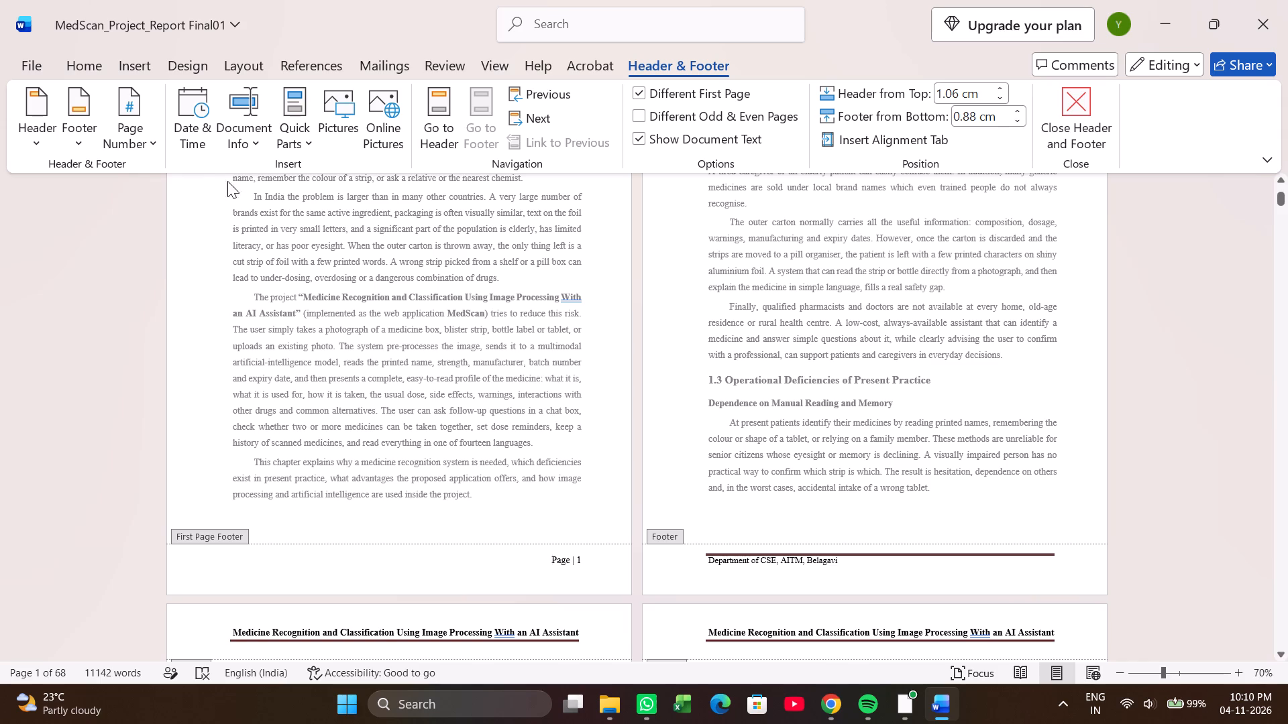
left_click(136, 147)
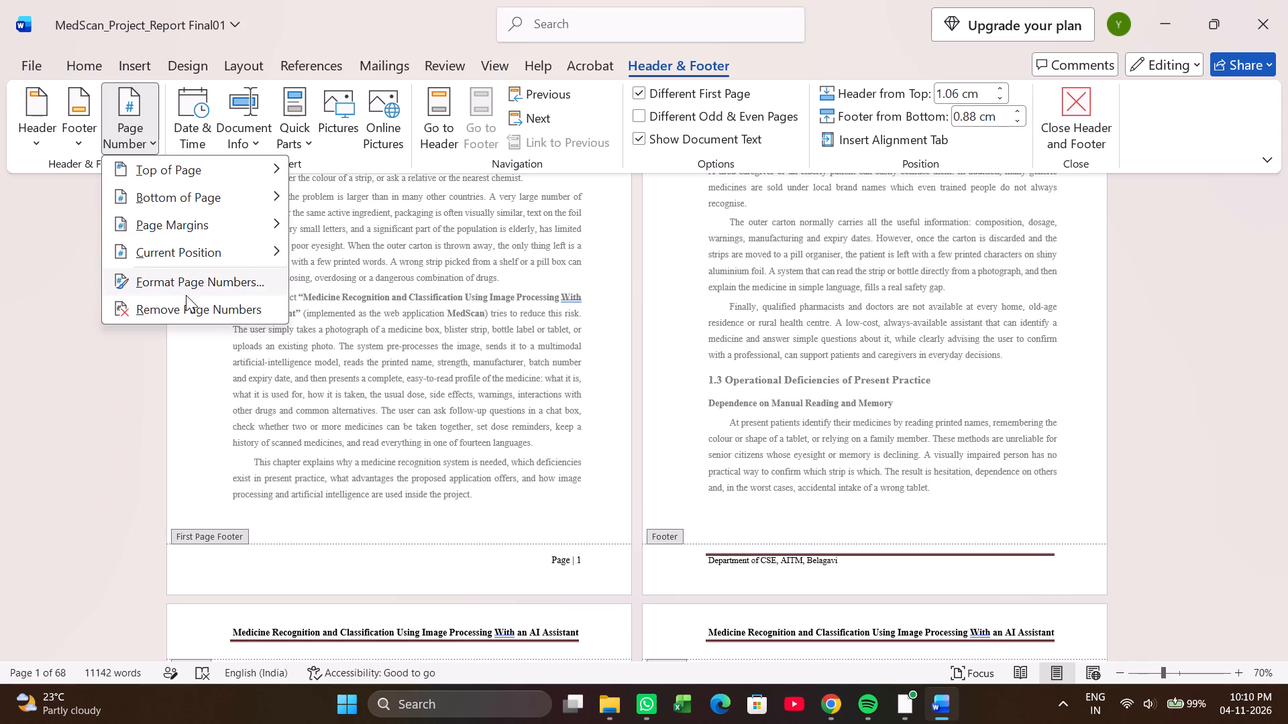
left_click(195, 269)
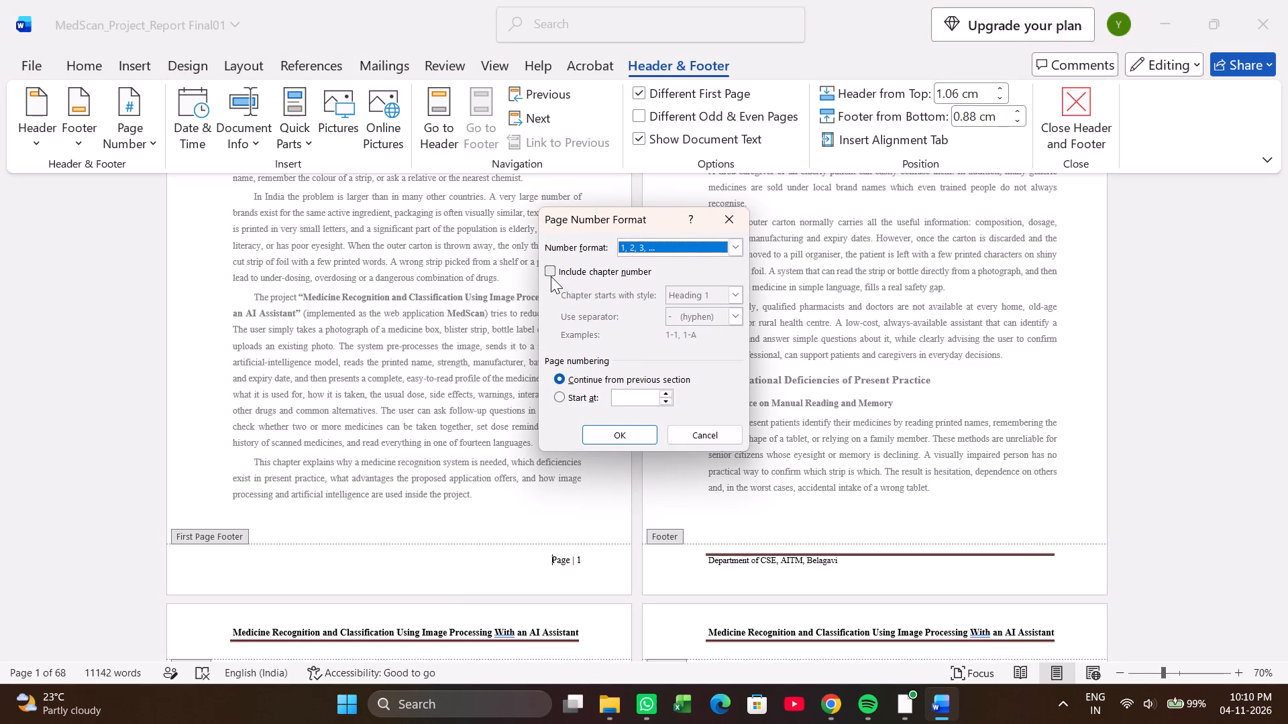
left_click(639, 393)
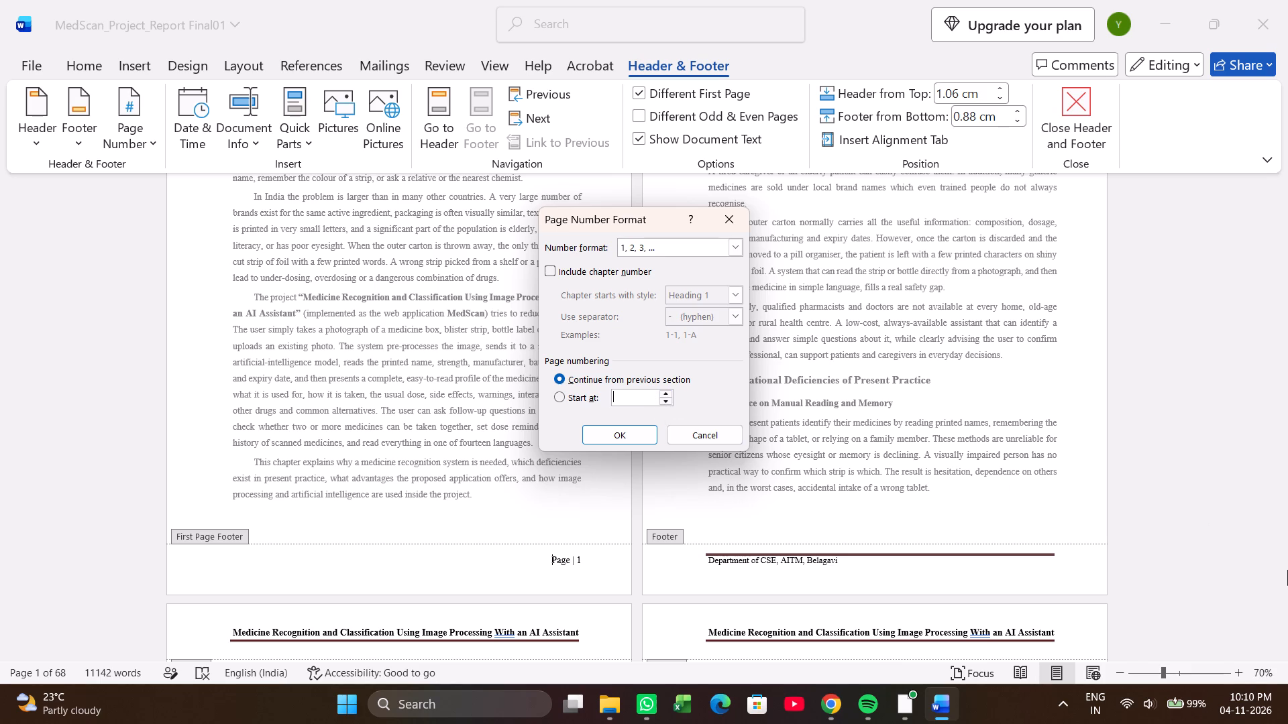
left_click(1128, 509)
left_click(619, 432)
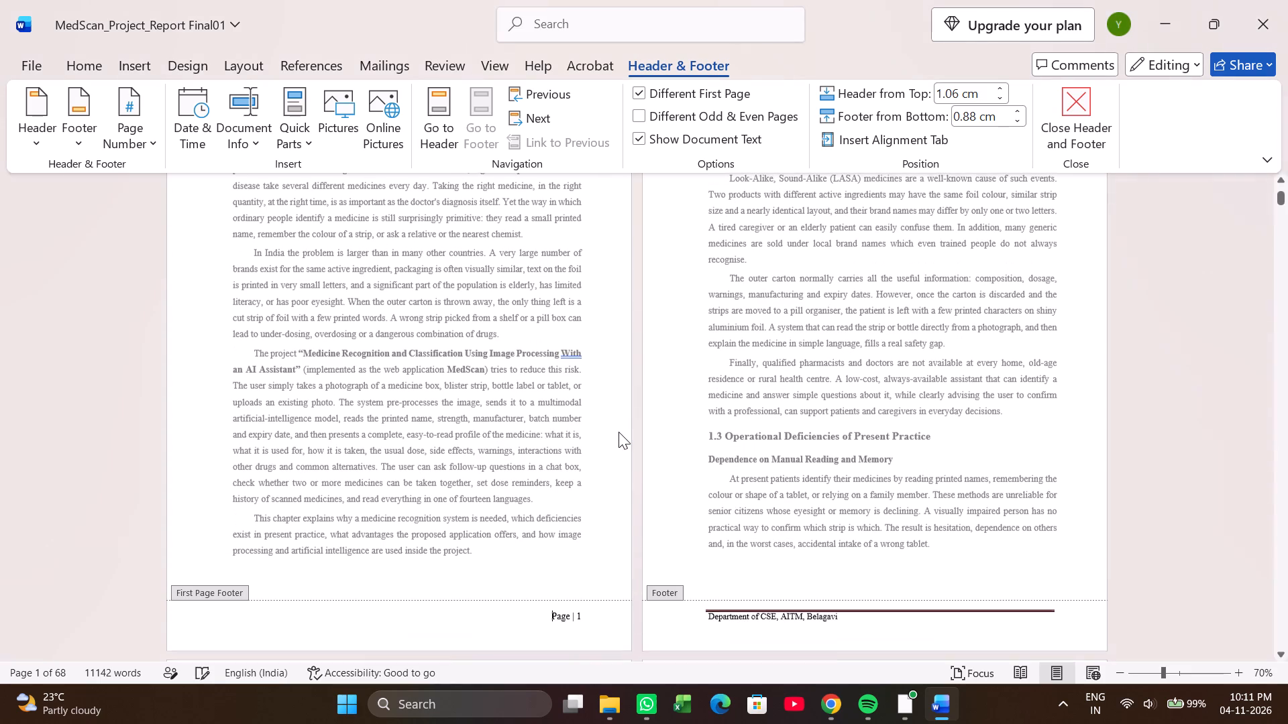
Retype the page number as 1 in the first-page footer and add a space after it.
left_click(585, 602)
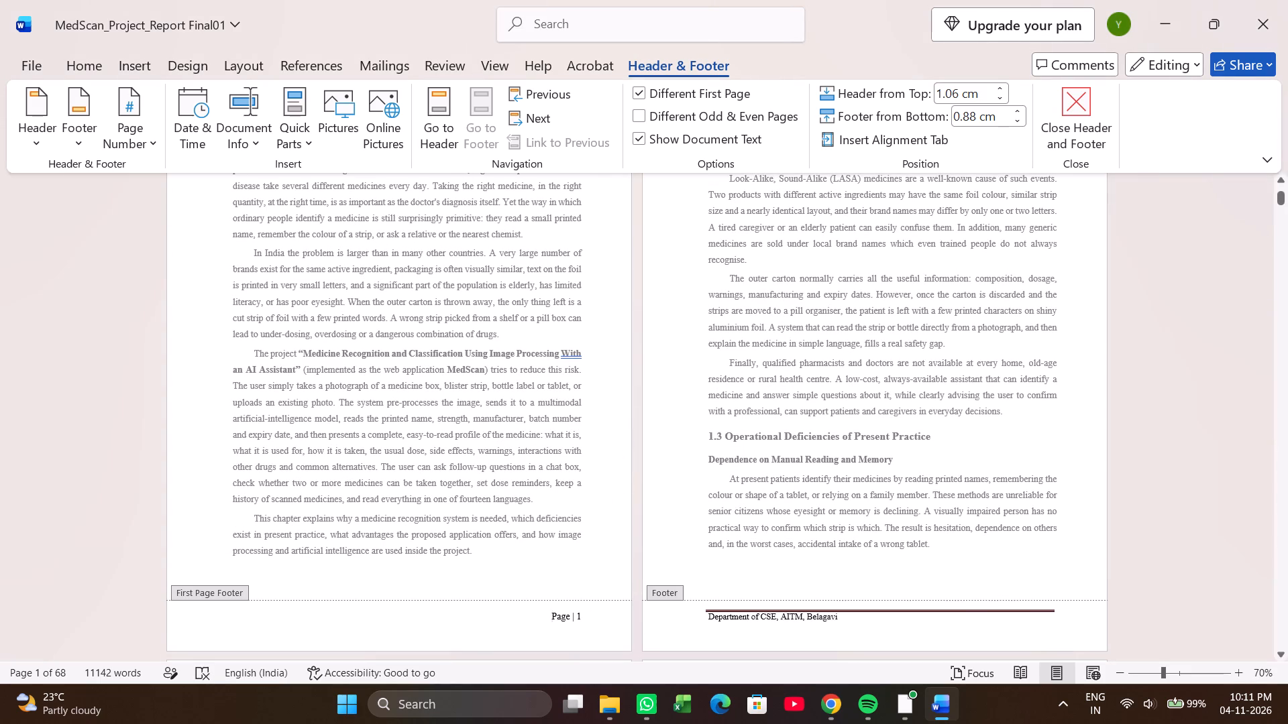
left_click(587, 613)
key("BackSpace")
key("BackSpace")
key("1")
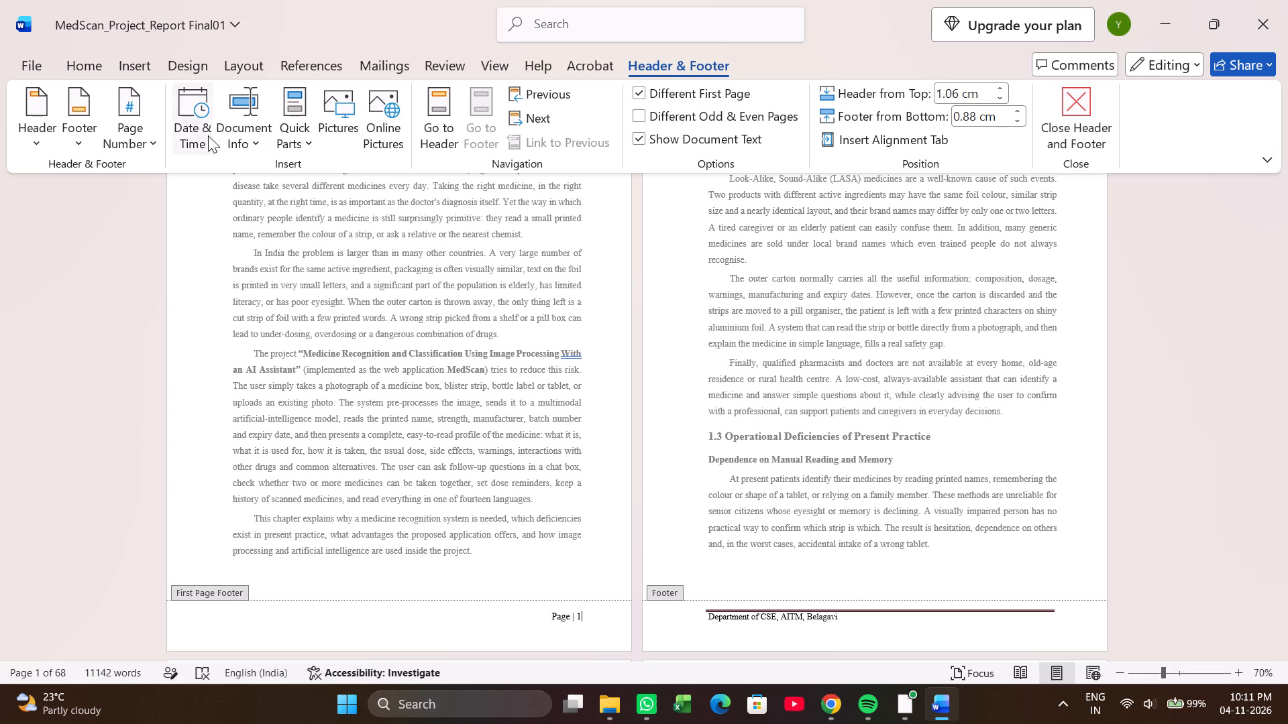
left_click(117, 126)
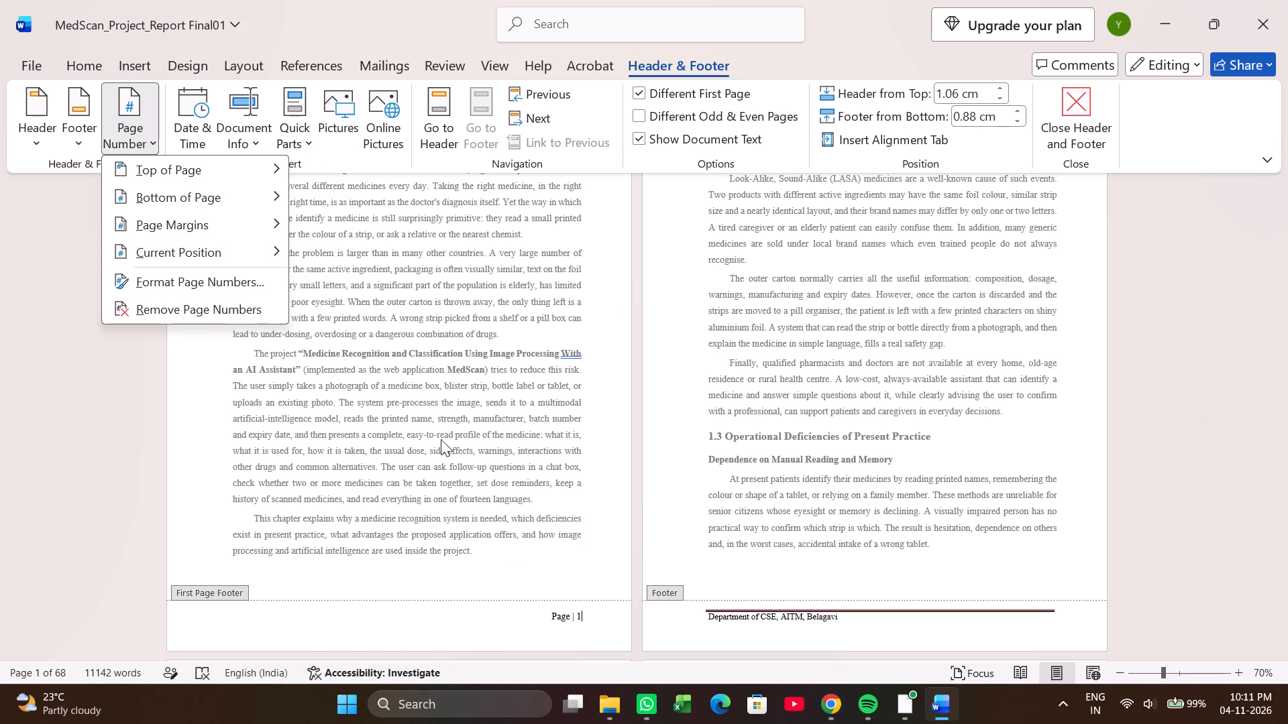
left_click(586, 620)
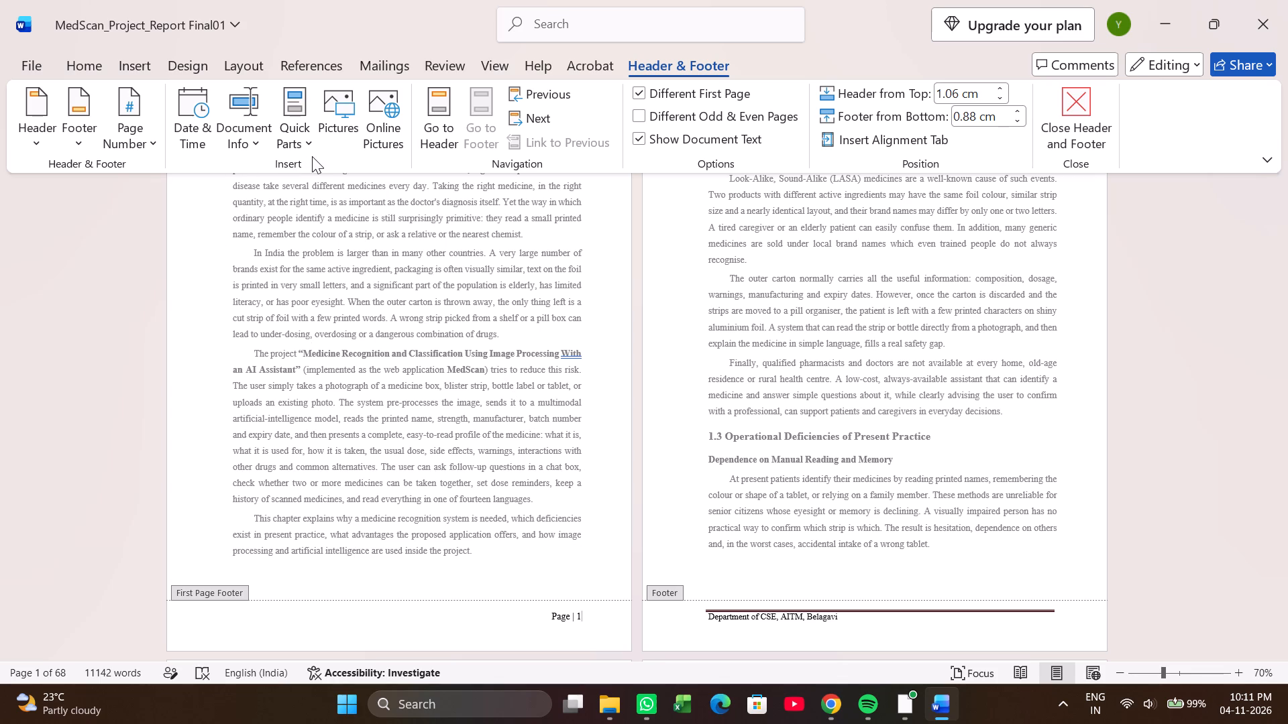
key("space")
Compare the headers and footers of the first Chapter 1 pages with the new first-page footer.
scroll(654, 514, "up", 3)
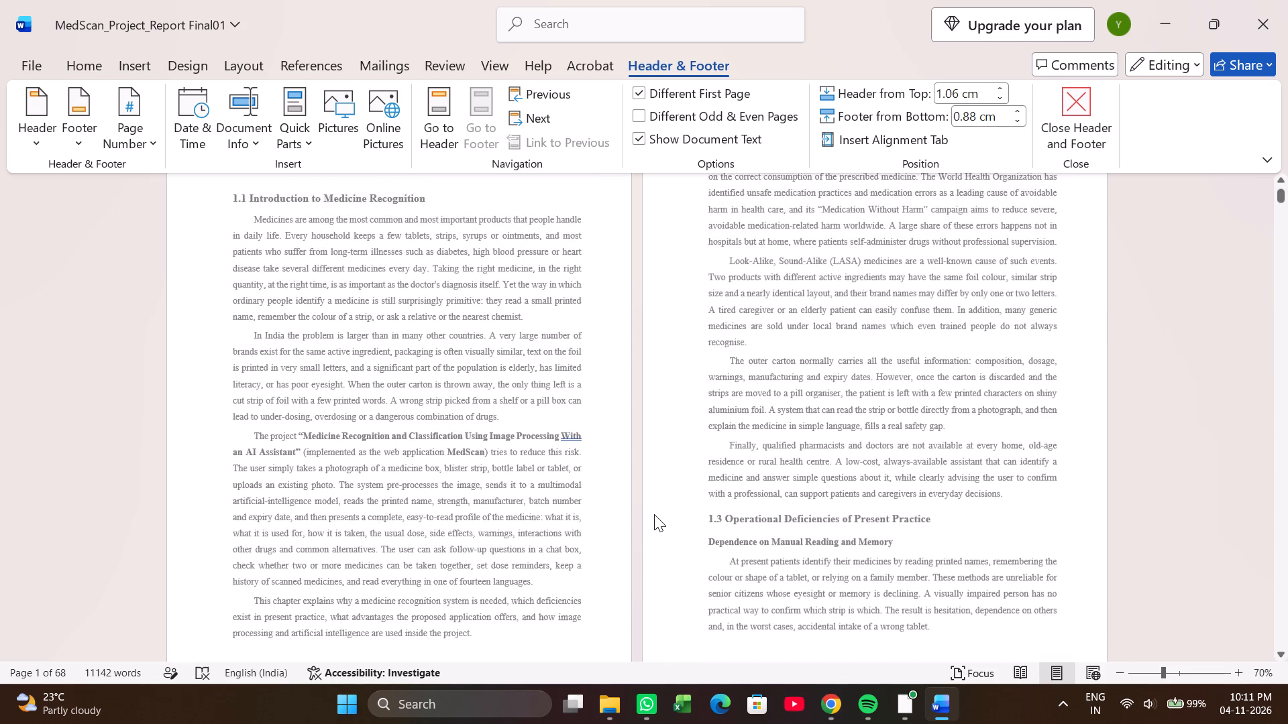
scroll(654, 514, "up", 4)
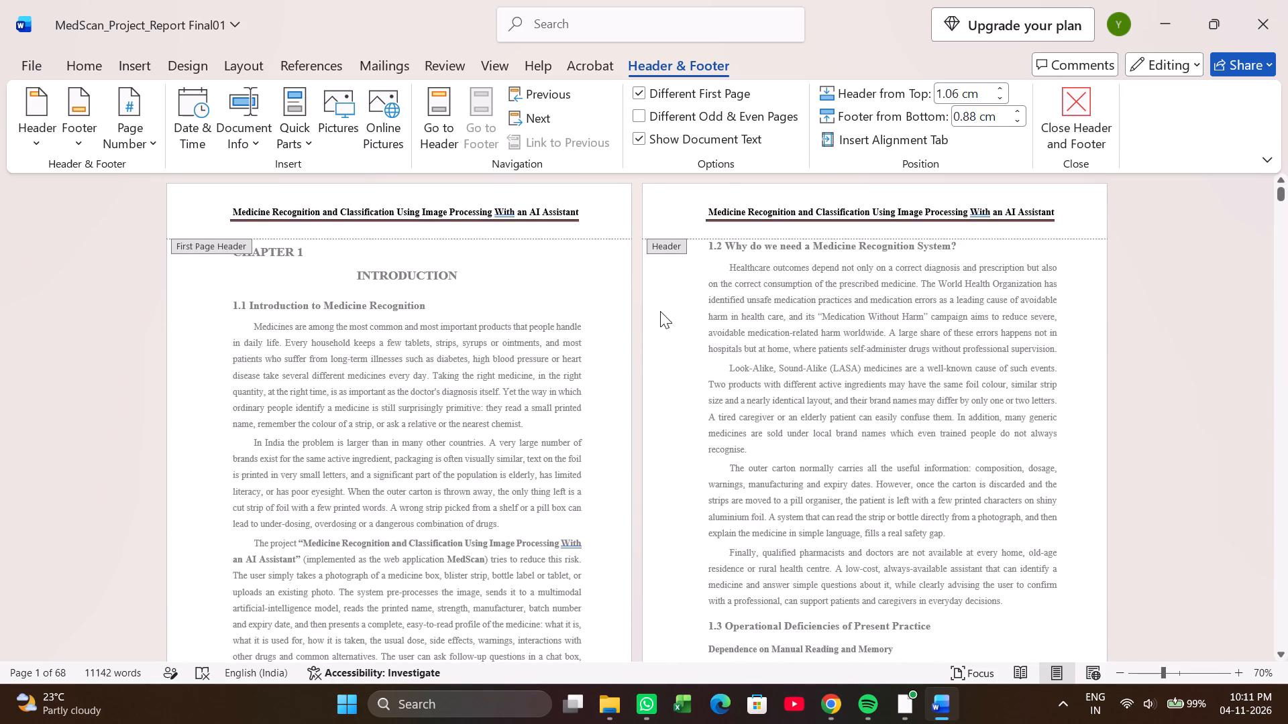
scroll(637, 342, "down", 10)
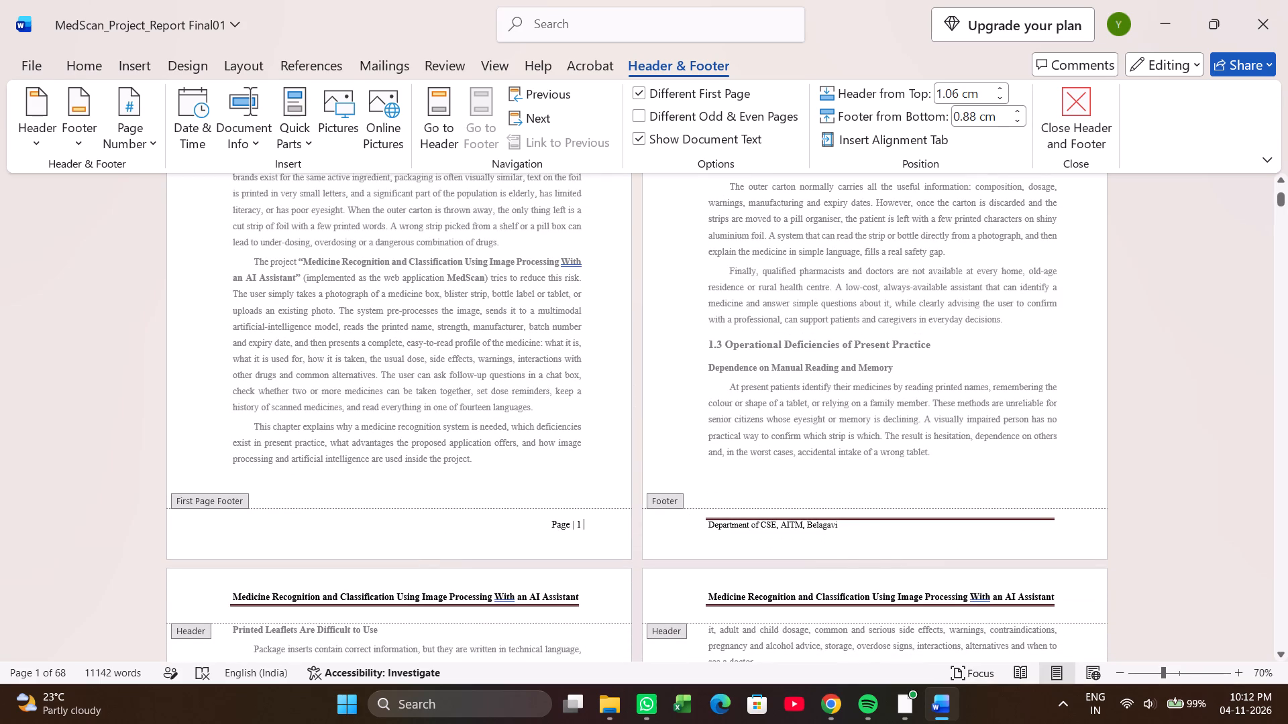
scroll(956, 527, "down", 2)
scroll(994, 478, "down", 3)
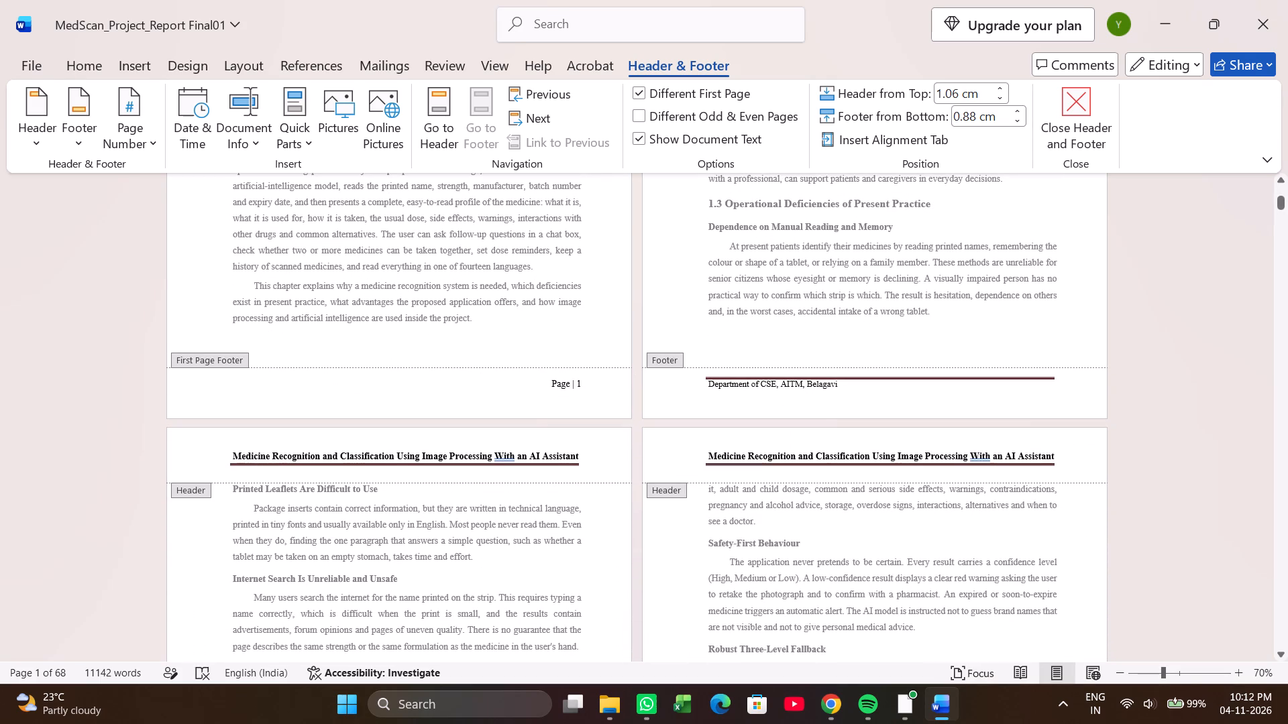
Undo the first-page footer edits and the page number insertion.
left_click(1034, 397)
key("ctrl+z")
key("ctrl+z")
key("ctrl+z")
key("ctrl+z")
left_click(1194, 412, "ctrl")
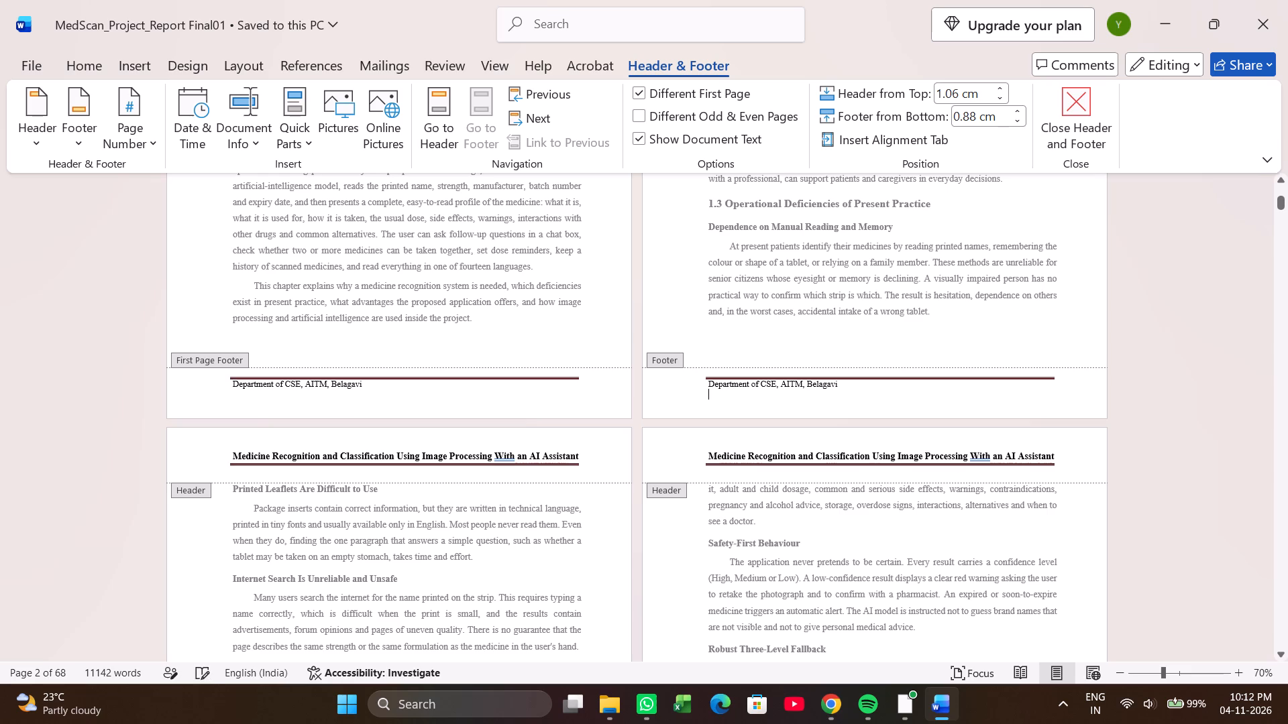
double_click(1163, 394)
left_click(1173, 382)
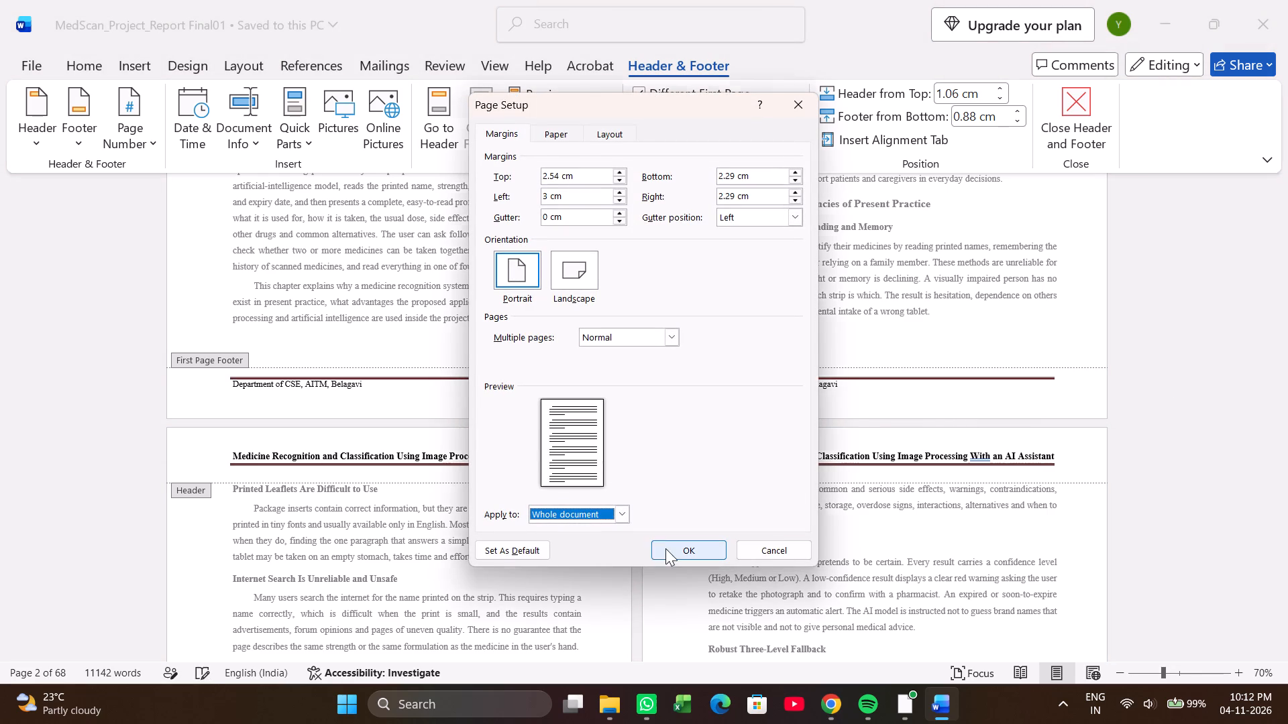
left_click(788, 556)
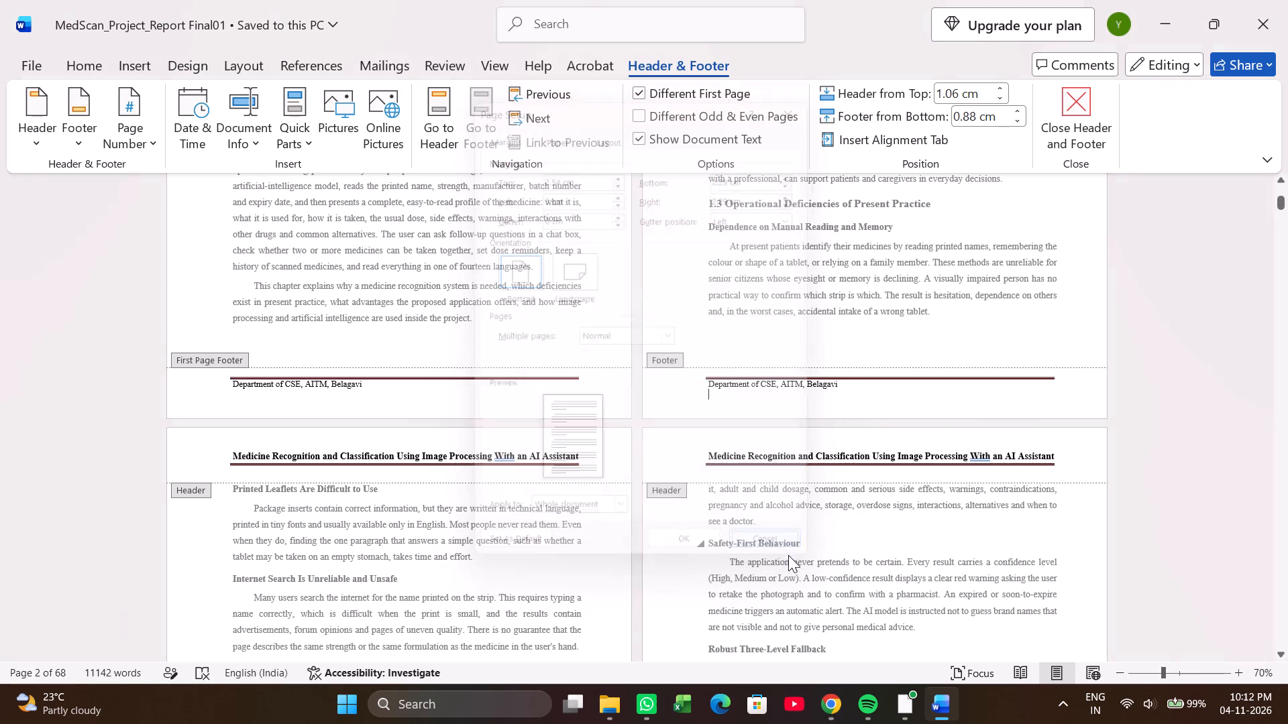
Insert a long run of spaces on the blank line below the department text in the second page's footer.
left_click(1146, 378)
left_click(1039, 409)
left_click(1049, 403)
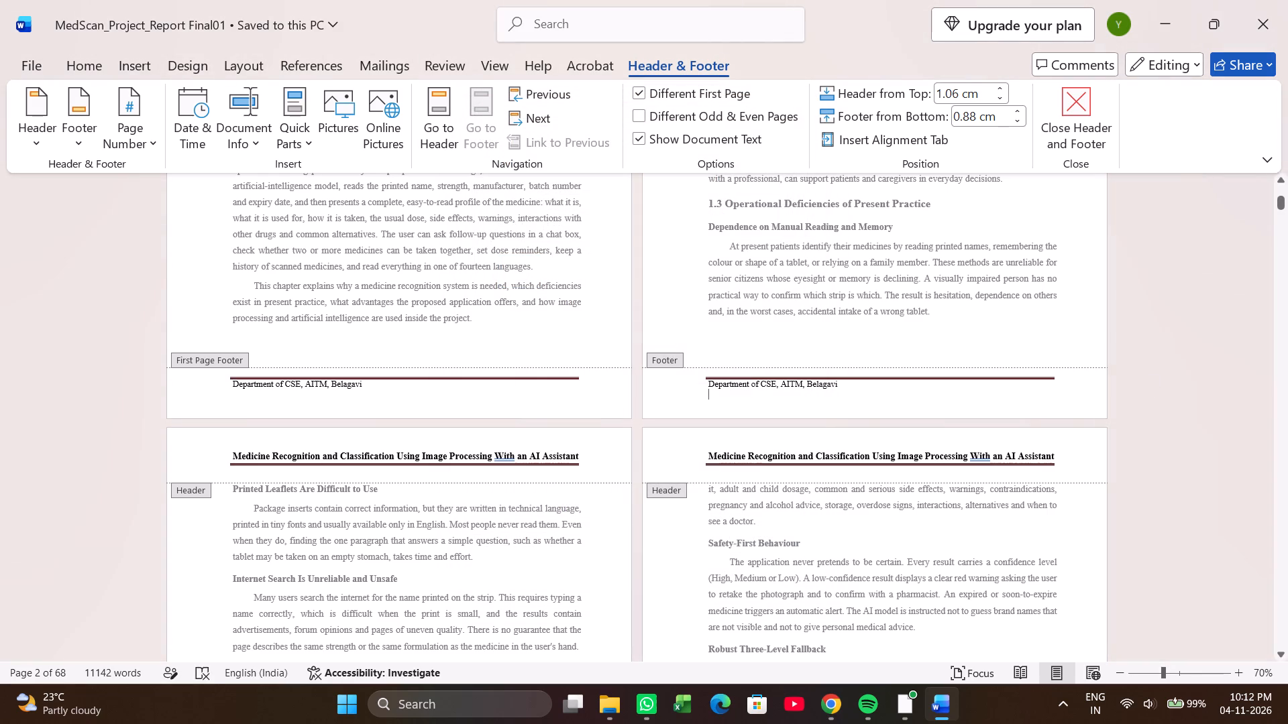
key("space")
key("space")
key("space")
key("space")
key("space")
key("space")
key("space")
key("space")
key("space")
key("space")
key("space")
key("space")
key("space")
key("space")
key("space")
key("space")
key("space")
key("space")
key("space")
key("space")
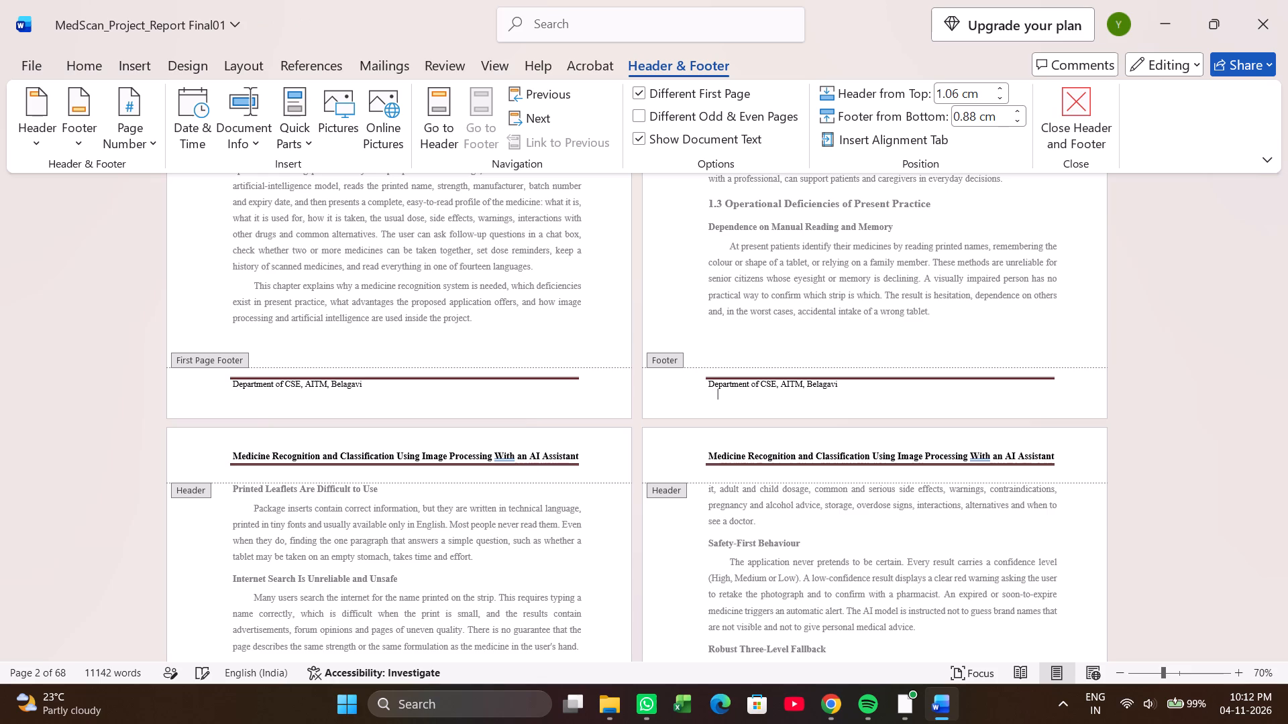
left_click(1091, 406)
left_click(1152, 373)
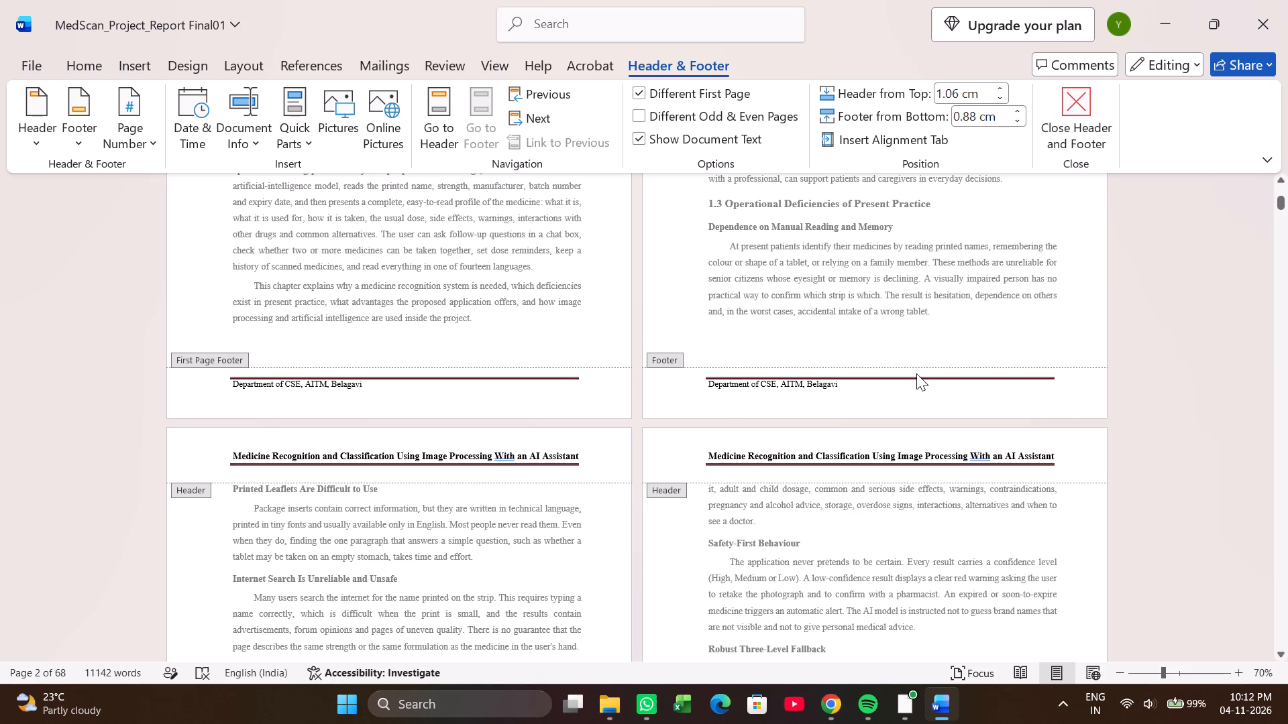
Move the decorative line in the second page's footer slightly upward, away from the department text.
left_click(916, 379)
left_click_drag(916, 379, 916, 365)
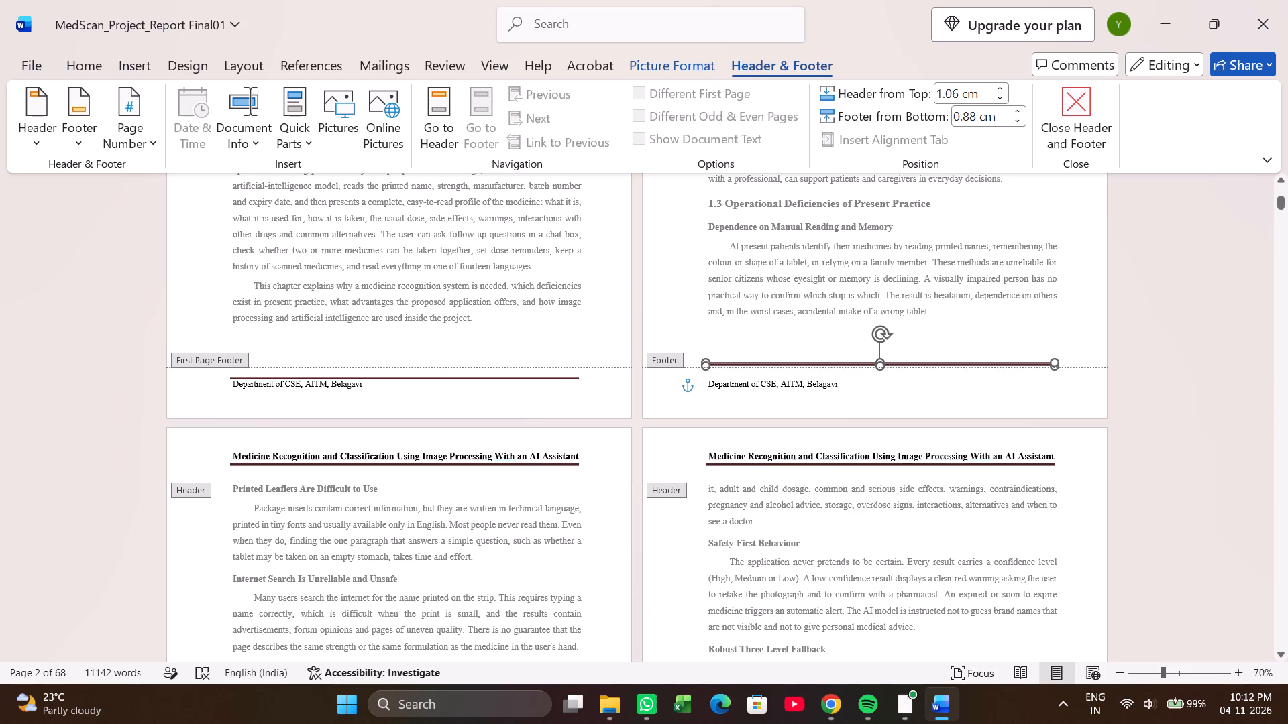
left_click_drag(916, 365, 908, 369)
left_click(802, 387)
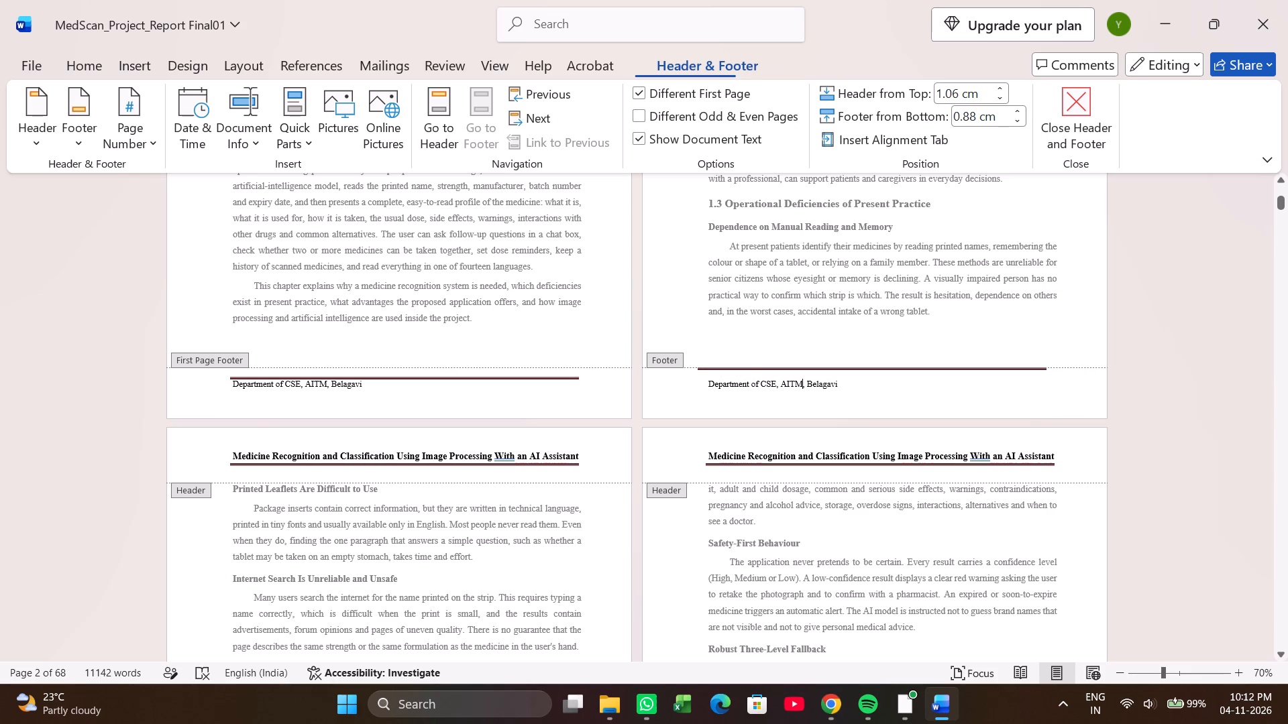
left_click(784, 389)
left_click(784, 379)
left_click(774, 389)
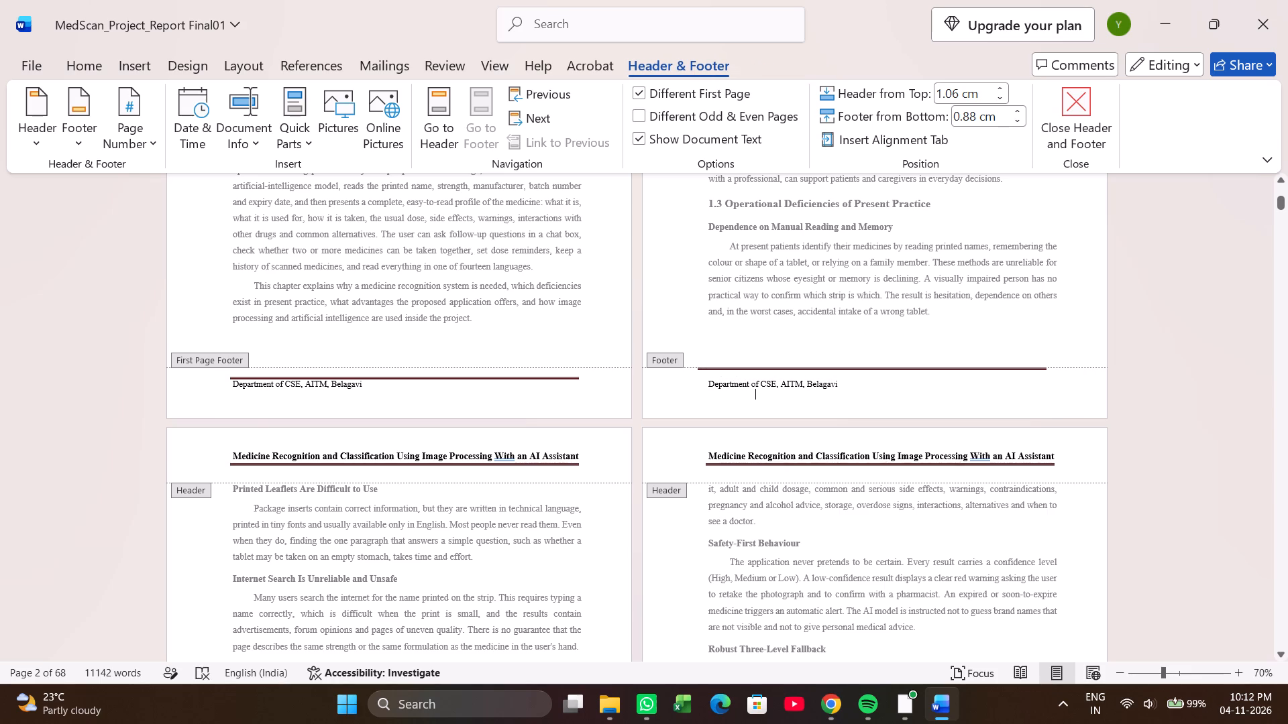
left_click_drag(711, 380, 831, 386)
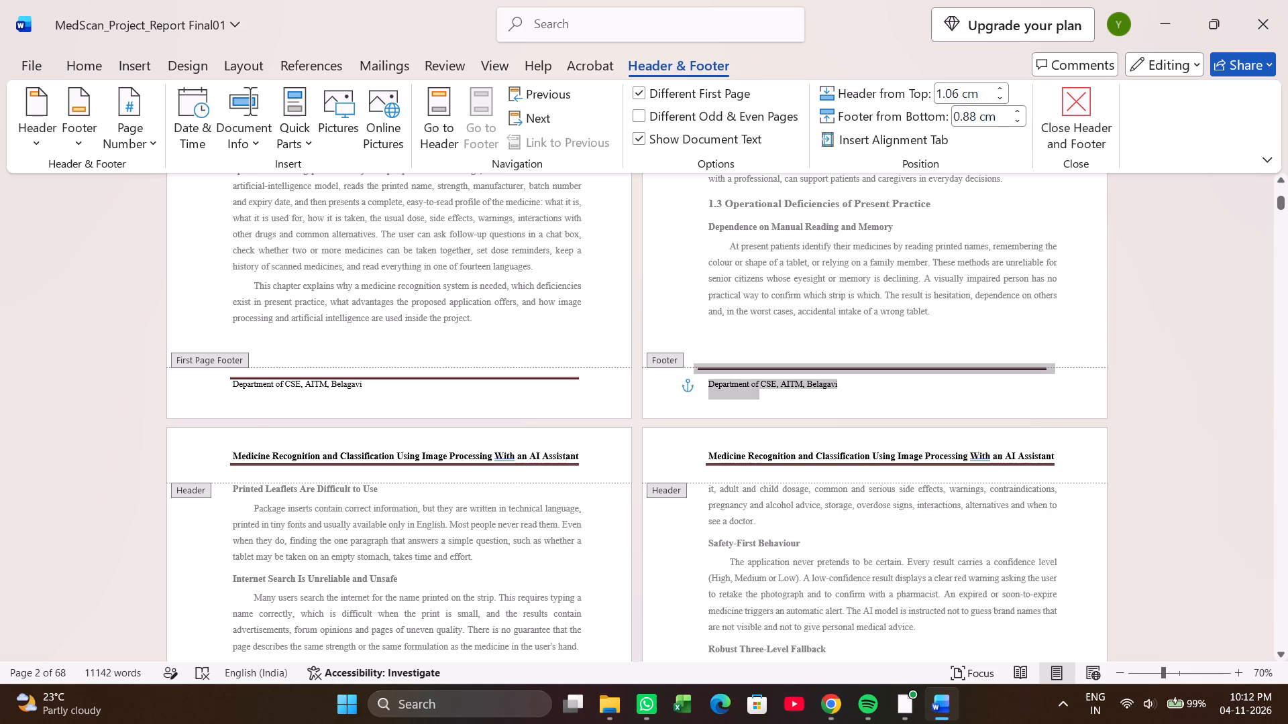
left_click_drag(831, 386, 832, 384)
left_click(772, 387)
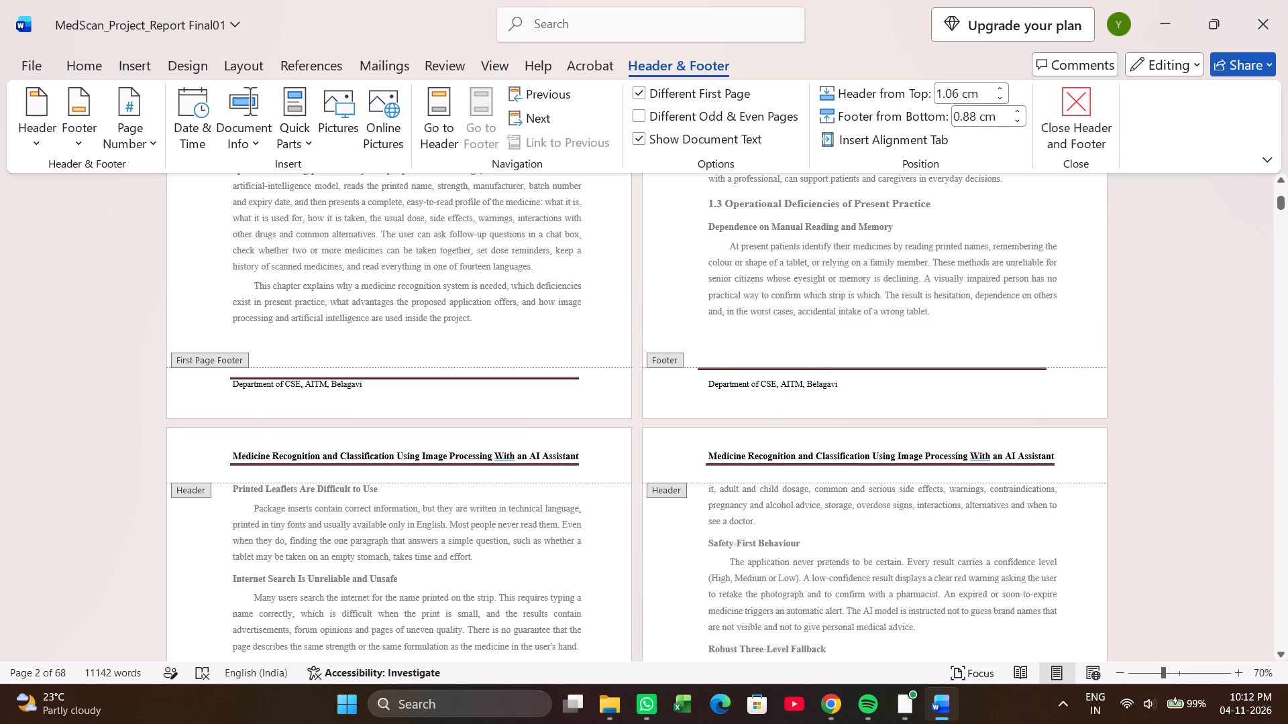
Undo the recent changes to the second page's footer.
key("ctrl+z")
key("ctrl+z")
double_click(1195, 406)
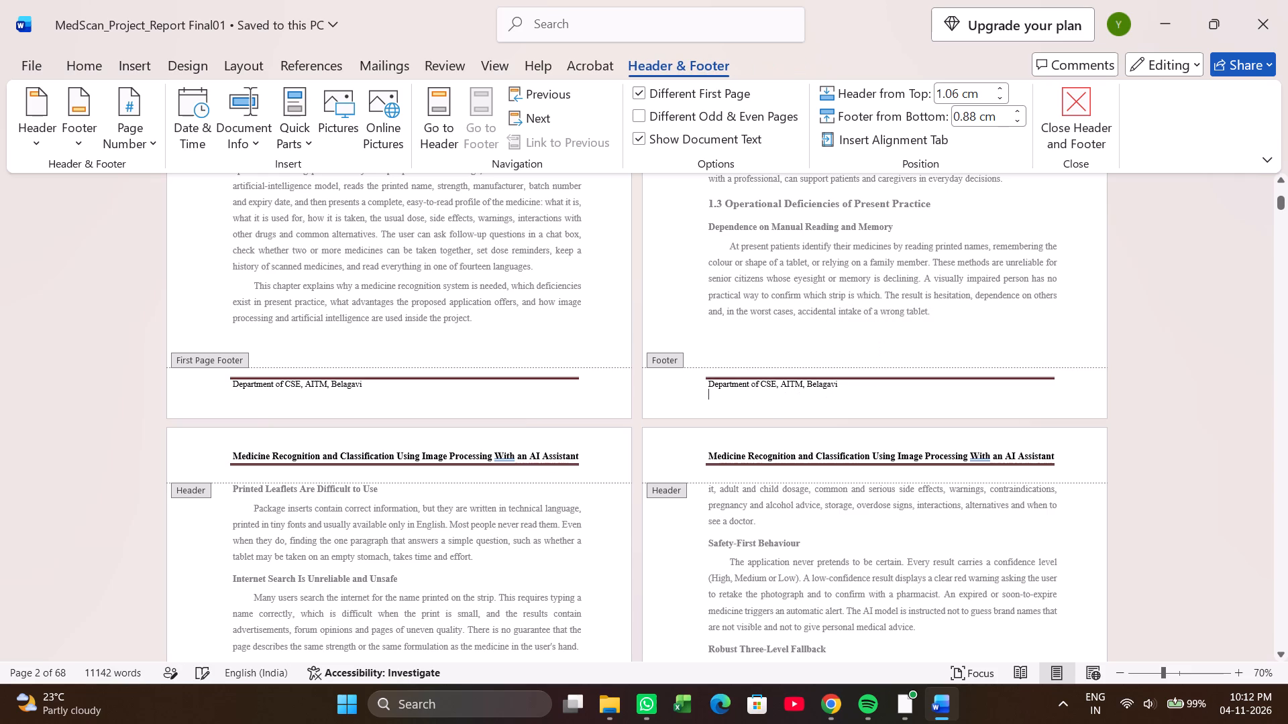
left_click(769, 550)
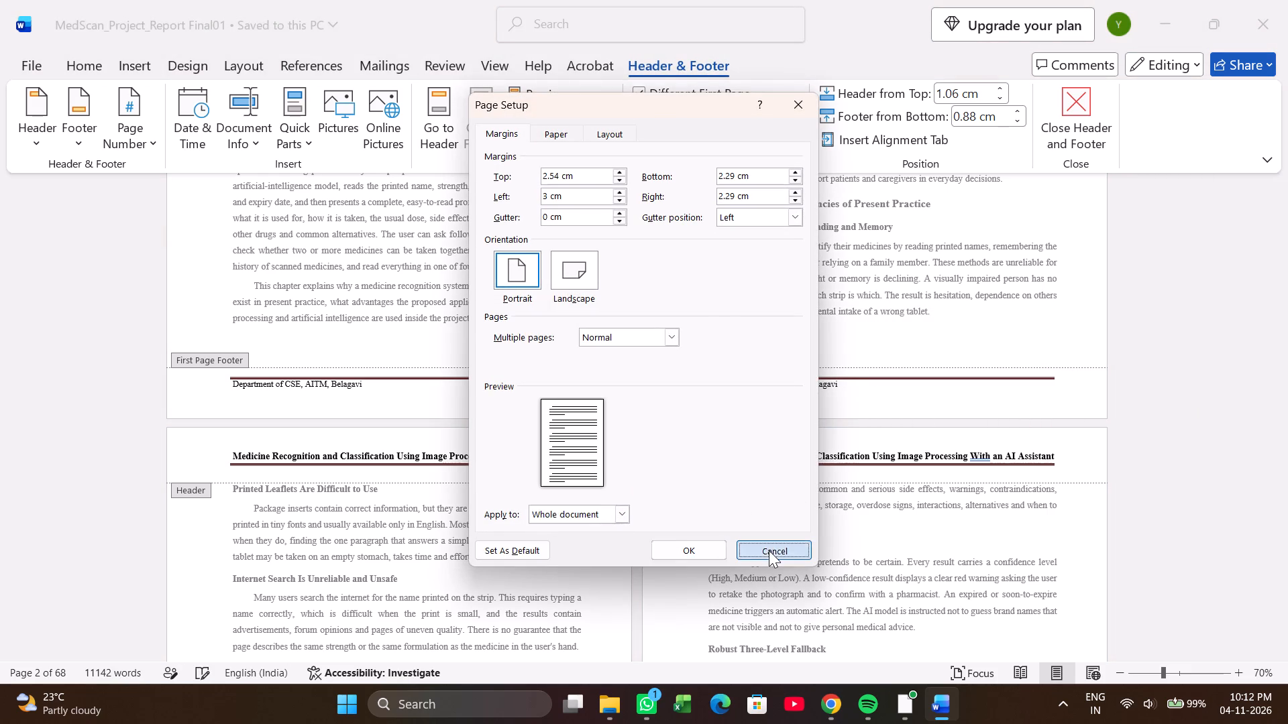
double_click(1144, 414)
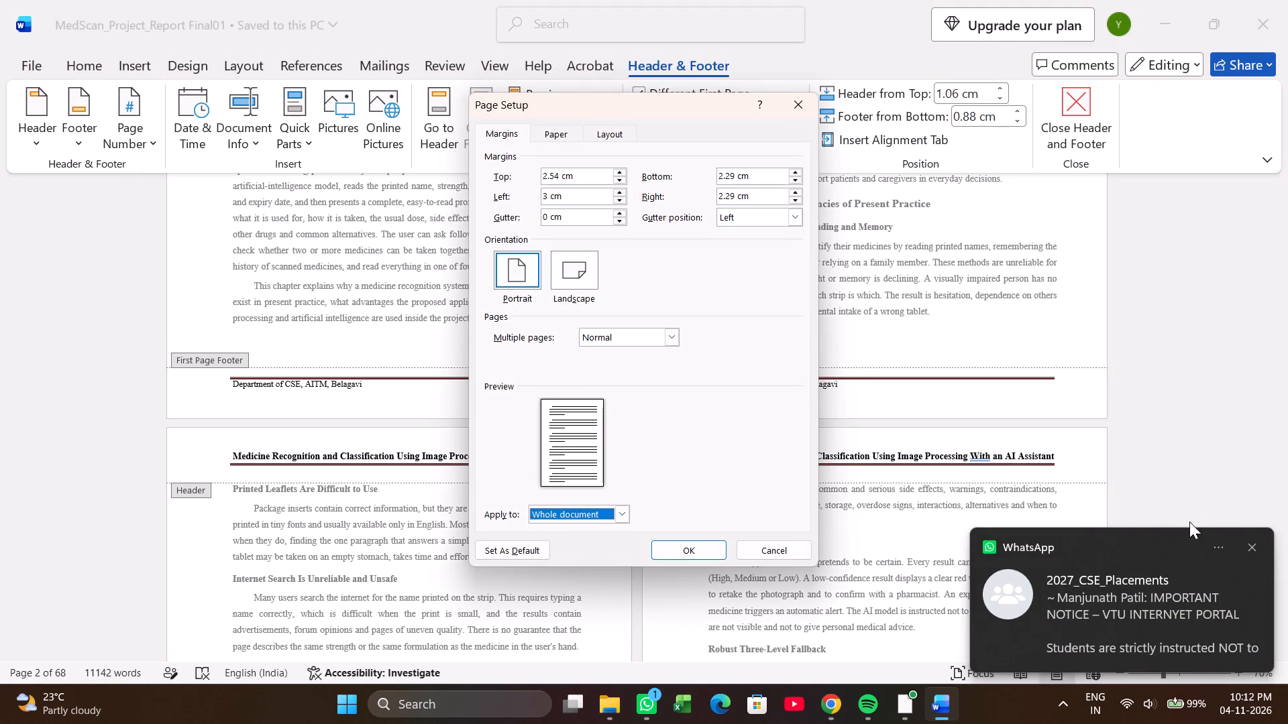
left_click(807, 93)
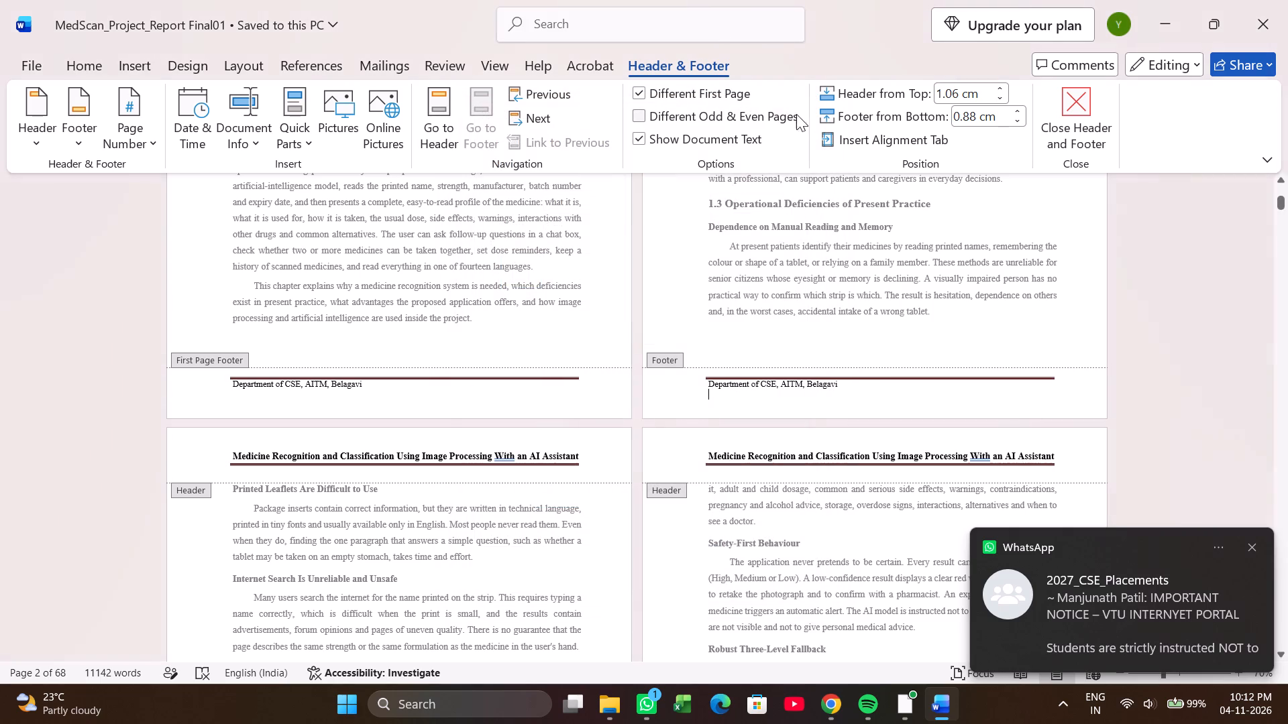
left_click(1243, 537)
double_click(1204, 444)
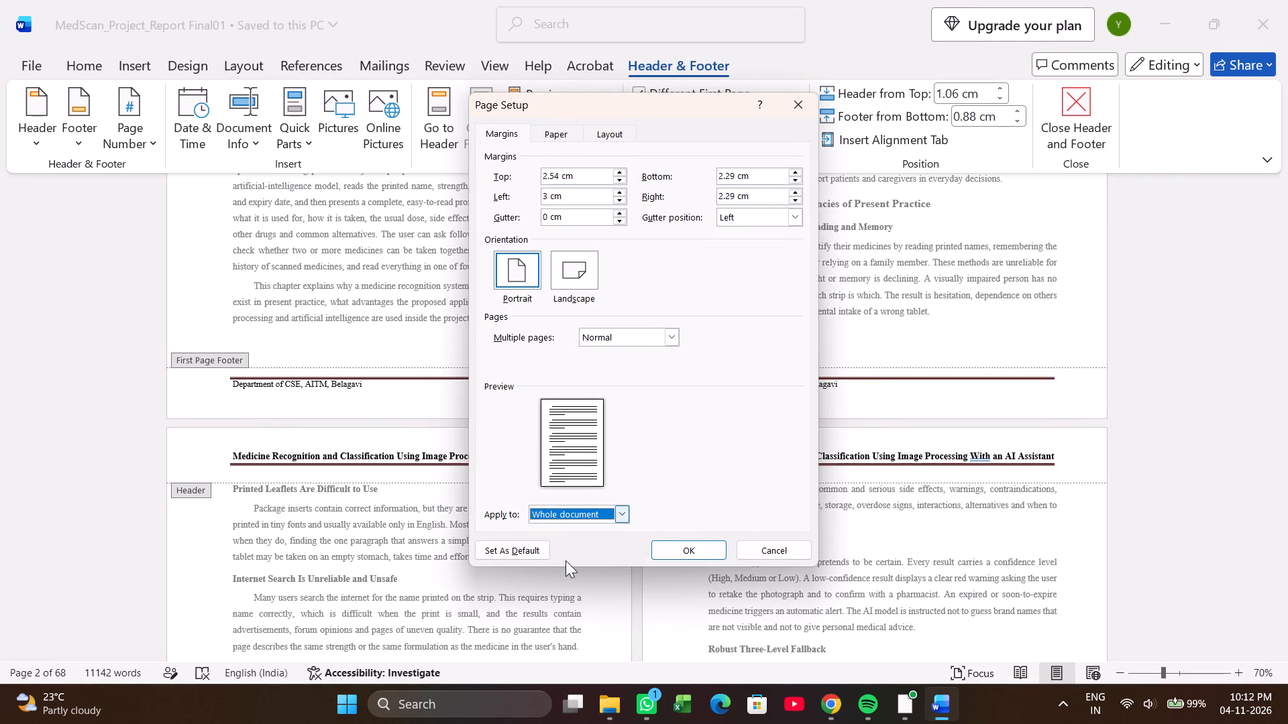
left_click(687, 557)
Leave footer editing and check the footers on the last Chapter 1 page and the first Chapter 2 page.
left_click(1287, 353)
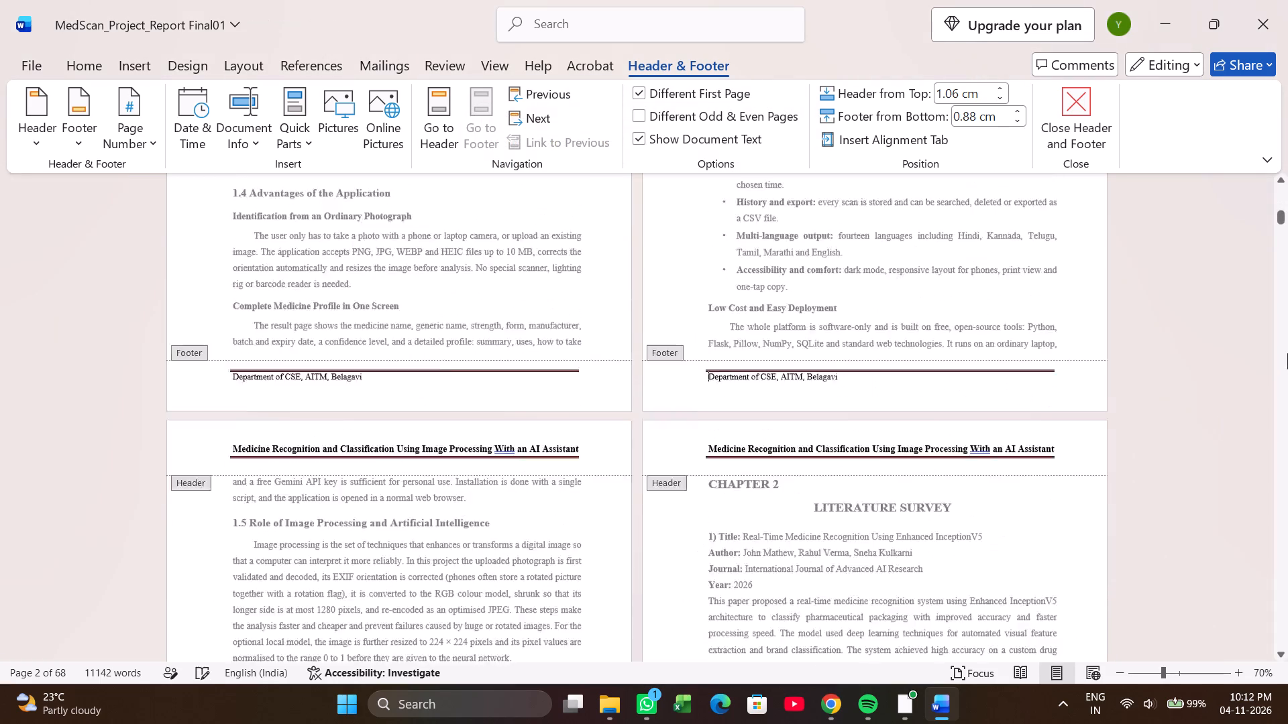
double_click(1190, 316)
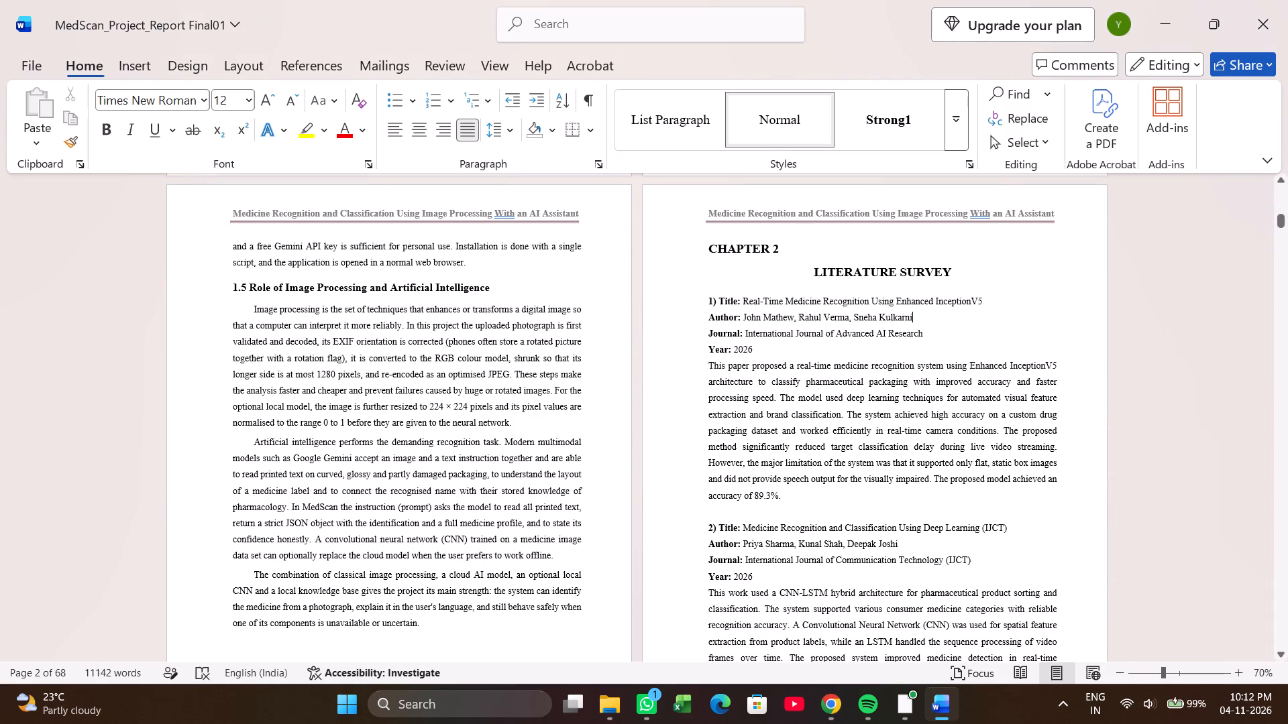
scroll(1122, 271, "down", 10)
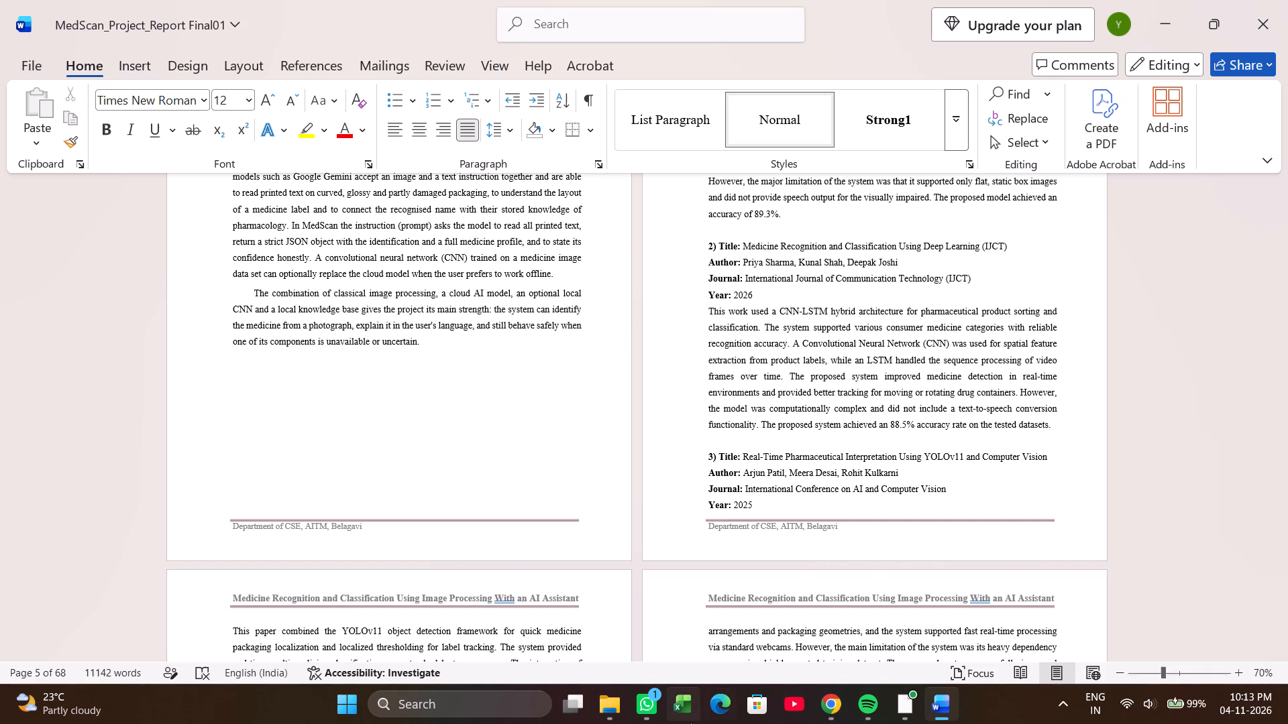
Open the recent document finalreport123 from File Explorer.
left_click(603, 697)
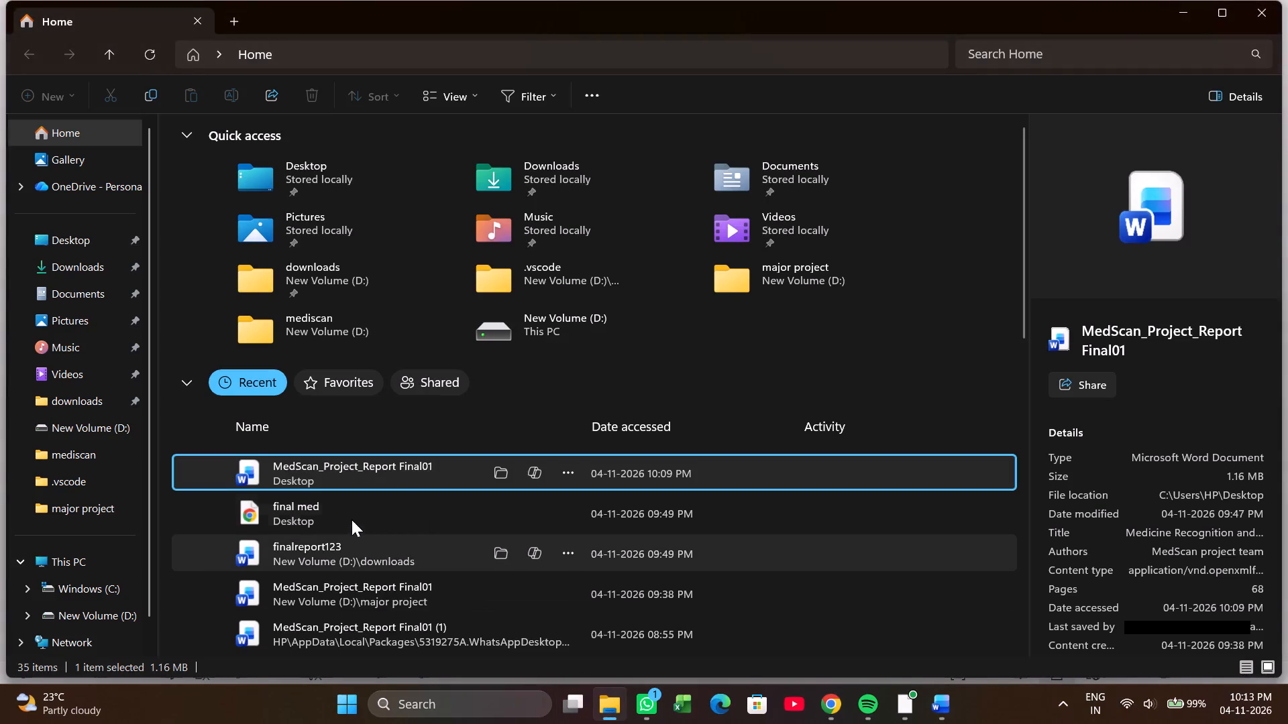
double_click(331, 544)
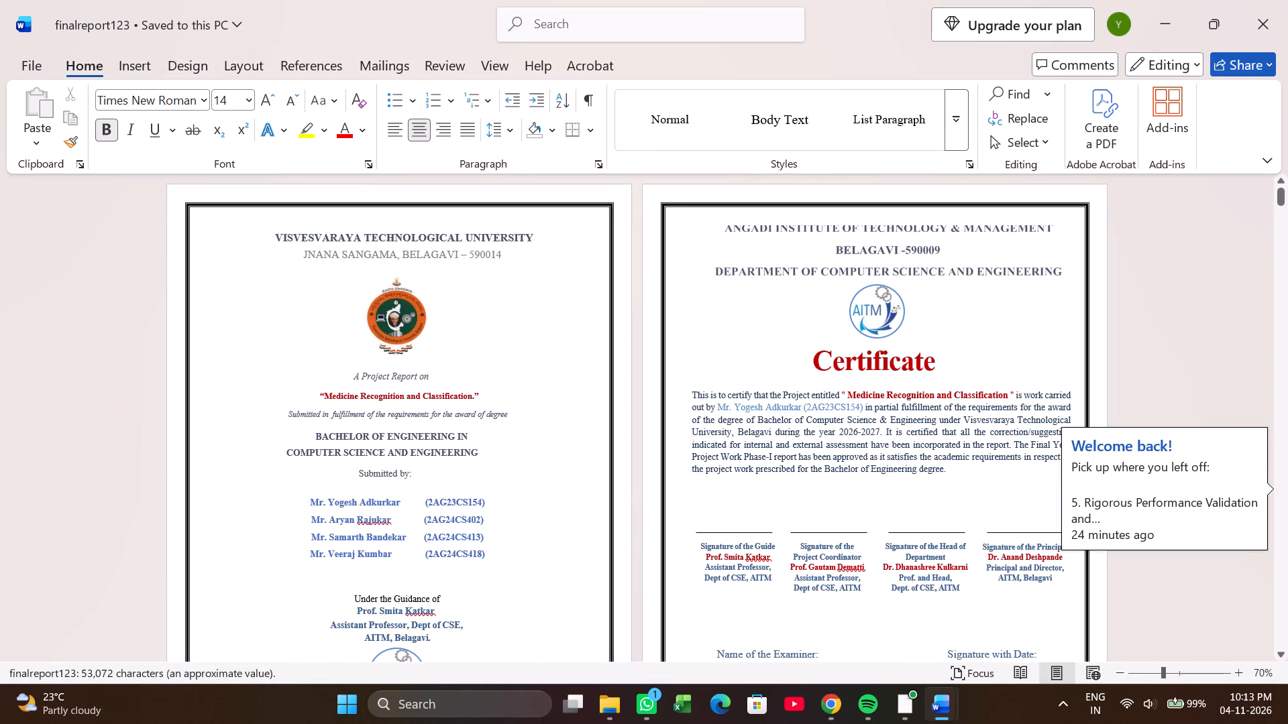
Look through finalreport123 from the cover page to the references, examining the headers and footers of the chapter pages.
scroll(545, 412, "down", 20)
scroll(545, 412, "down", 2)
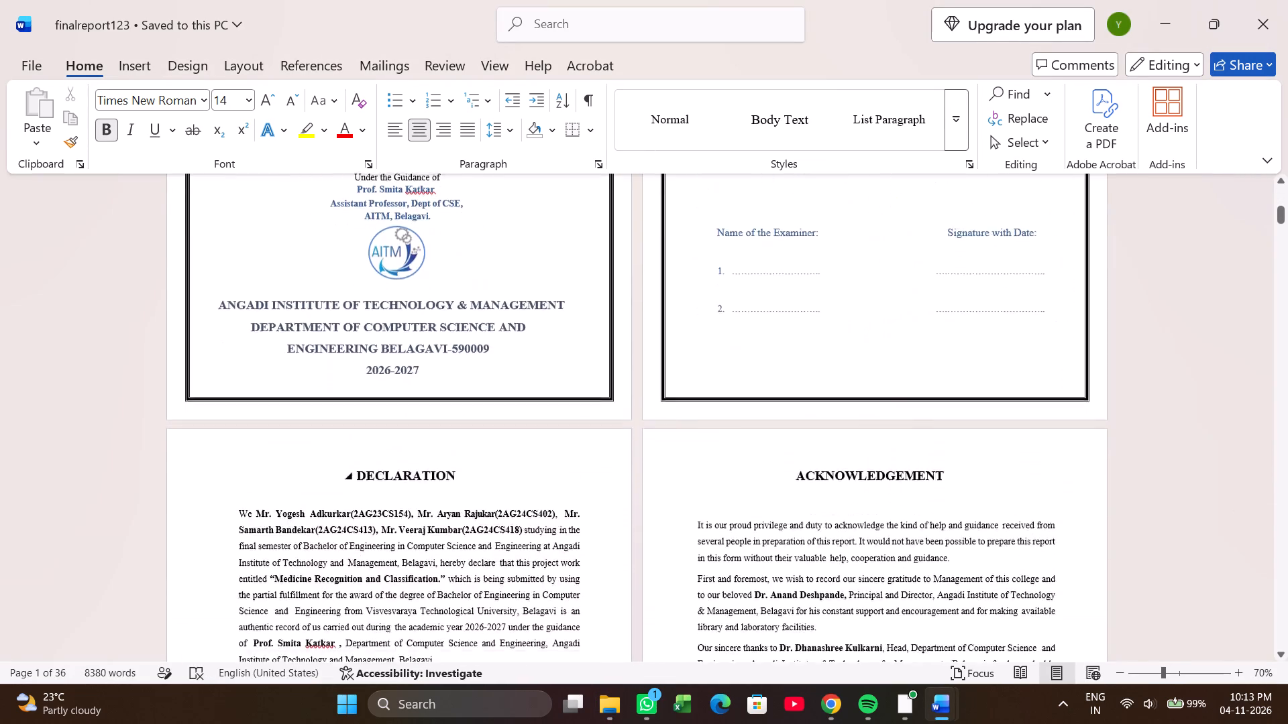
scroll(582, 416, "down", 20)
scroll(584, 417, "down", 8)
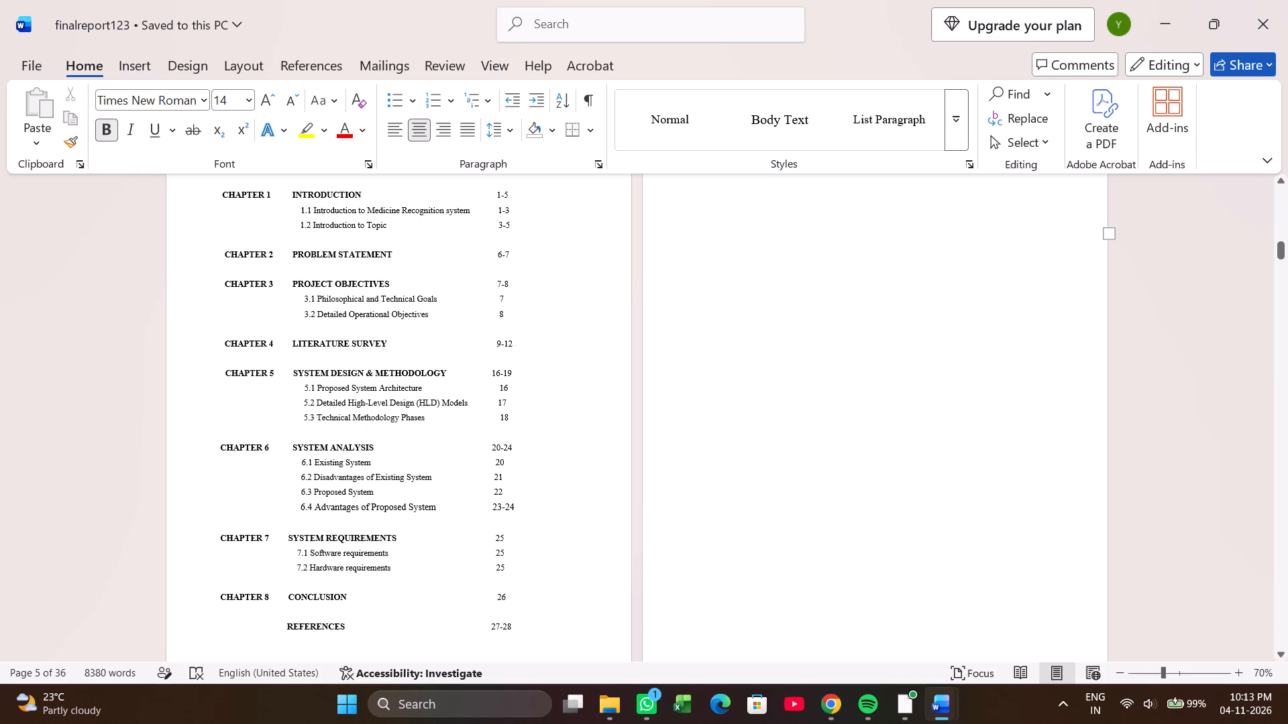
scroll(330, 512, "down", 19)
scroll(343, 503, "down", 6)
scroll(343, 503, "up", 1)
scroll(343, 503, "down", 20)
scroll(343, 503, "down", 5)
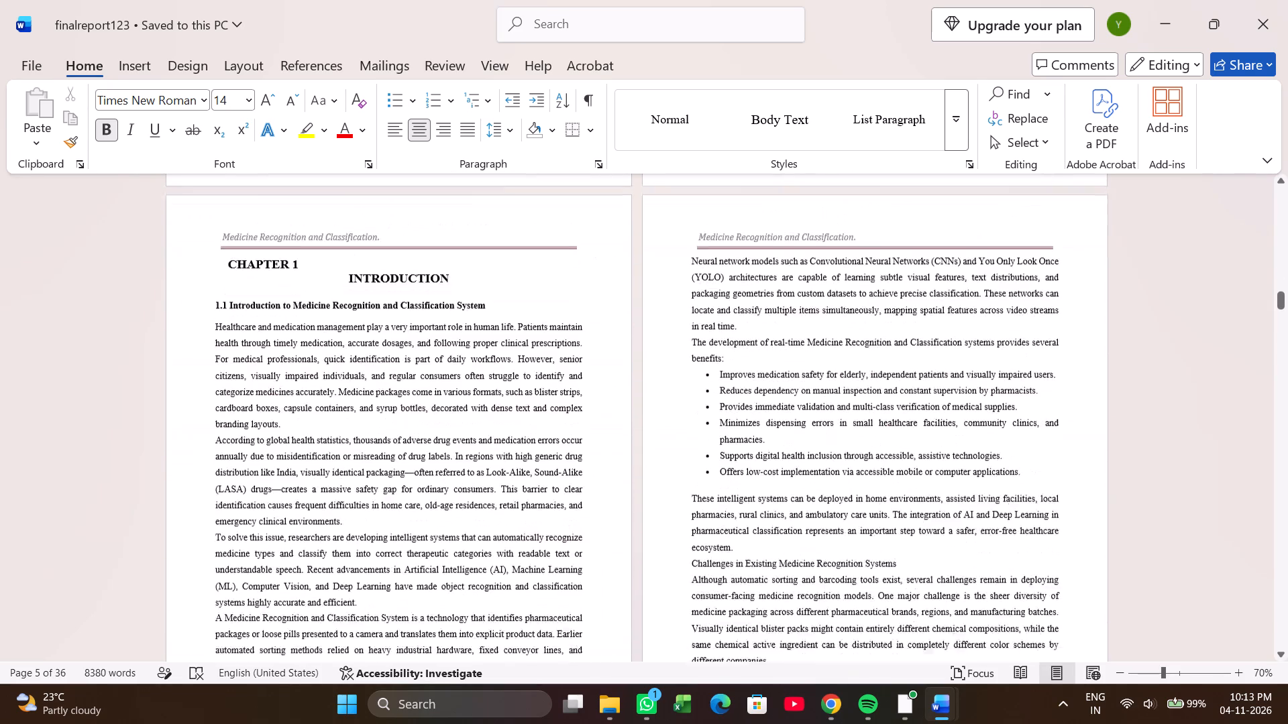
scroll(345, 503, "down", 15)
scroll(357, 523, "down", 9)
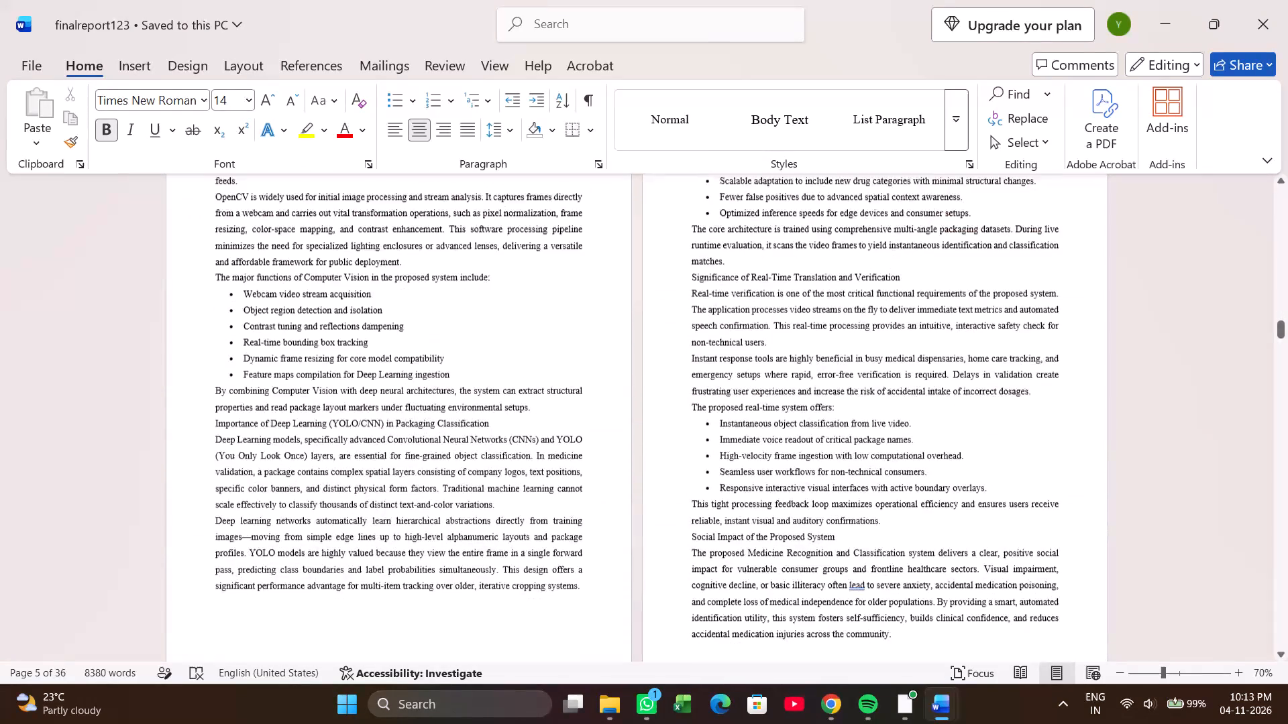
scroll(357, 523, "down", 15)
scroll(396, 503, "down", 20)
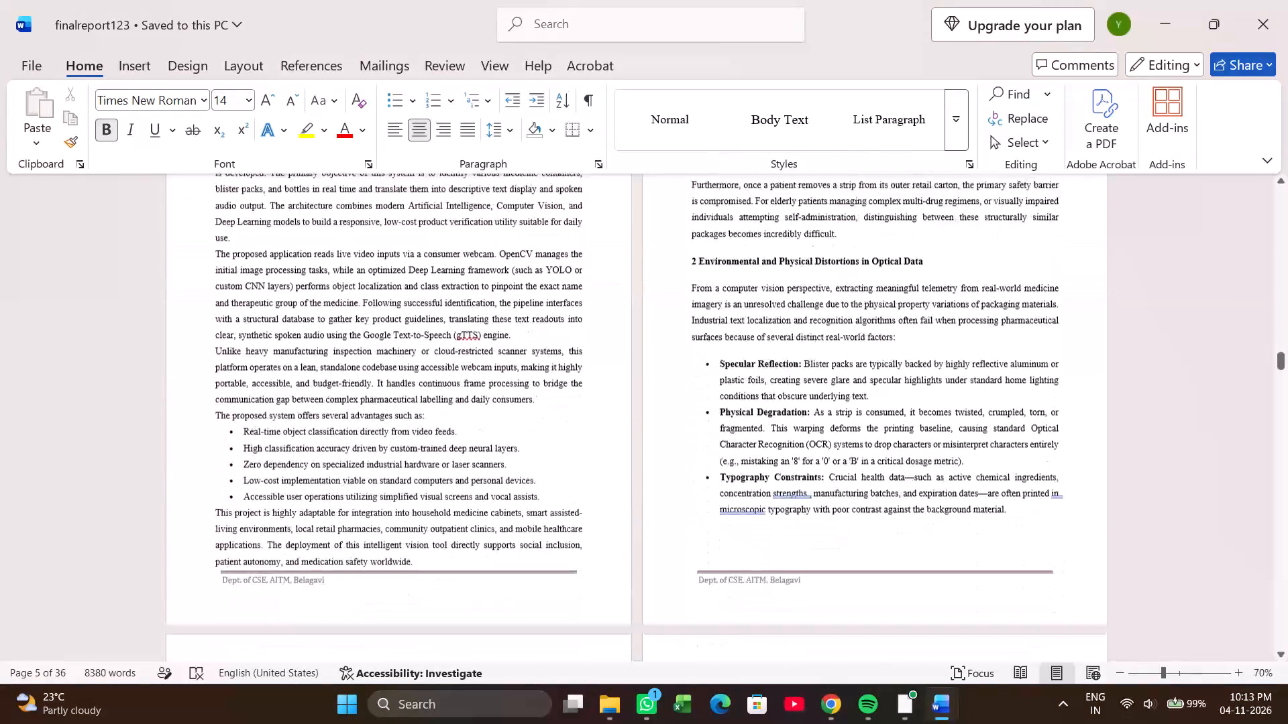
scroll(394, 503, "down", 10)
scroll(394, 503, "down", 20)
scroll(398, 514, "down", 15)
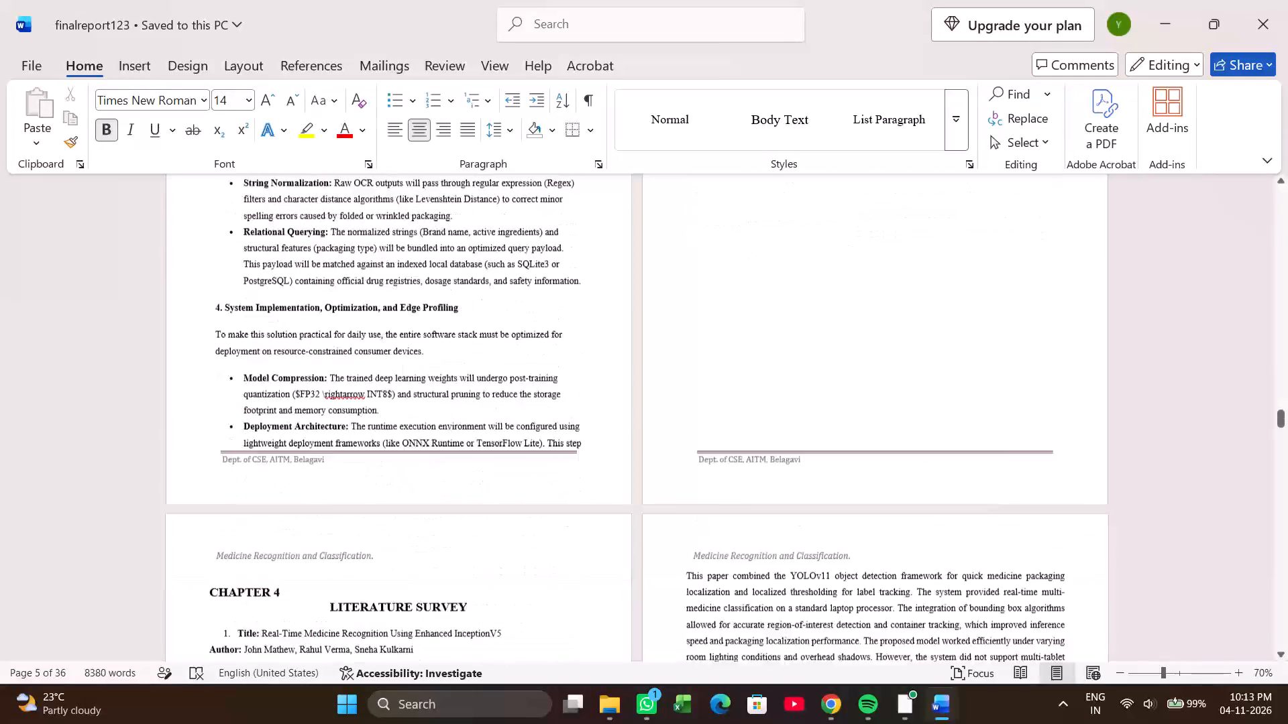
scroll(398, 516, "down", 12)
scroll(398, 516, "down", 18)
scroll(400, 518, "down", 19)
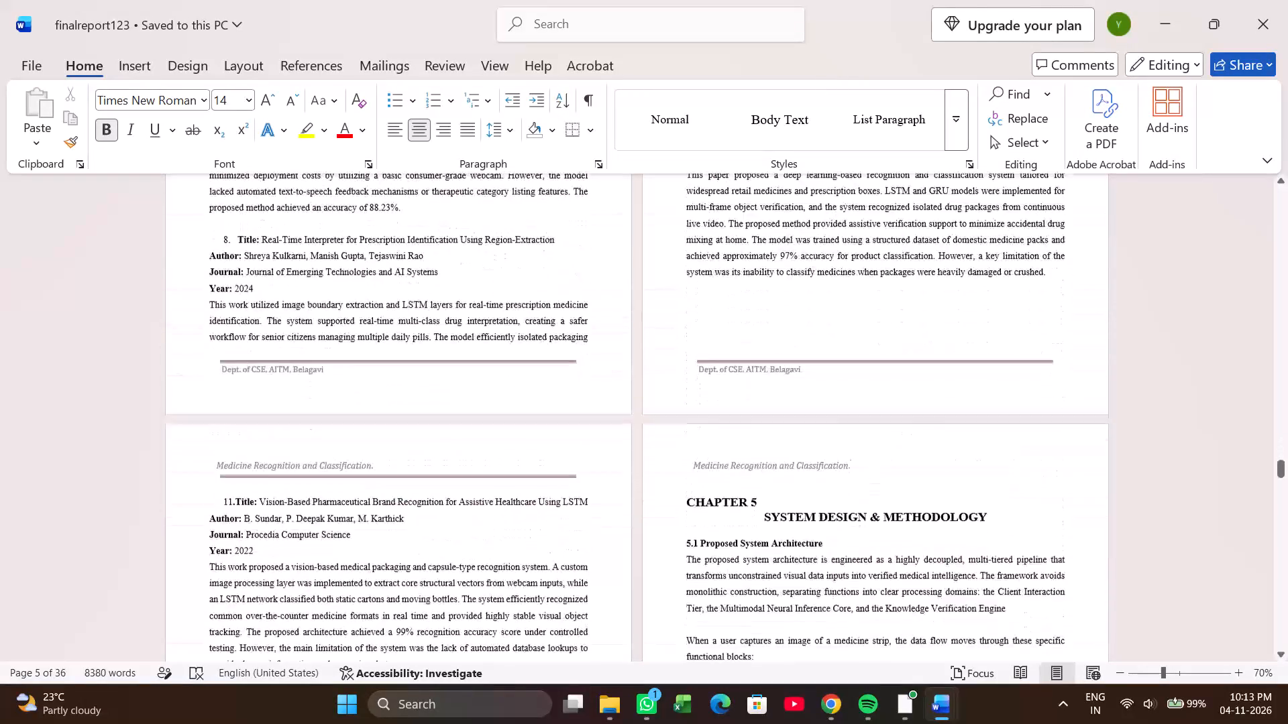
scroll(405, 532, "down", 19)
scroll(409, 534, "down", 10)
scroll(409, 537, "down", 20)
scroll(409, 538, "down", 10)
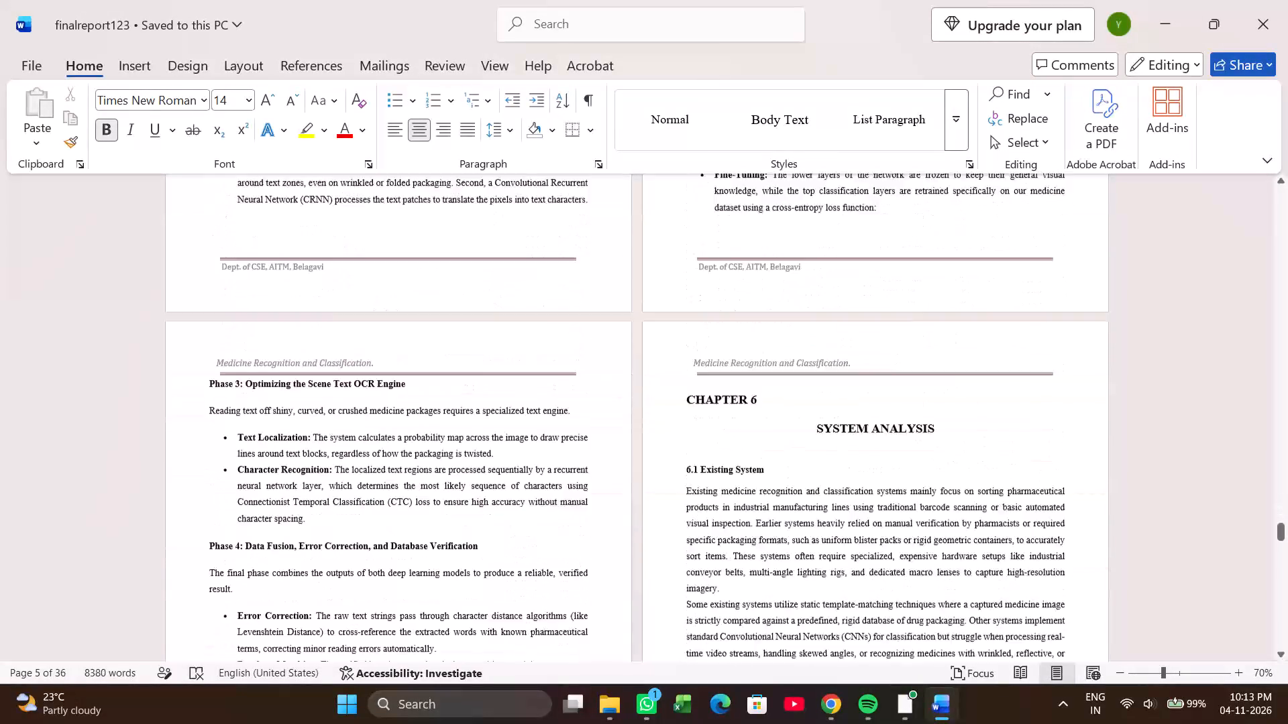
scroll(410, 538, "down", 19)
scroll(414, 541, "down", 17)
scroll(419, 544, "up", 1)
scroll(419, 544, "down", 14)
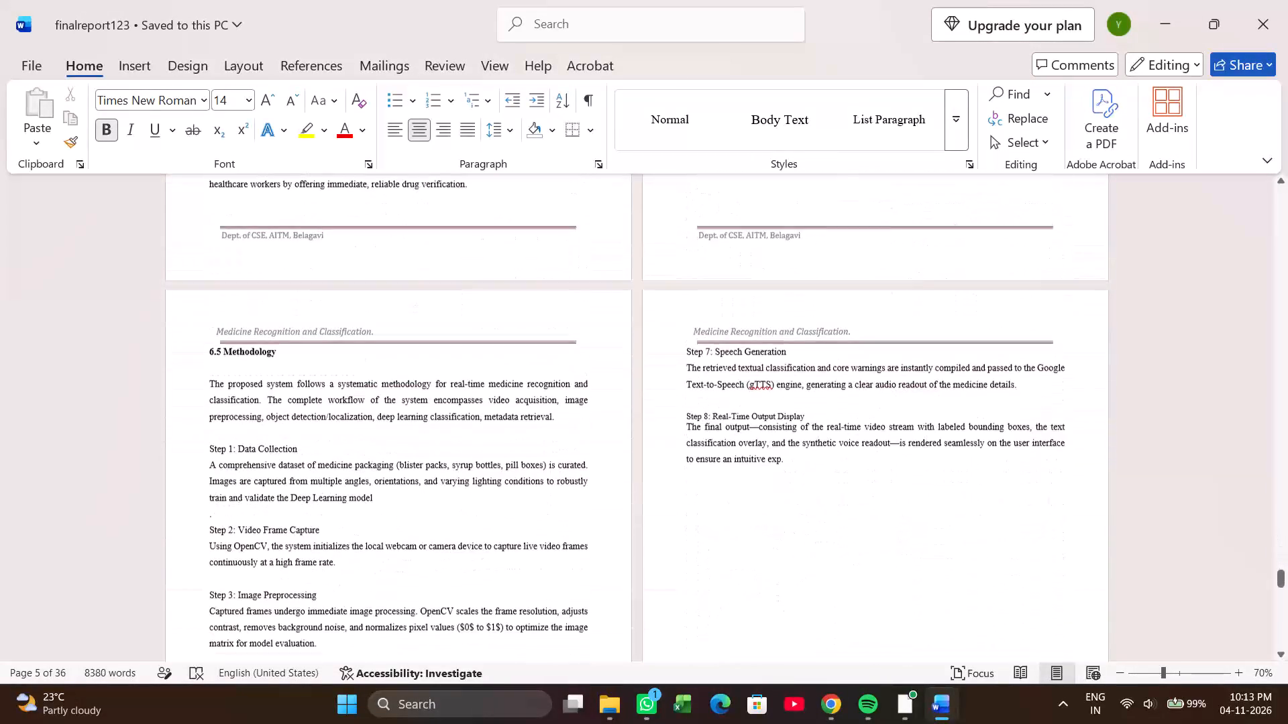
scroll(427, 543, "down", 20)
scroll(427, 543, "down", 1)
scroll(448, 541, "down", 20)
scroll(448, 541, "down", 10)
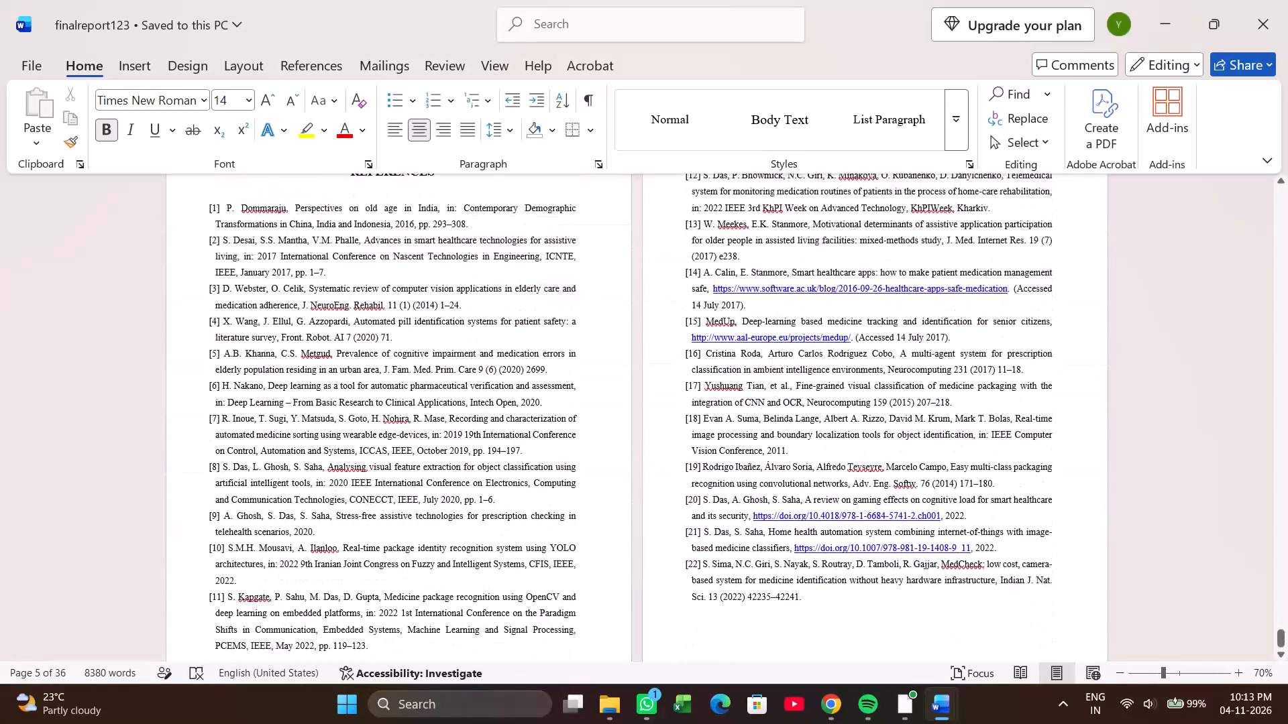
scroll(457, 550, "down", 20)
scroll(457, 550, "down", 3)
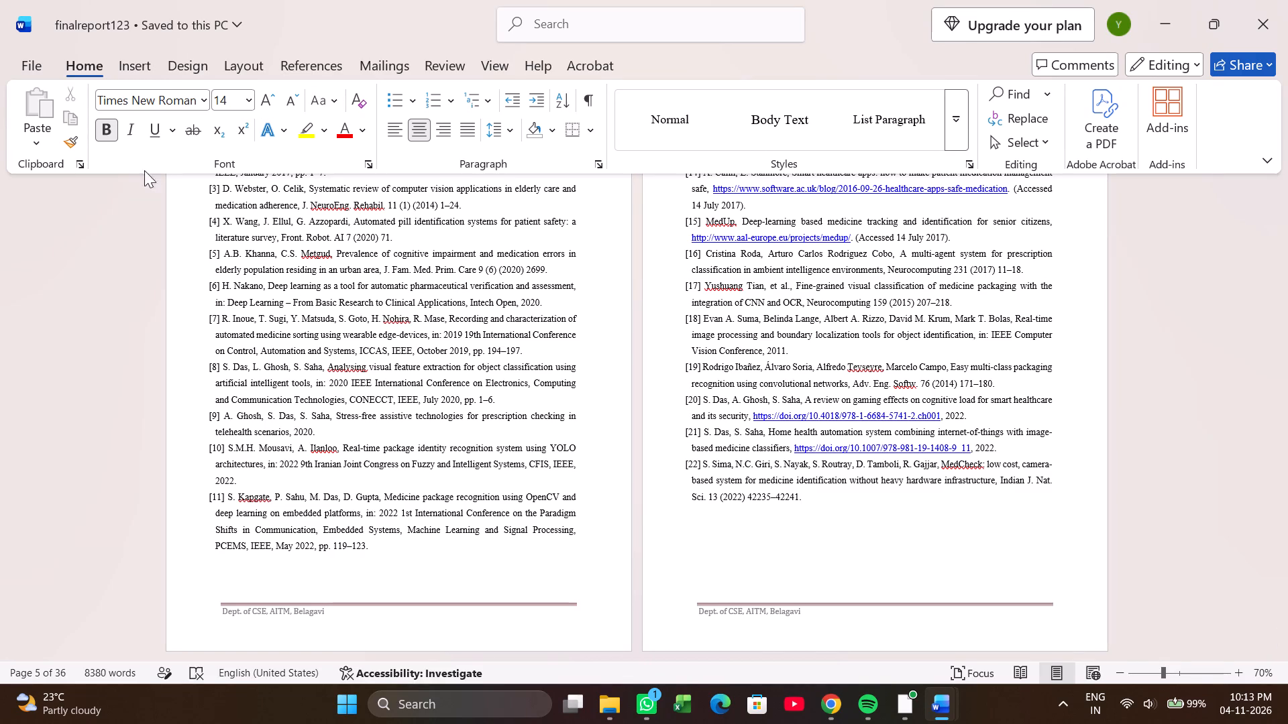
Insert an Accent Bar 4 page number at the bottom of the pages in the references section's footer.
left_click(127, 66)
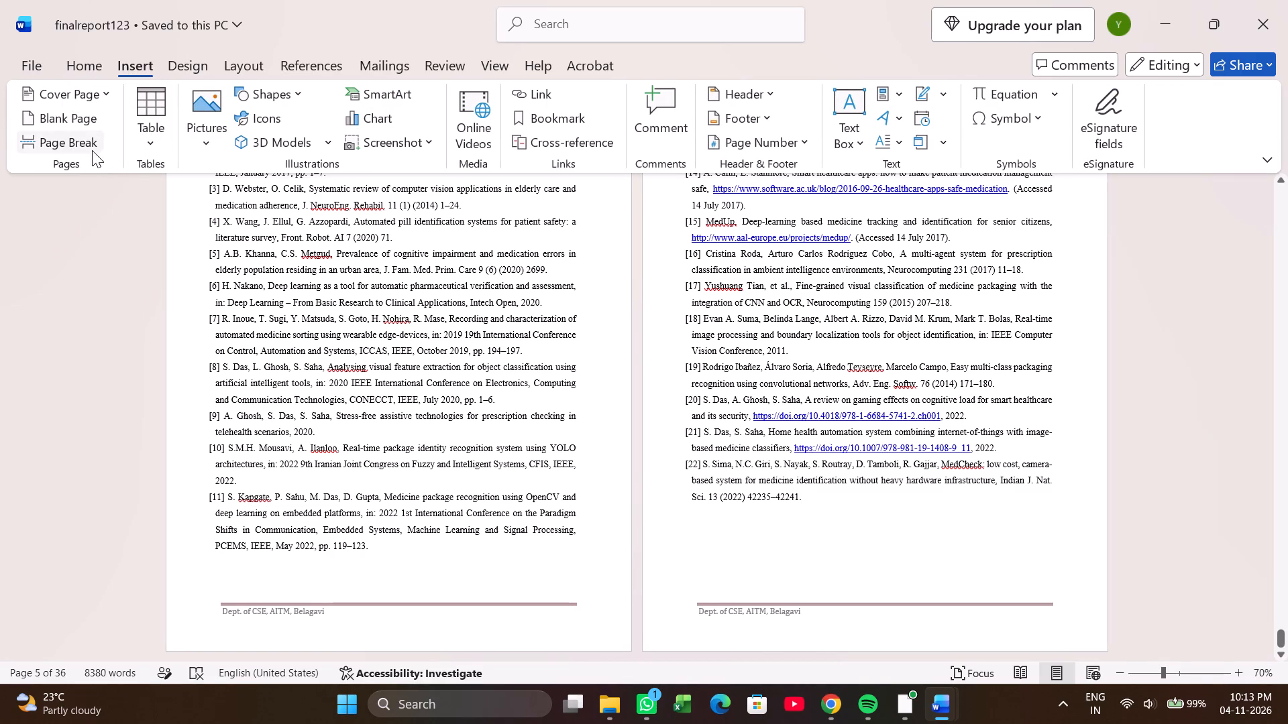
left_click(380, 606)
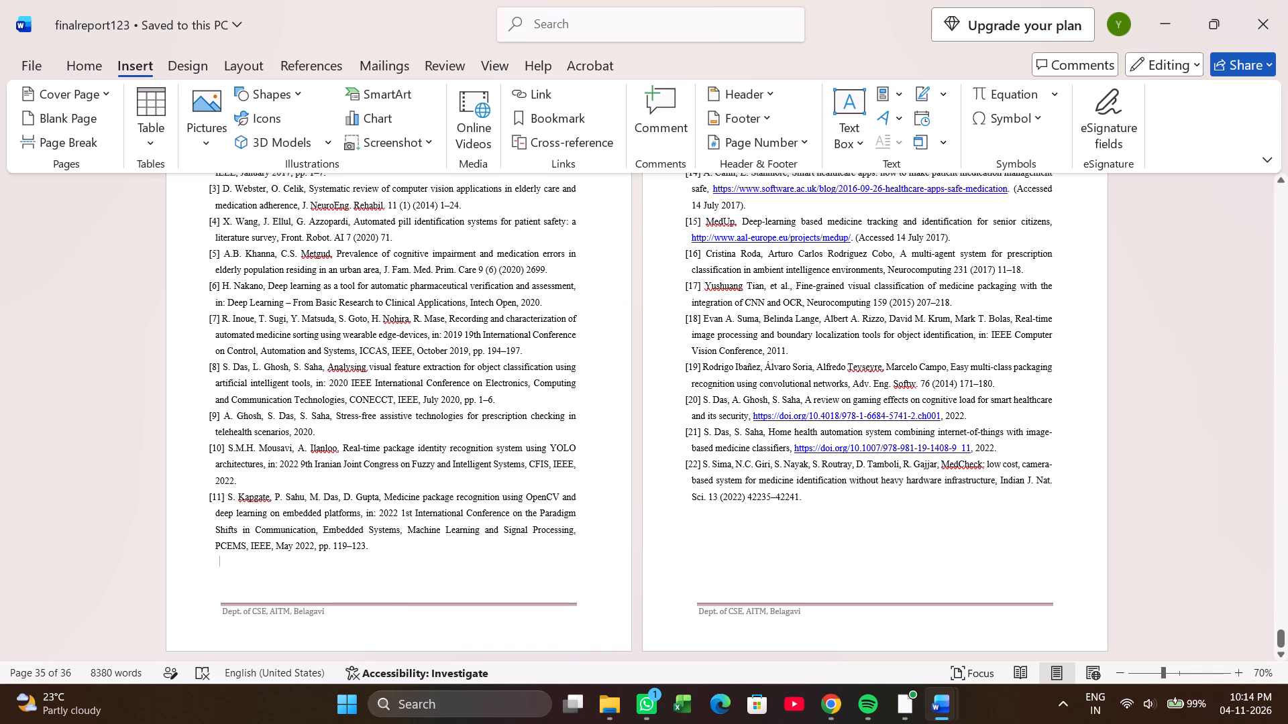
left_click(778, 617)
left_click(956, 646)
double_click(961, 625)
left_click(127, 120)
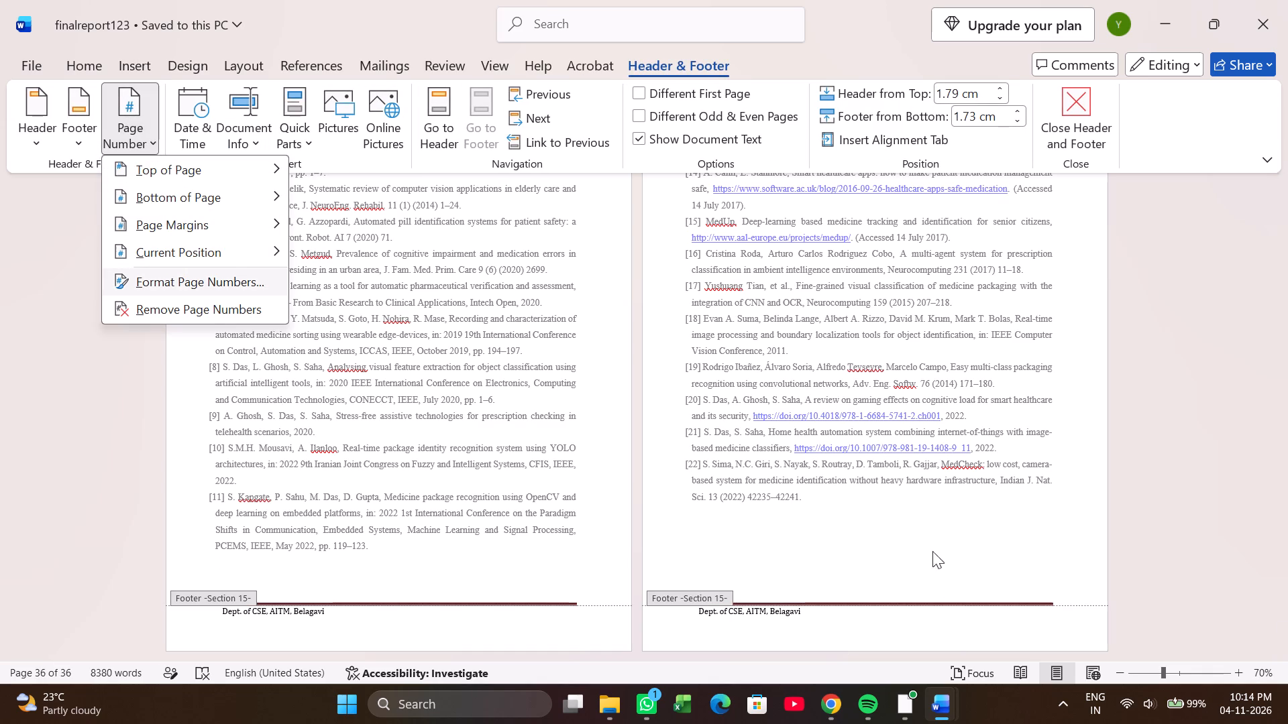
left_click(932, 621)
left_click(892, 613)
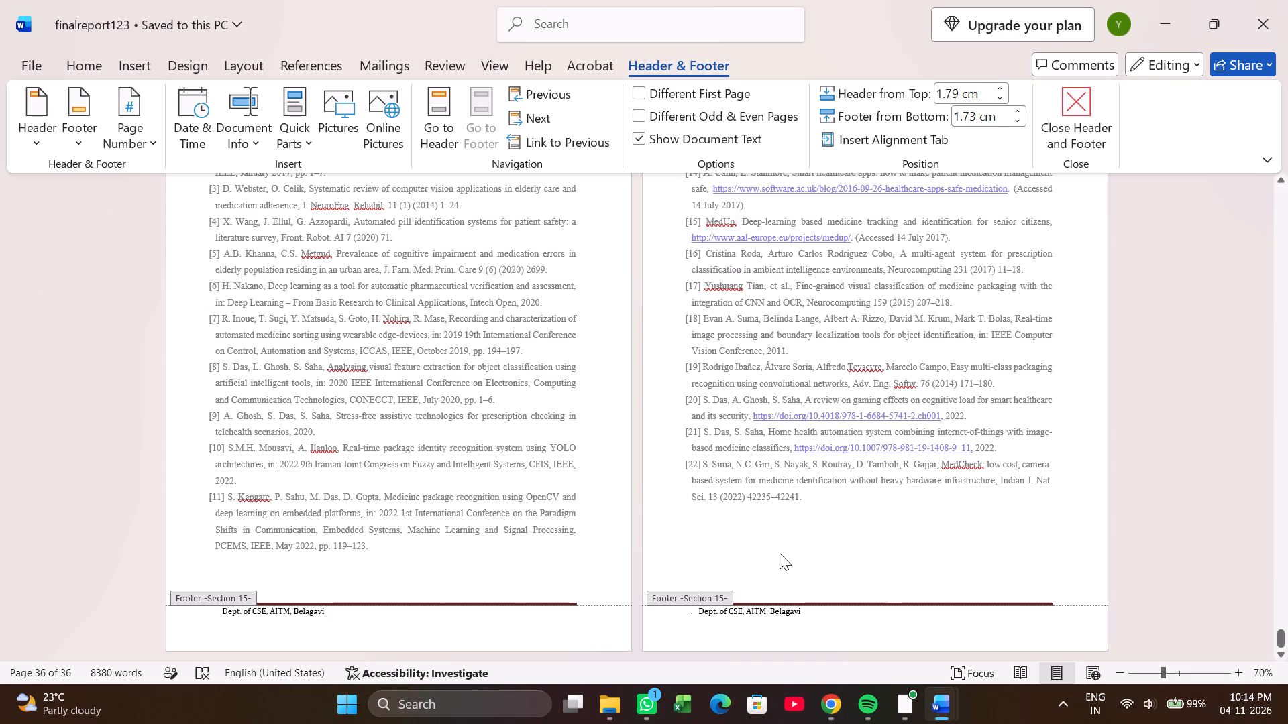
left_click(117, 114)
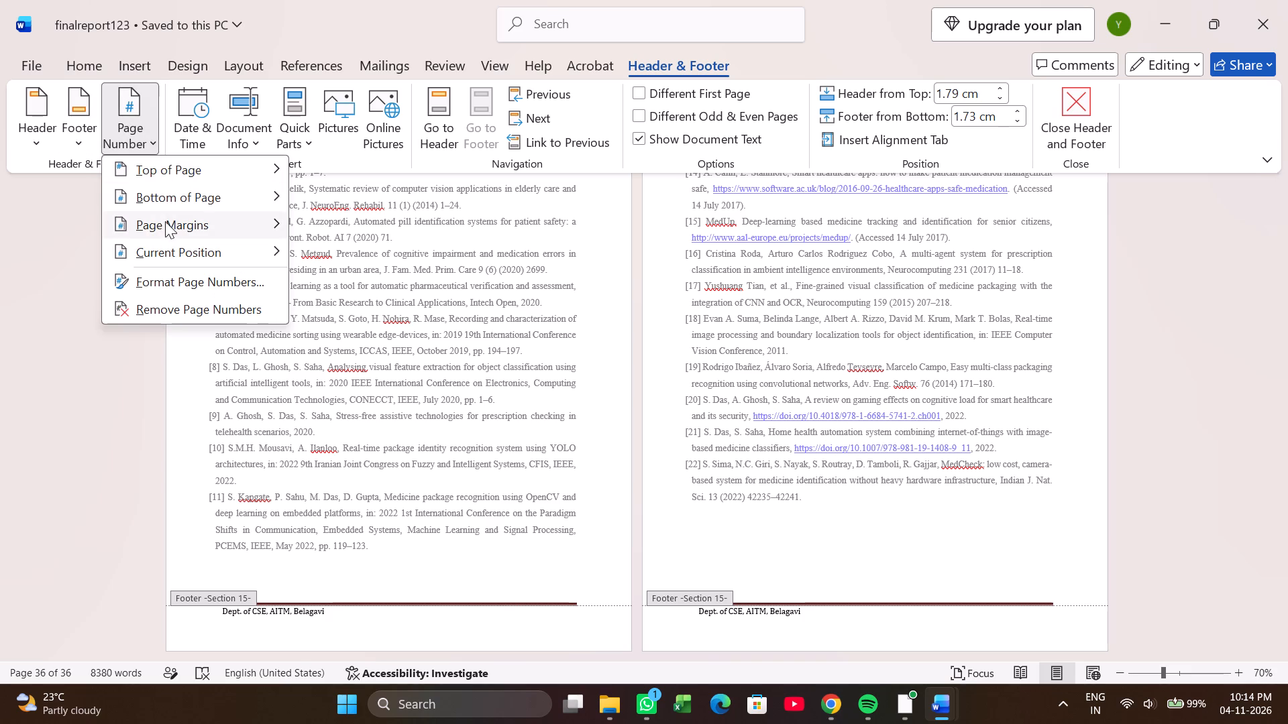
left_click(179, 204)
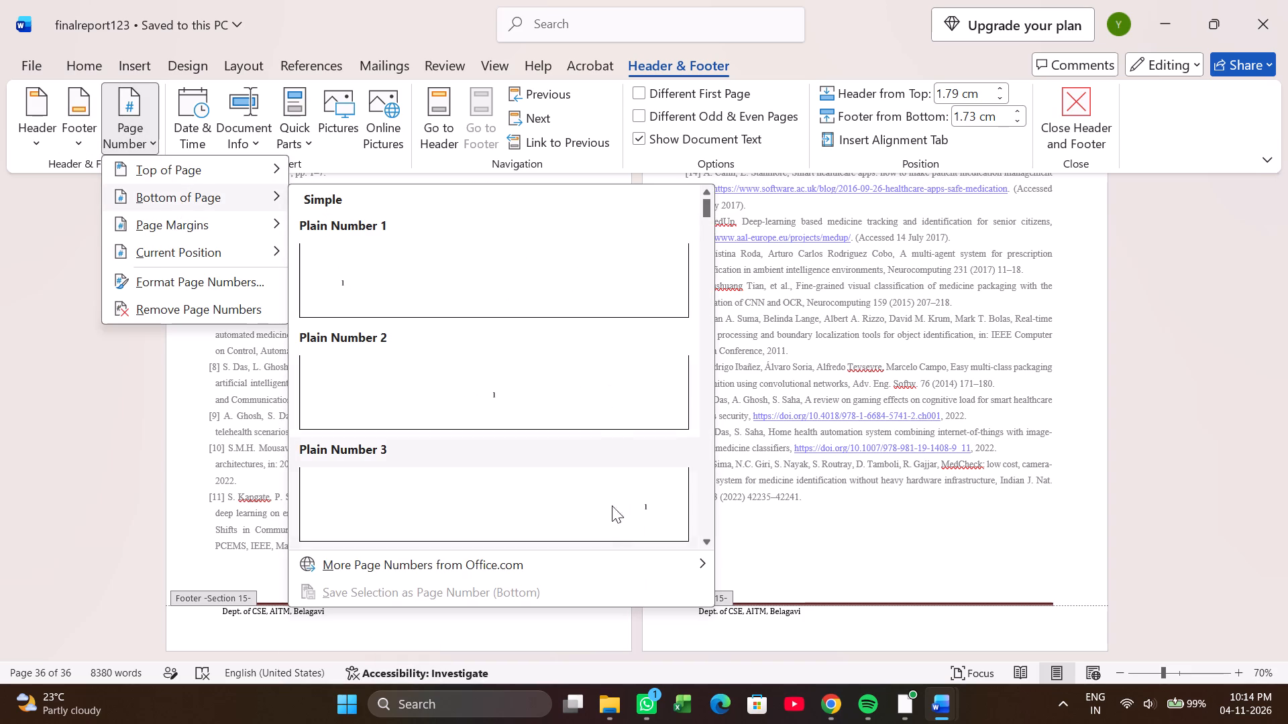
scroll(619, 525, "down", 2)
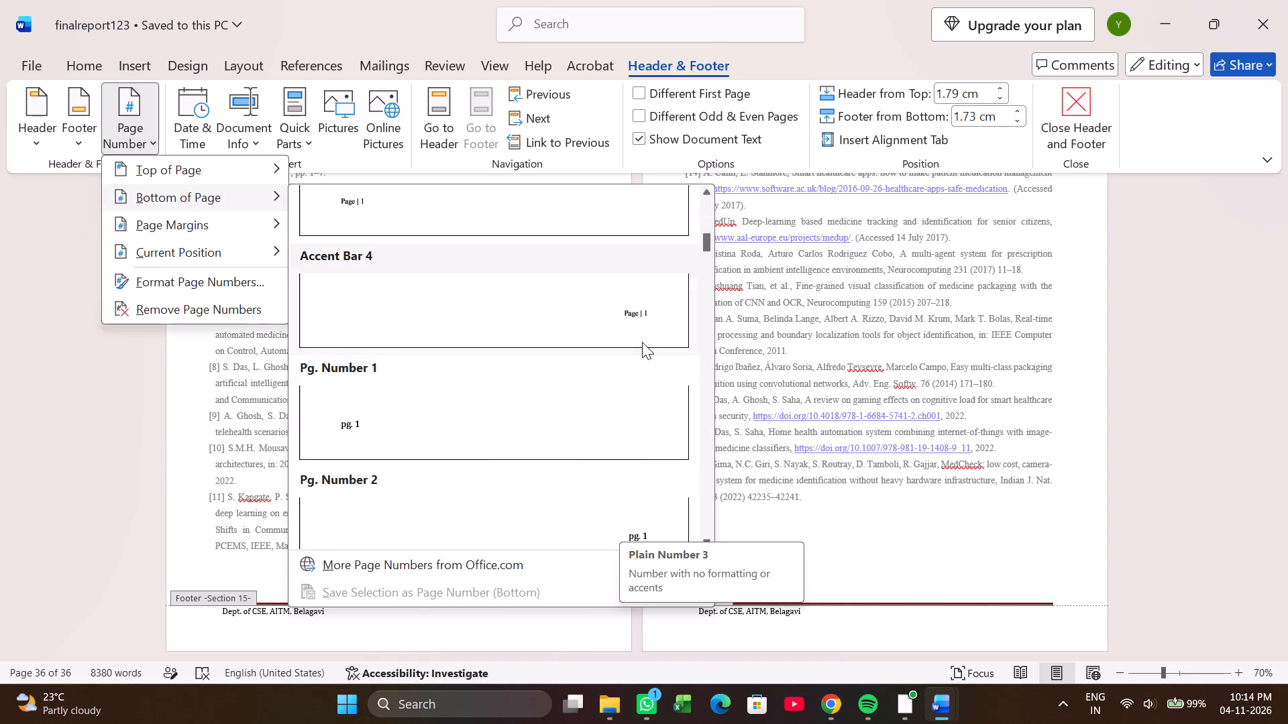
left_click(635, 326)
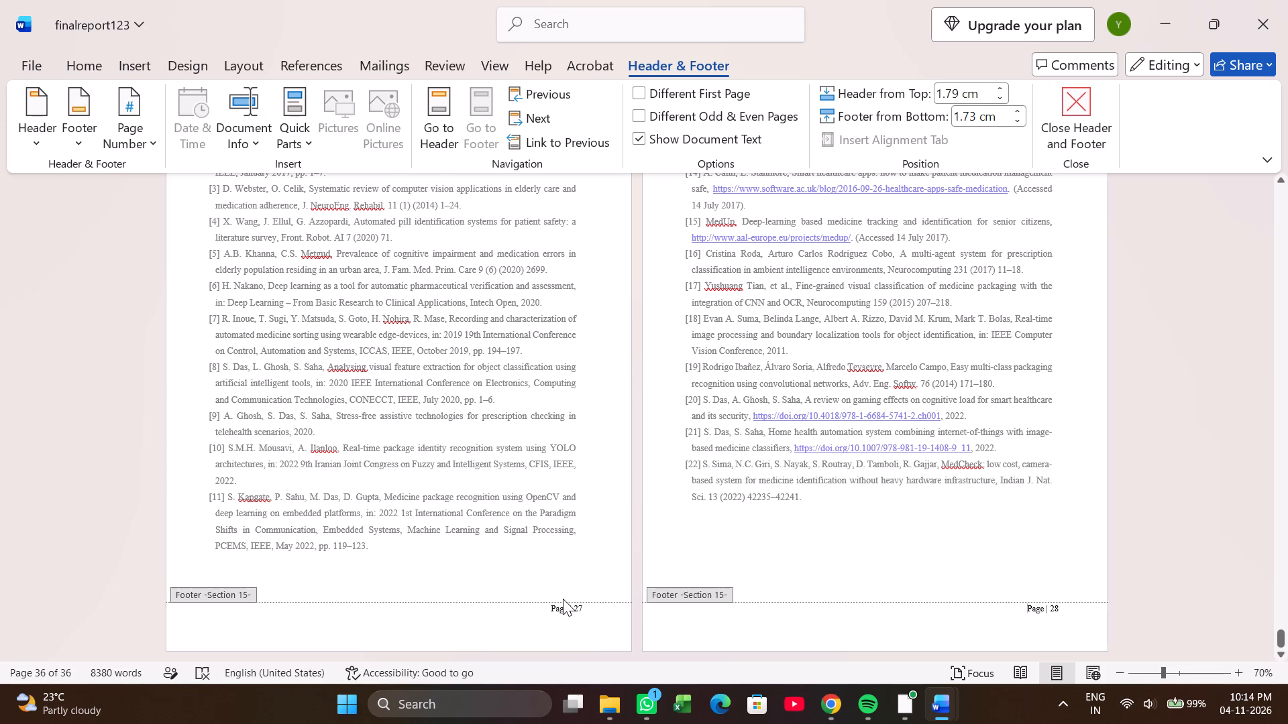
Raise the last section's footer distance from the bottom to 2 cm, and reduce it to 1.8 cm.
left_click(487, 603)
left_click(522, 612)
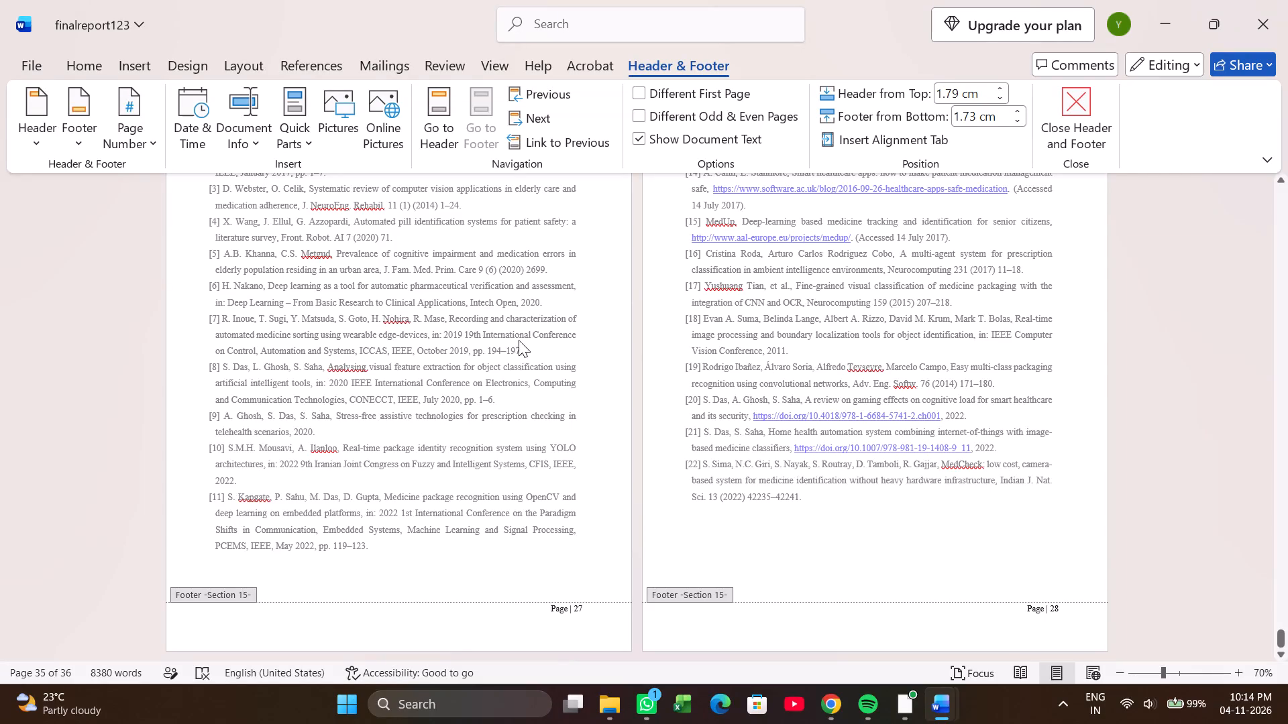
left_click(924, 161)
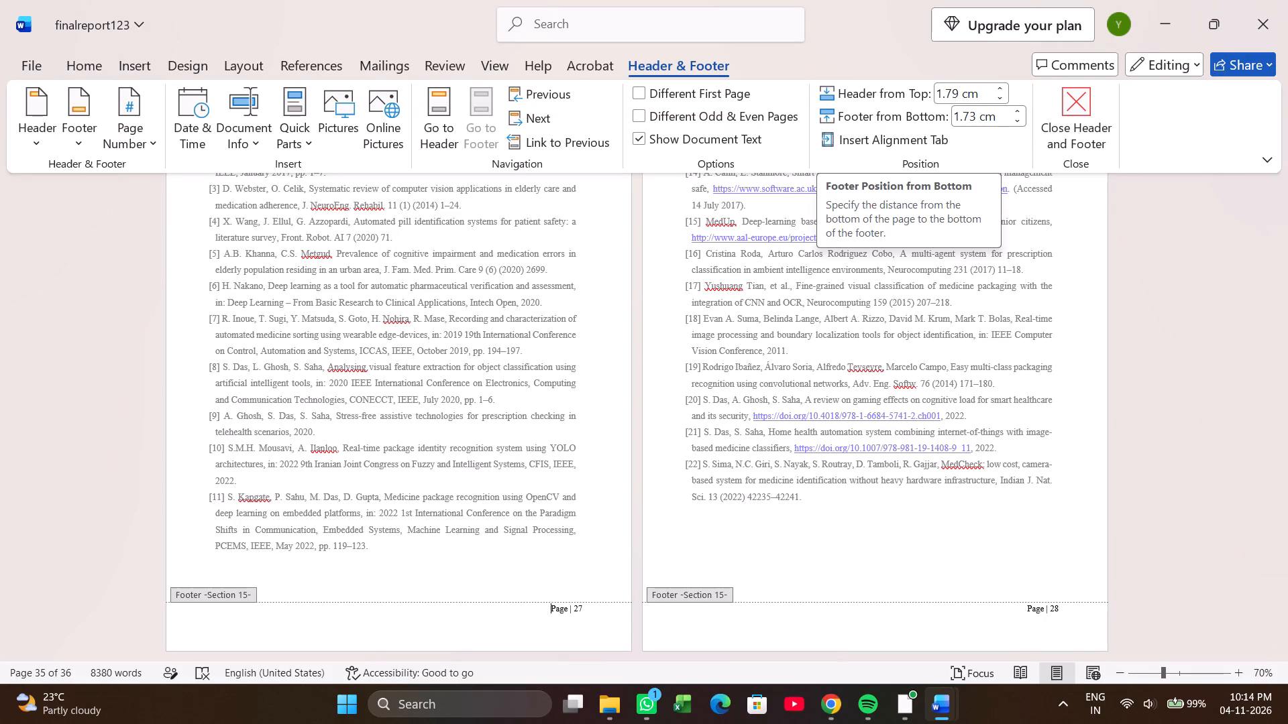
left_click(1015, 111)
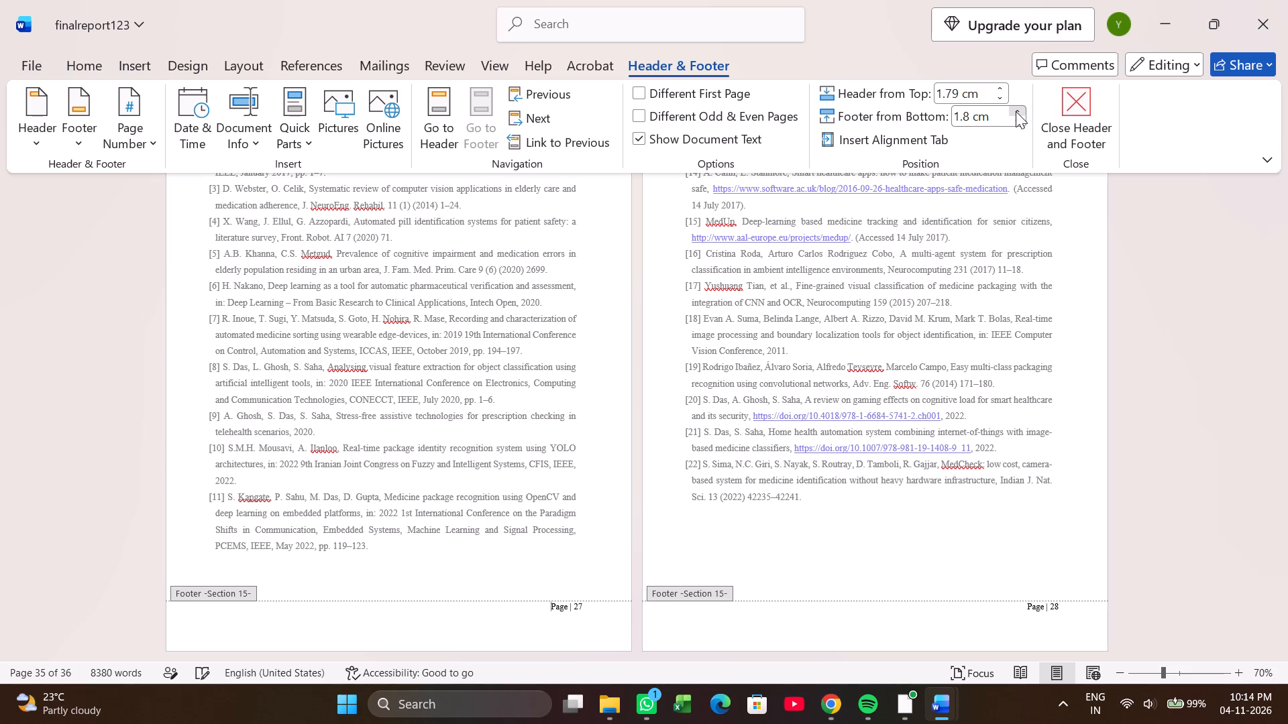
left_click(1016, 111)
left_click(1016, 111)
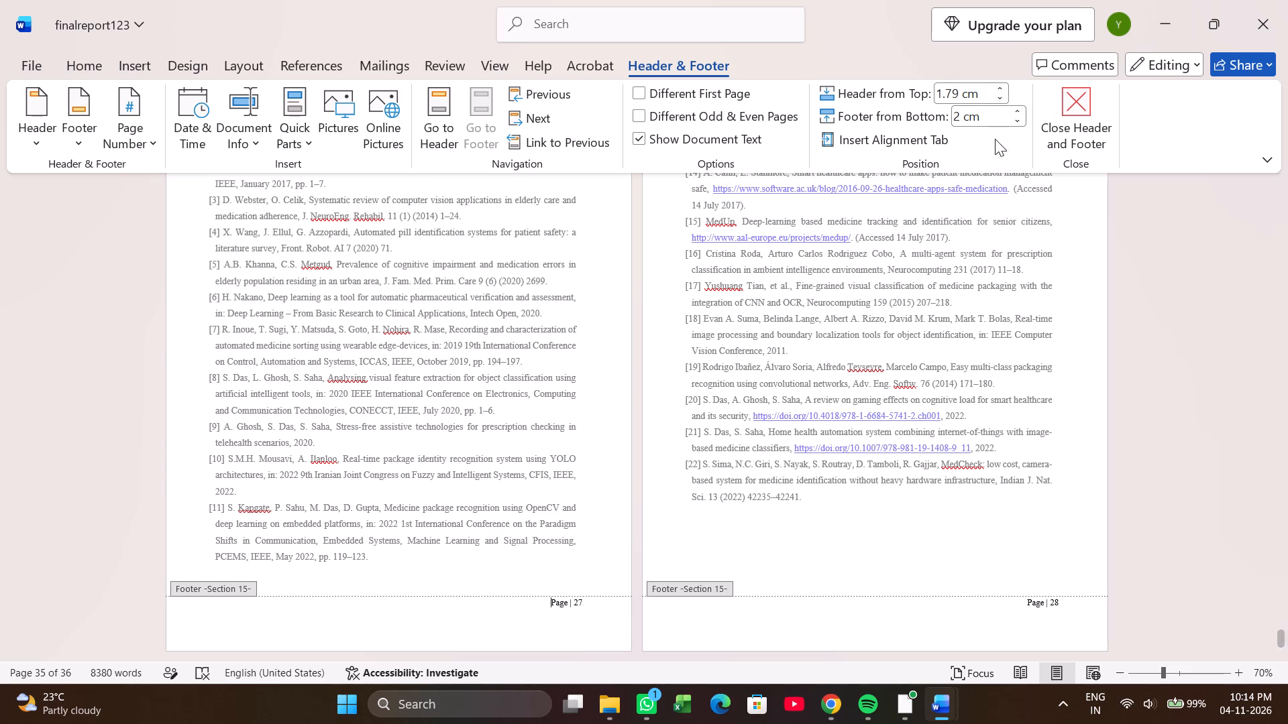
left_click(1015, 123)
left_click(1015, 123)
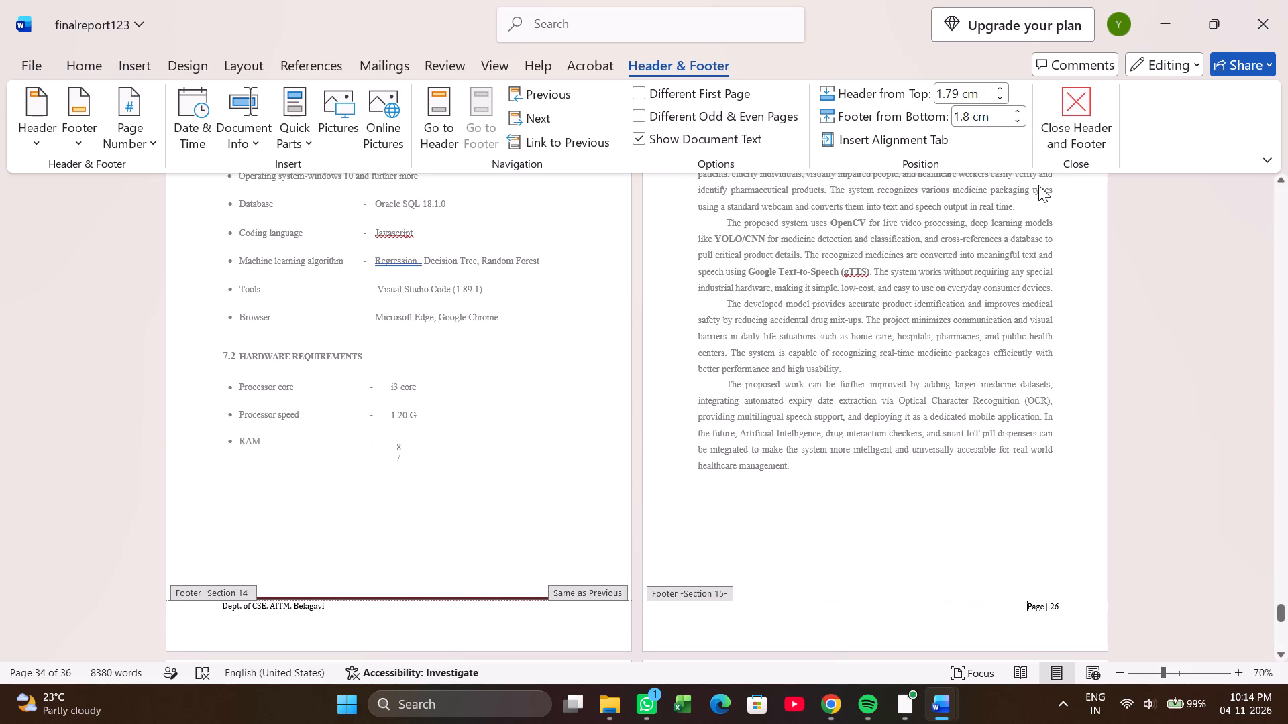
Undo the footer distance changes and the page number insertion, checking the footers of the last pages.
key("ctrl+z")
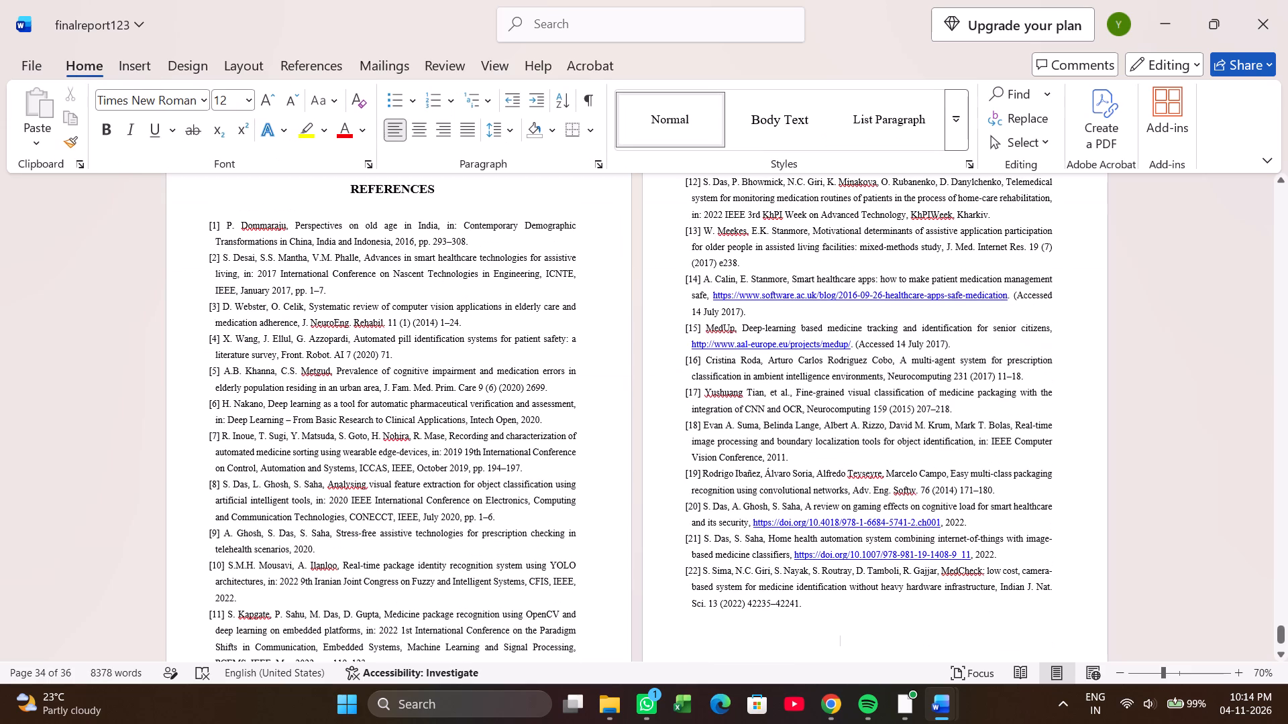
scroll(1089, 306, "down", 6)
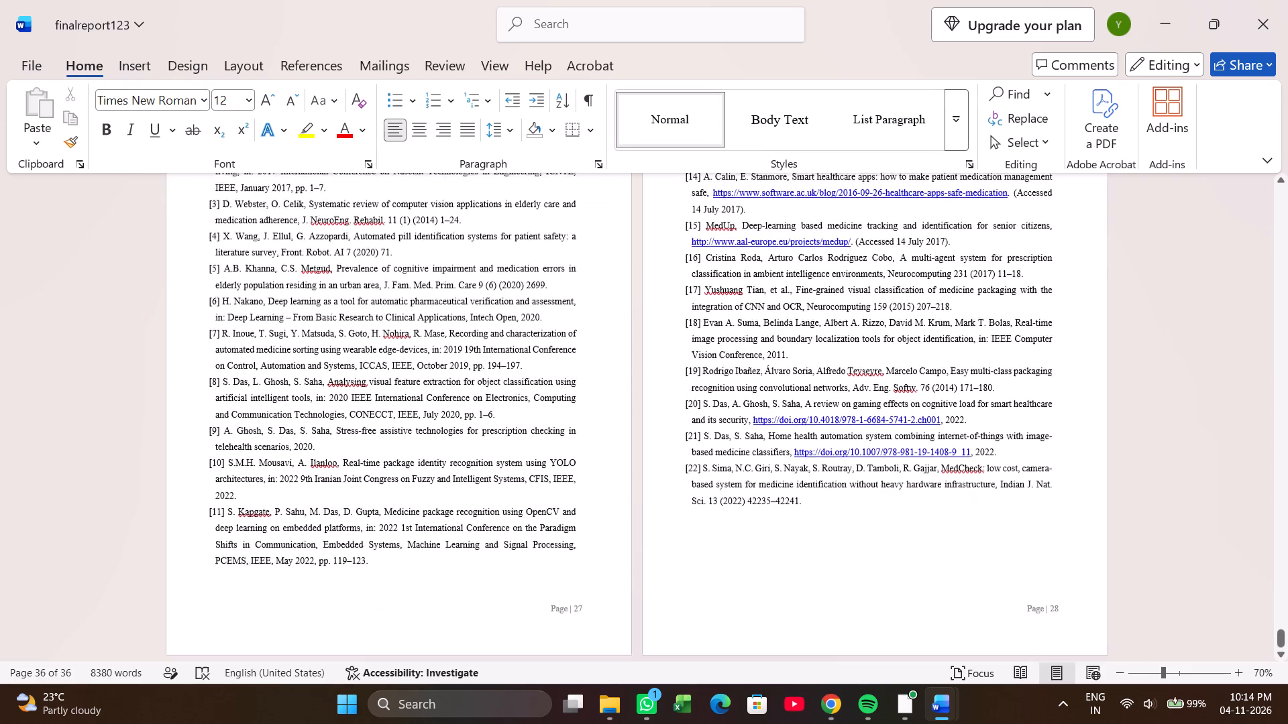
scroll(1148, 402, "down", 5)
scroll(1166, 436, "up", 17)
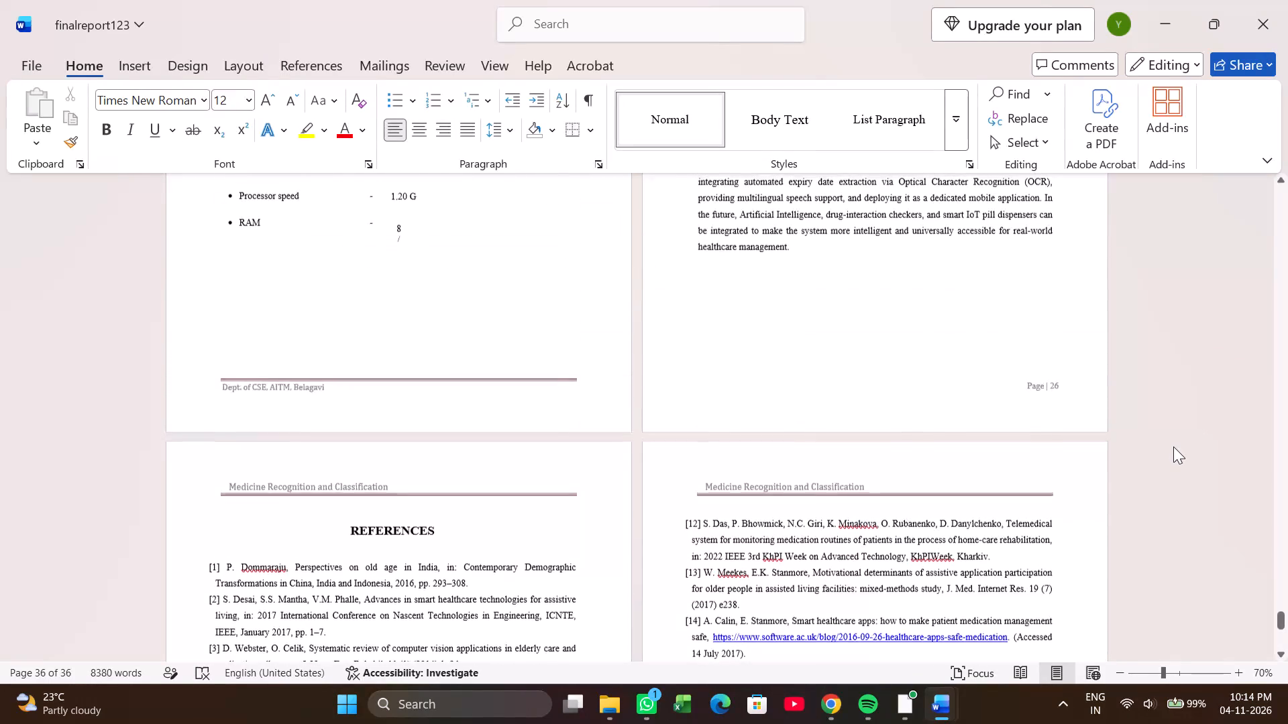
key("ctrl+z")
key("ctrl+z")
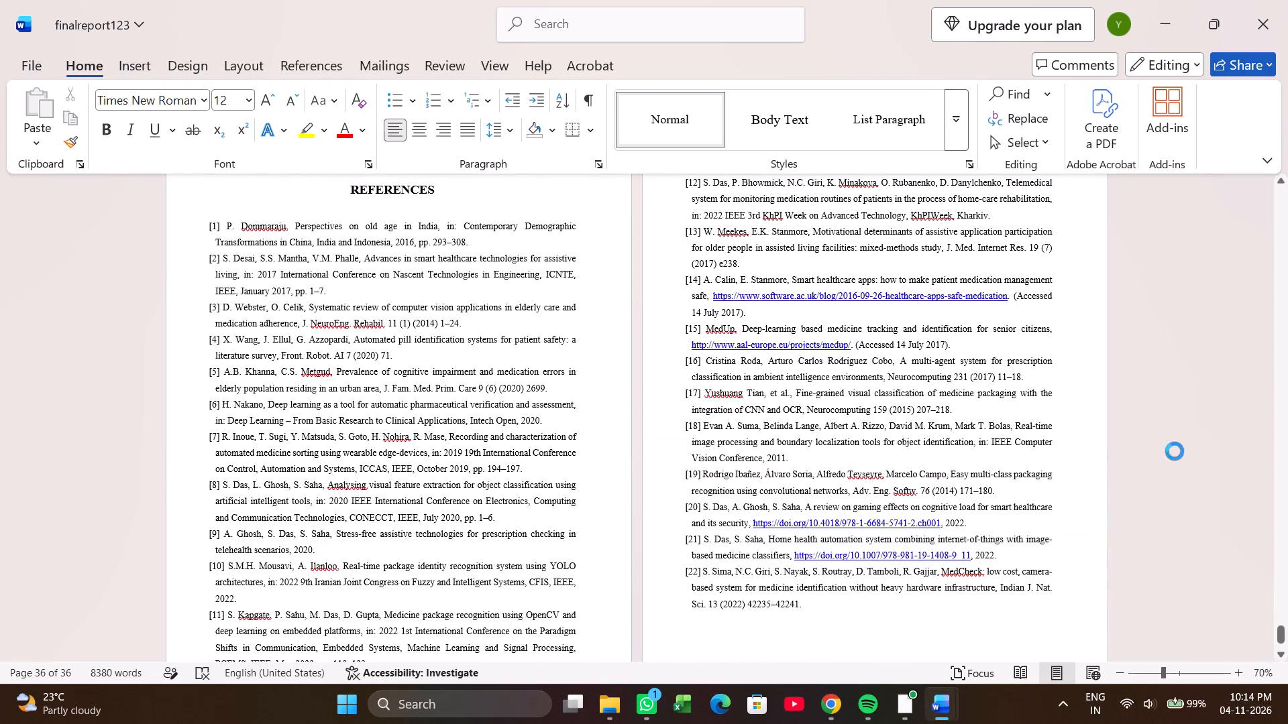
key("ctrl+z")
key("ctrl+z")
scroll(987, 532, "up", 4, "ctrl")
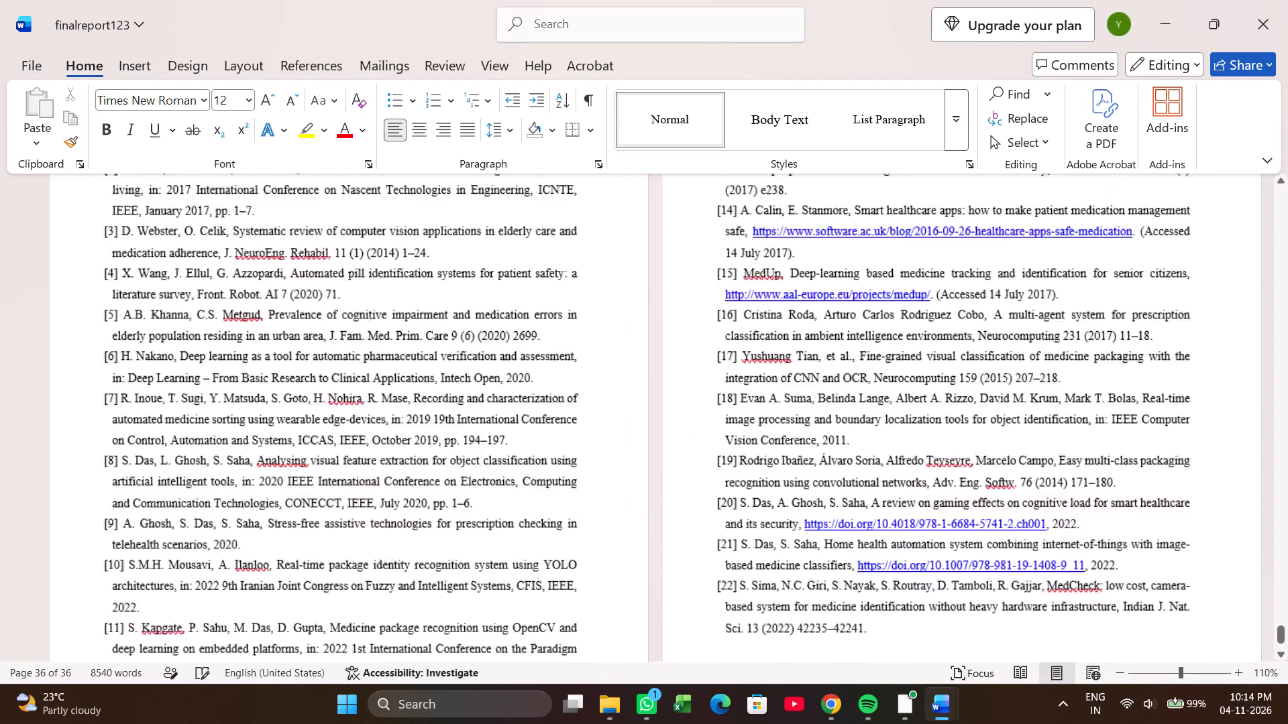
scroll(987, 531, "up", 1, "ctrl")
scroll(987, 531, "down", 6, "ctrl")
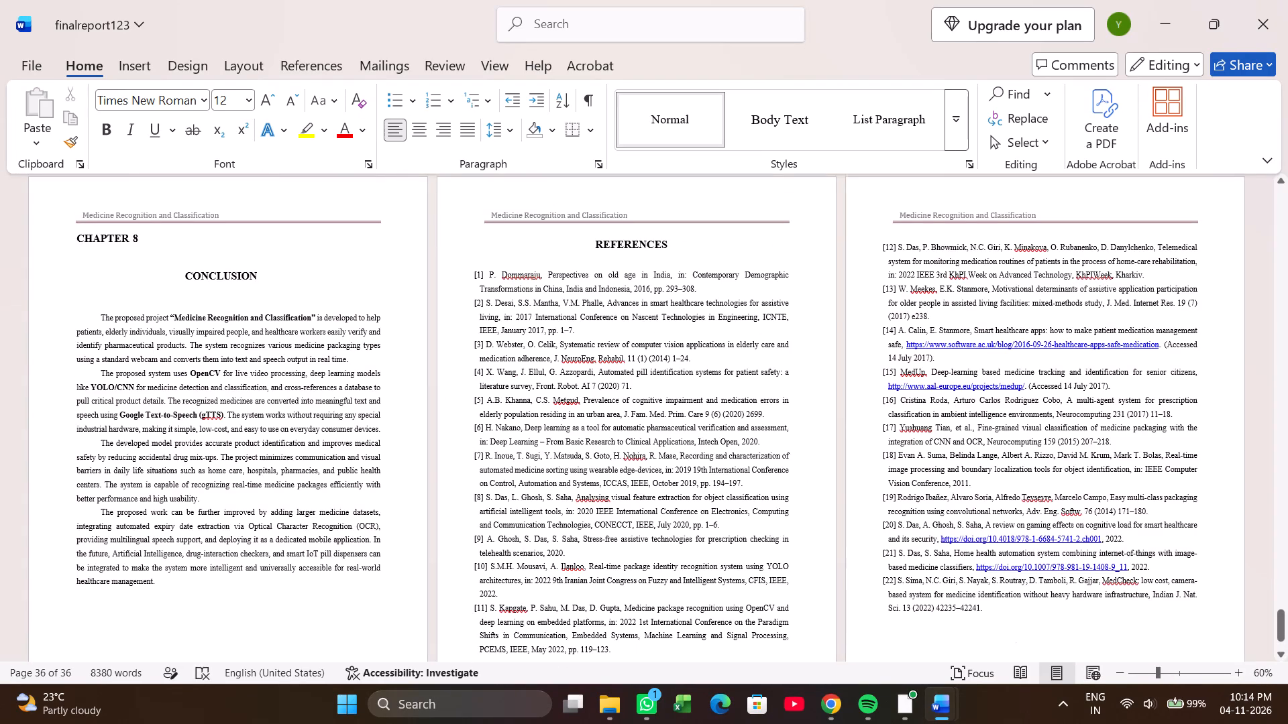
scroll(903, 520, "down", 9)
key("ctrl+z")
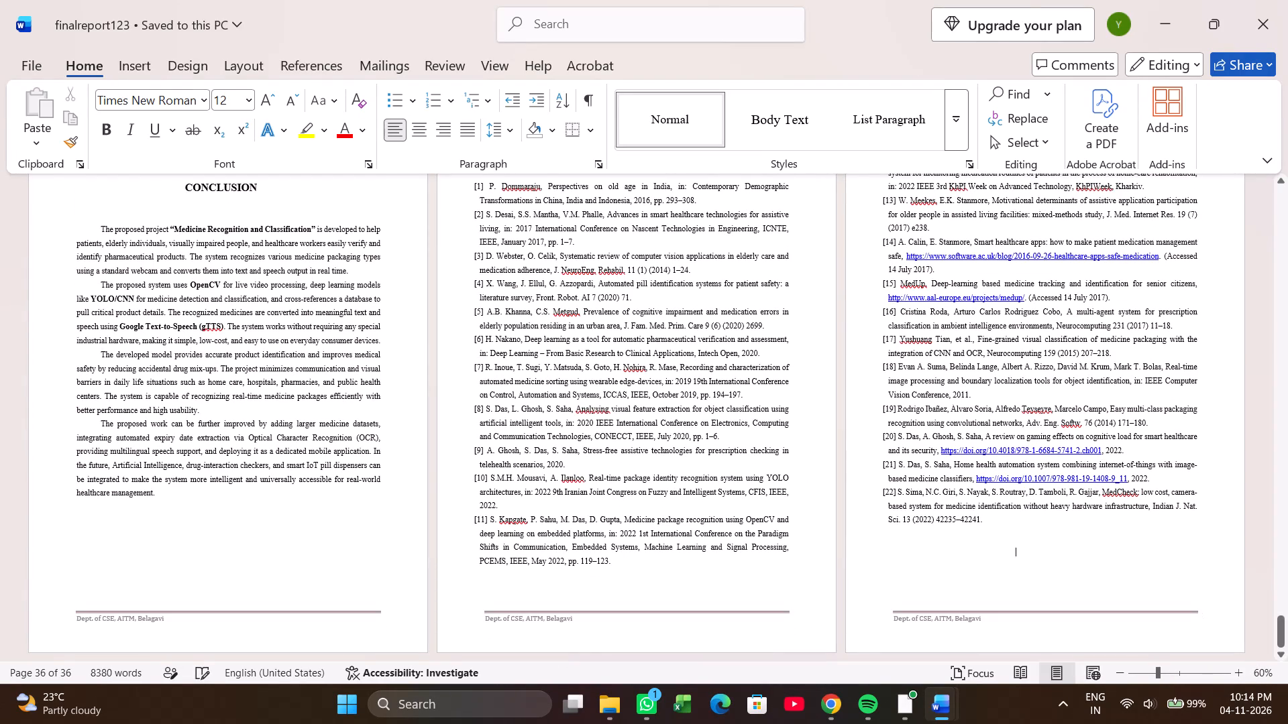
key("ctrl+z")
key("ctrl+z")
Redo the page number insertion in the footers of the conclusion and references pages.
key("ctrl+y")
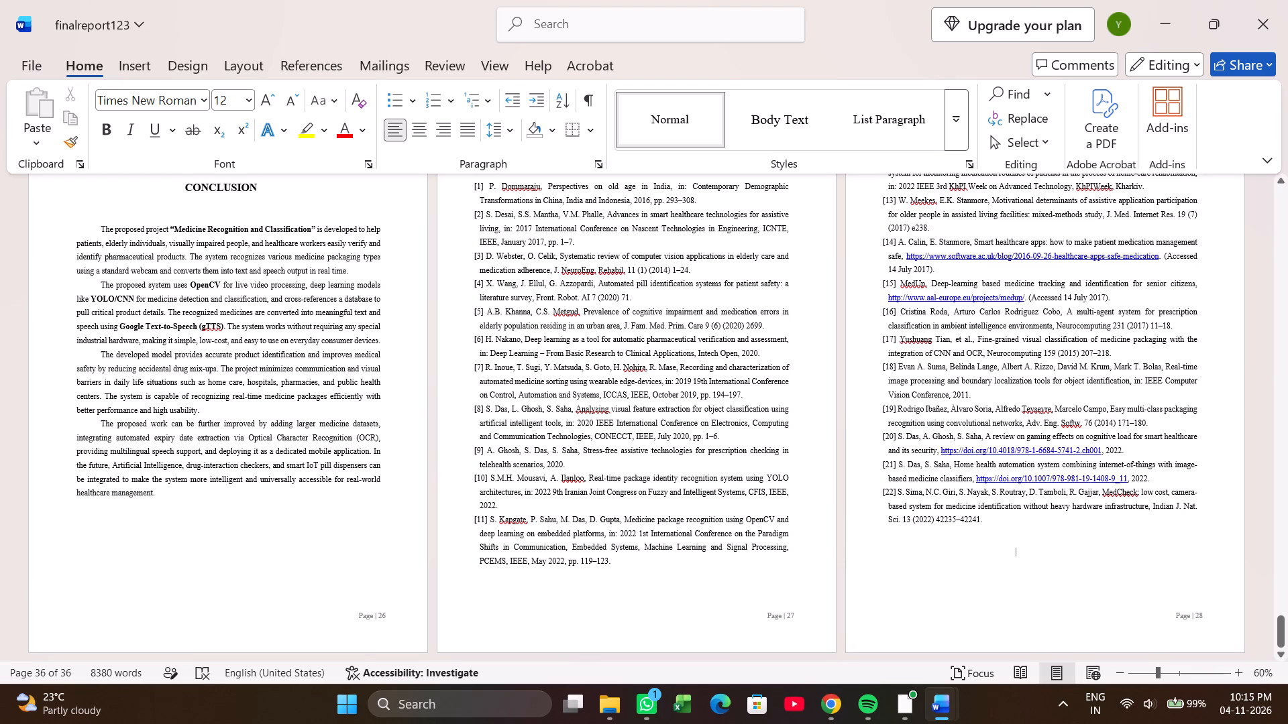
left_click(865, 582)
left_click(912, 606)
Look back through finalreport123 to the cover, and examine the front matter pages up to the start of Chapter 1.
scroll(833, 624, "up", 4)
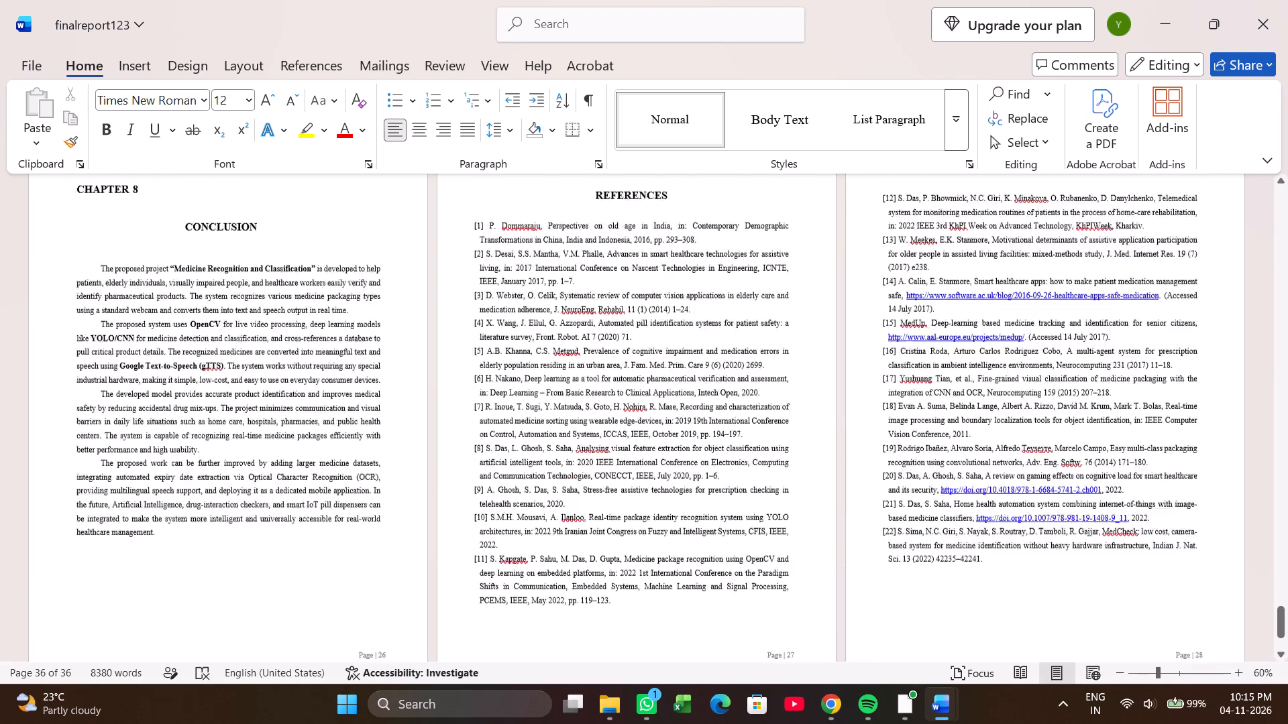
scroll(833, 619, "up", 20)
scroll(833, 619, "up", 20)
scroll(833, 619, "up", 20)
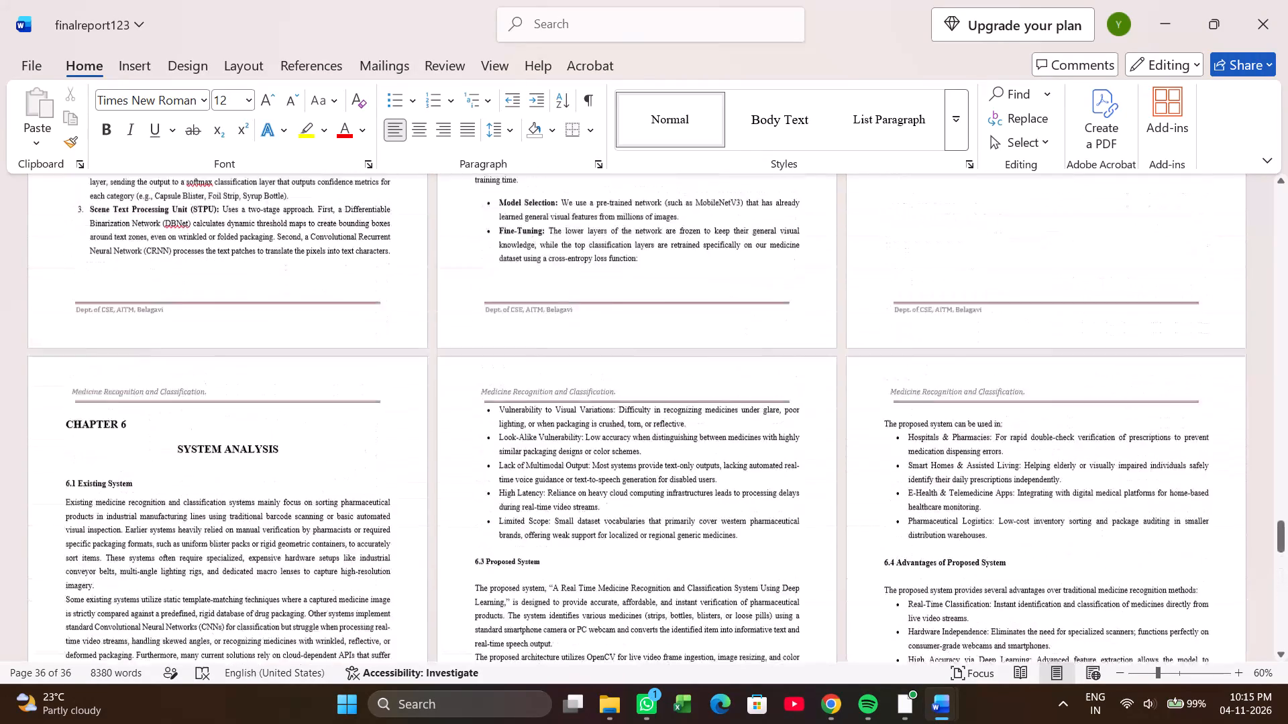
scroll(824, 574, "up", 20)
scroll(818, 554, "down", 1)
scroll(818, 554, "up", 14)
scroll(814, 540, "down", 1)
scroll(814, 540, "up", 6)
scroll(881, 464, "up", 6)
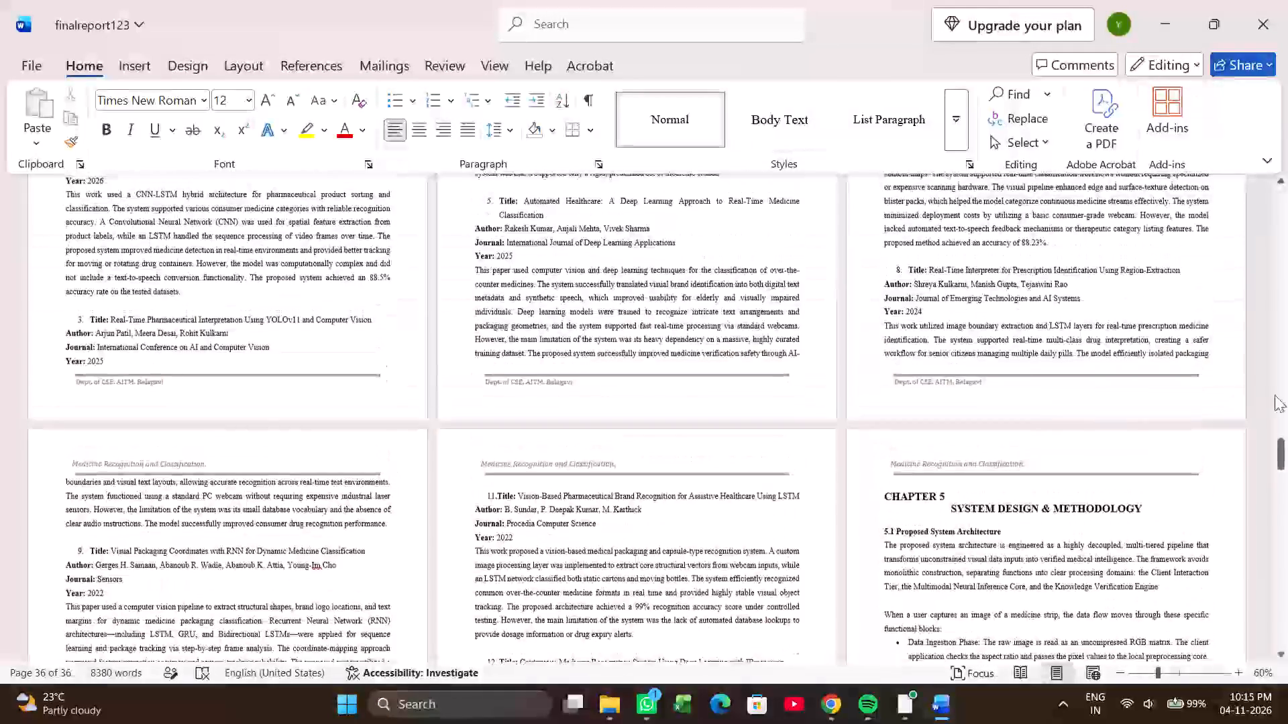
left_click_drag(1279, 456, 1205, 166)
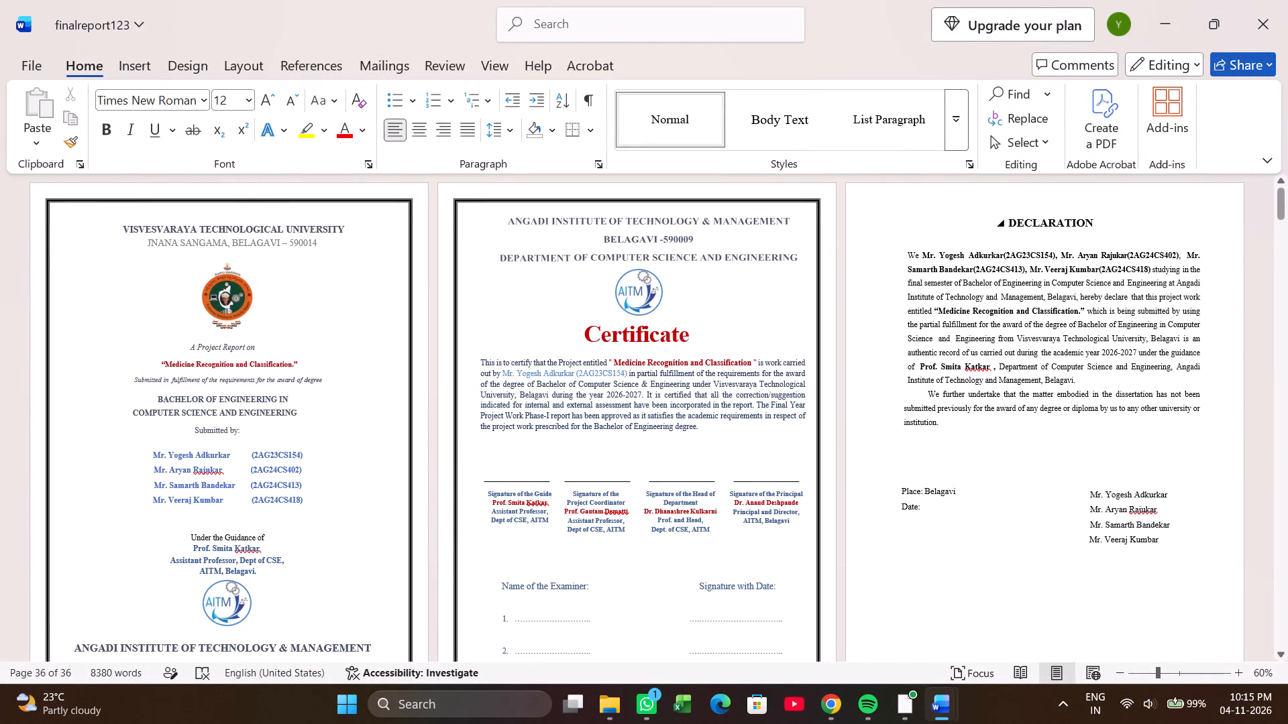
scroll(632, 343, "down", 14)
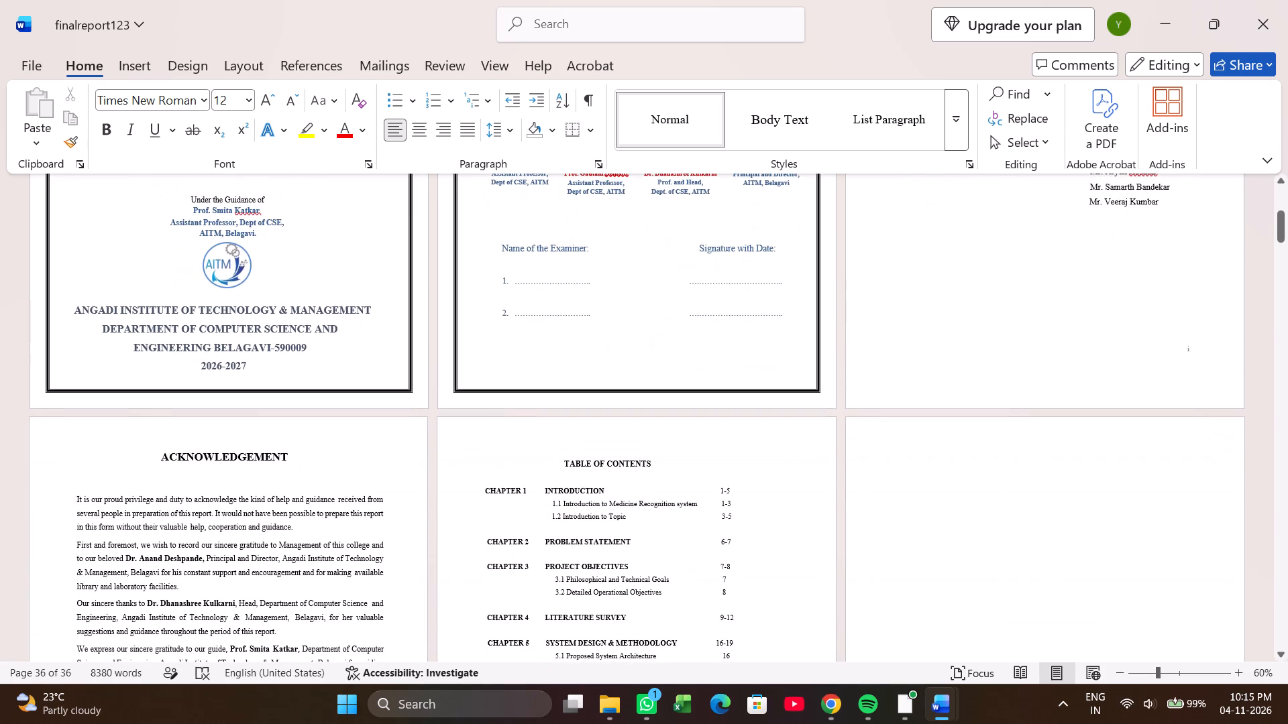
scroll(632, 377, "up", 4)
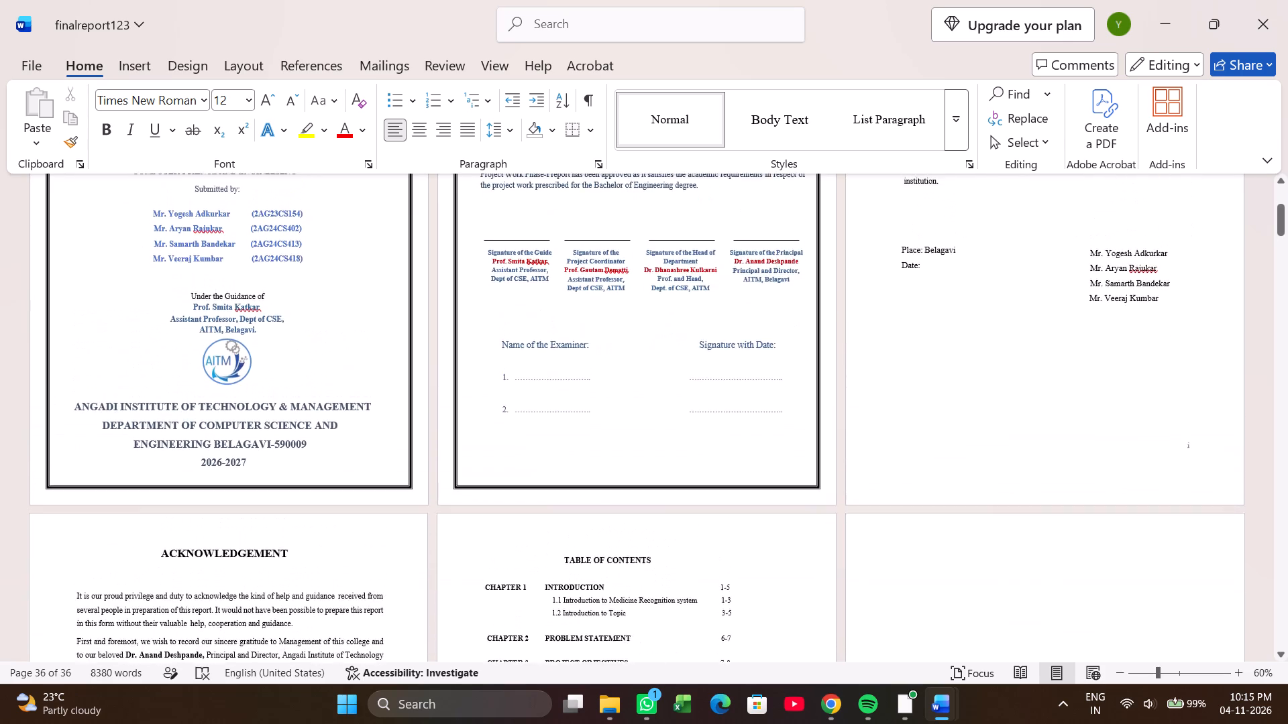
scroll(632, 377, "up", 5)
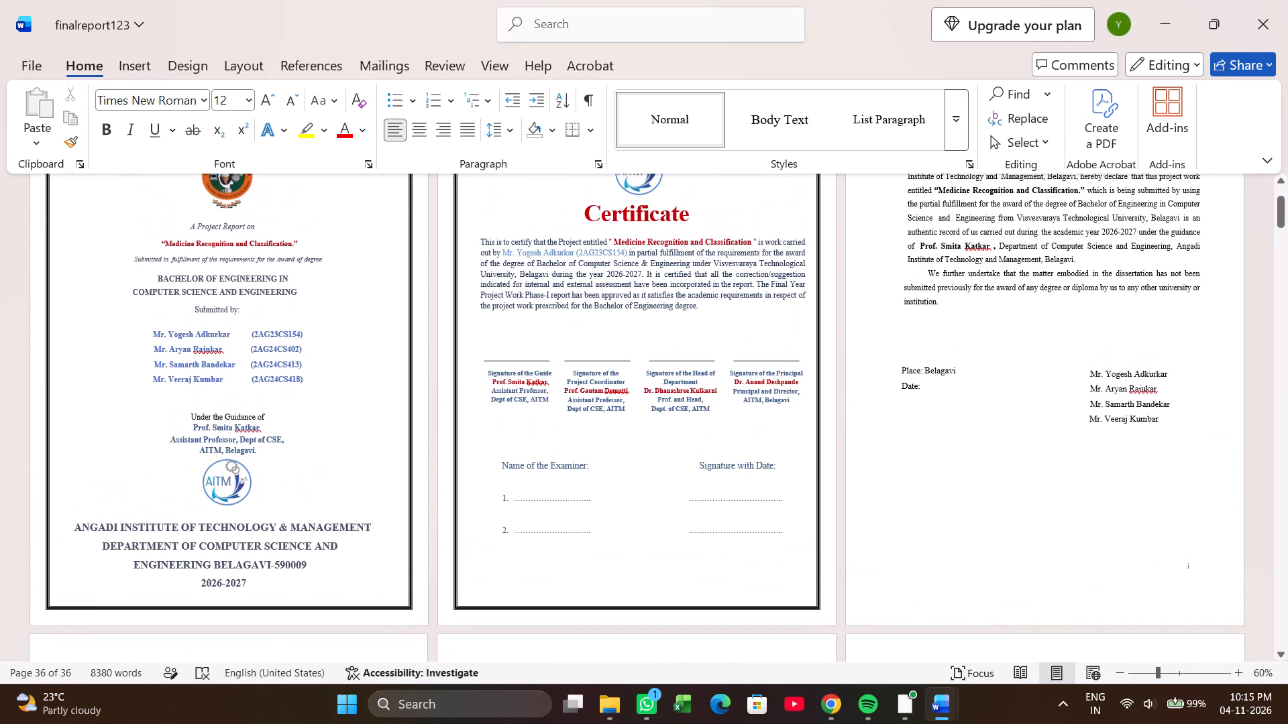
scroll(632, 377, "down", 14)
scroll(632, 384, "down", 8)
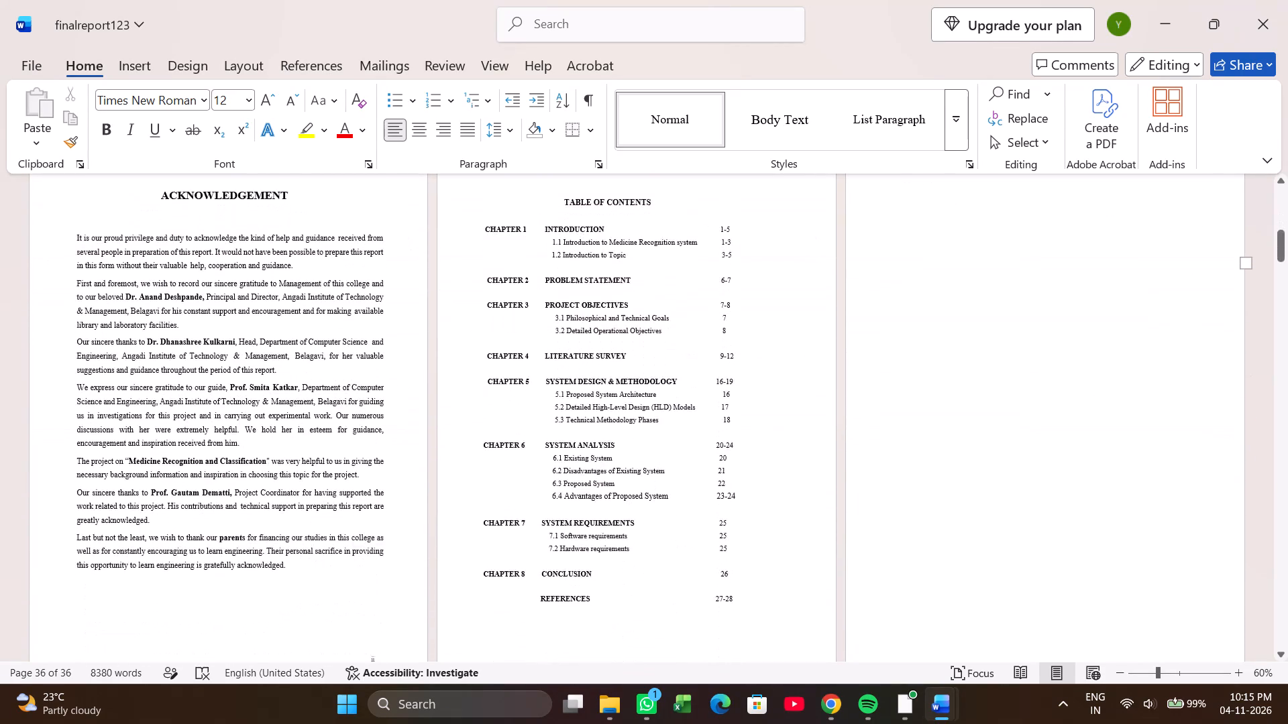
scroll(632, 384, "down", 20)
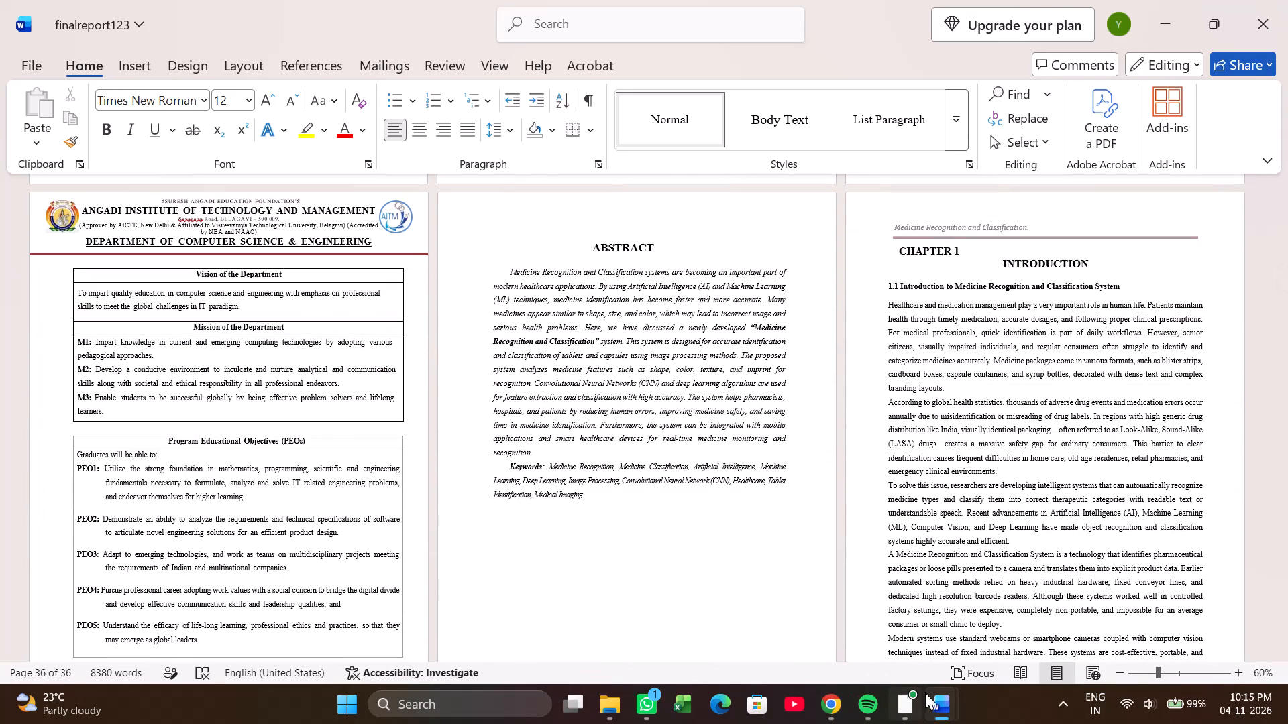
Switch to the MedScan_Project_Report Final01 document.
left_click(926, 708)
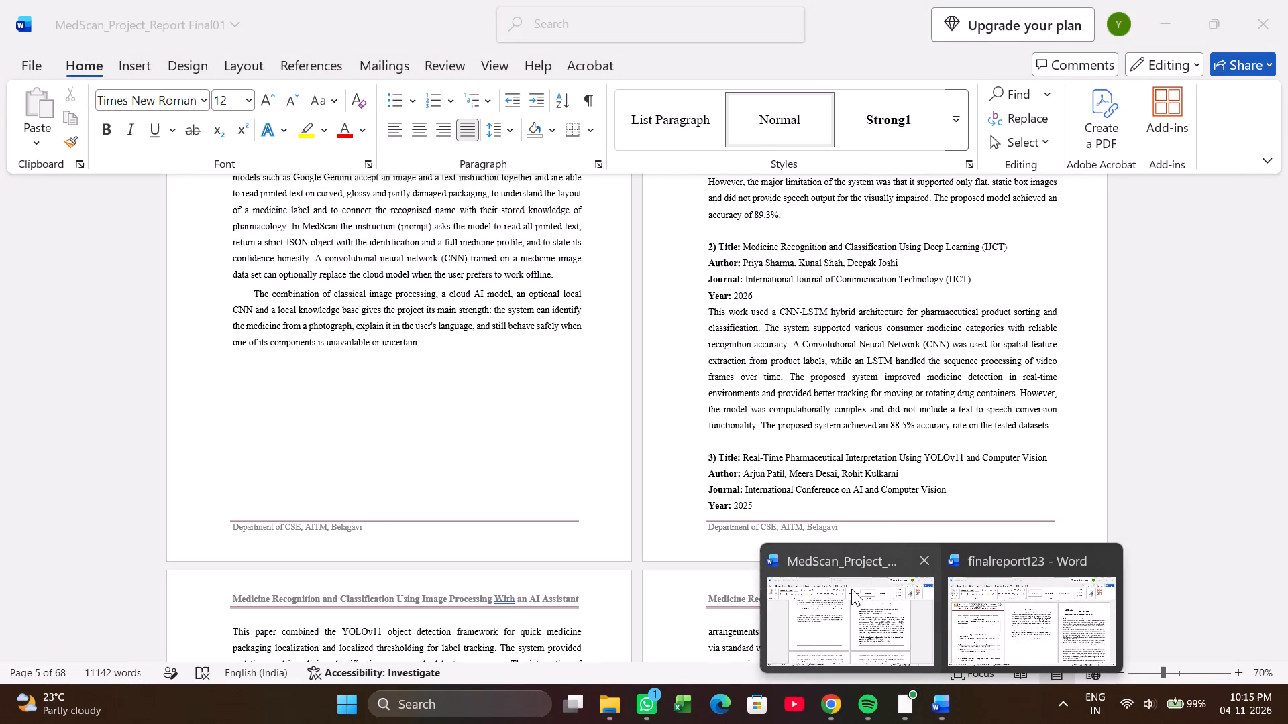
left_click(851, 592)
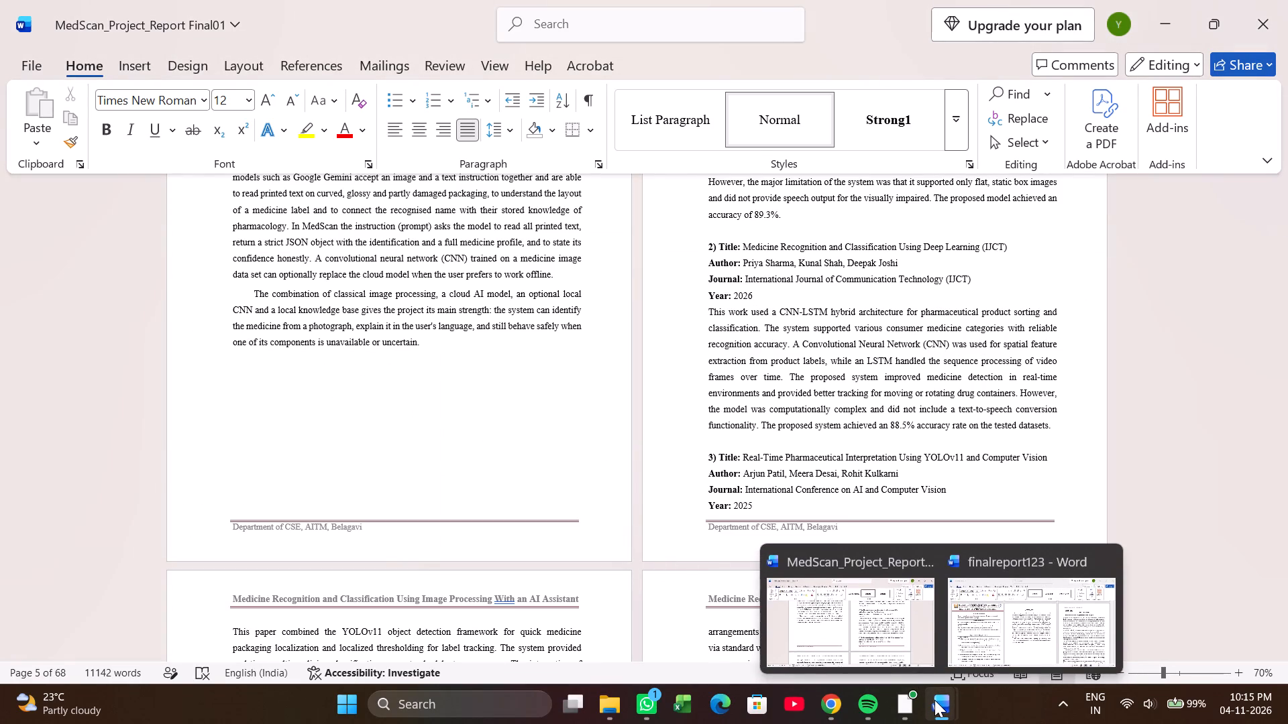
Open the page 6 footer for editing and pad the space after "Department of CSE, AITM, Belagavi" out to near the right margin.
double_click(878, 627)
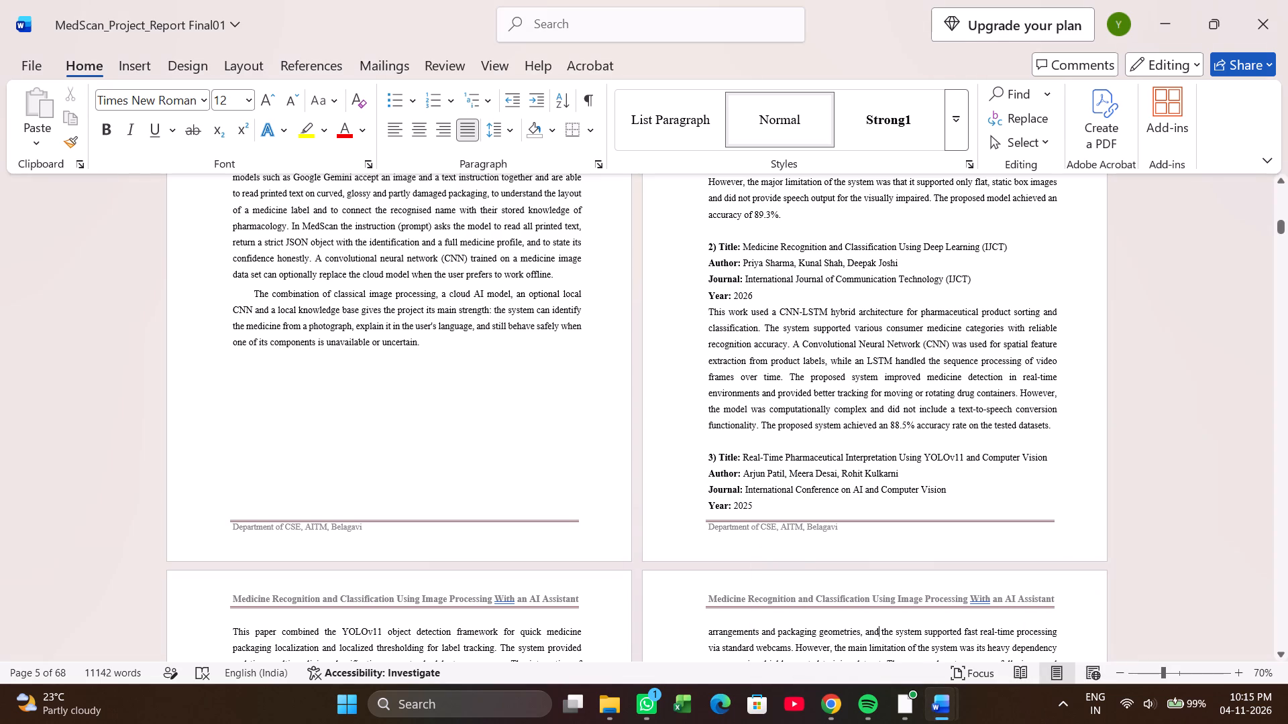
left_click(921, 528)
left_click(830, 524)
left_click(843, 524)
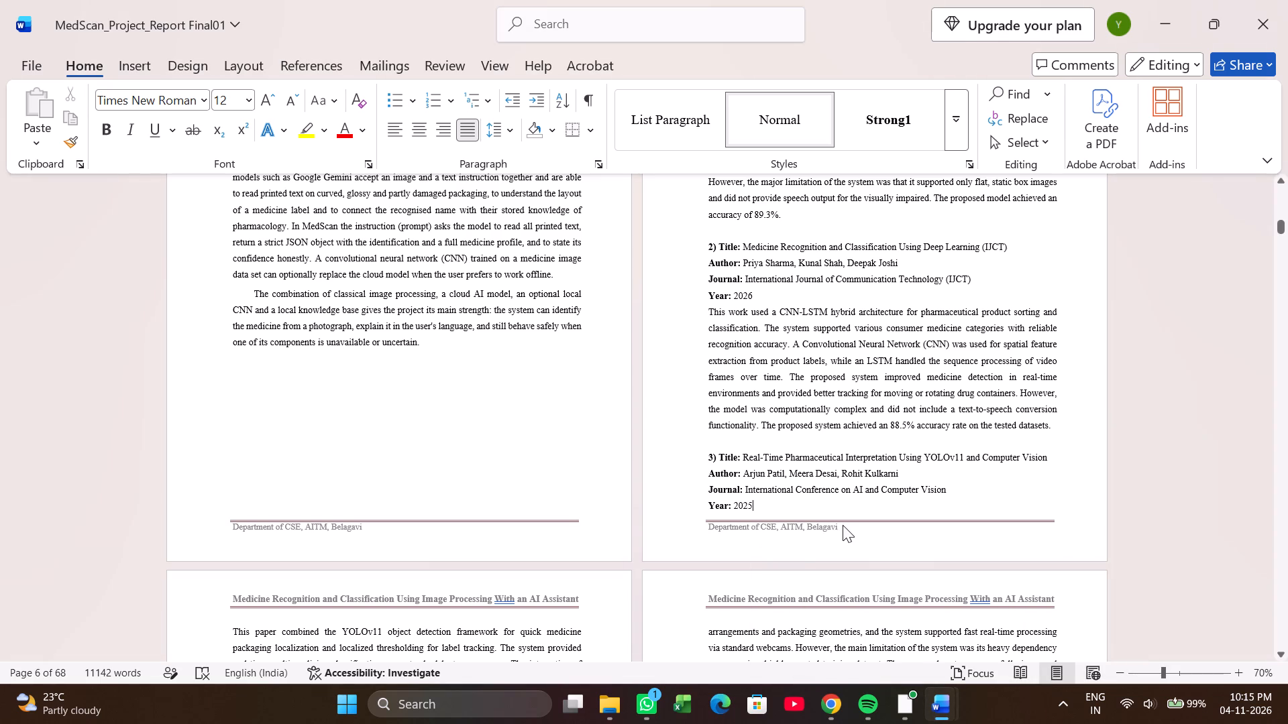
double_click(854, 530)
left_click(890, 540)
left_click(902, 540)
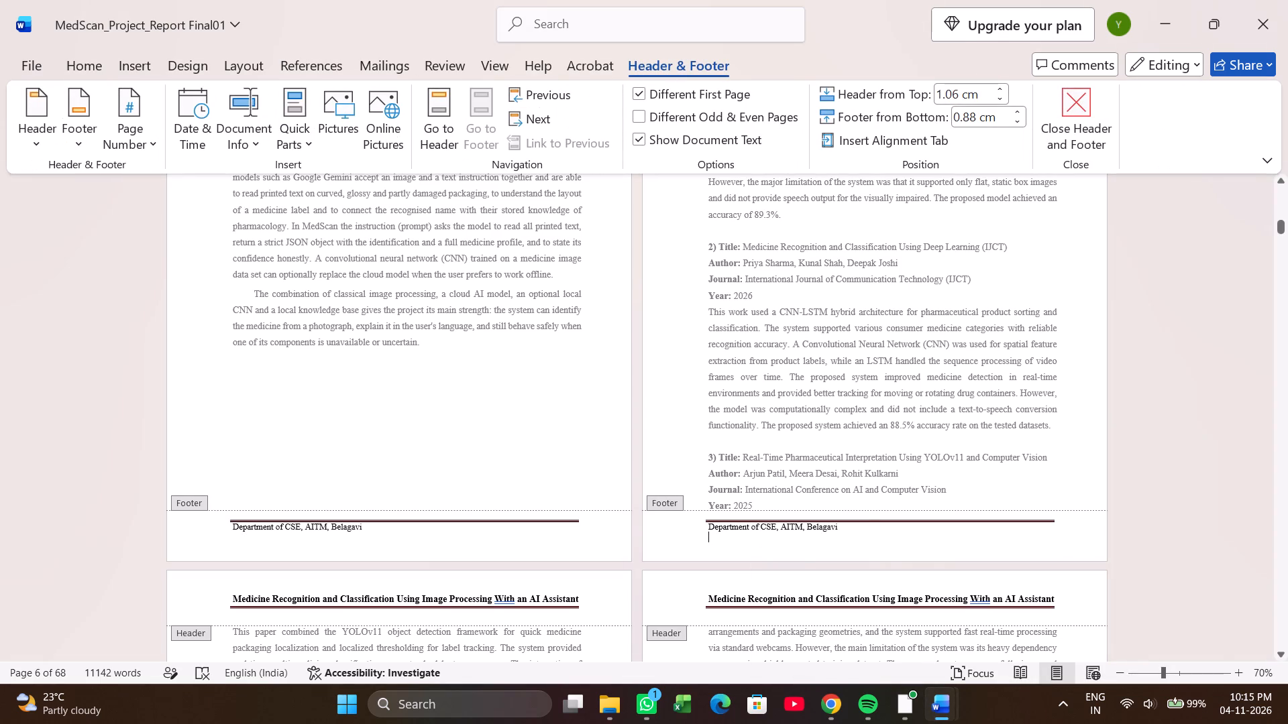
left_click(875, 531)
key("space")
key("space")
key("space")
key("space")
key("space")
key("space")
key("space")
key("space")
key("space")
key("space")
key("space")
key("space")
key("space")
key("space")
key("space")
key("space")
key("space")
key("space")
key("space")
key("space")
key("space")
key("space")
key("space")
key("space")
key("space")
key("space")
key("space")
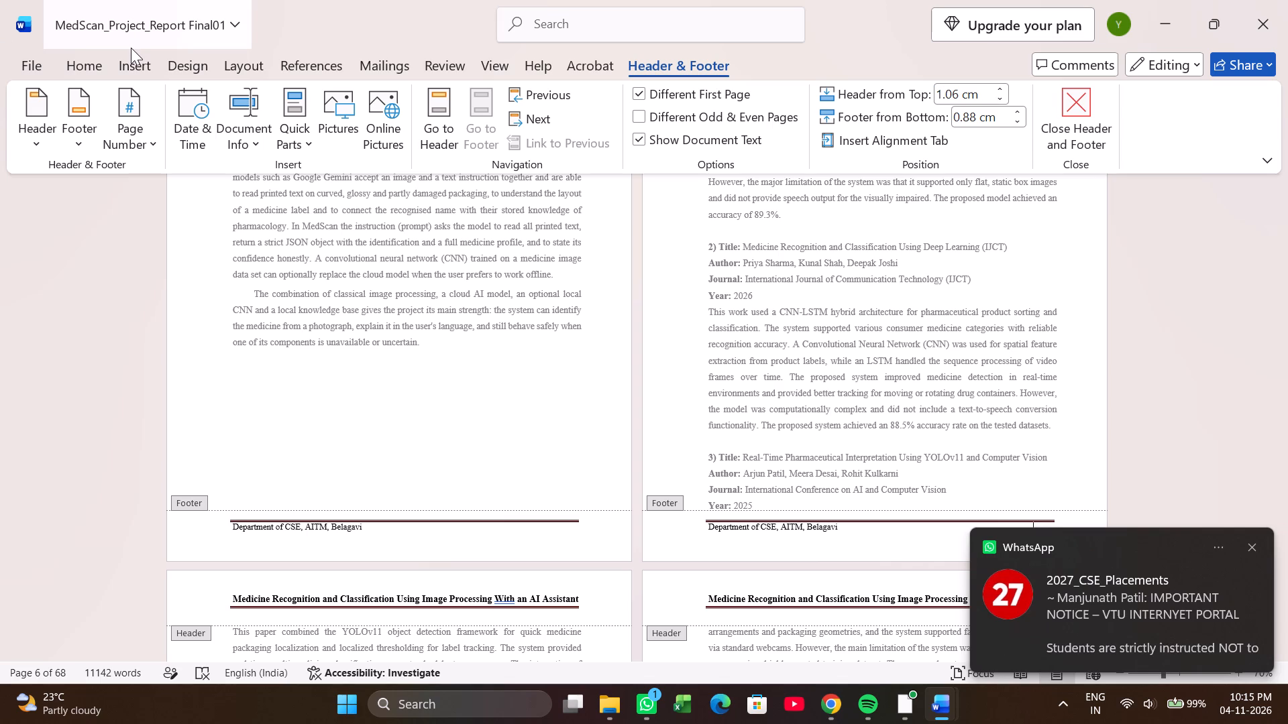
Insert an Accent Bar 2 page number at the current position in the footer.
left_click(138, 120)
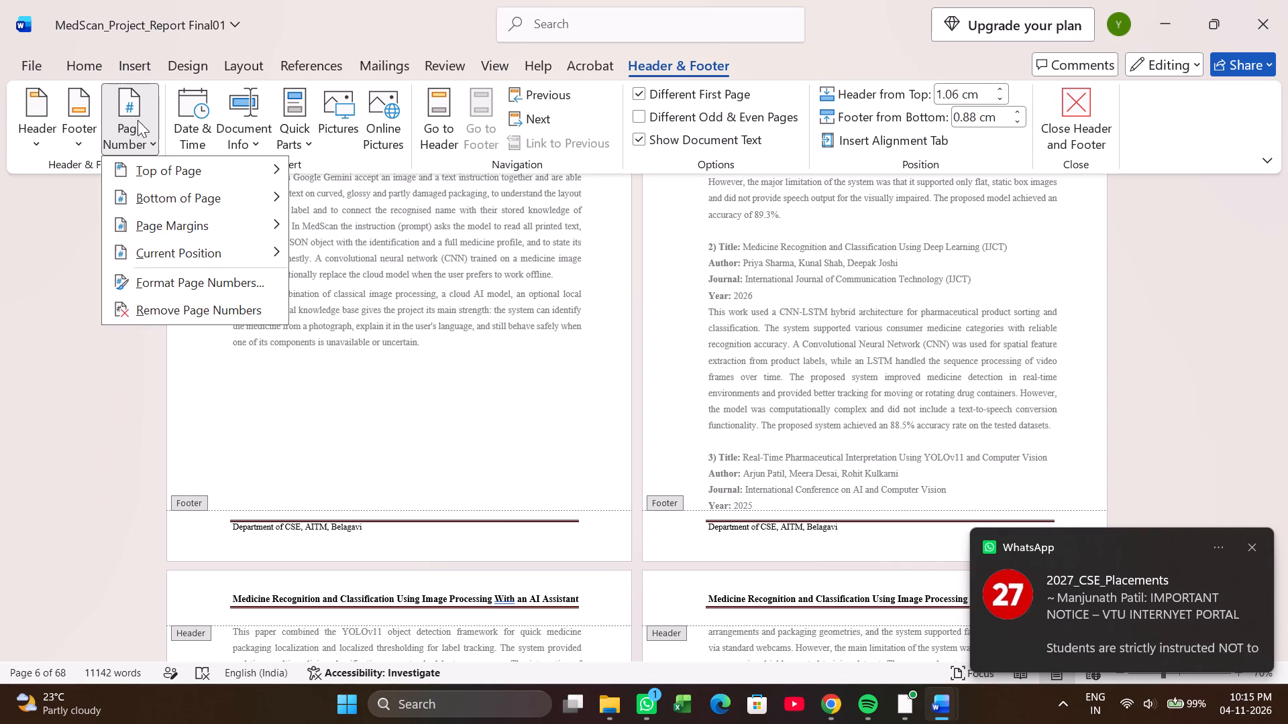
left_click(166, 253)
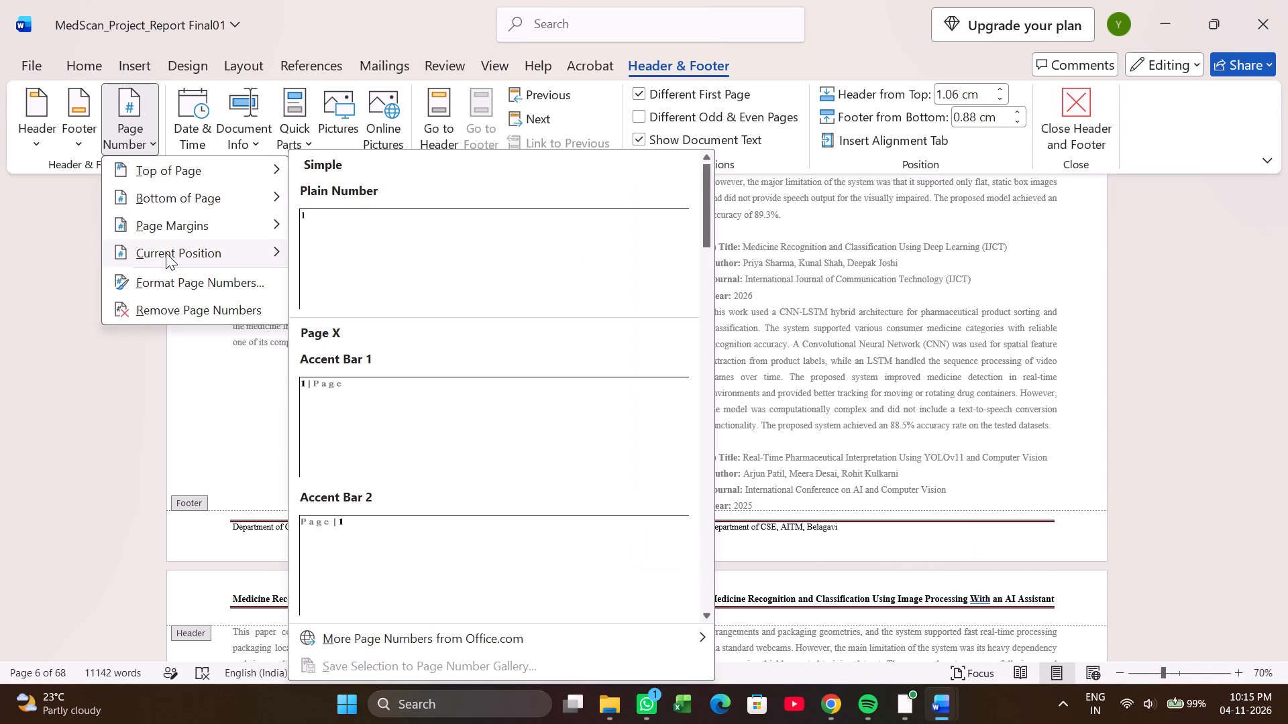
scroll(508, 472, "down", 4)
scroll(490, 405, "down", 3)
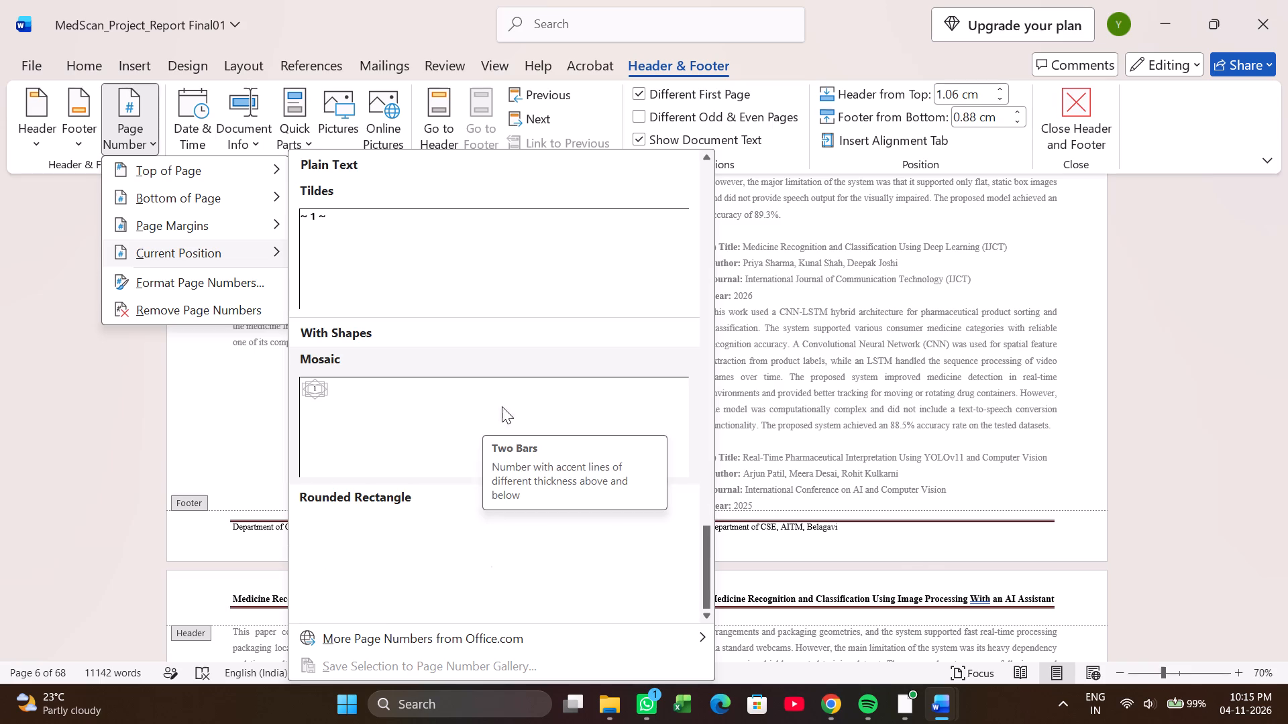
scroll(502, 406, "down", 13)
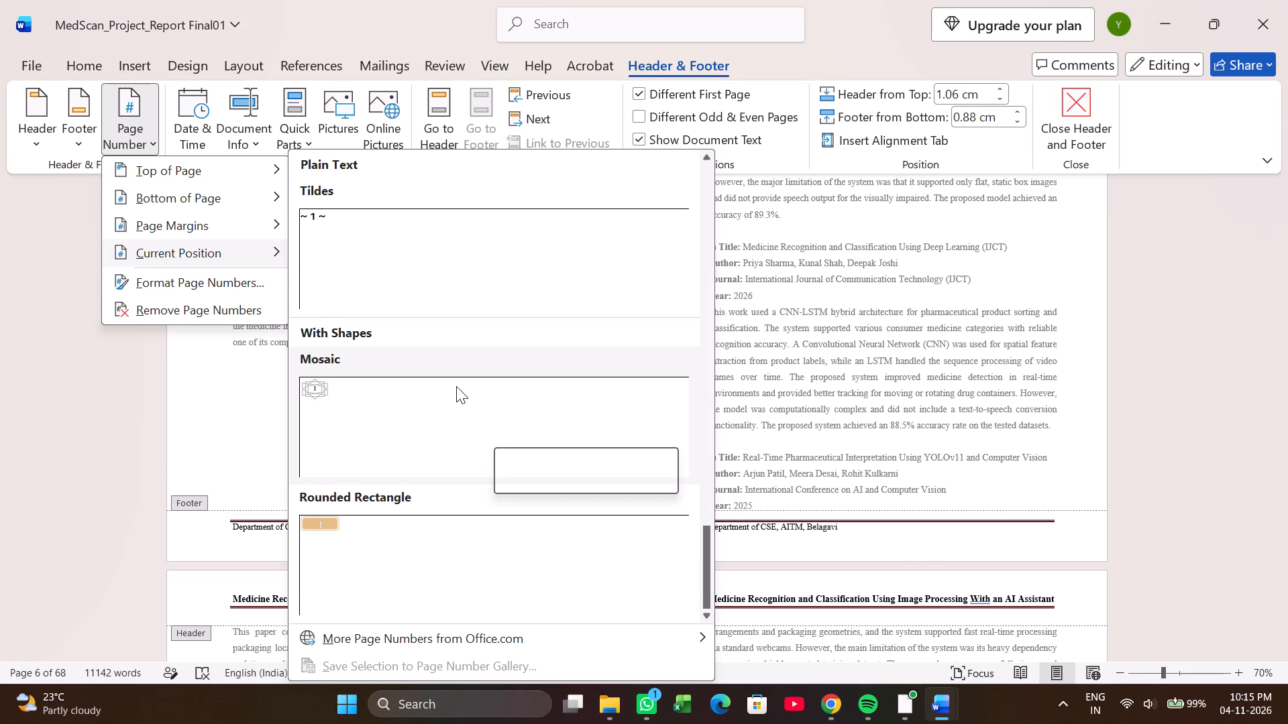
scroll(435, 385, "up", 5)
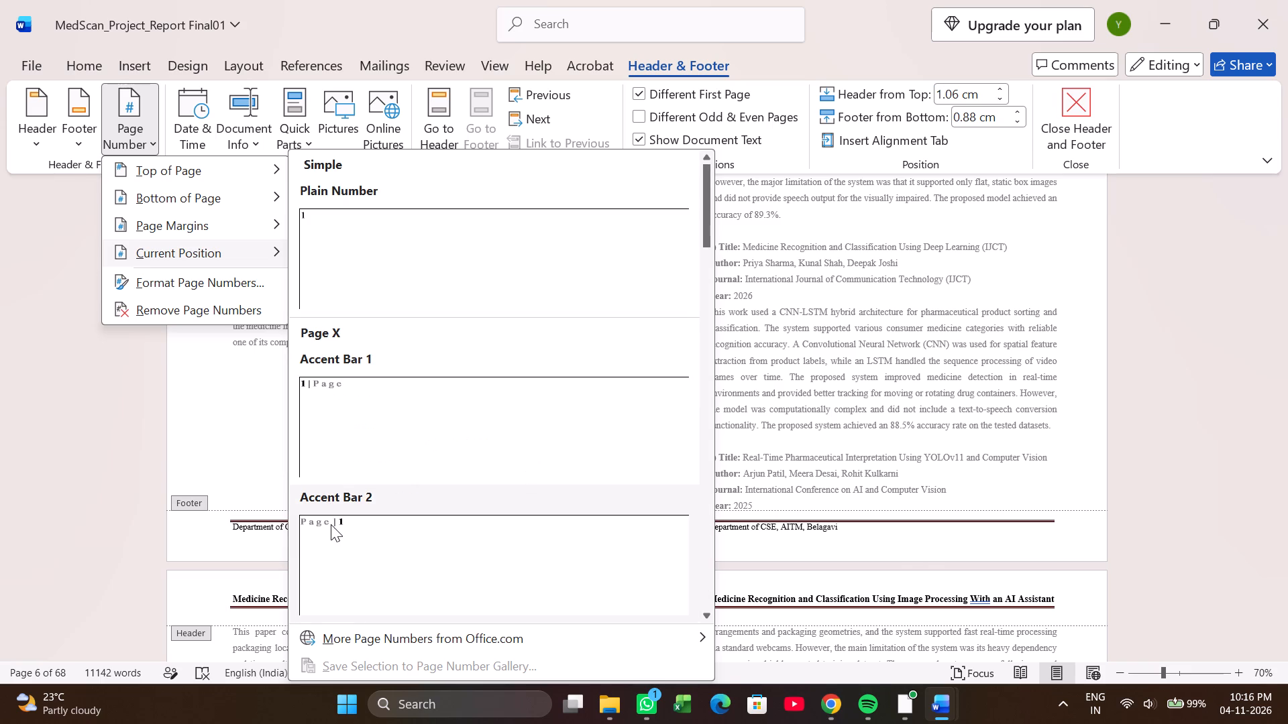
left_click(331, 524)
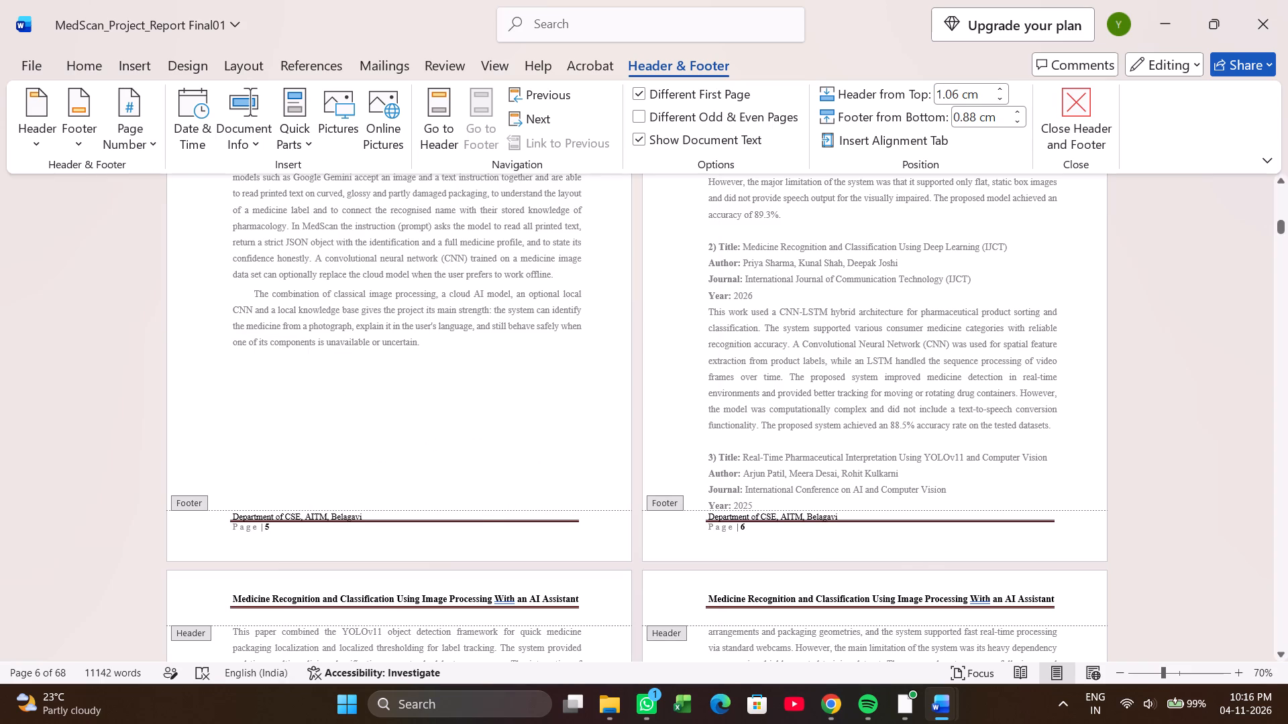
Add spaces before the "Page | 6" number in the footer to shift it toward the right margin.
left_click(706, 529)
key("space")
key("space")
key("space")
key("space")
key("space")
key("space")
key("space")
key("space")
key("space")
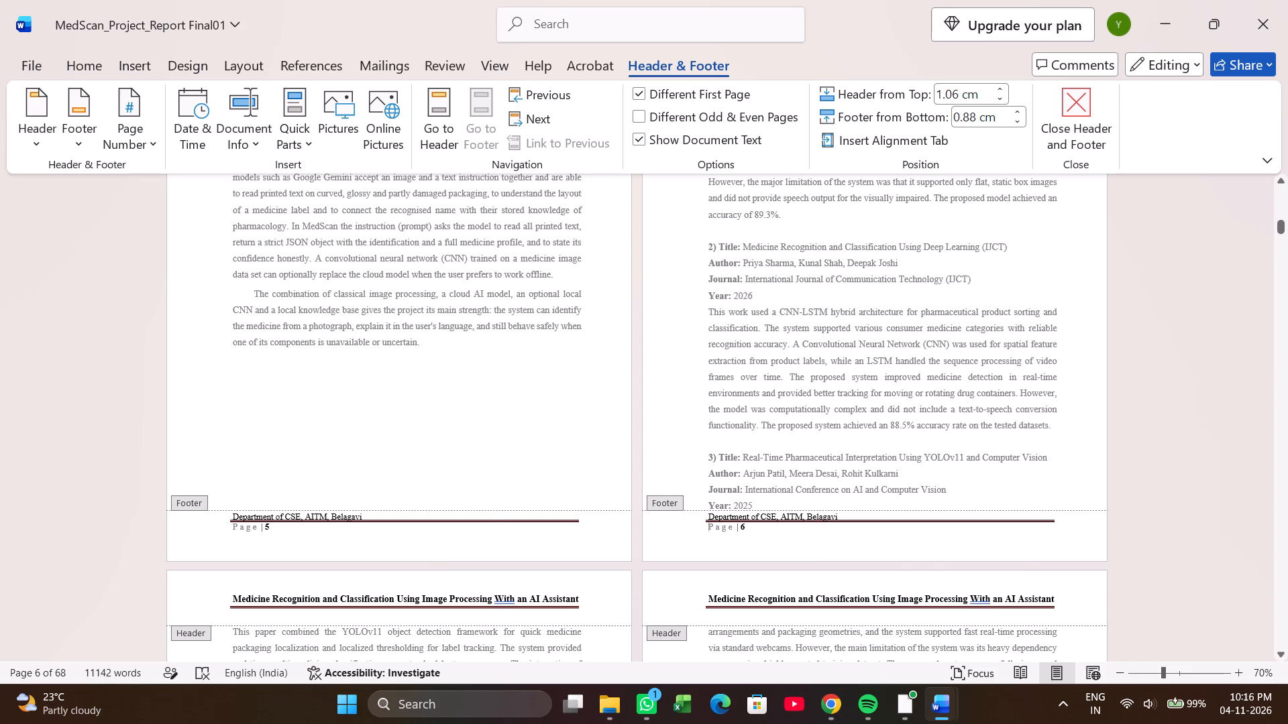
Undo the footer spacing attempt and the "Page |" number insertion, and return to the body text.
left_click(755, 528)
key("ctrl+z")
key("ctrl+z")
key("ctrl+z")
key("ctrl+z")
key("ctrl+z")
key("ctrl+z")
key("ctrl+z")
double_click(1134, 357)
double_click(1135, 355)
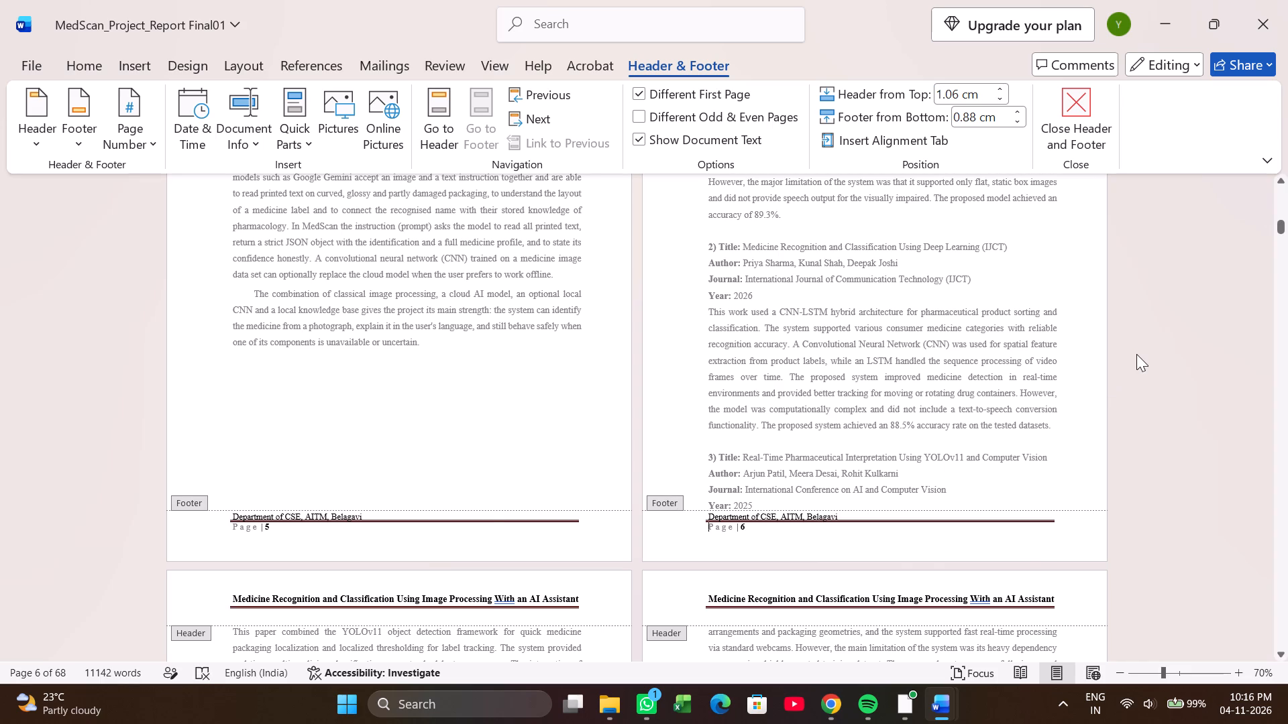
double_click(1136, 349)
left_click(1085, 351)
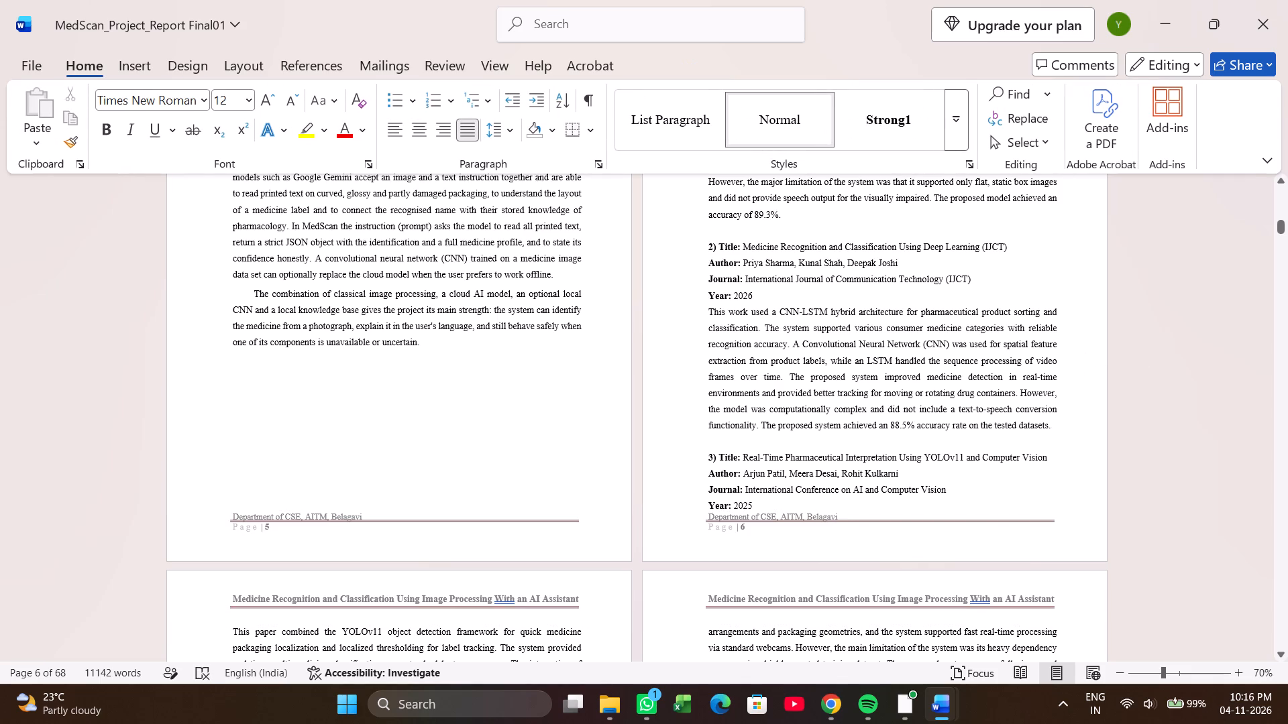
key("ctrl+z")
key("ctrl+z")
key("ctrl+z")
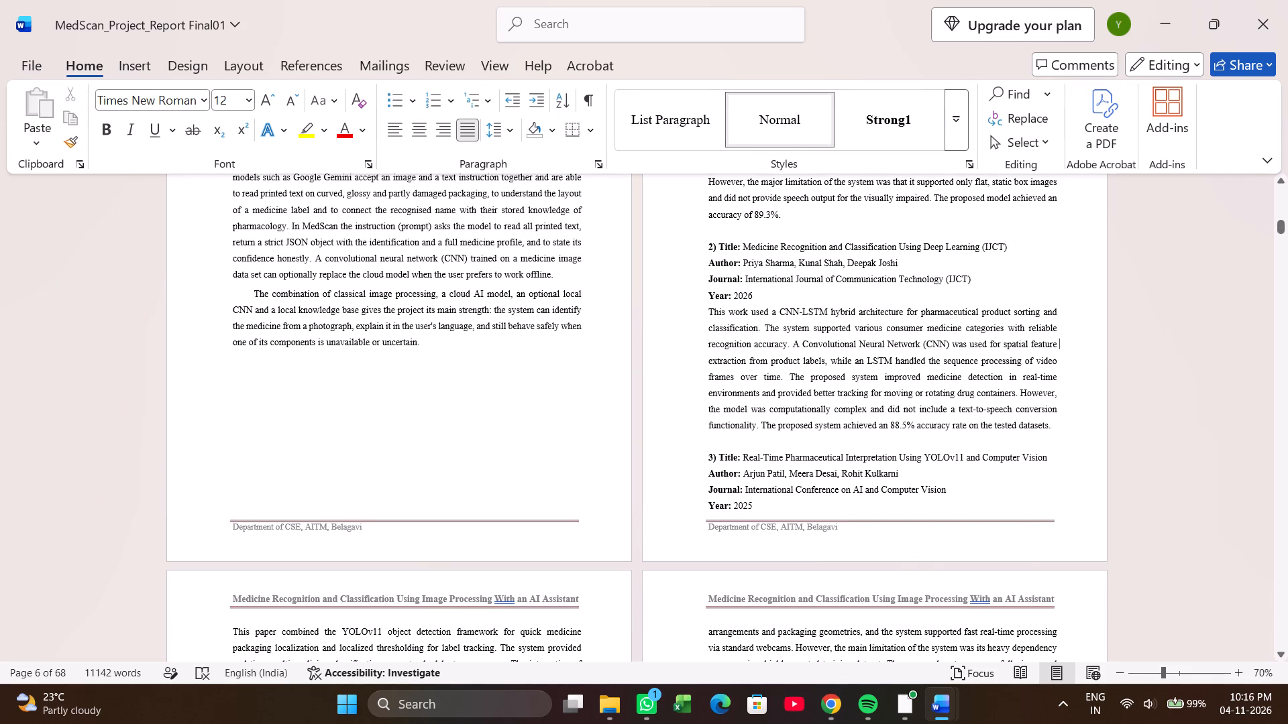
Examine the report's pages and department footers from the start of Chapter 1, and check the final conclusion and references pages.
scroll(992, 471, "up", 20)
scroll(992, 471, "up", 20)
scroll(992, 471, "up", 7)
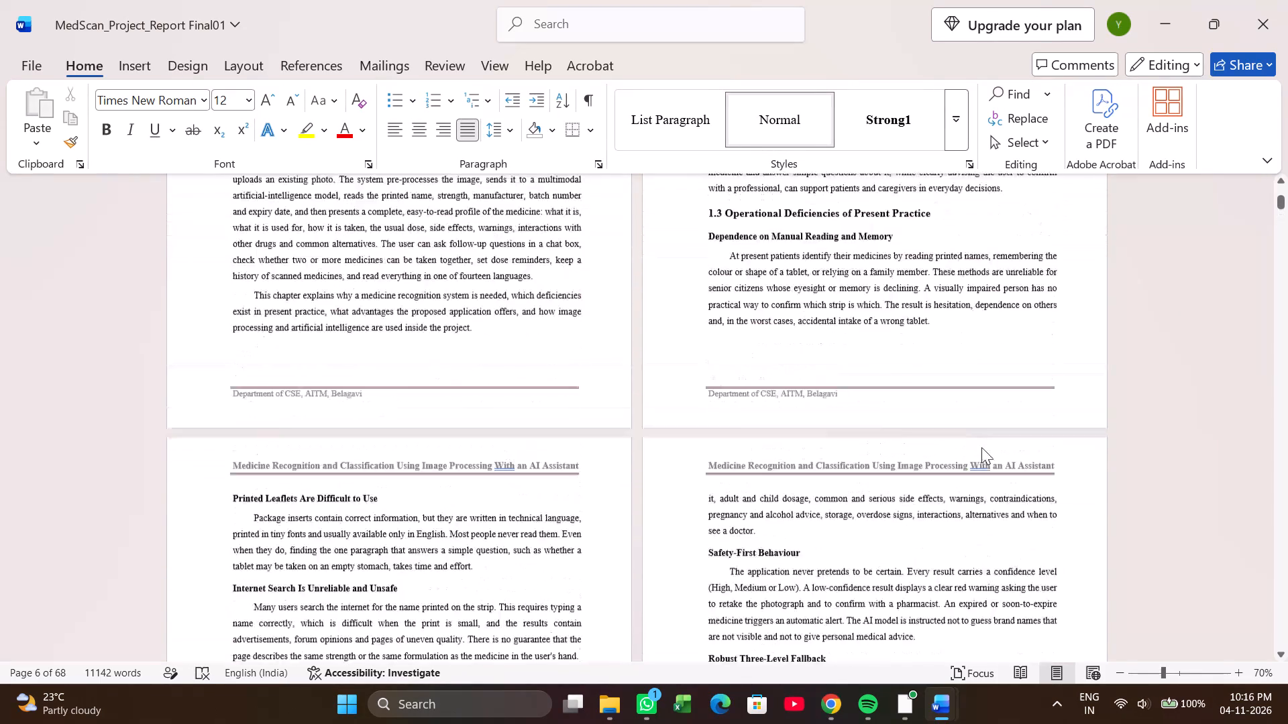
scroll(981, 447, "up", 19)
scroll(981, 442, "up", 5)
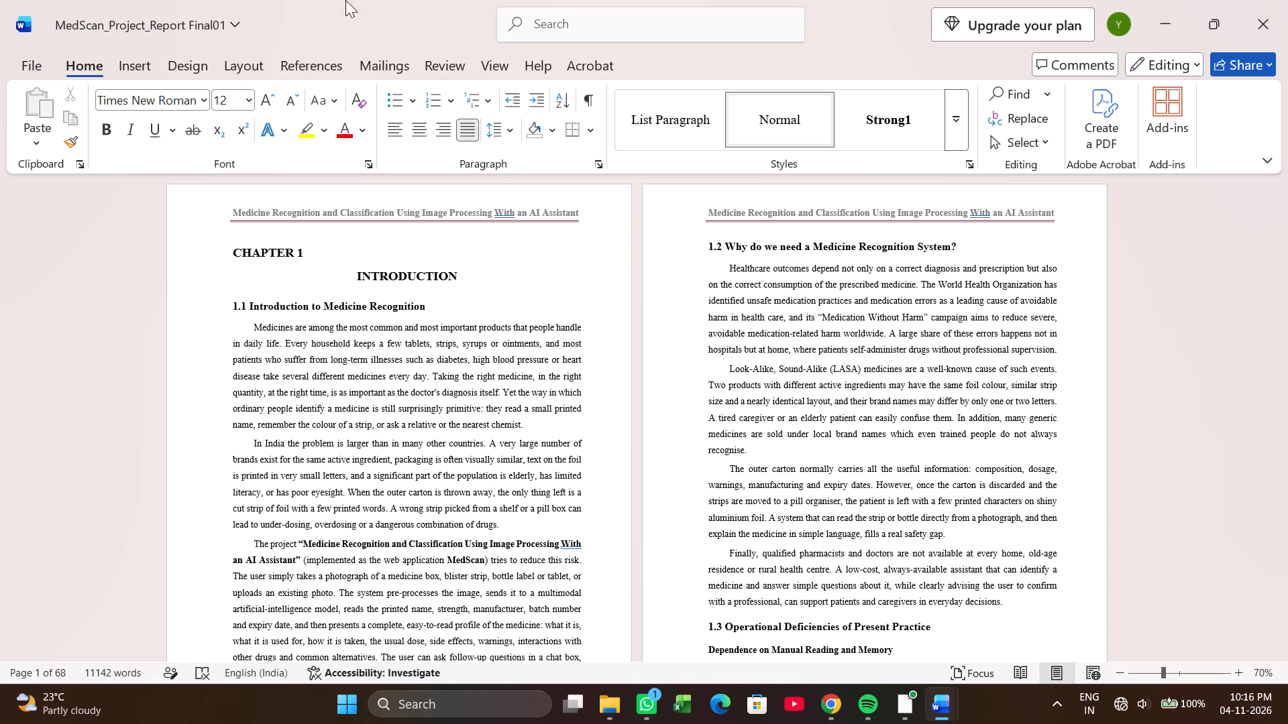
scroll(951, 375, "down", 9)
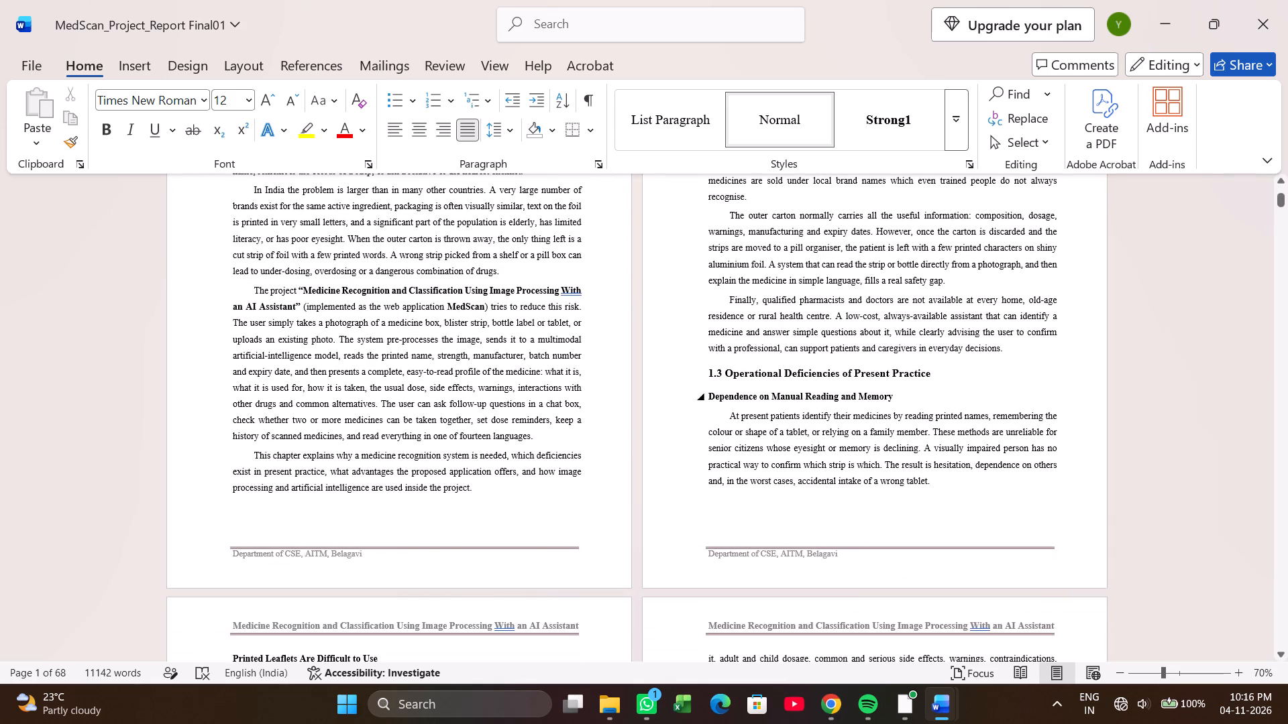
scroll(847, 417, "down", 7)
scroll(847, 544, "down", 17)
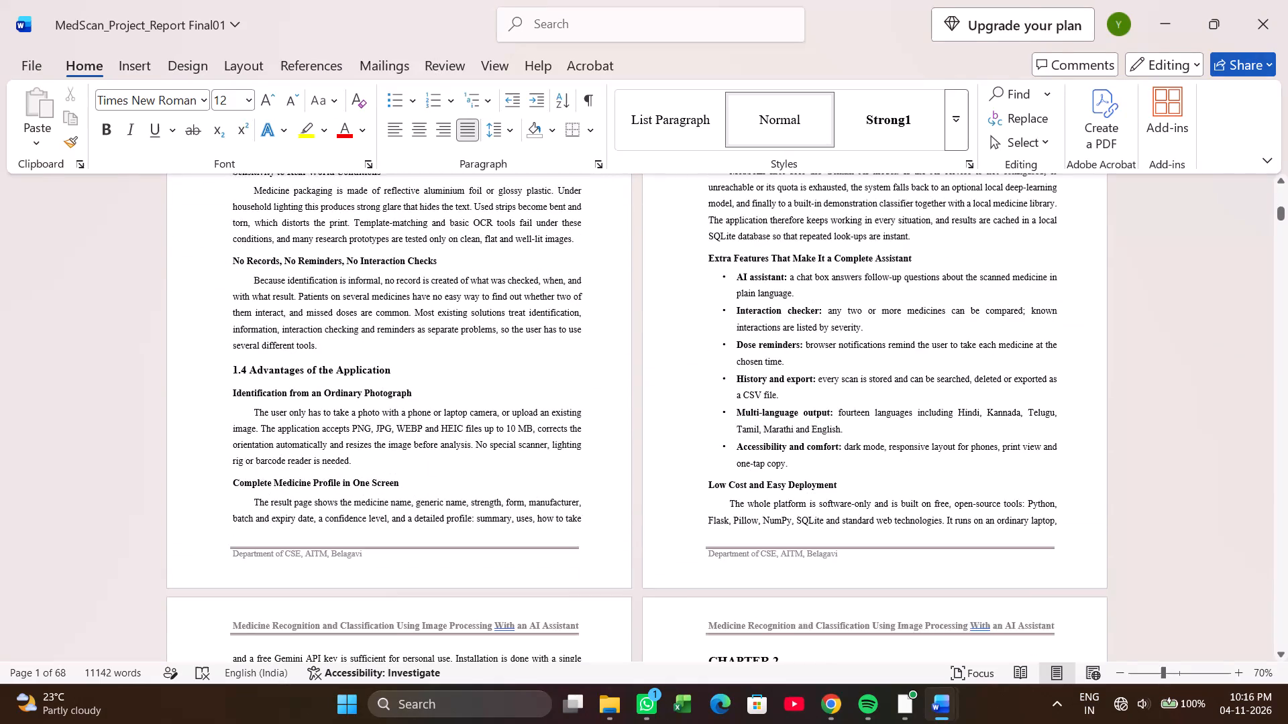
left_click_drag(1282, 215, 1287, 723)
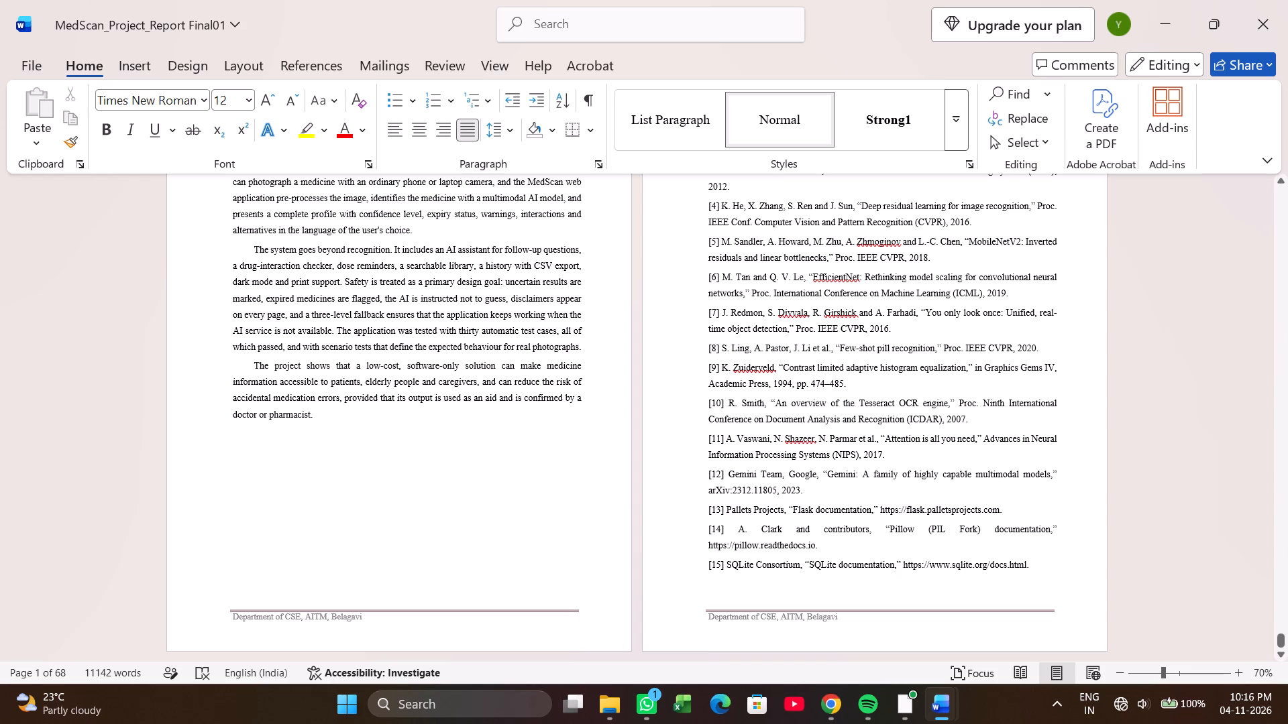
left_click_drag(1028, 567, 999, 572)
left_click_drag(999, 572, 697, 560)
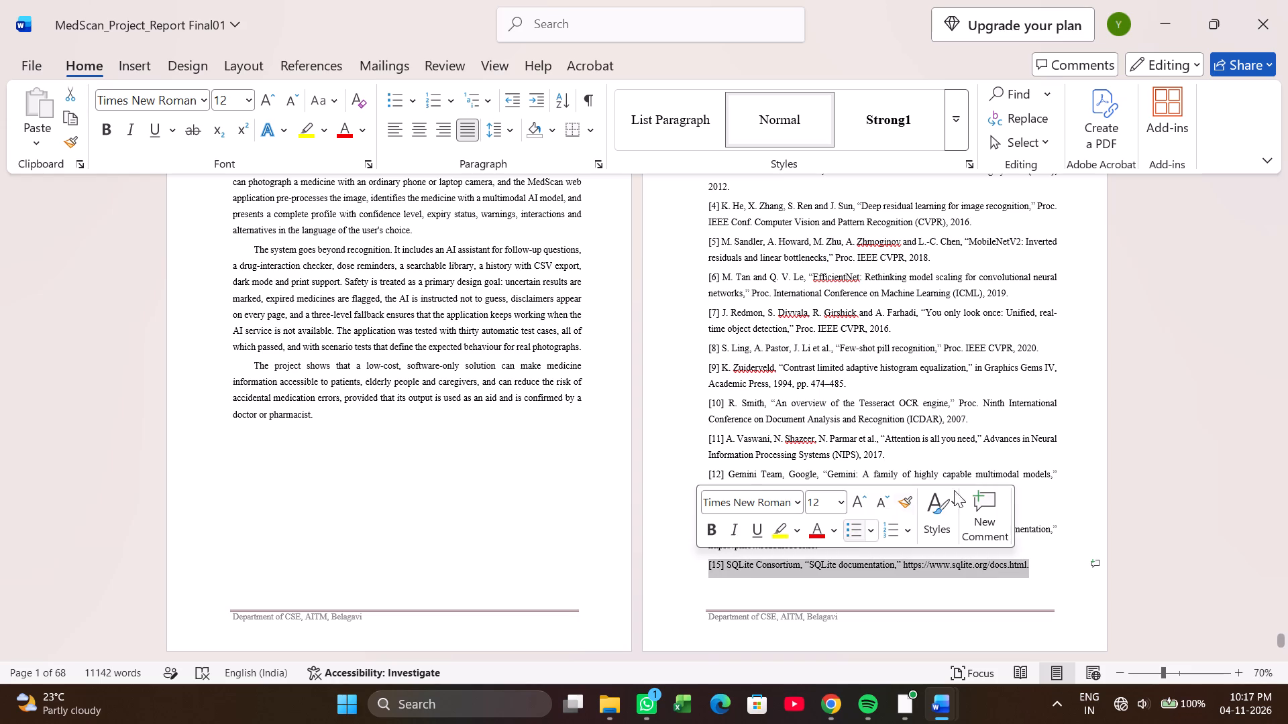
left_click(1271, 400)
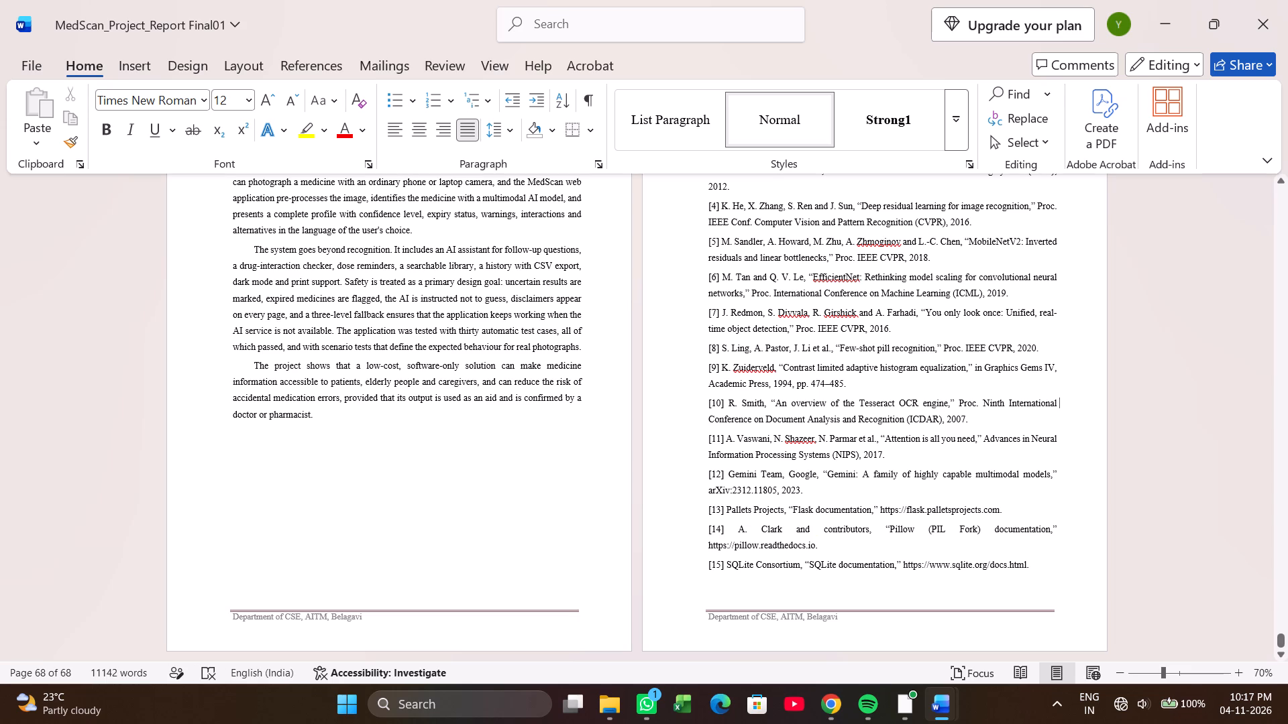
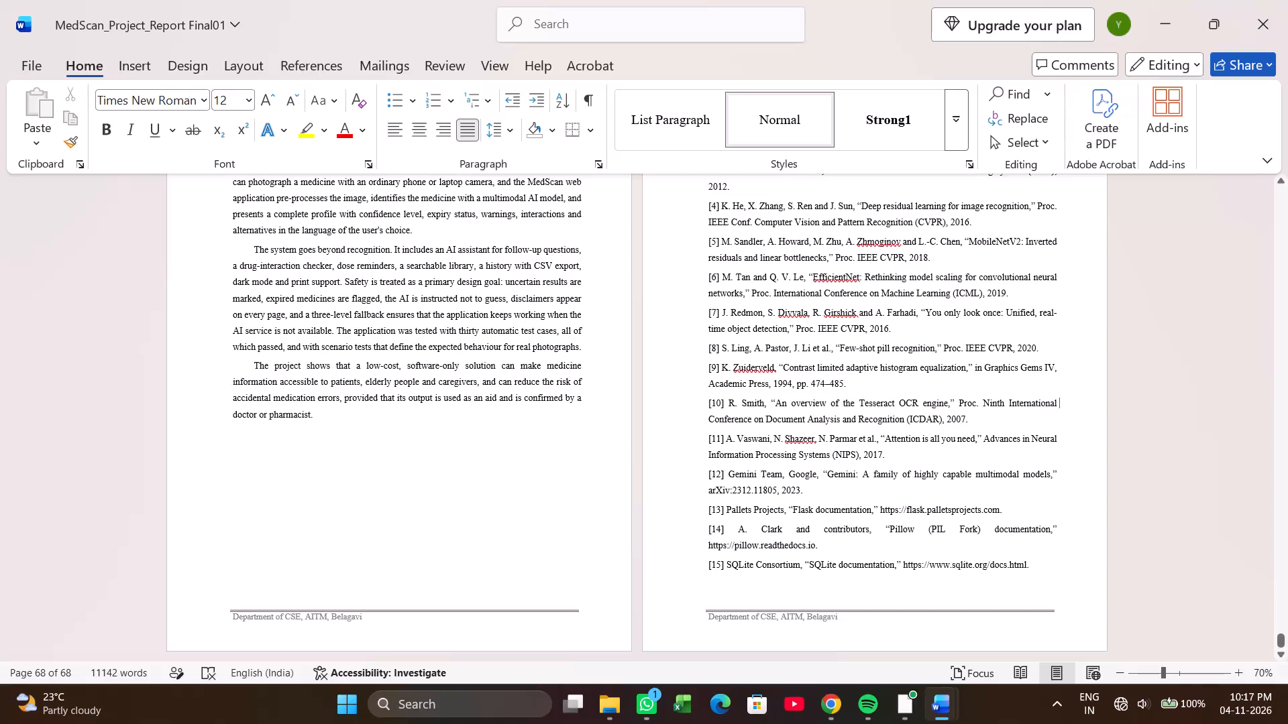
Look back through the report's pages and footers from the references to the start of Chapter 1.
scroll(803, 600, "up", 18)
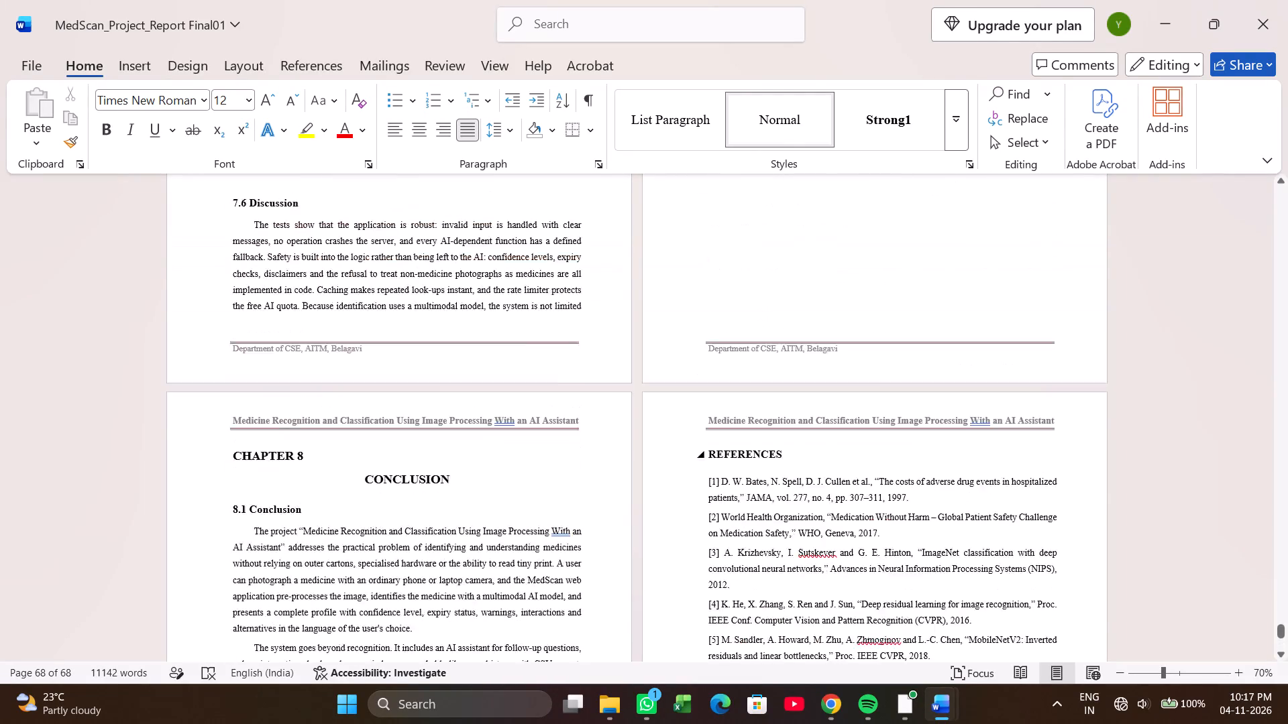
scroll(797, 540, "up", 20)
scroll(797, 540, "up", 20)
scroll(797, 540, "up", 20)
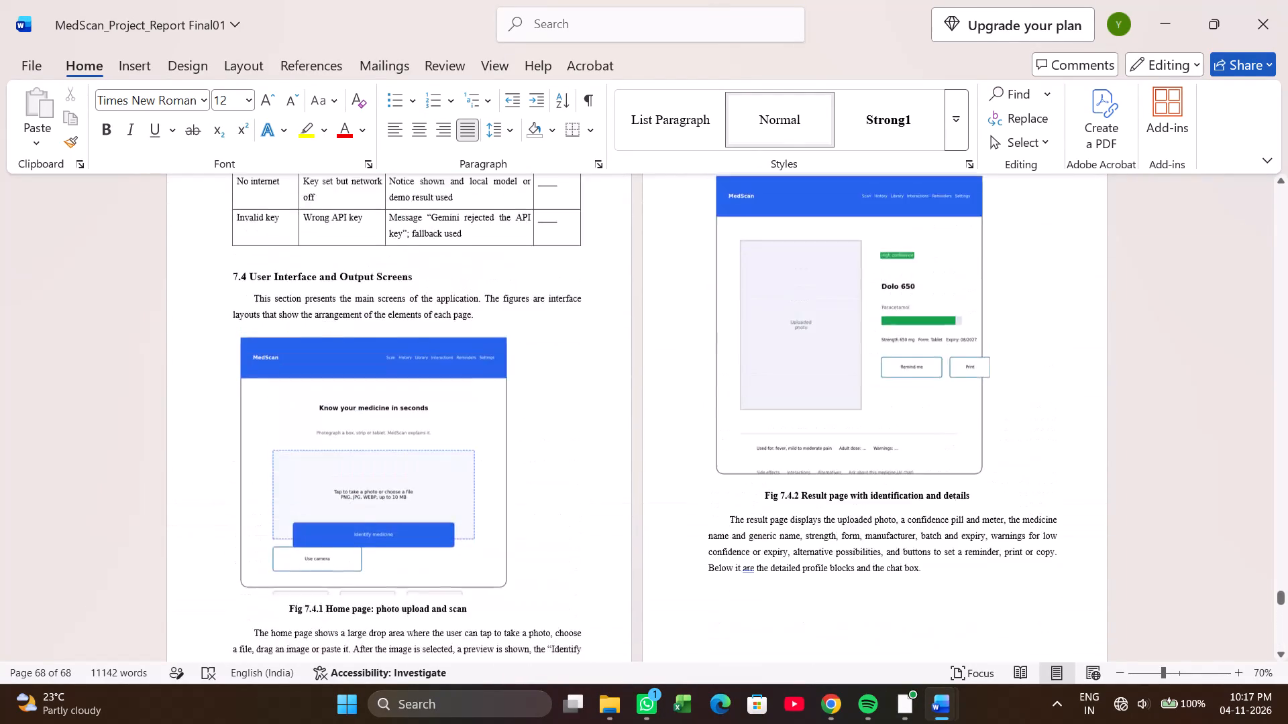
scroll(781, 352, "up", 20)
scroll(781, 352, "up", 20)
scroll(781, 352, "up", 20)
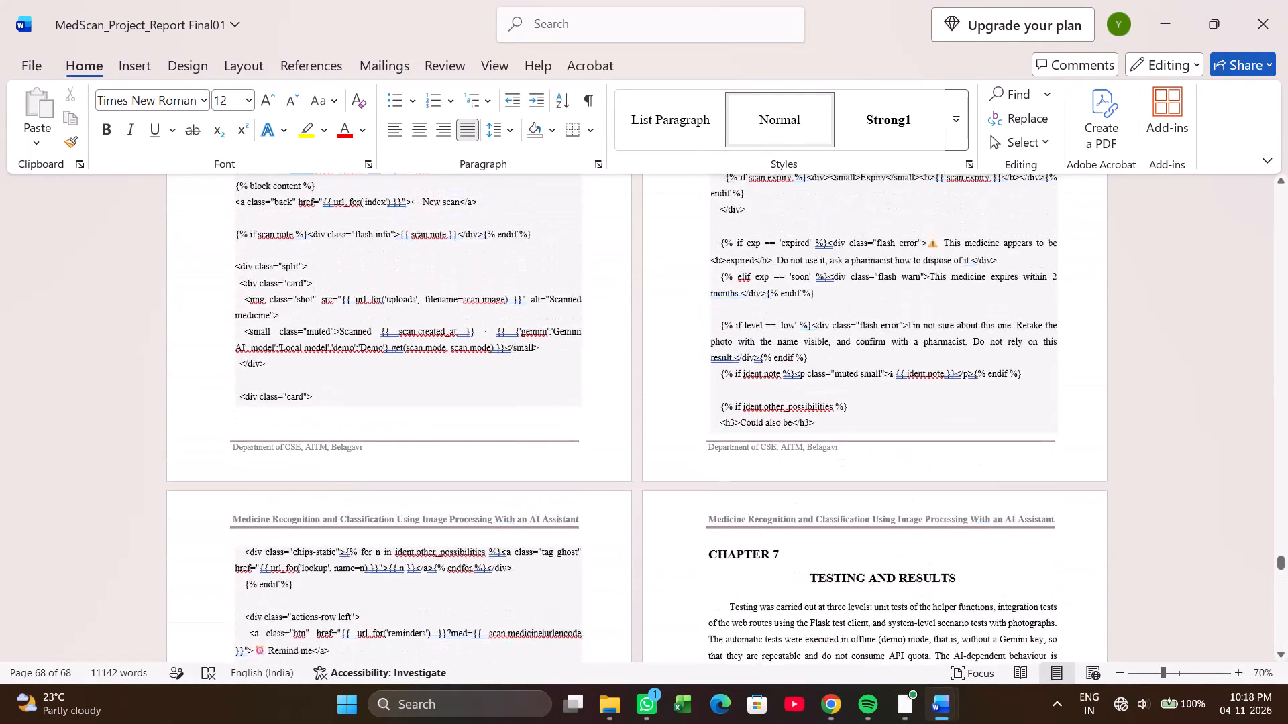
scroll(788, 299, "up", 20)
scroll(788, 299, "up", 3)
scroll(794, 259, "up", 20)
scroll(794, 259, "up", 7)
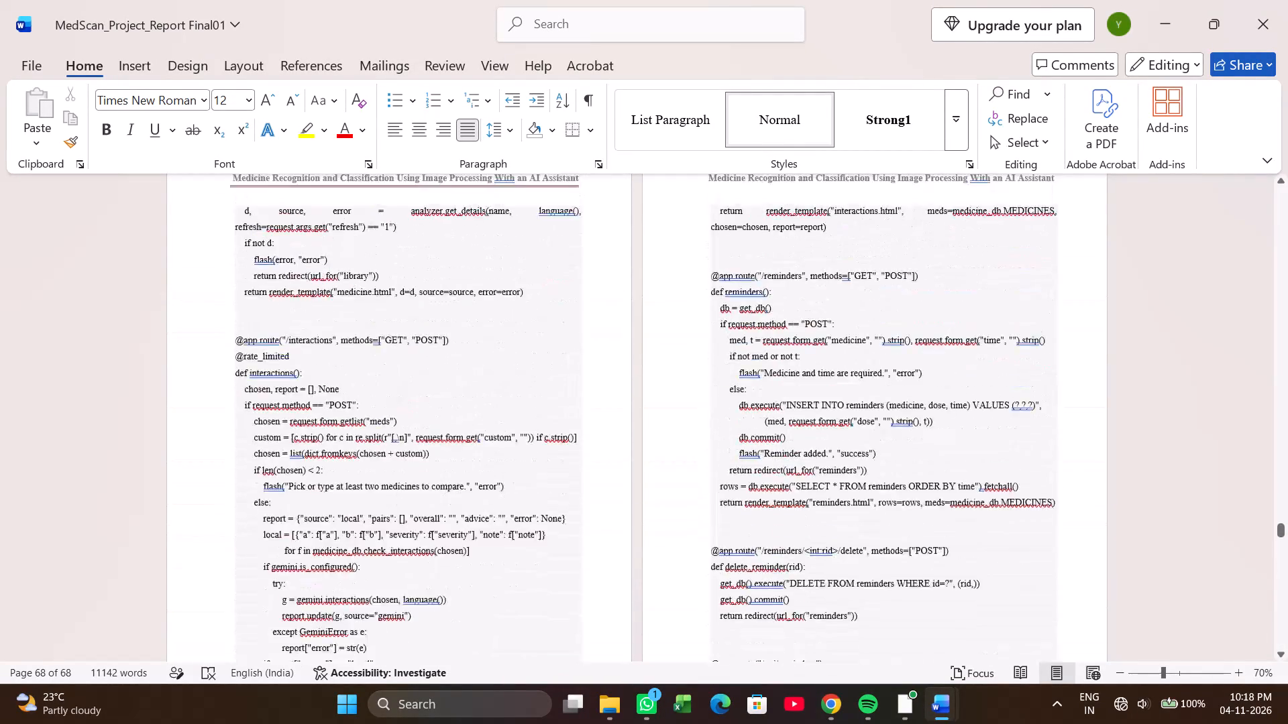
scroll(798, 257, "up", 20)
scroll(798, 257, "up", 16)
scroll(801, 242, "up", 11)
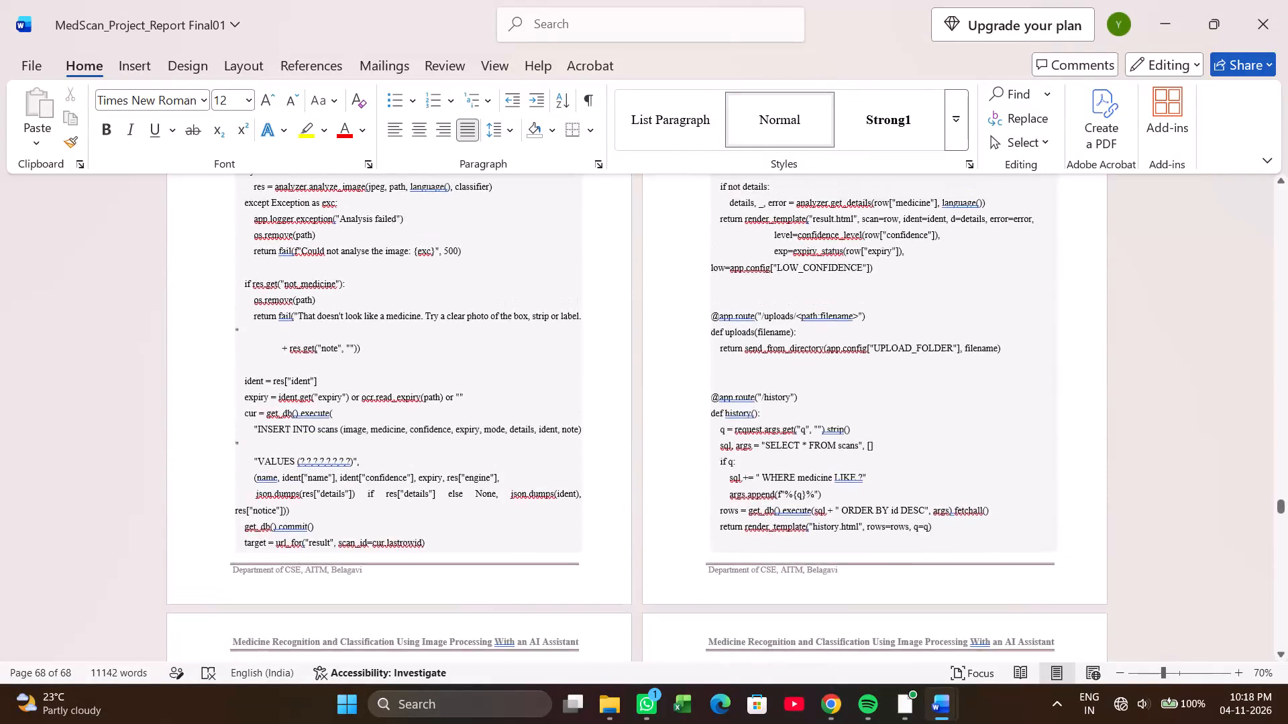
scroll(801, 242, "up", 20)
scroll(801, 242, "up", 20)
scroll(801, 242, "up", 16)
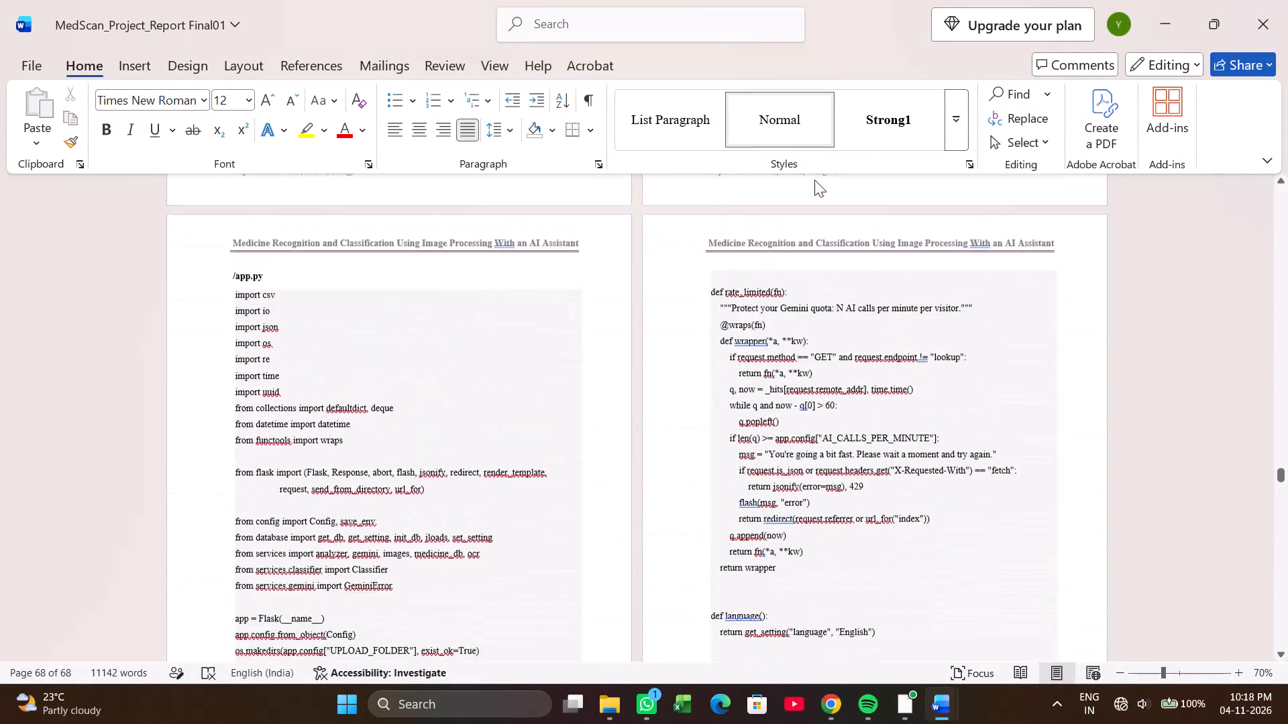
scroll(814, 180, "up", 20)
scroll(814, 180, "up", 9)
scroll(841, 302, "up", 13)
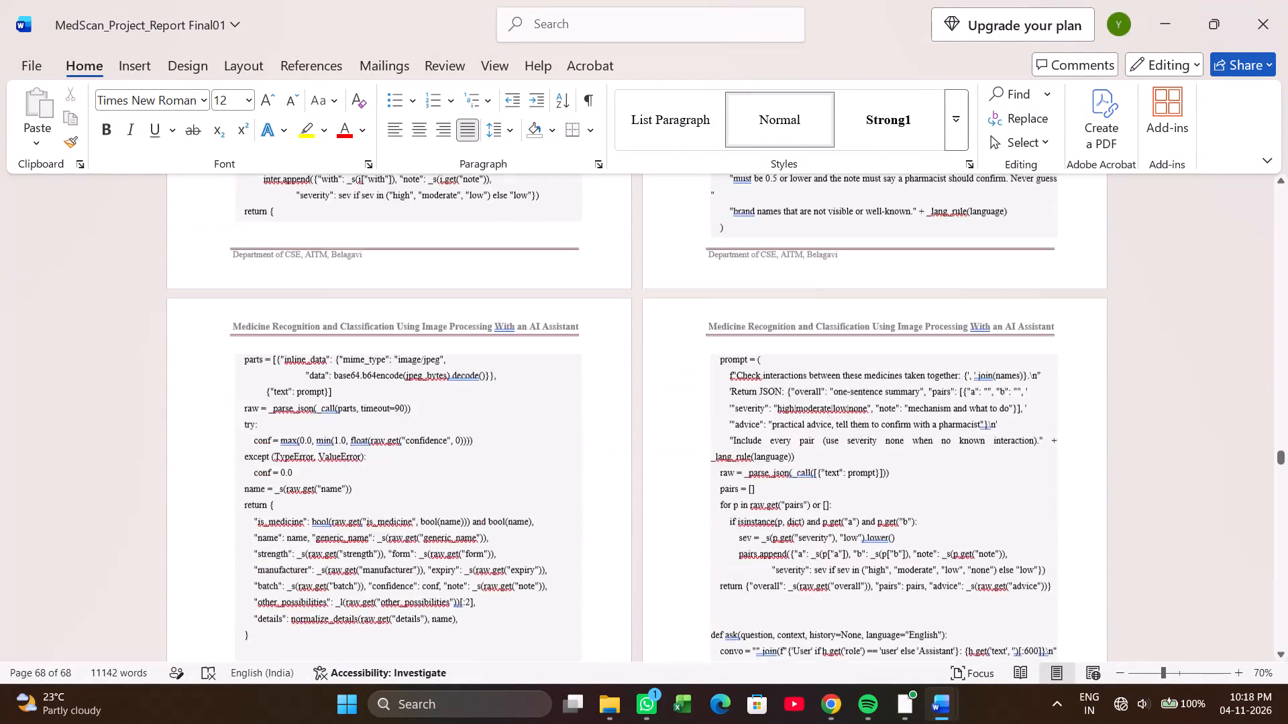
scroll(841, 302, "up", 20)
scroll(841, 302, "up", 20)
scroll(841, 302, "up", 17)
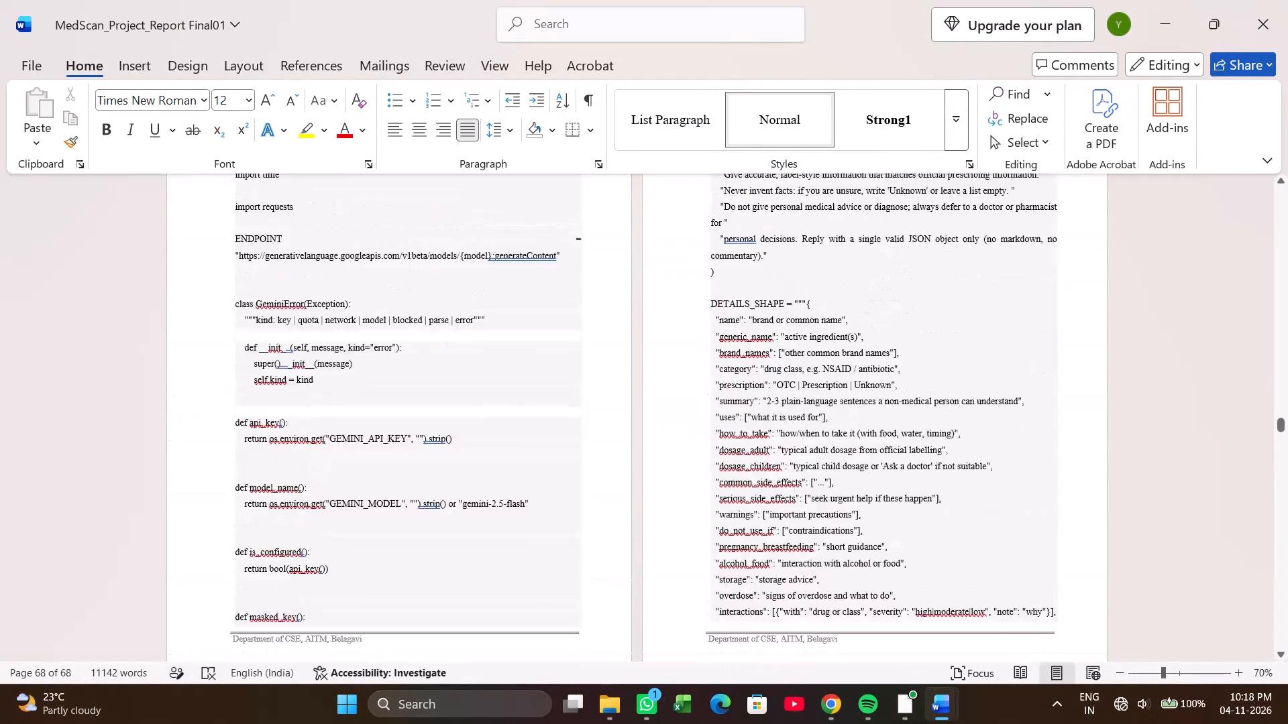
scroll(861, 247, "up", 20)
scroll(861, 247, "up", 4)
scroll(863, 232, "up", 20)
scroll(863, 232, "up", 3)
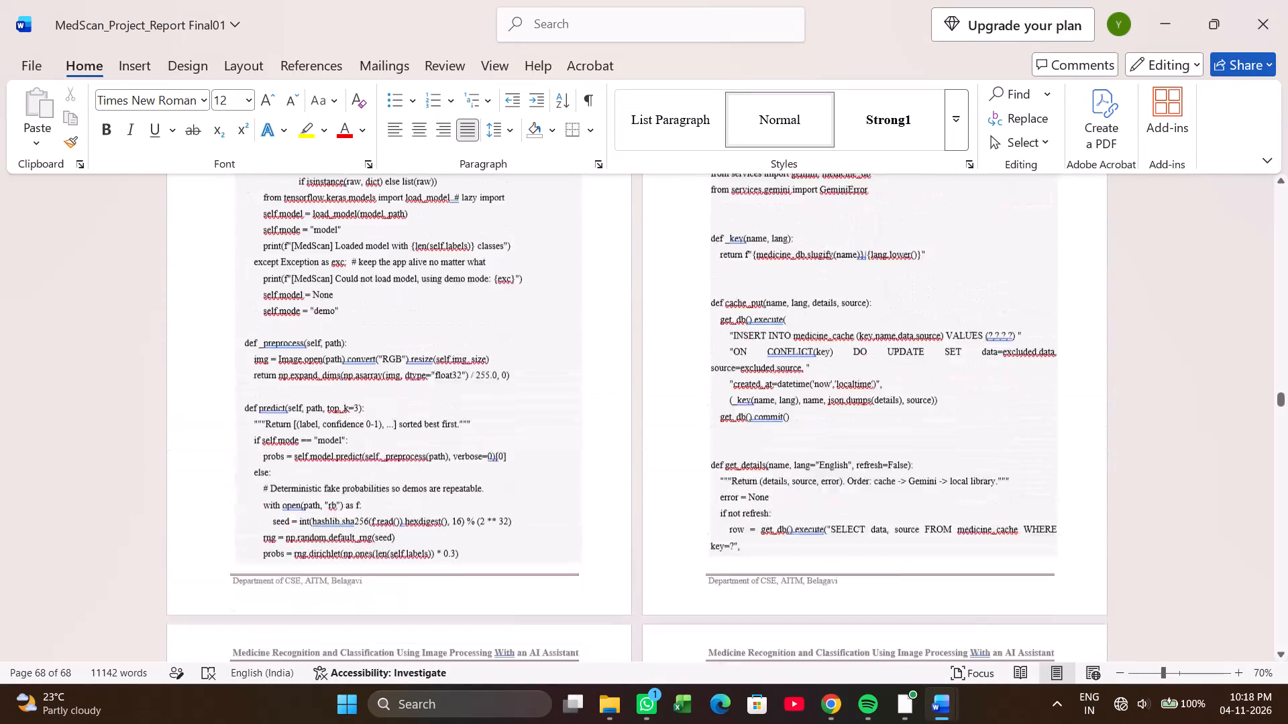
scroll(863, 229, "up", 8)
left_click_drag(1280, 398, 1272, 349)
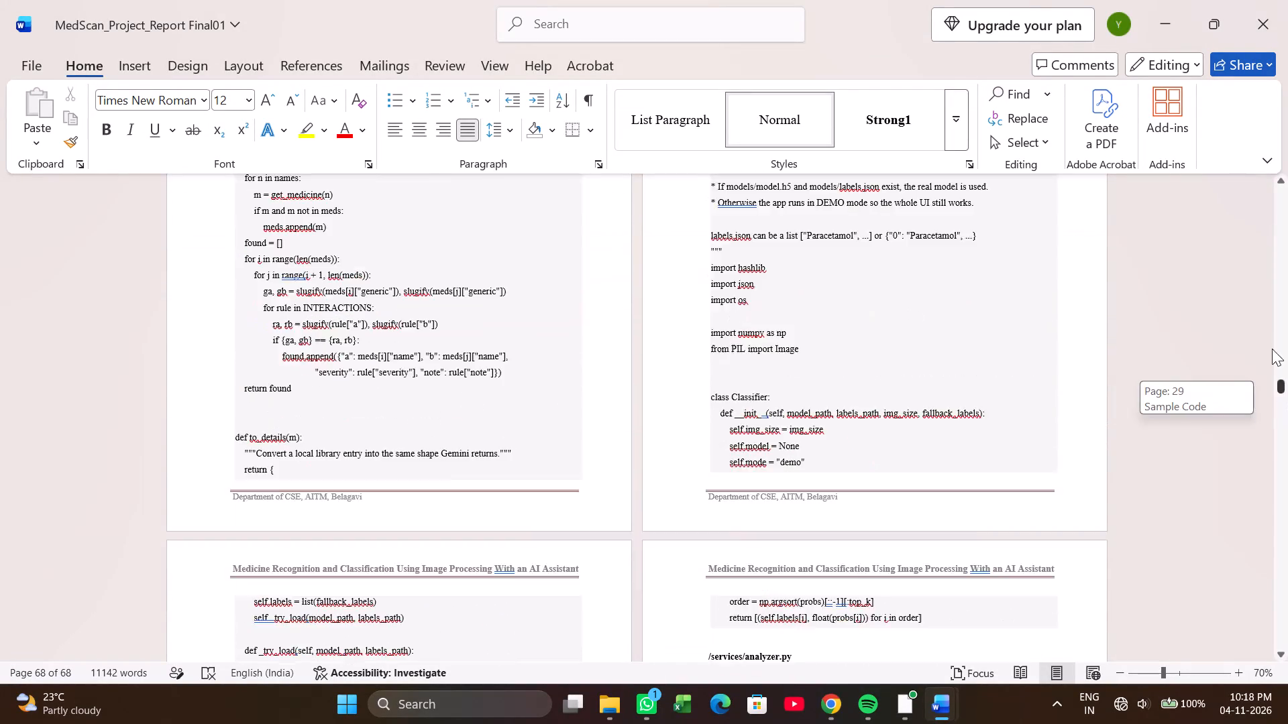
left_click_drag(1272, 349, 1227, 172)
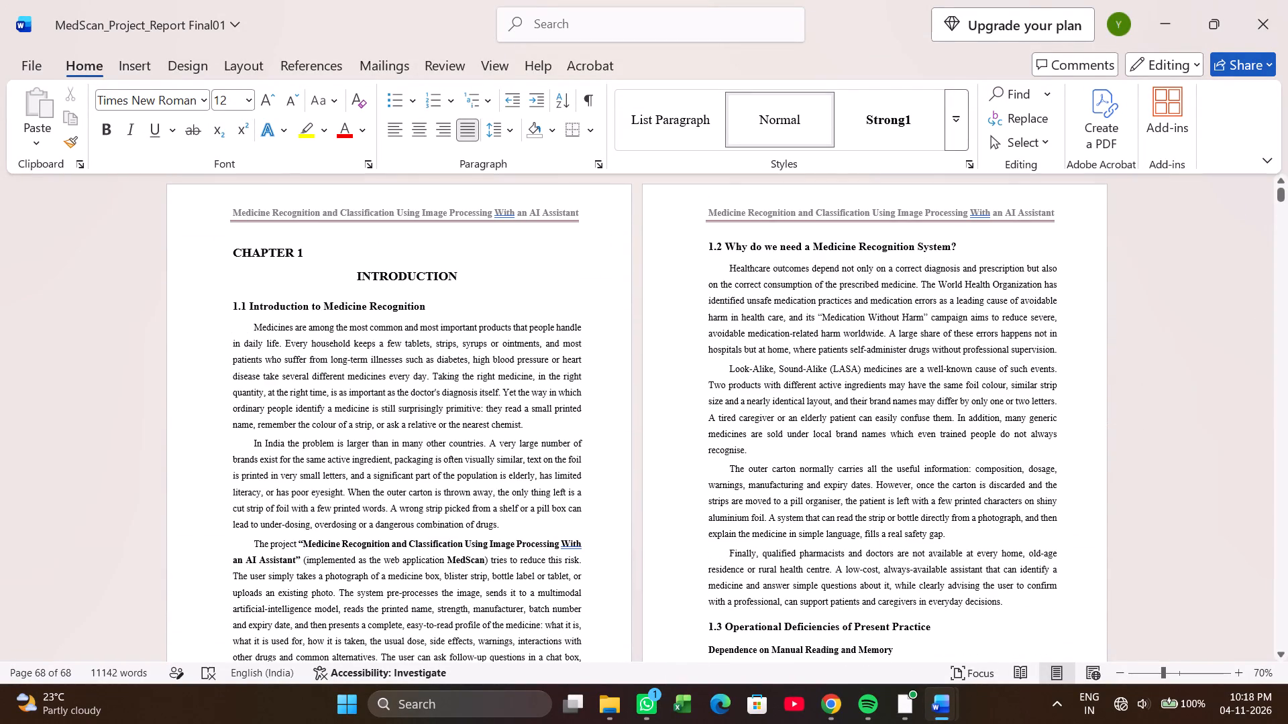
Open Chapter 1's first page footer for editing at the empty line below the department text.
scroll(581, 384, "down", 9)
scroll(624, 490, "down", 1)
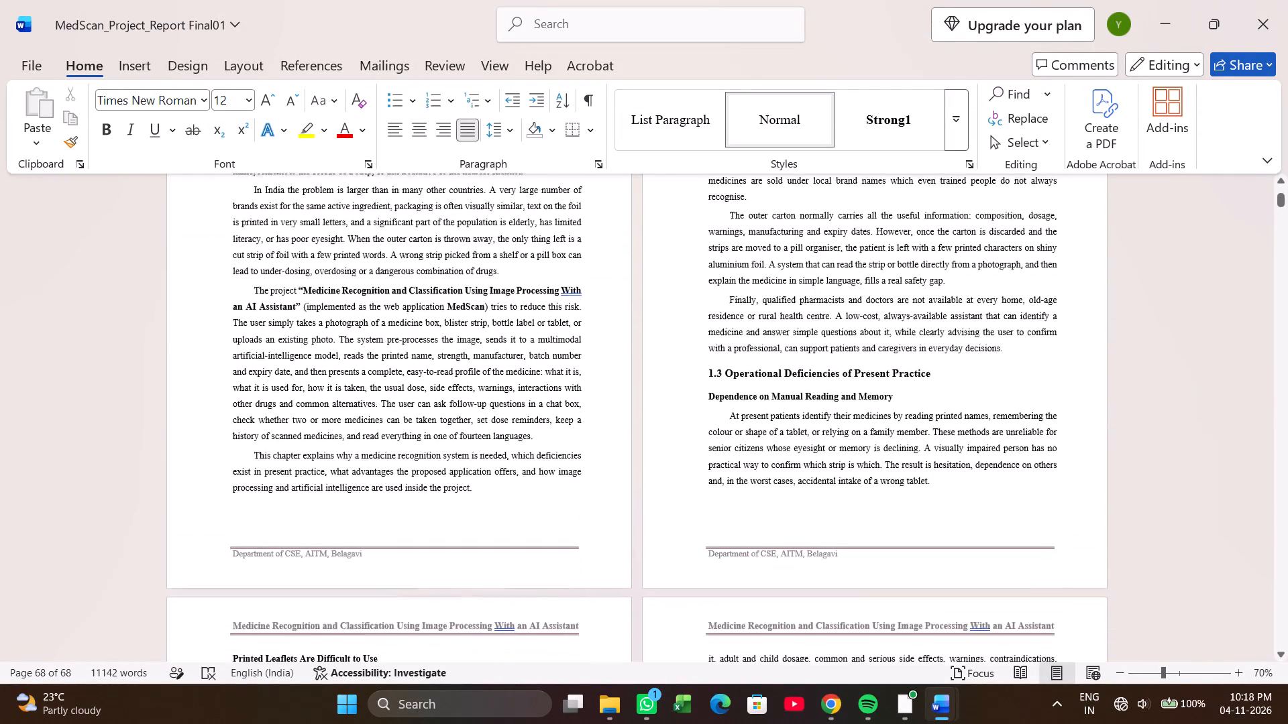
double_click(544, 530)
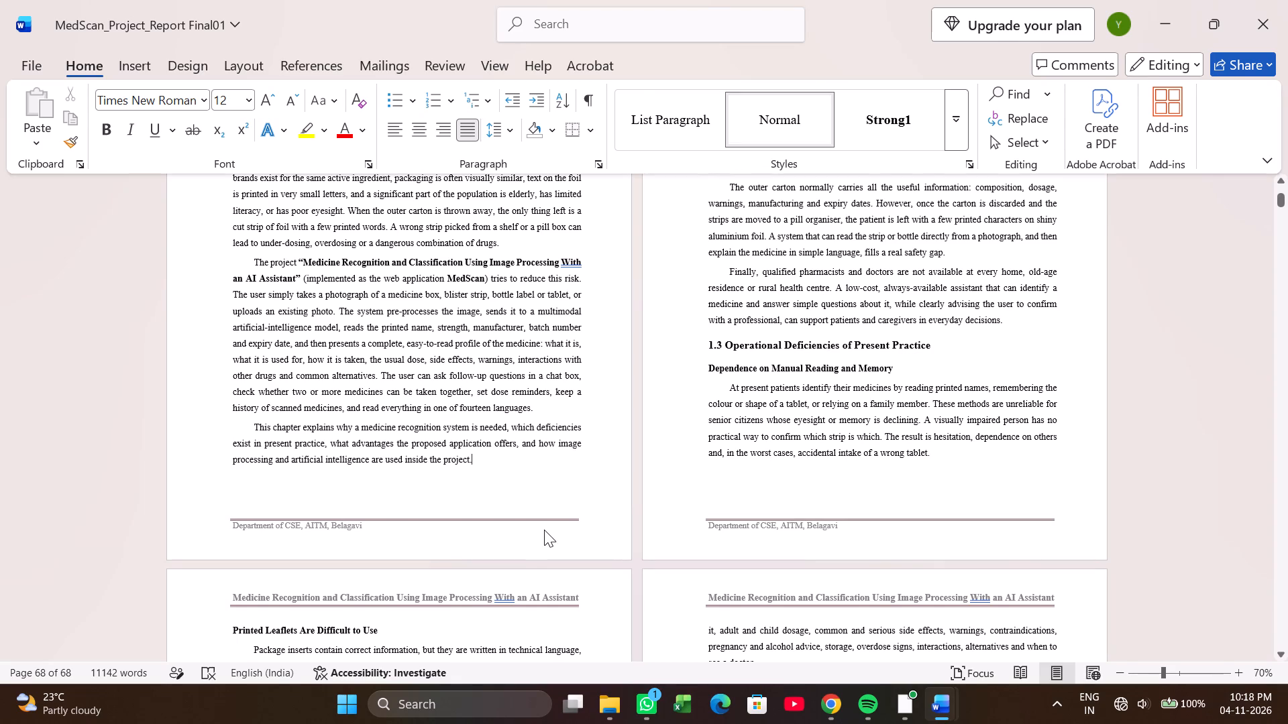
left_click(554, 531)
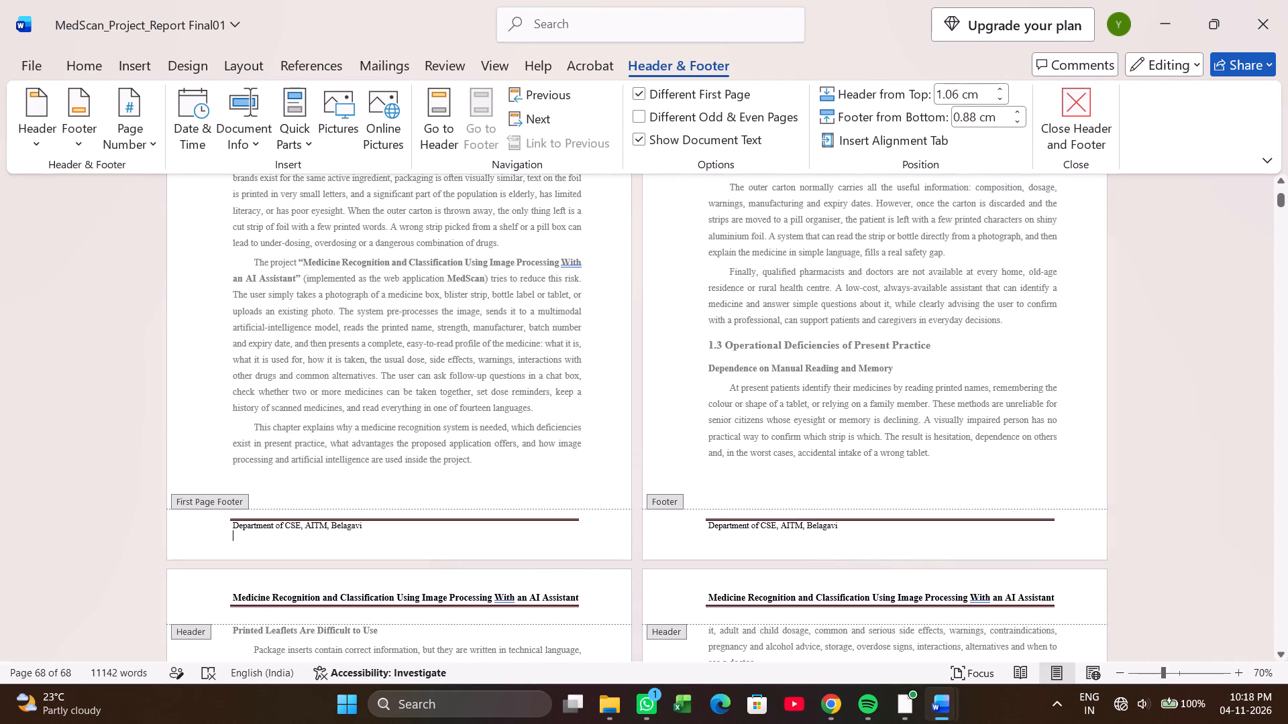
left_click(531, 538)
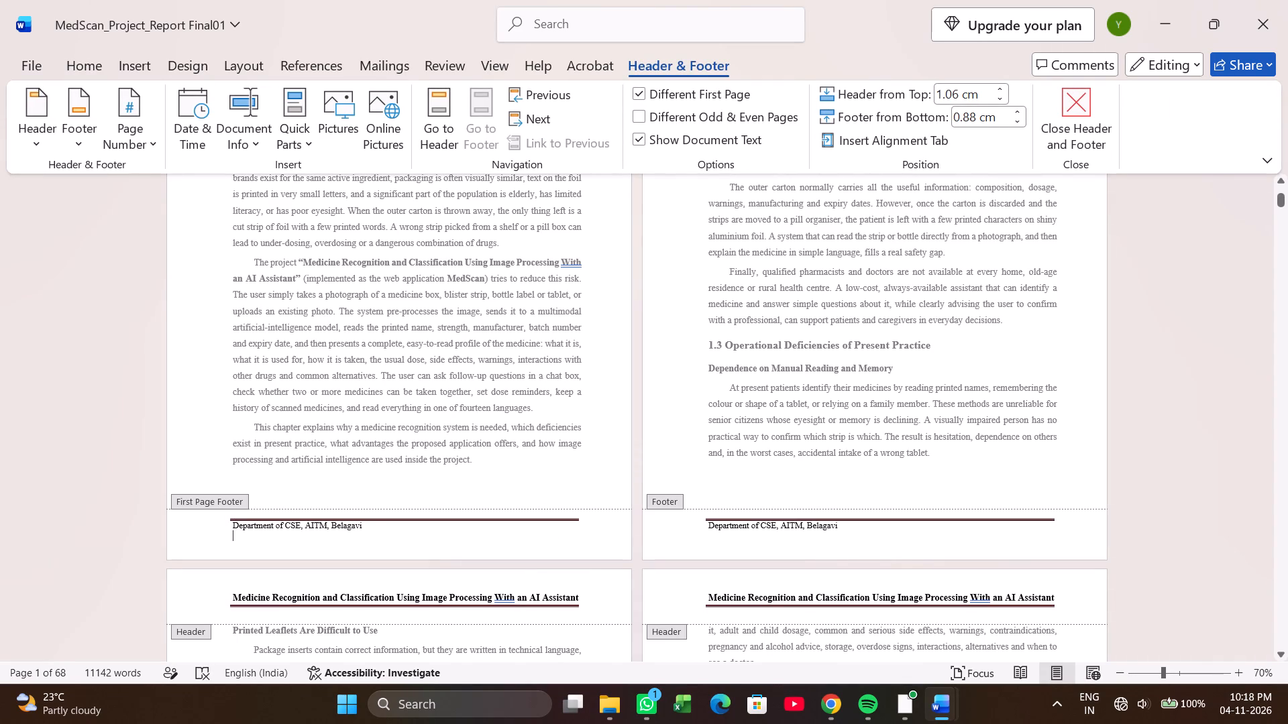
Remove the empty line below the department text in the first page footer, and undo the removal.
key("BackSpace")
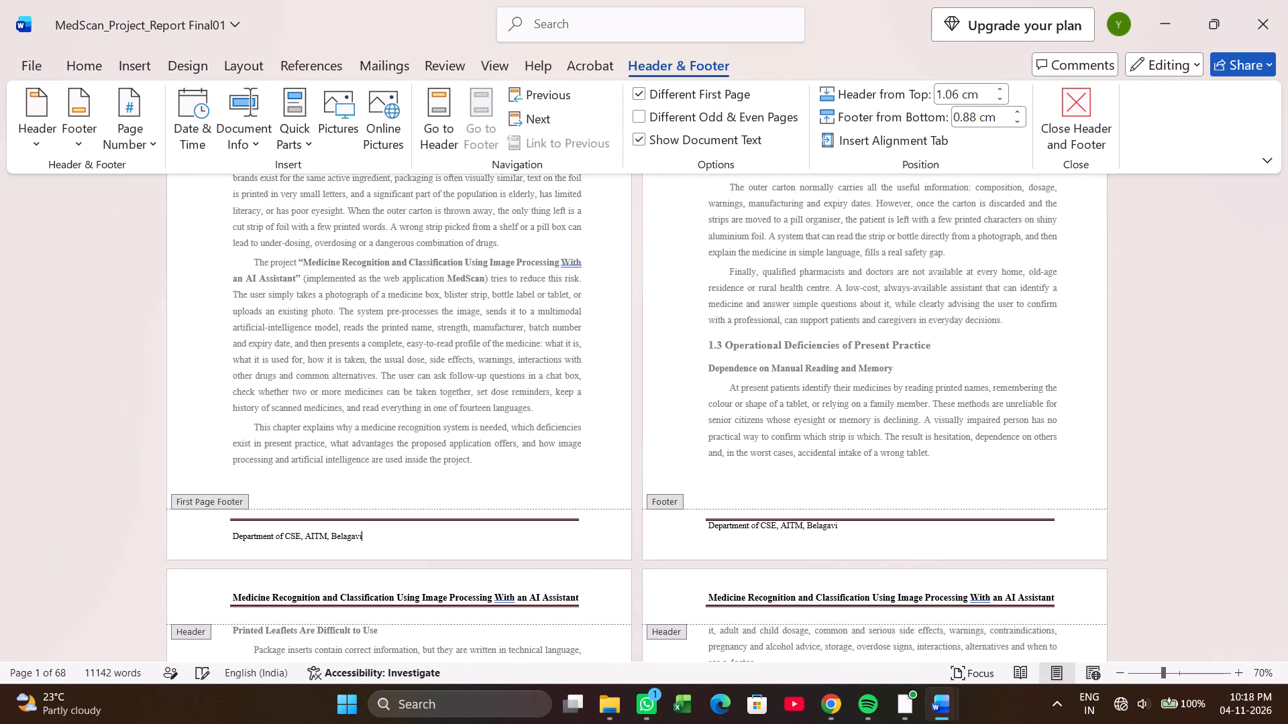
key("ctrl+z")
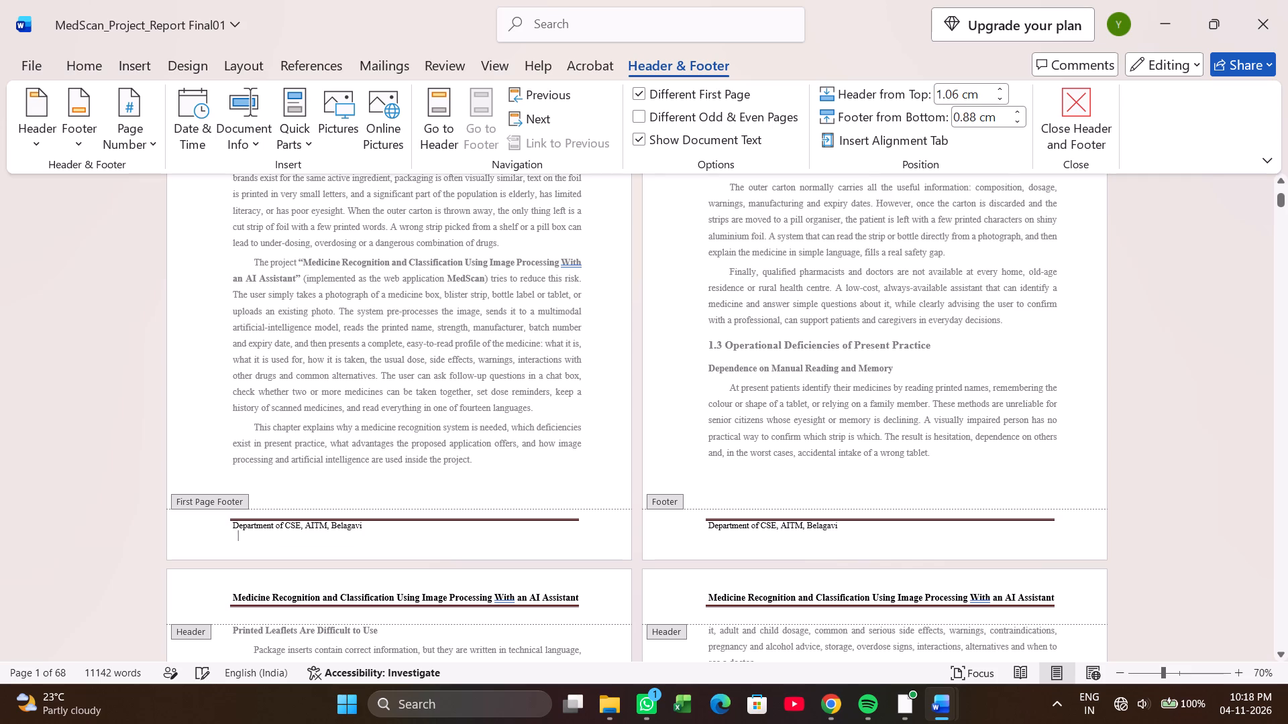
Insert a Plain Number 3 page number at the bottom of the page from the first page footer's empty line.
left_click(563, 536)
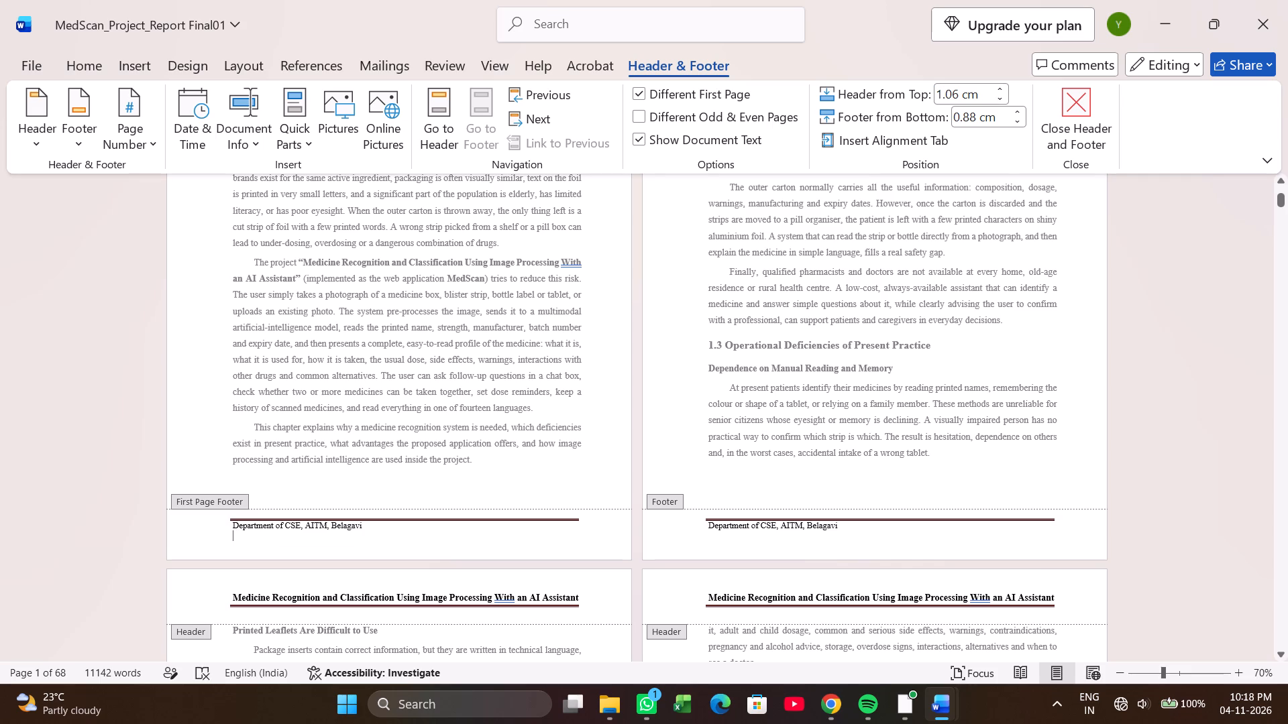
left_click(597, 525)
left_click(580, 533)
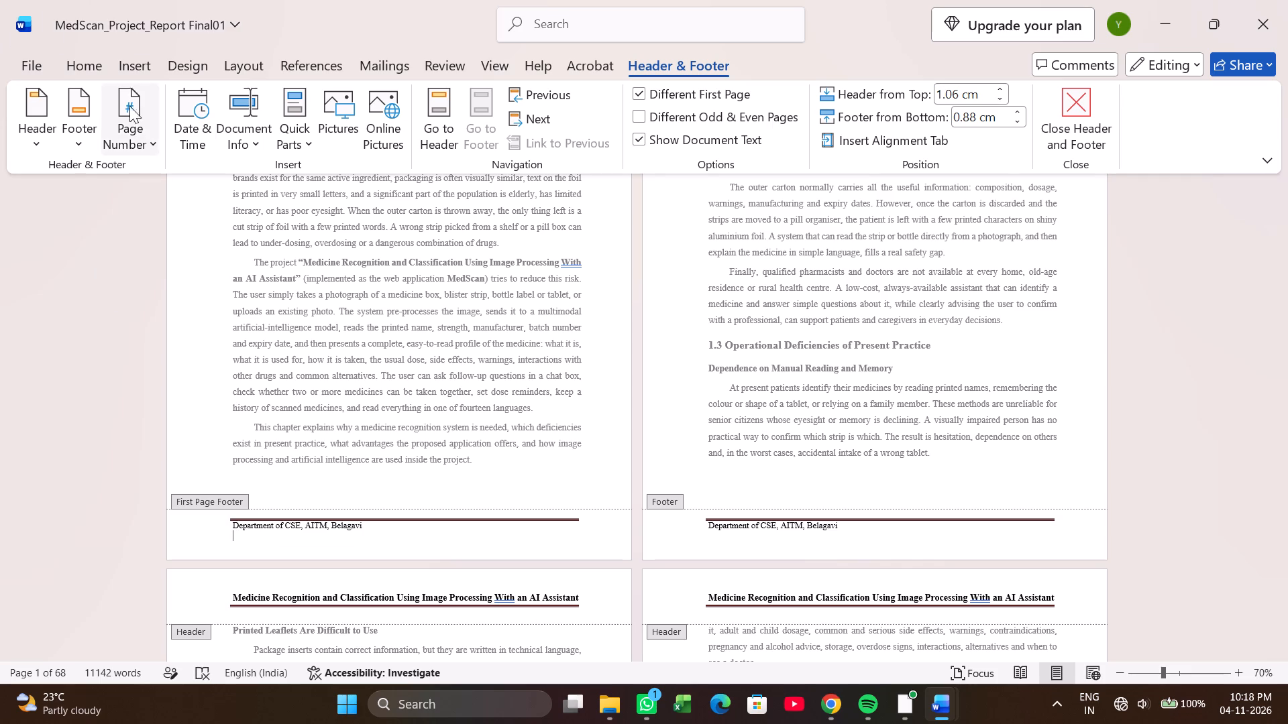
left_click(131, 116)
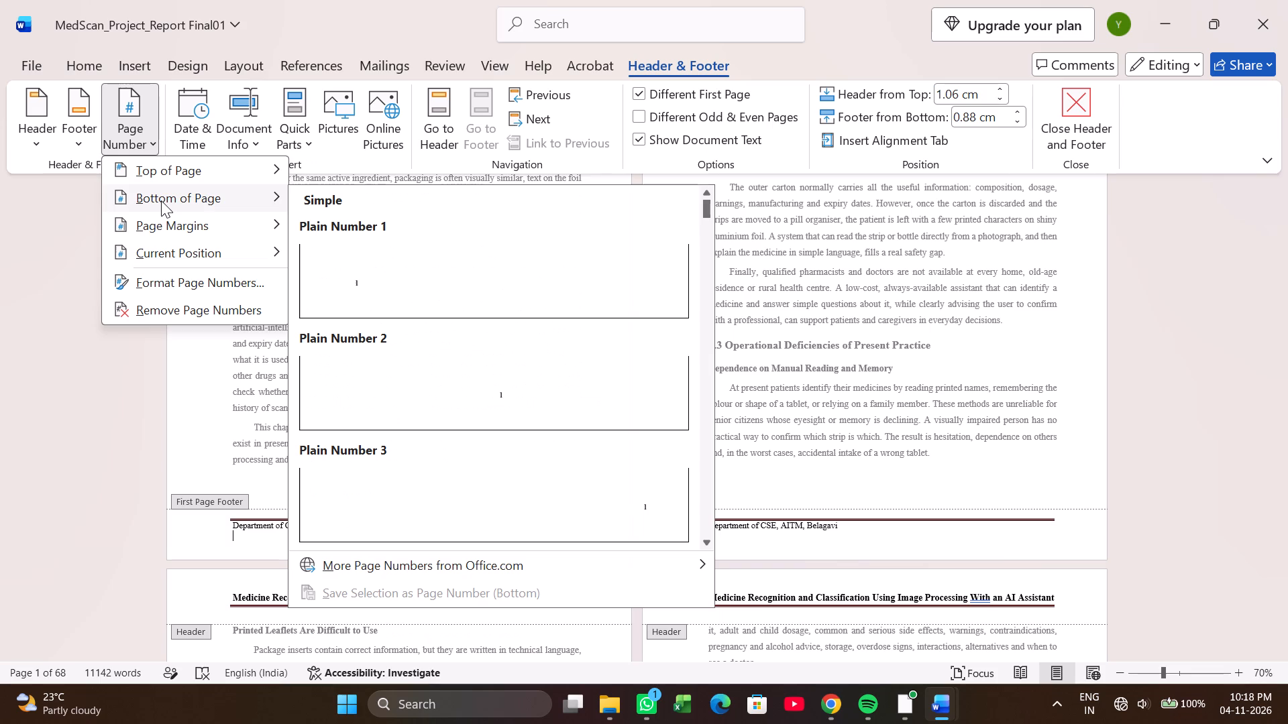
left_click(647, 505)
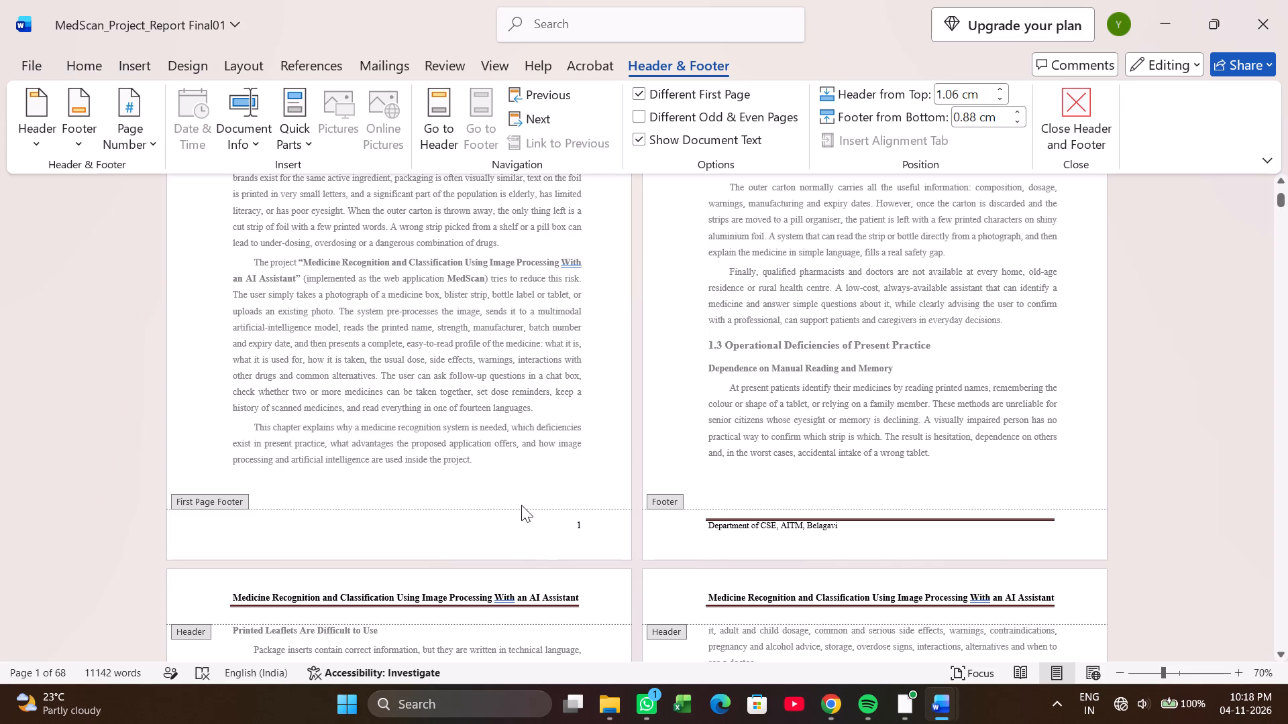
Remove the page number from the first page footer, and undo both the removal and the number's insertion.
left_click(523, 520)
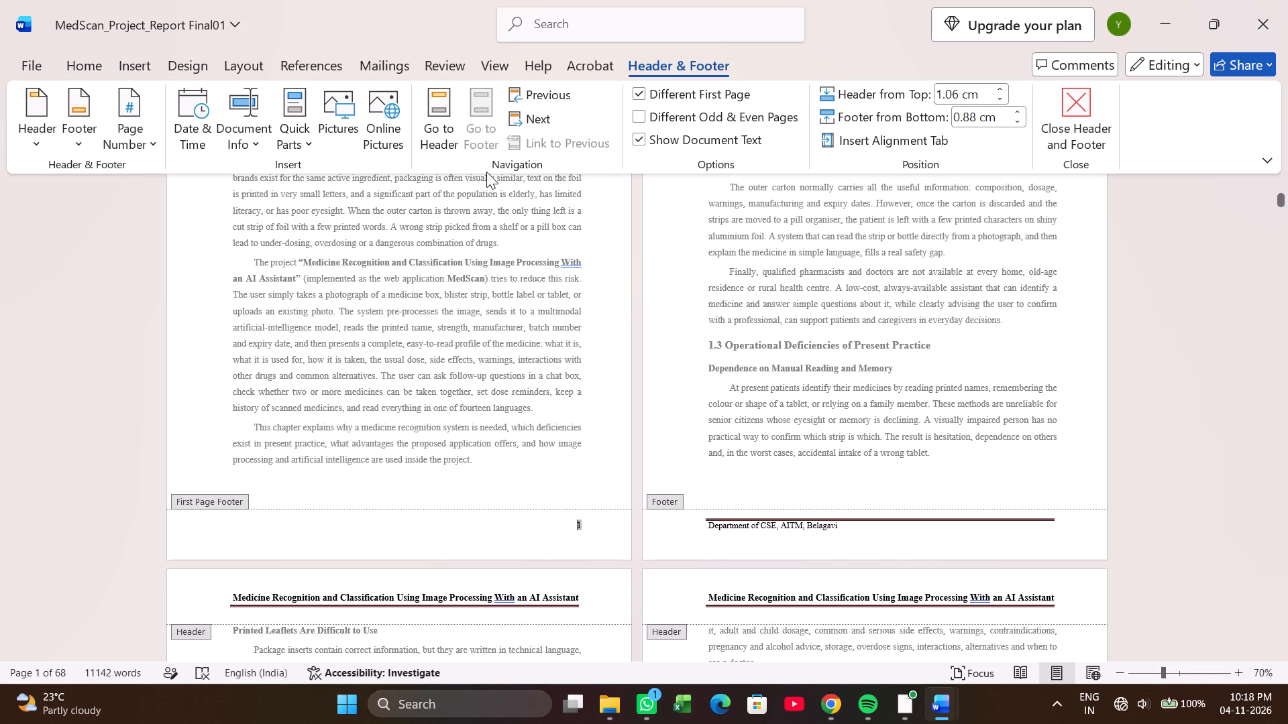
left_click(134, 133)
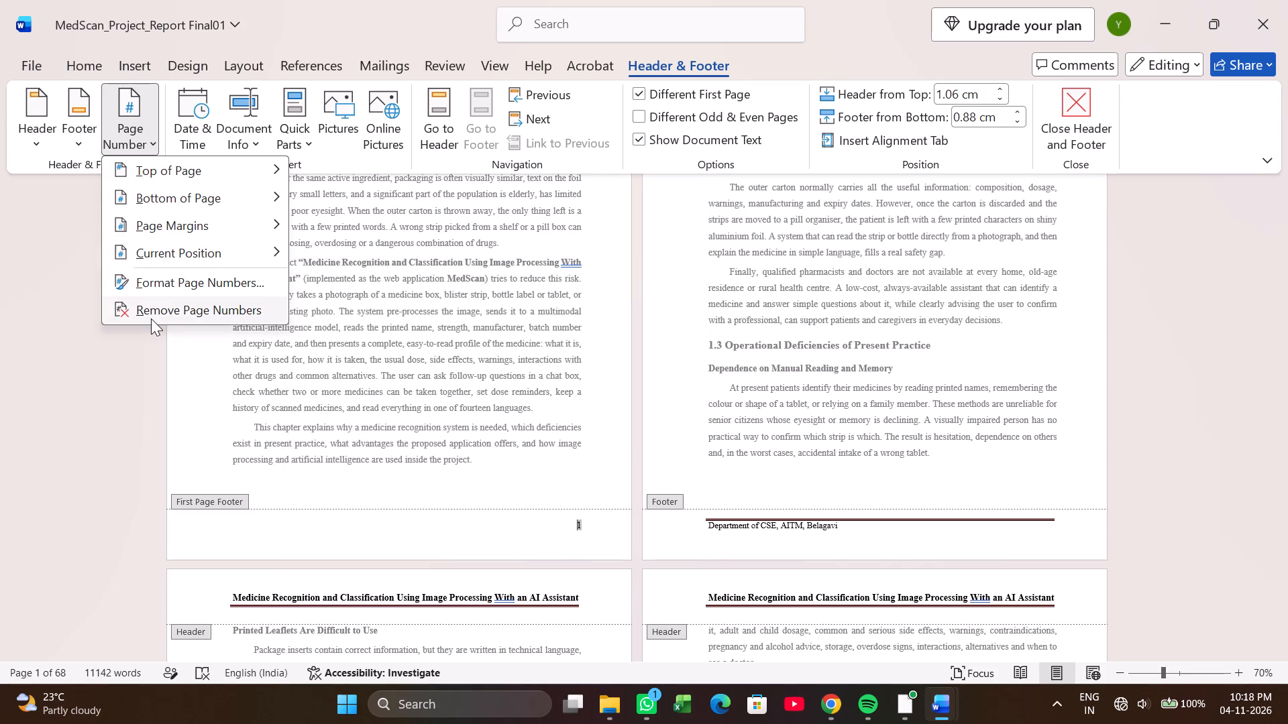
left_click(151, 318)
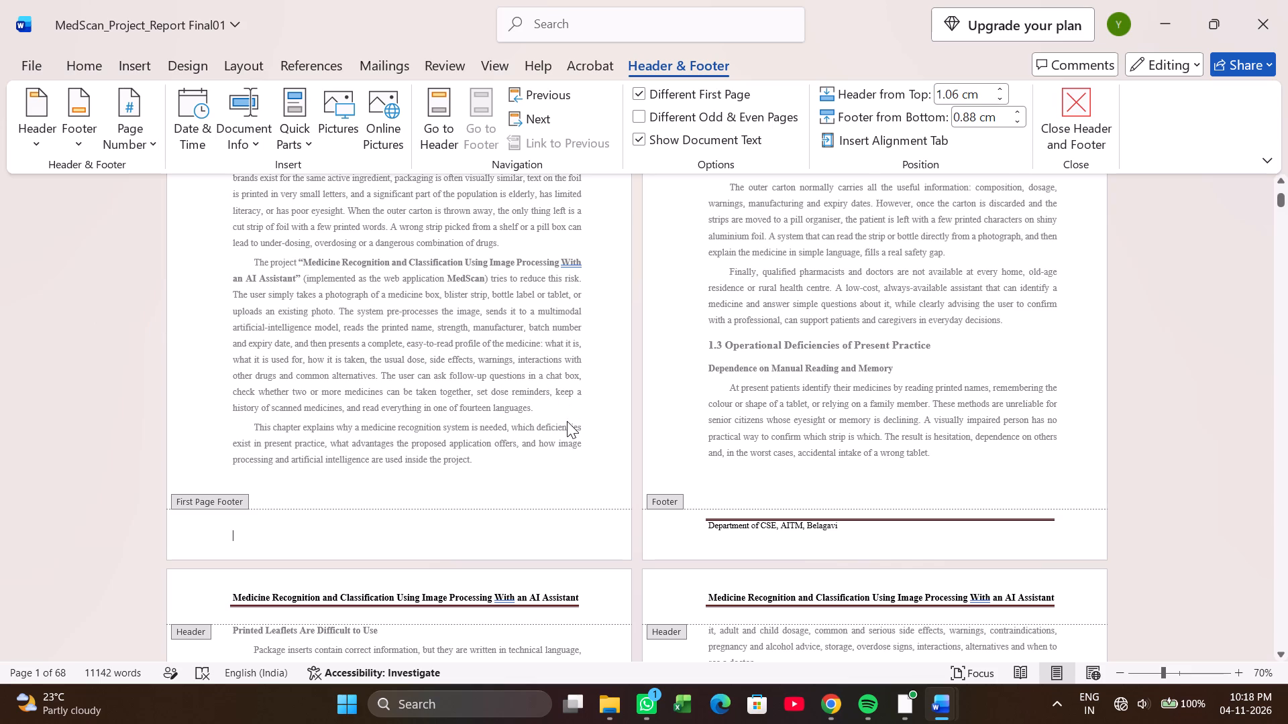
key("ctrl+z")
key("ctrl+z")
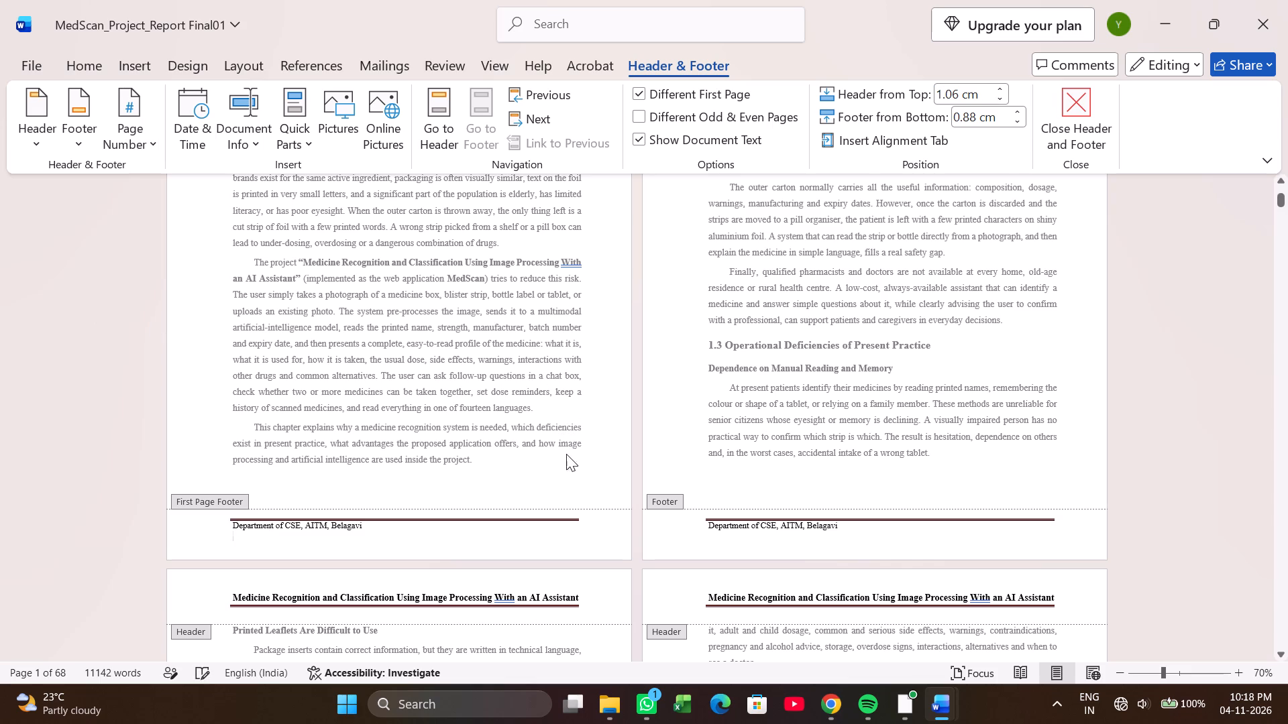
Move the first page footer's horizontal line slightly upward, away from the text "Department of CSE, AITM, Belagavi".
left_click(559, 538)
double_click(364, 530)
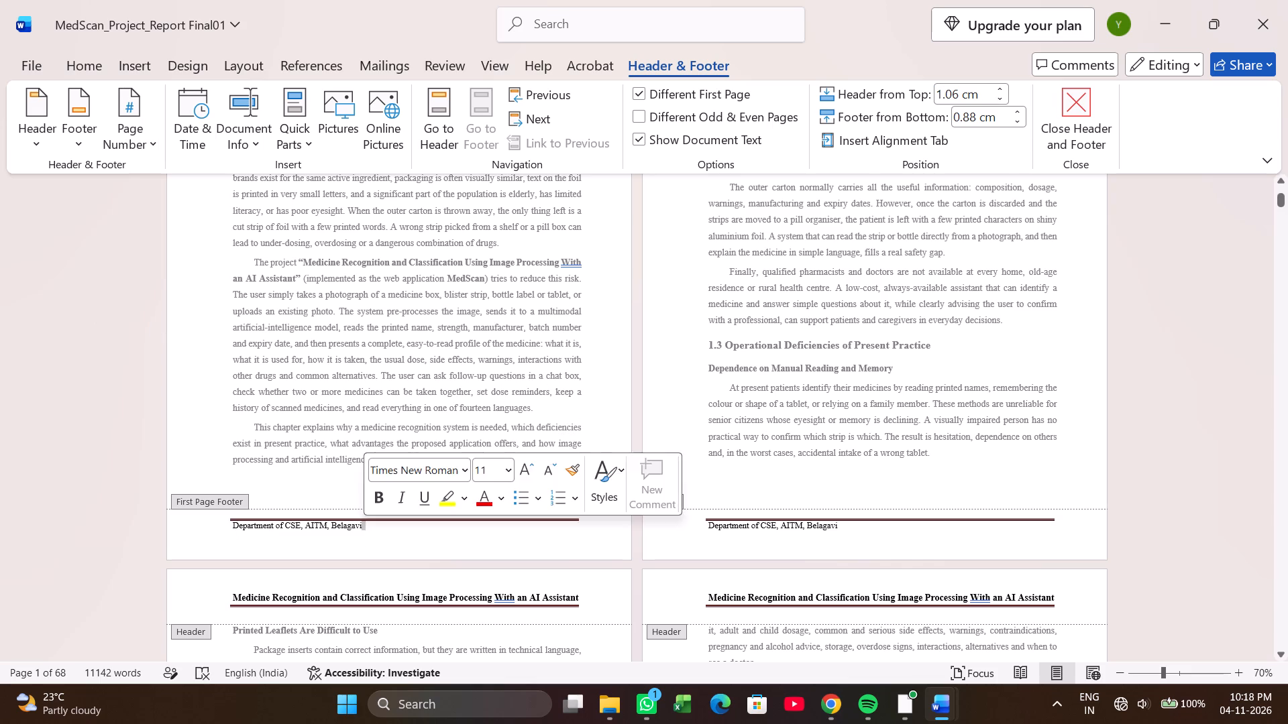
left_click(379, 556)
left_click(380, 521)
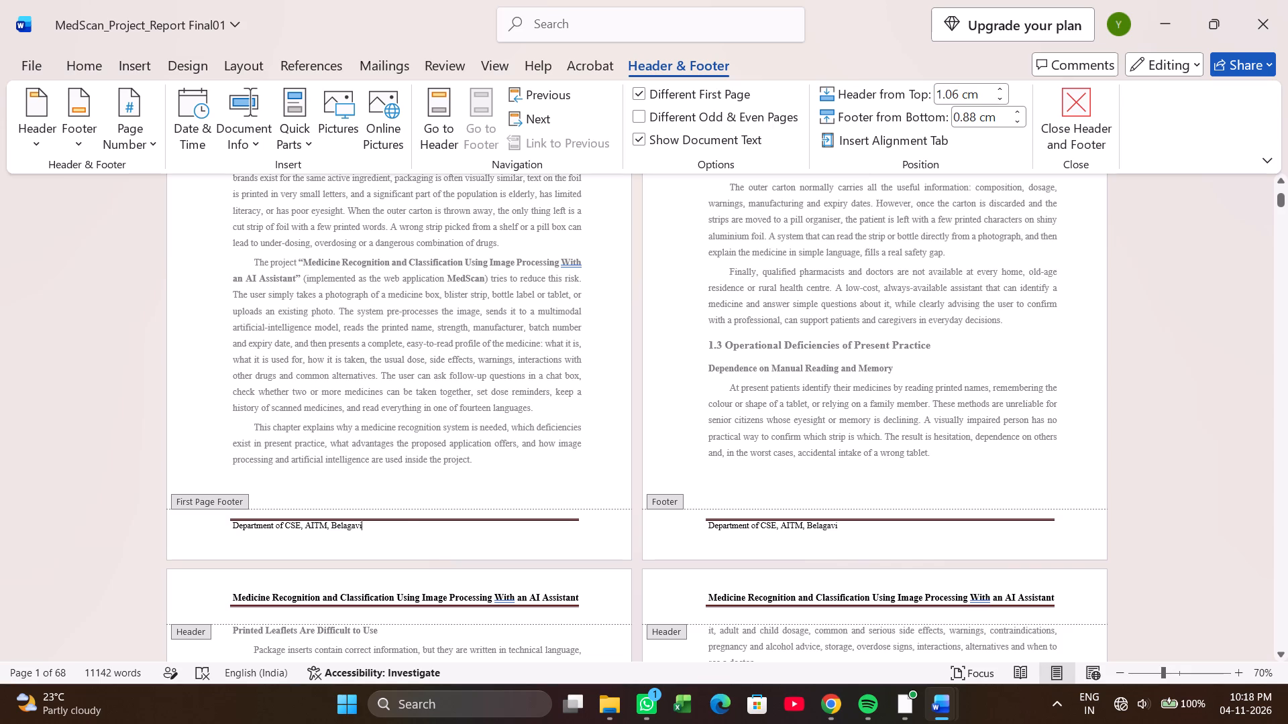
left_click(386, 522)
left_click_drag(410, 518, 410, 509)
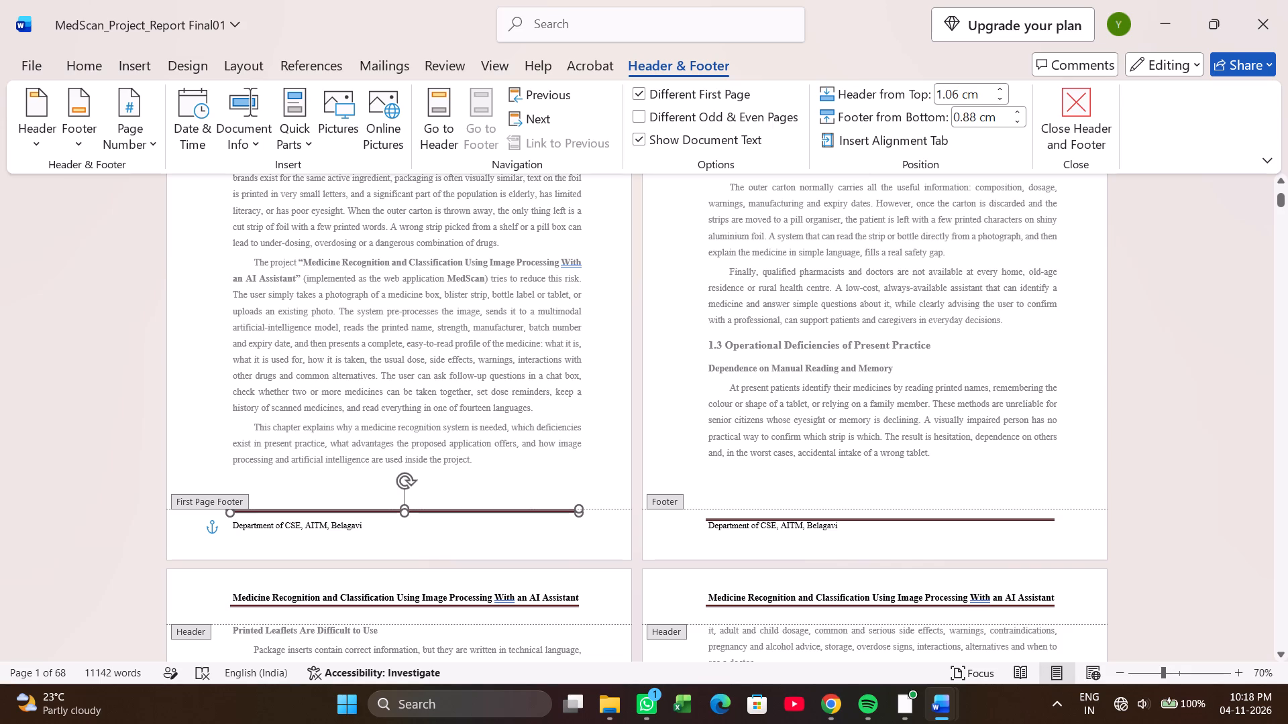
left_click_drag(410, 509, 406, 512)
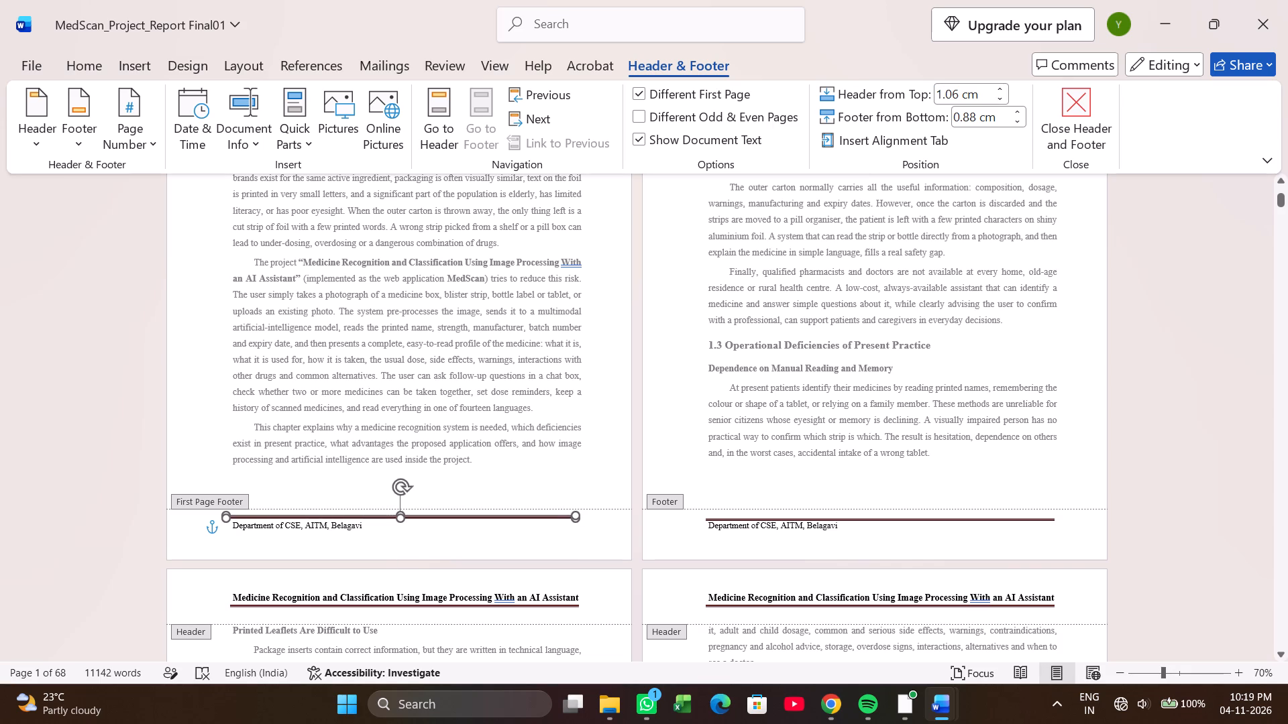
left_click_drag(406, 512, 406, 509)
left_click(397, 523)
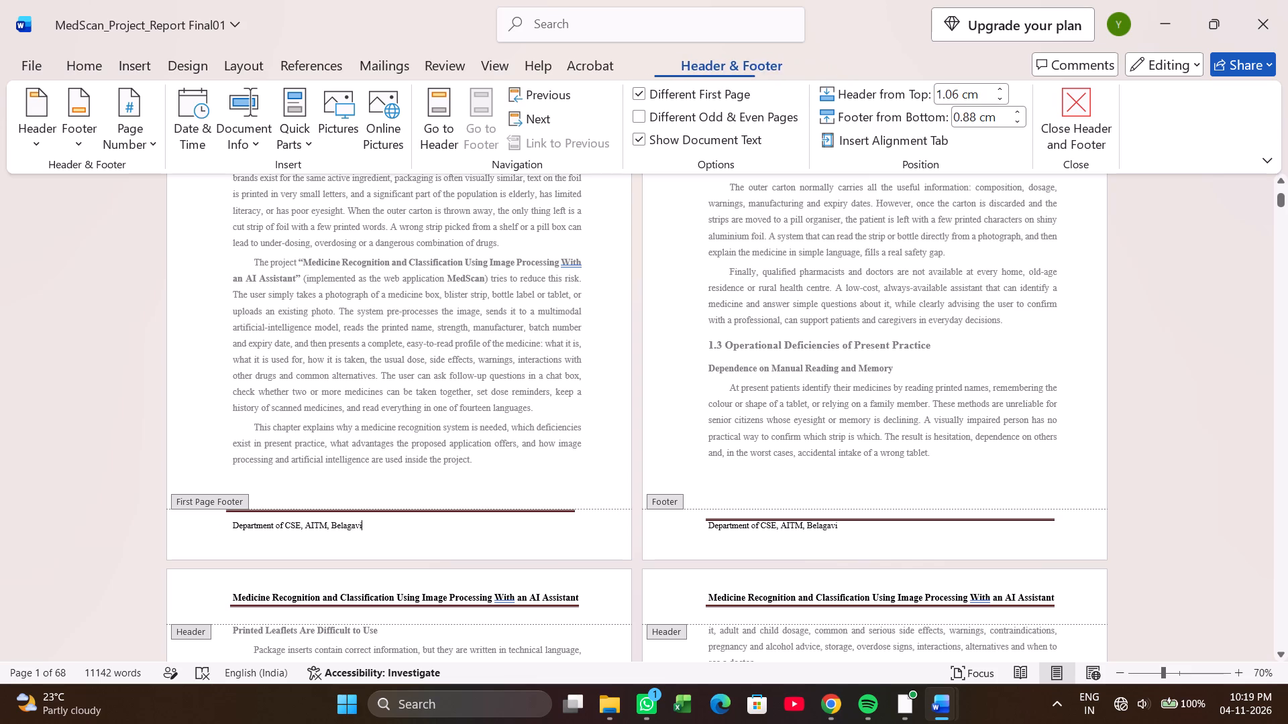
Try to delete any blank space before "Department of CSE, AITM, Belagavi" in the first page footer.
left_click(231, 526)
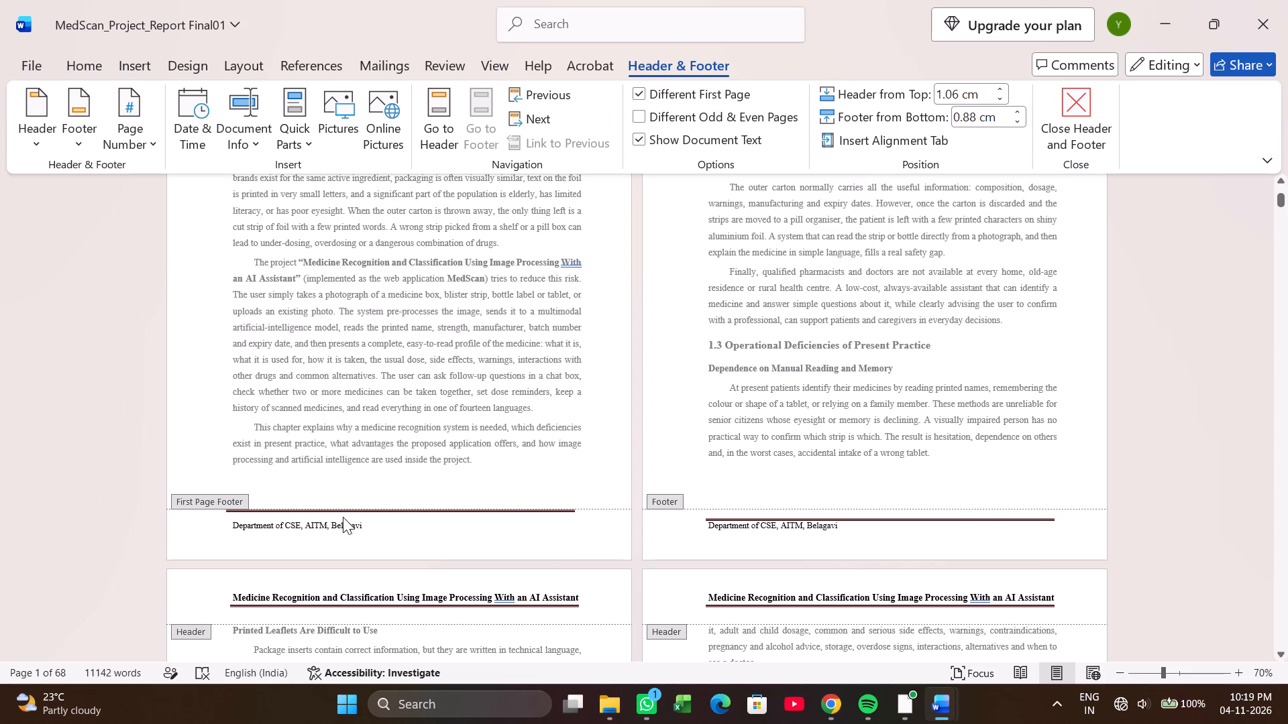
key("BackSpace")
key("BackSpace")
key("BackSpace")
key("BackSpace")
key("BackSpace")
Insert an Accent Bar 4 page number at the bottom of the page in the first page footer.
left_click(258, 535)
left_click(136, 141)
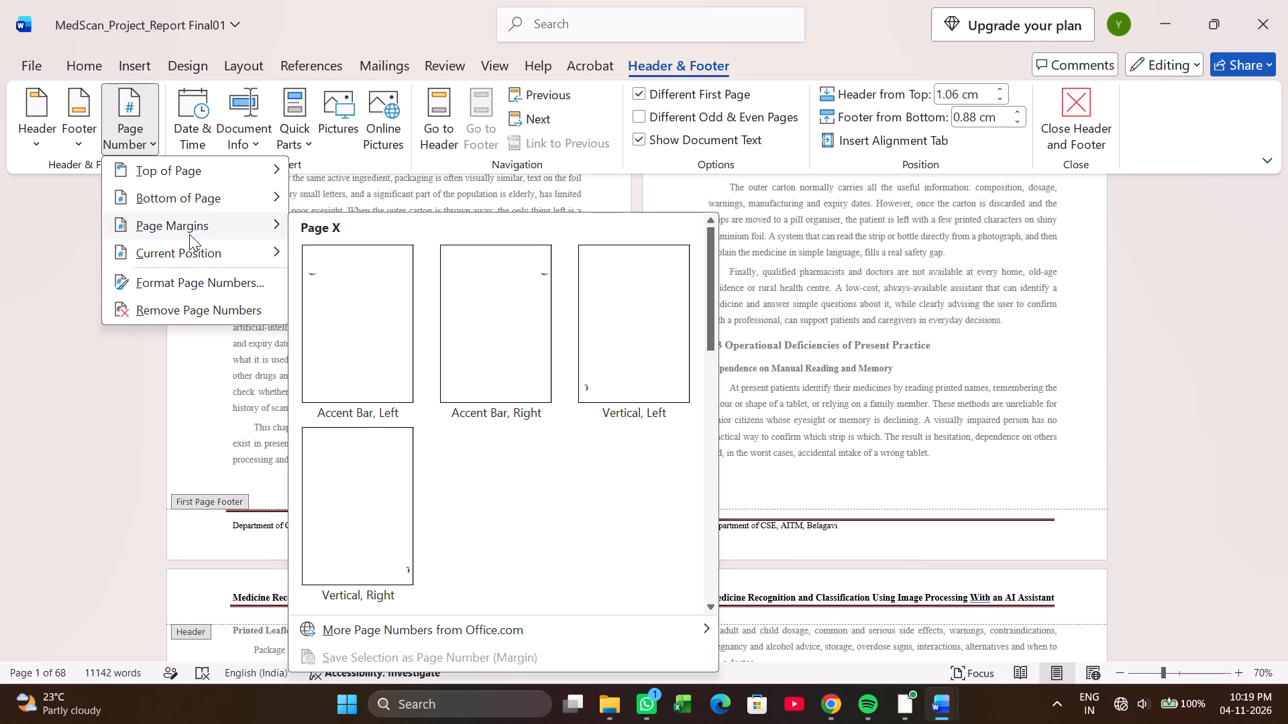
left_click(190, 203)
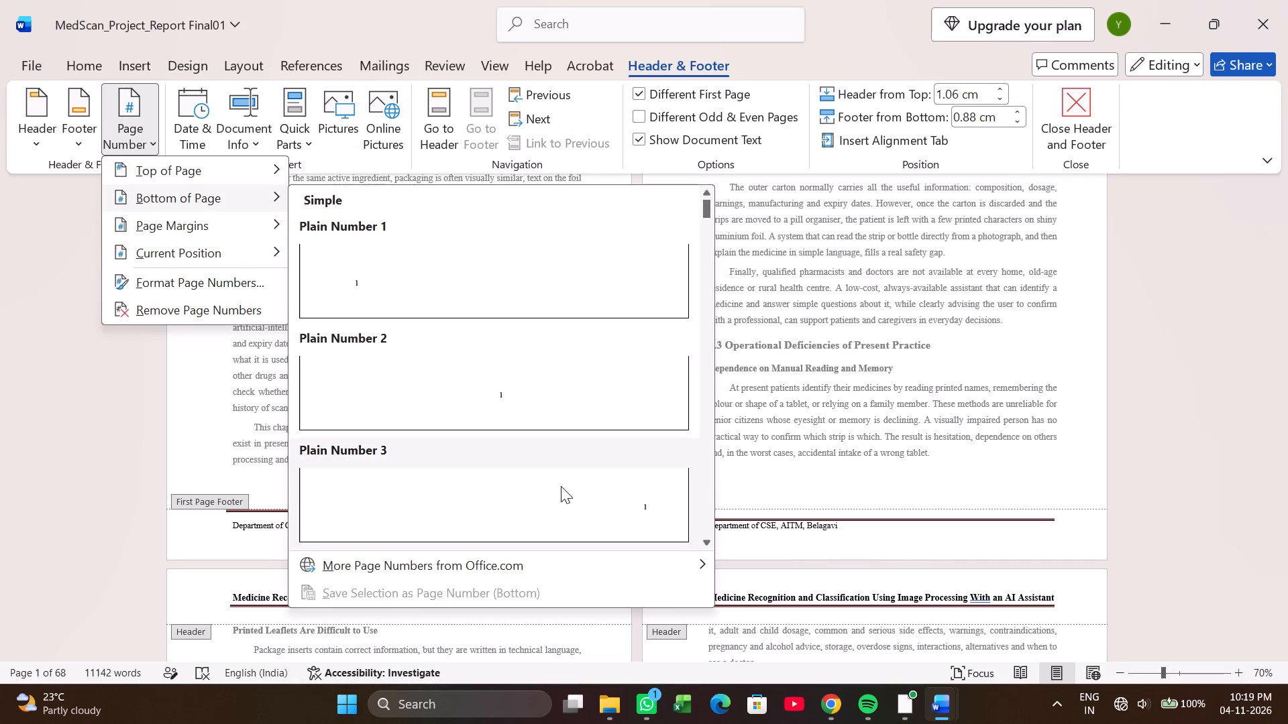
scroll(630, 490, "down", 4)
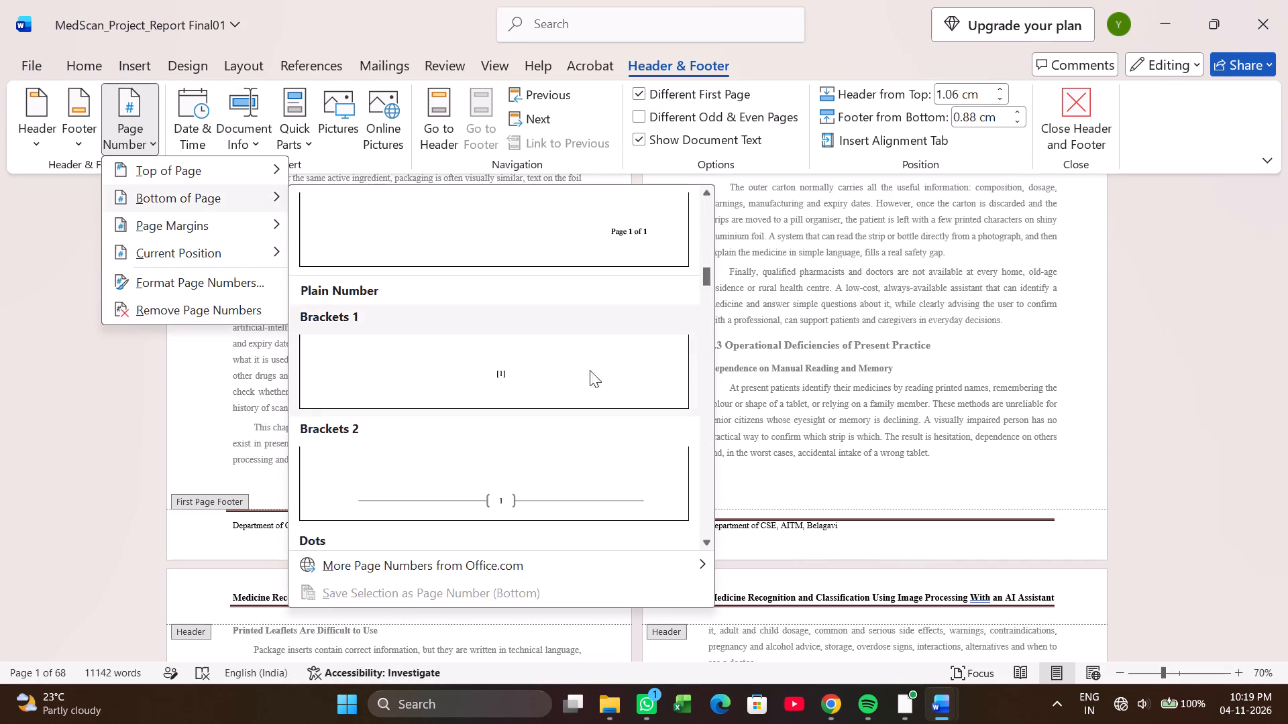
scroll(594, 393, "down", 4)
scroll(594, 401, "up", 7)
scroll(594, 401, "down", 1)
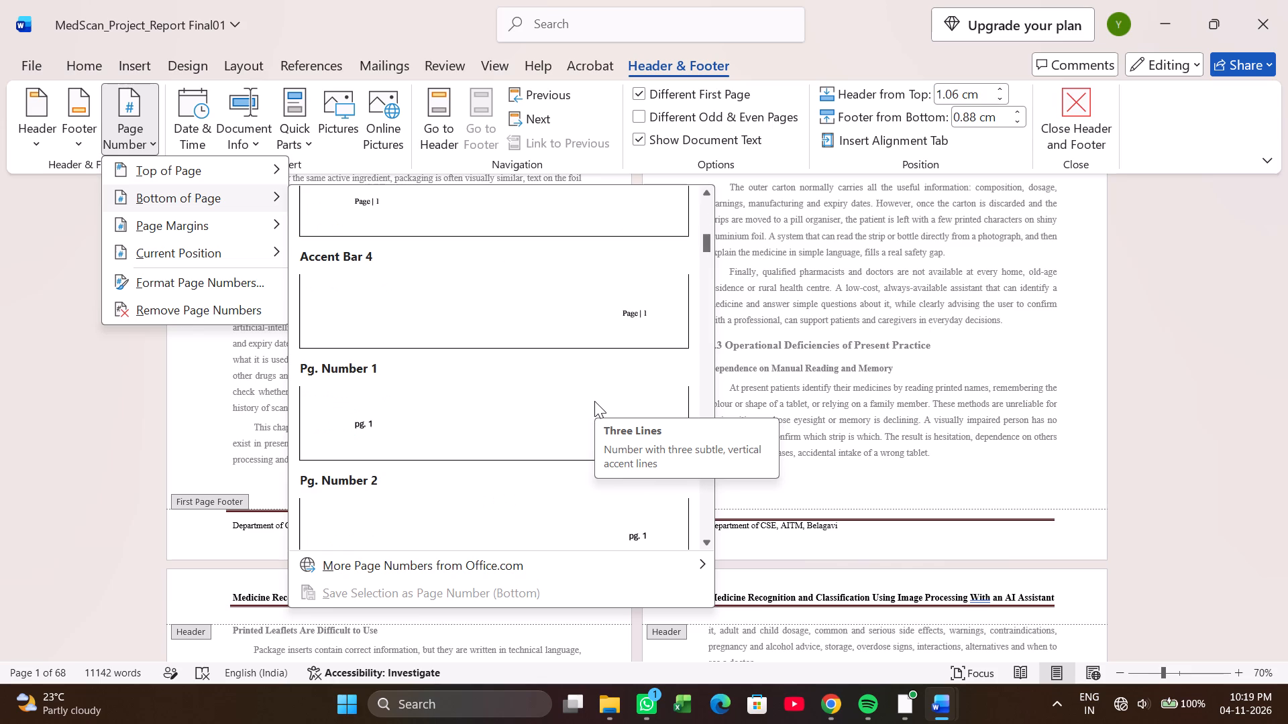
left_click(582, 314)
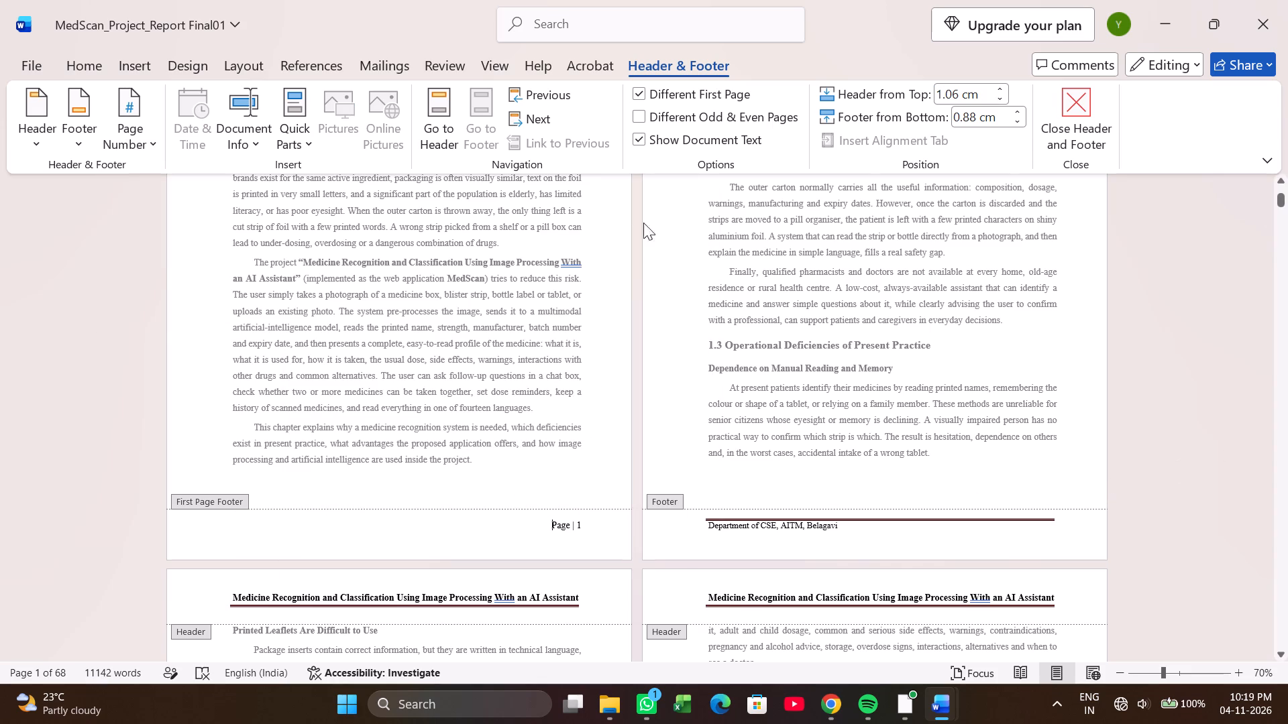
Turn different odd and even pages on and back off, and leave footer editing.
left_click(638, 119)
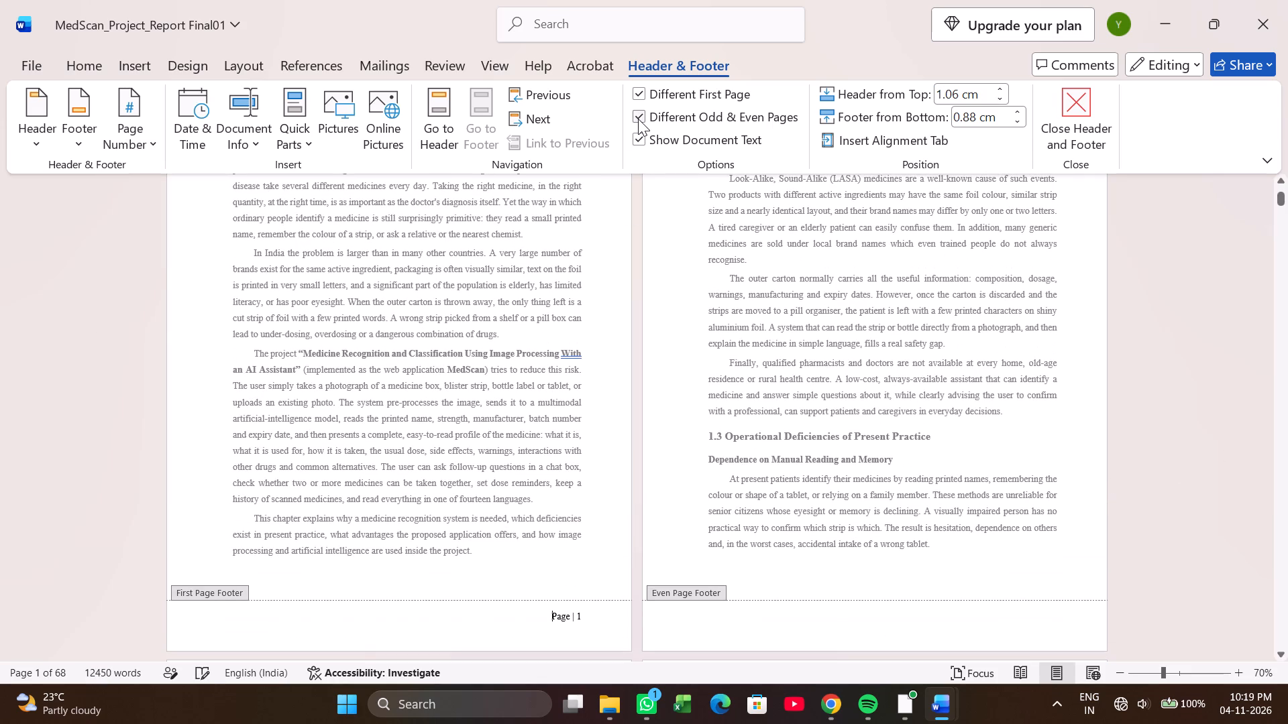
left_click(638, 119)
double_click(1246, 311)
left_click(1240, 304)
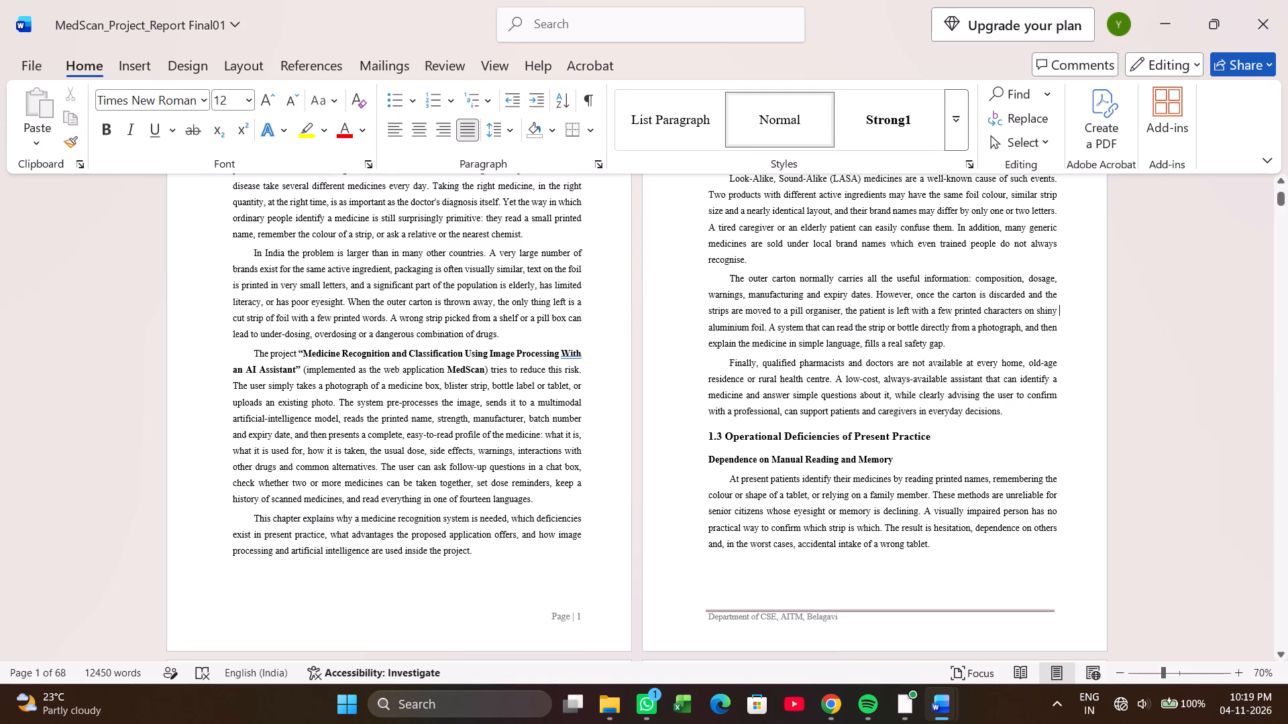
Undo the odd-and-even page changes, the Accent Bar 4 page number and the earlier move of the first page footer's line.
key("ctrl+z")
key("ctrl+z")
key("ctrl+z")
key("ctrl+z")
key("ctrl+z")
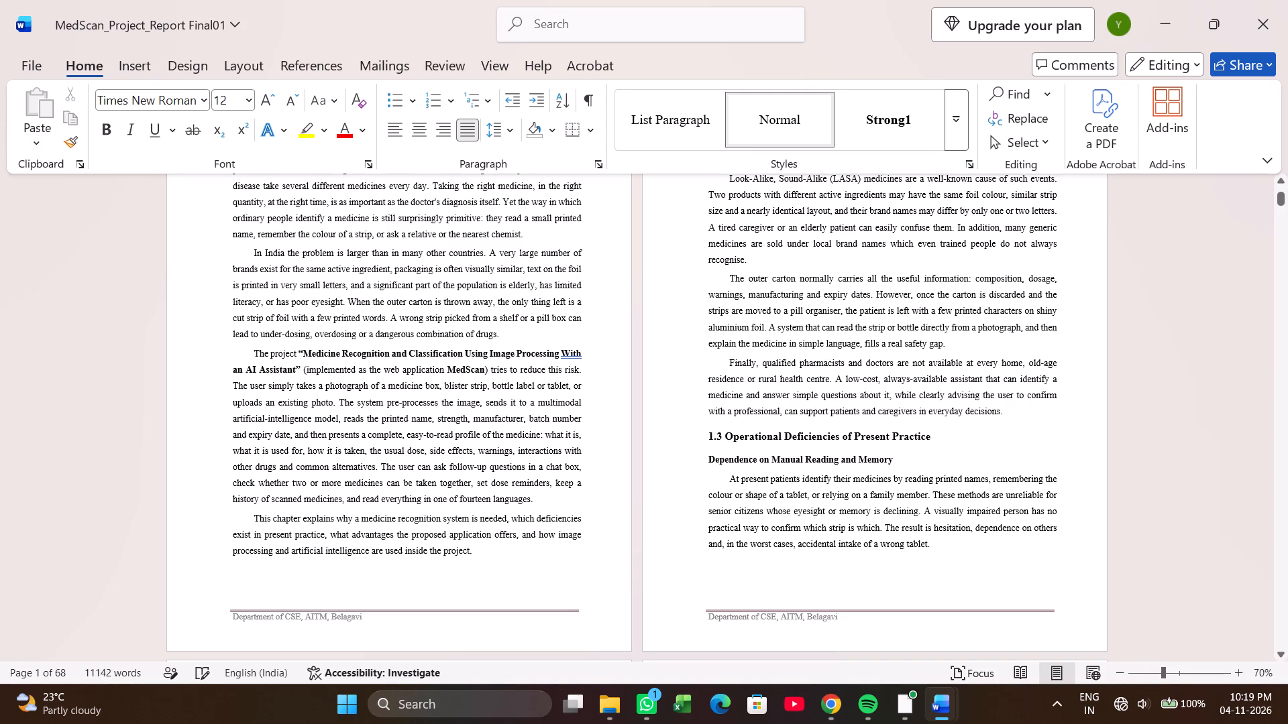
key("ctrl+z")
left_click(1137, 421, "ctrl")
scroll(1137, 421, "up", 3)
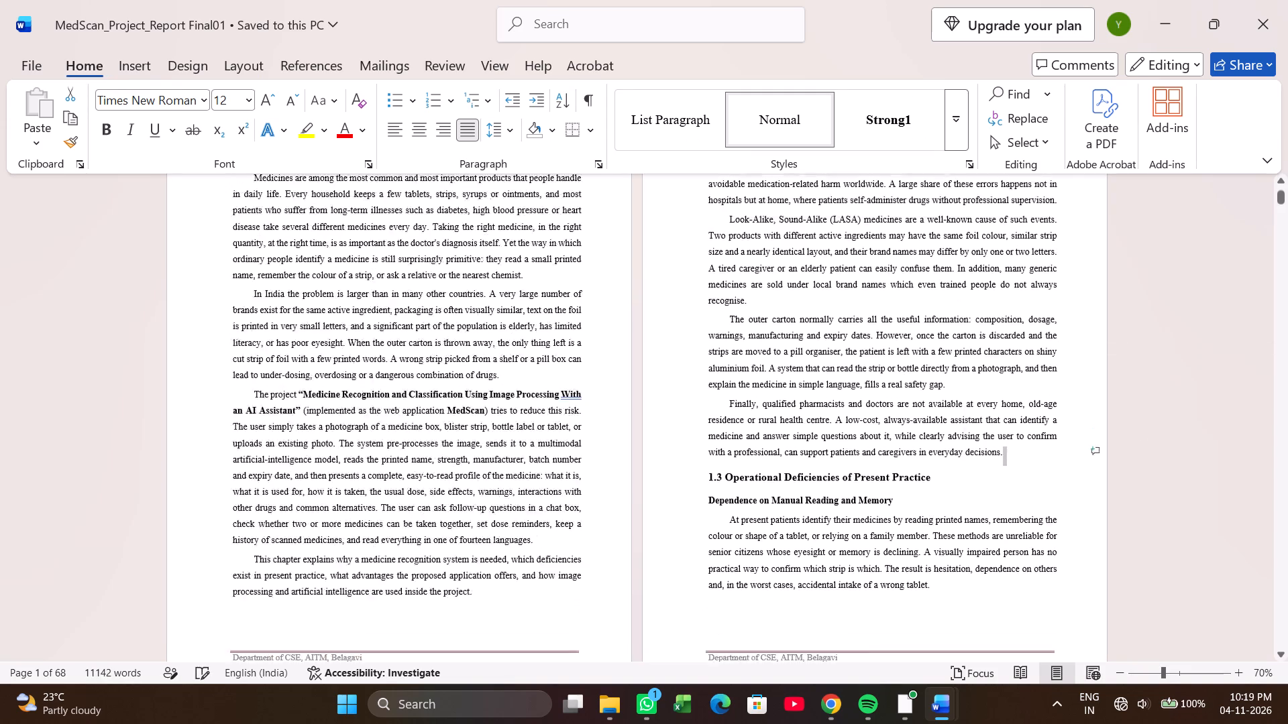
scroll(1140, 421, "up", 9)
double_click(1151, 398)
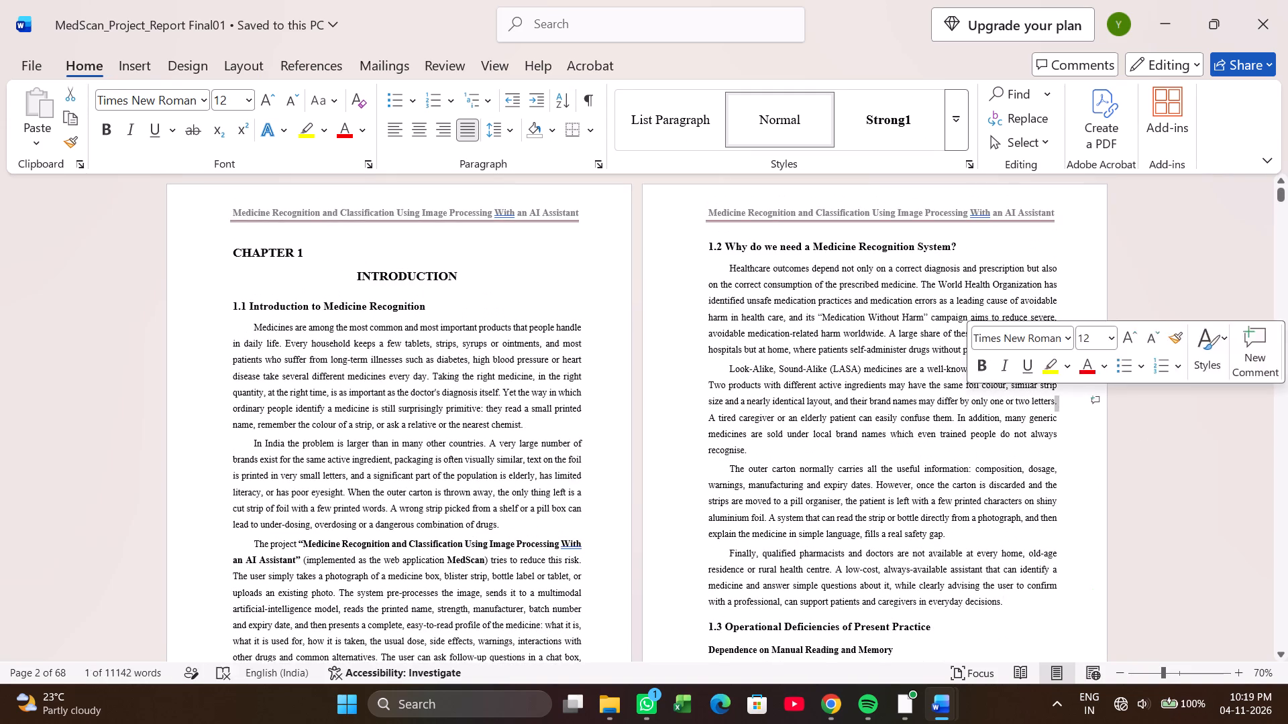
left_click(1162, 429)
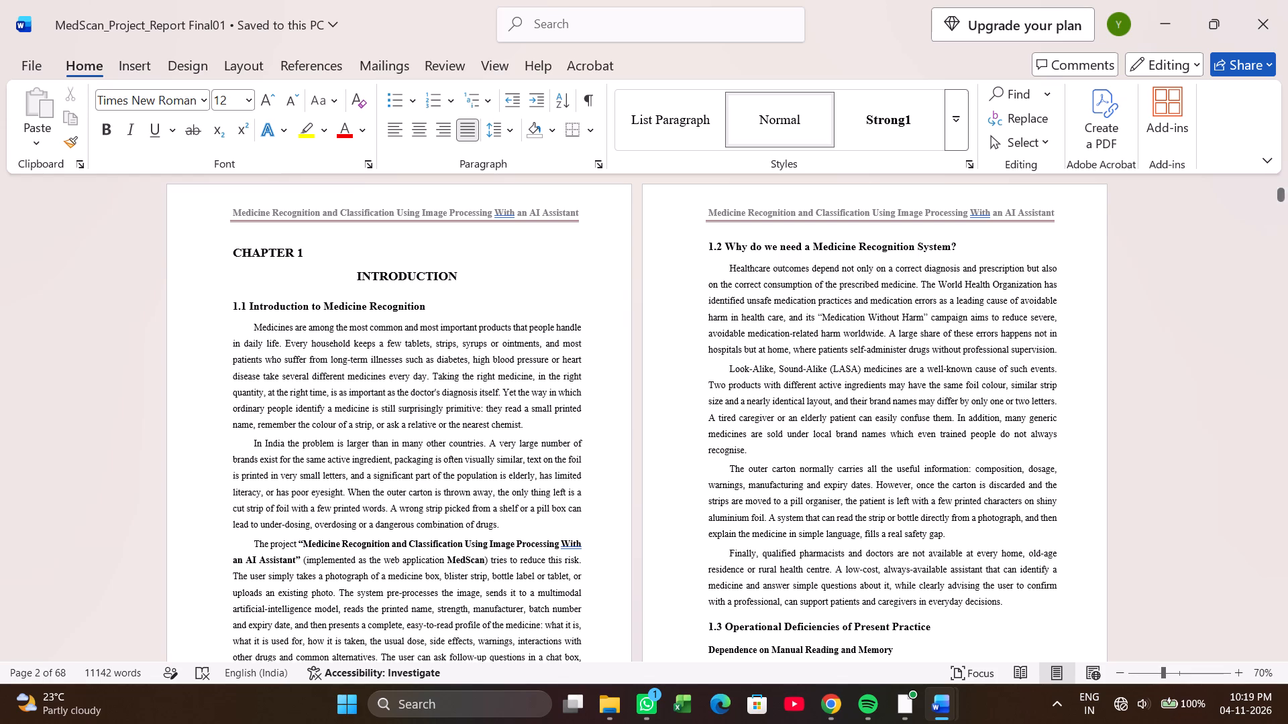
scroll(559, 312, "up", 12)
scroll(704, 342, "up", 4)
Show the Navigation pane with the report's headings.
left_click_drag(1282, 192, 1251, 461)
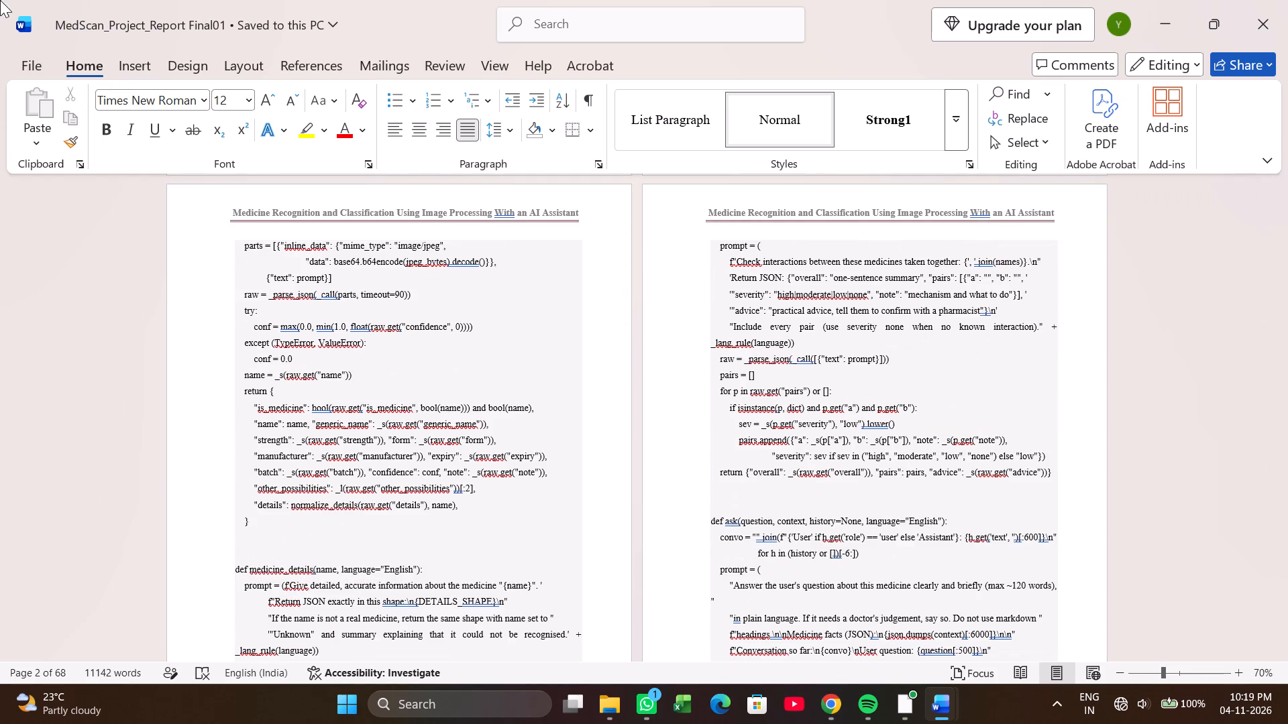
left_click(496, 55)
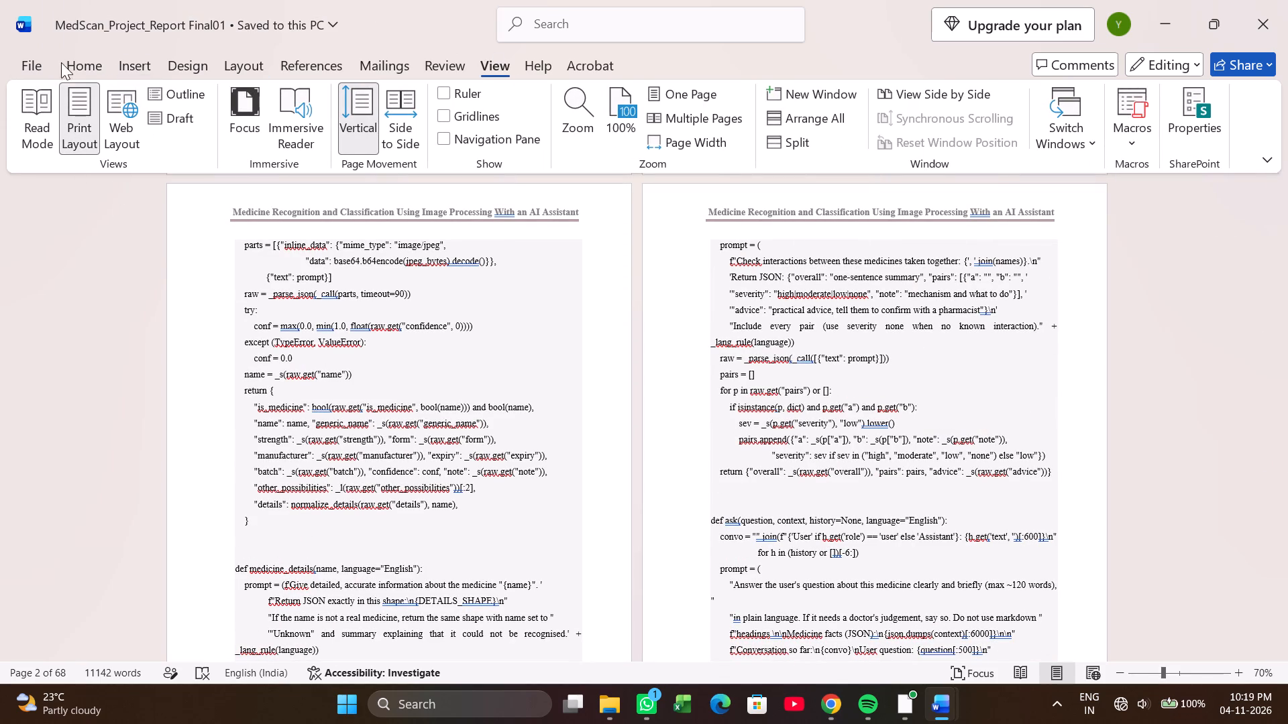
left_click(453, 147)
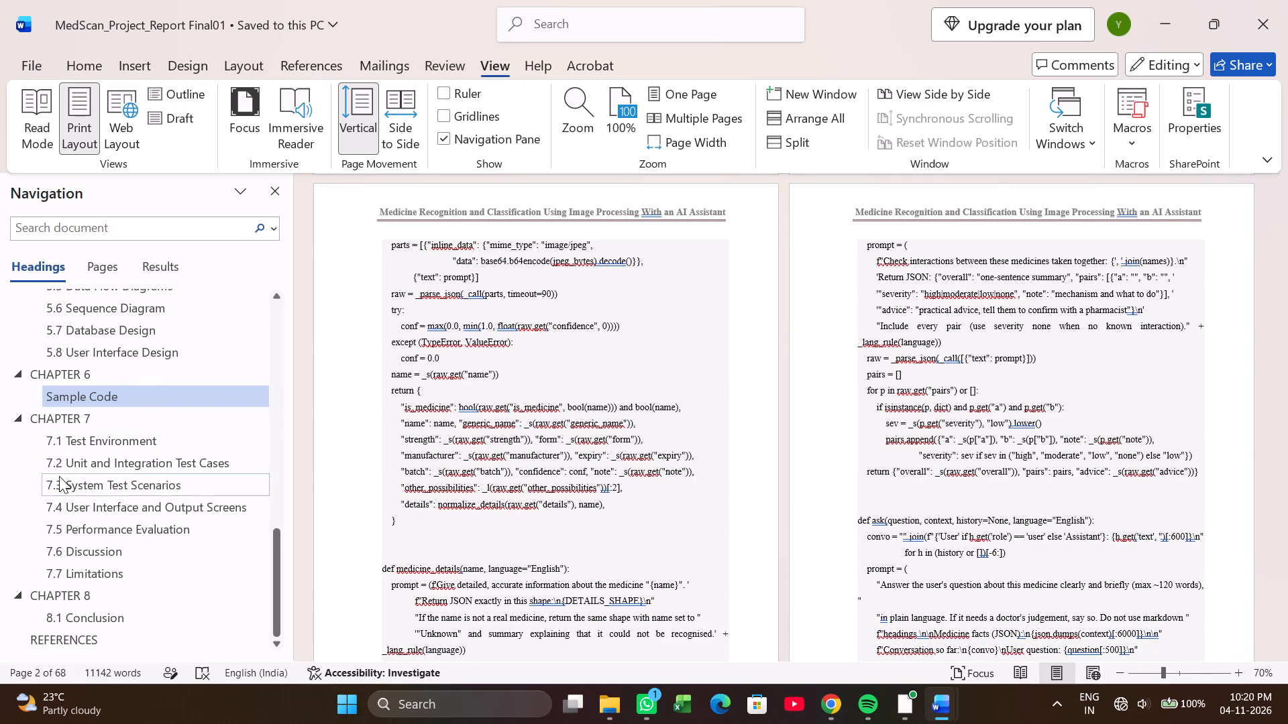
Go to section 5.3 Block Diagram and examine the Chapter 5 diagrams and pages around it.
scroll(72, 341, "up", 1)
left_click(99, 310)
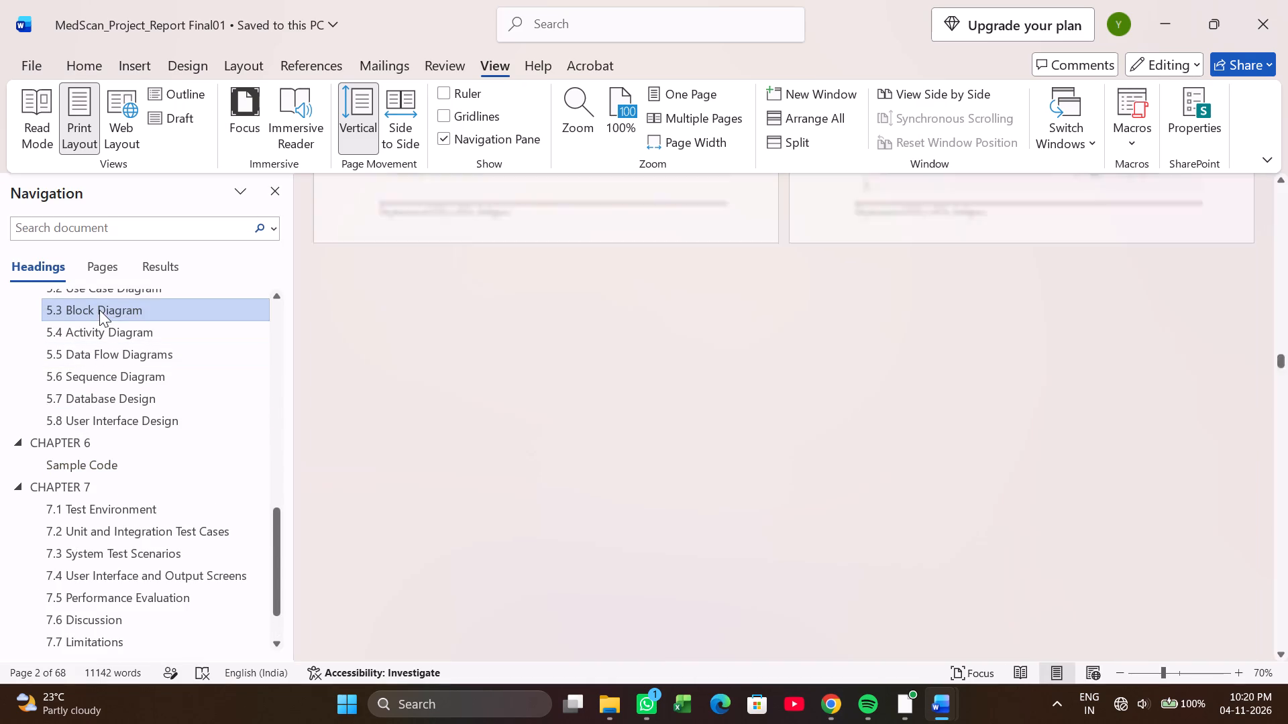
scroll(515, 398, "down", 1)
scroll(615, 519, "down", 2)
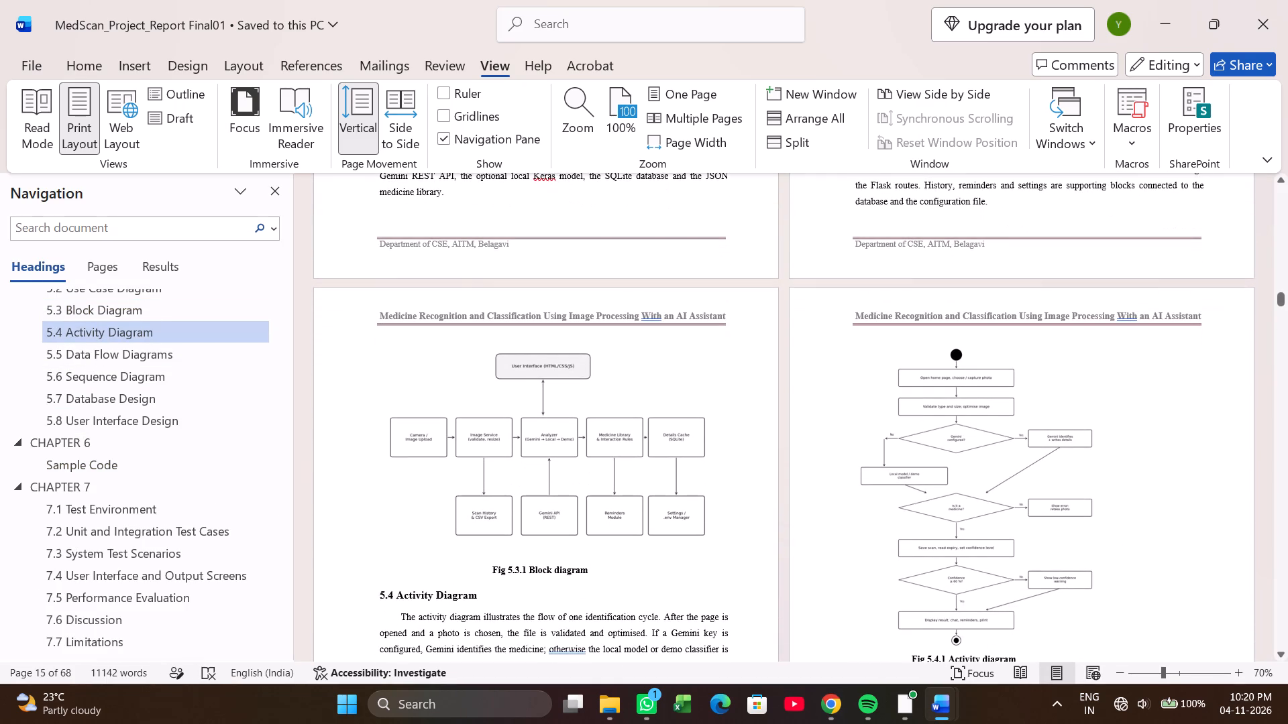
scroll(523, 505, "up", 4, "ctrl")
scroll(547, 450, "down", 2)
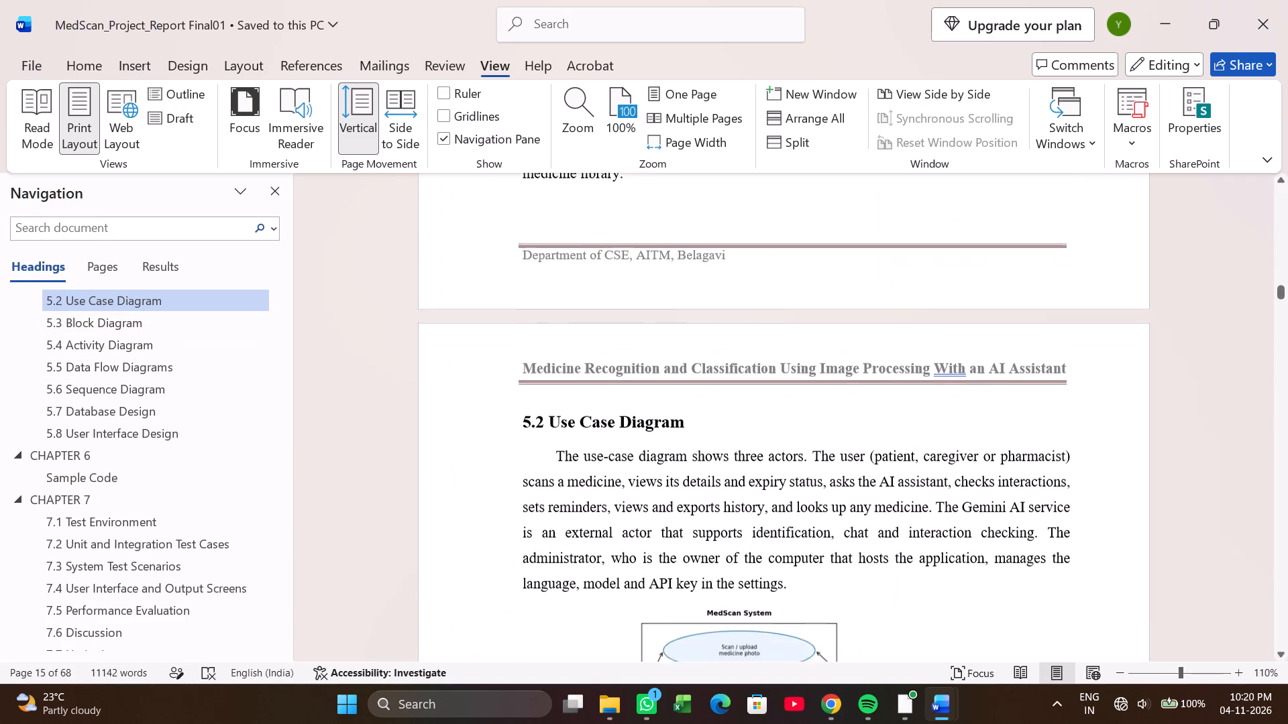
scroll(547, 450, "down", 14)
scroll(556, 429, "down", 14)
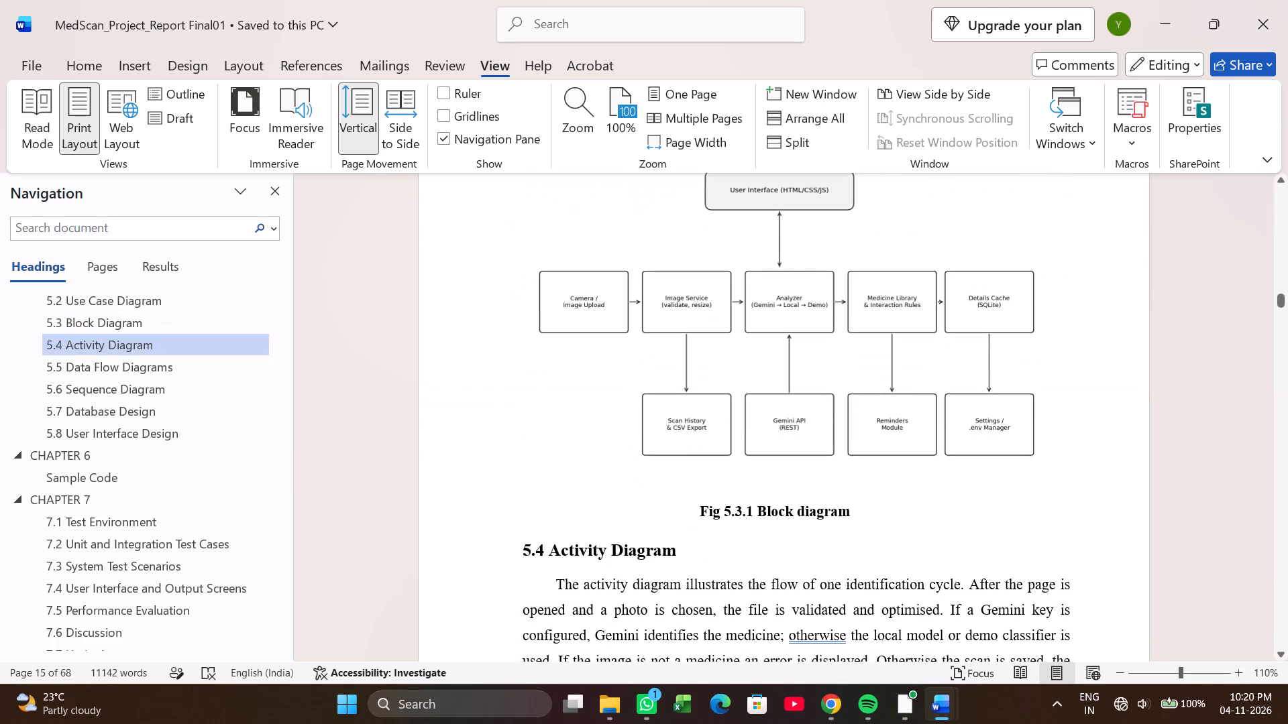
scroll(556, 429, "up", 2)
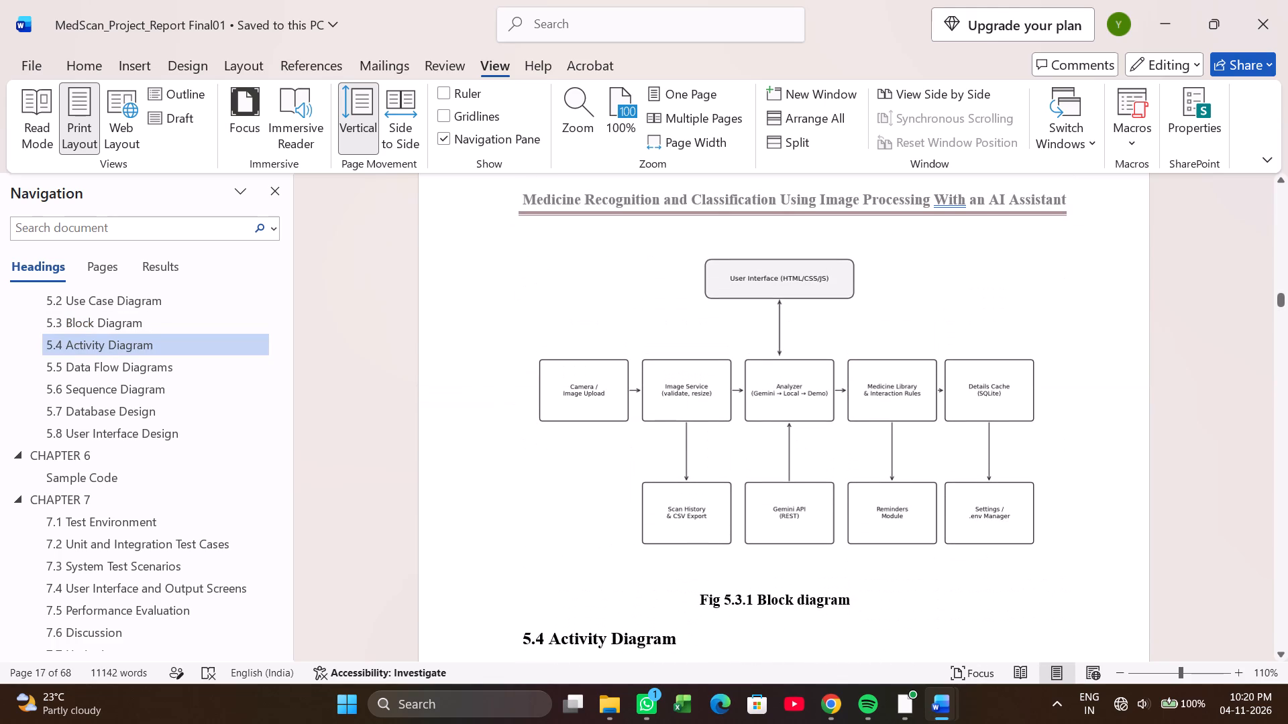
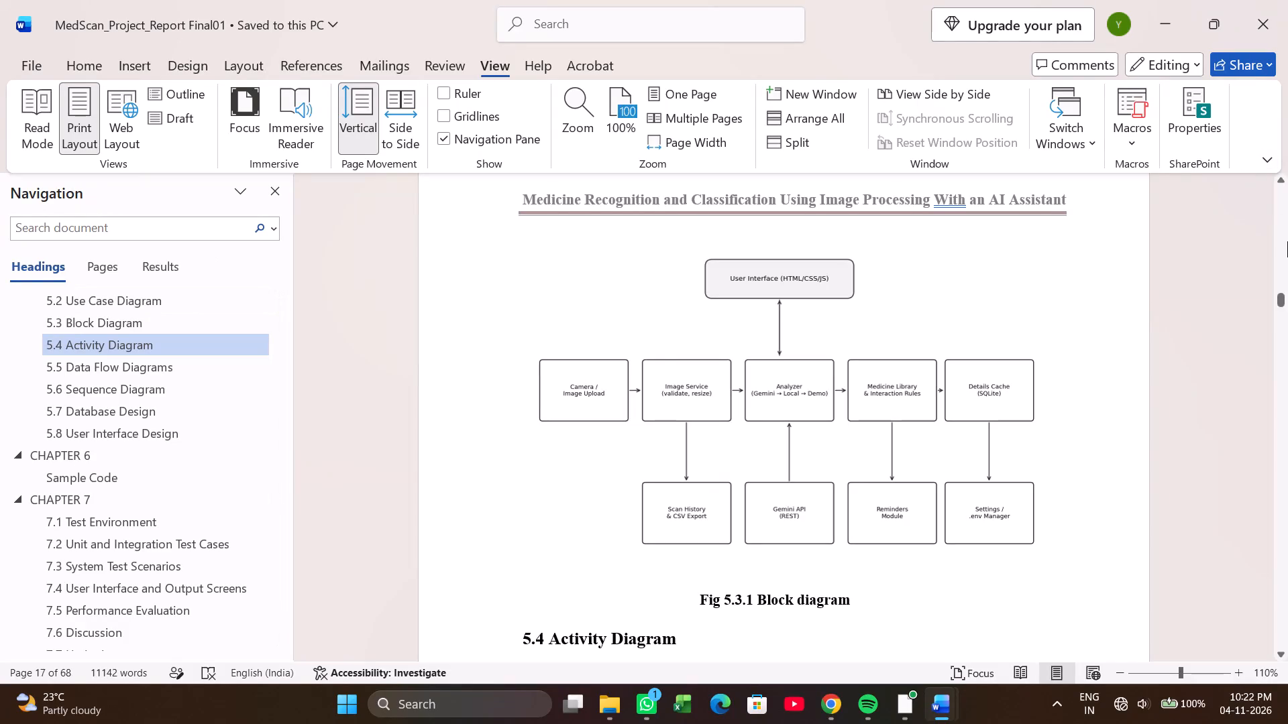
Examine the block diagram in section 5.3 and the activity diagram in section 5.4, including the page layout between them.
scroll(892, 292, "down", 15)
scroll(885, 292, "up", 1)
scroll(885, 293, "down", 8)
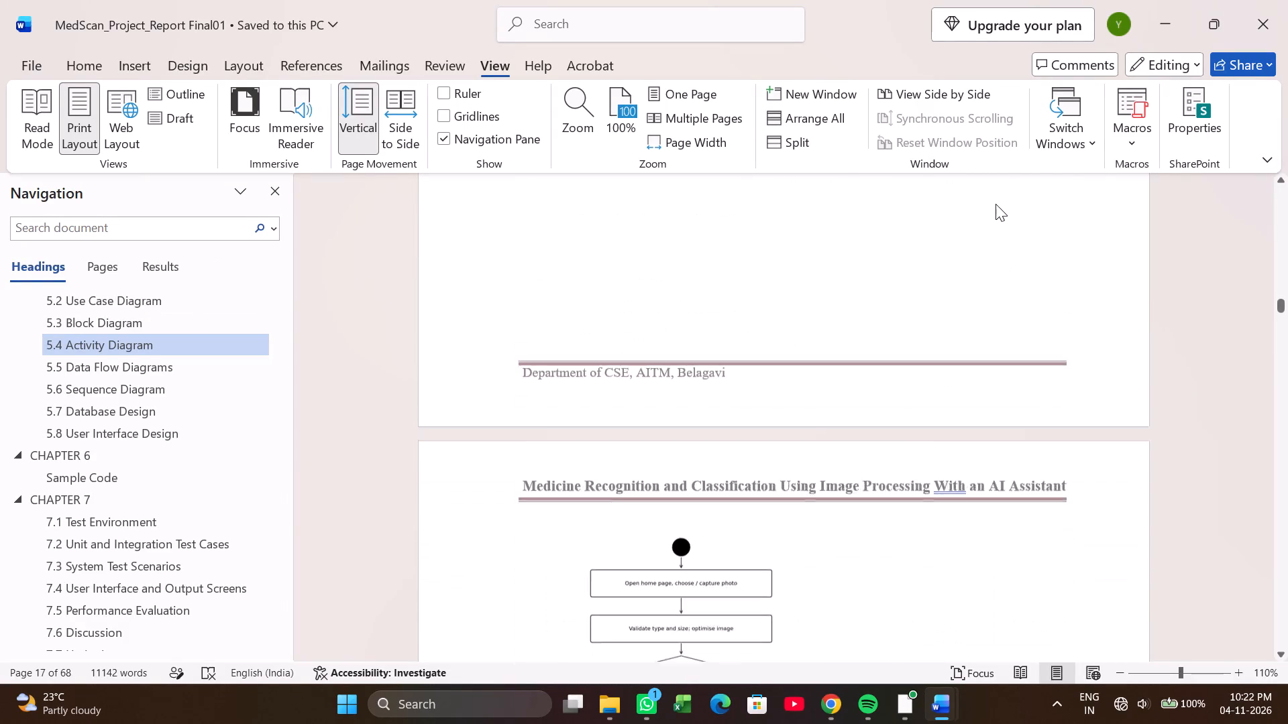
scroll(1010, 349, "down", 7)
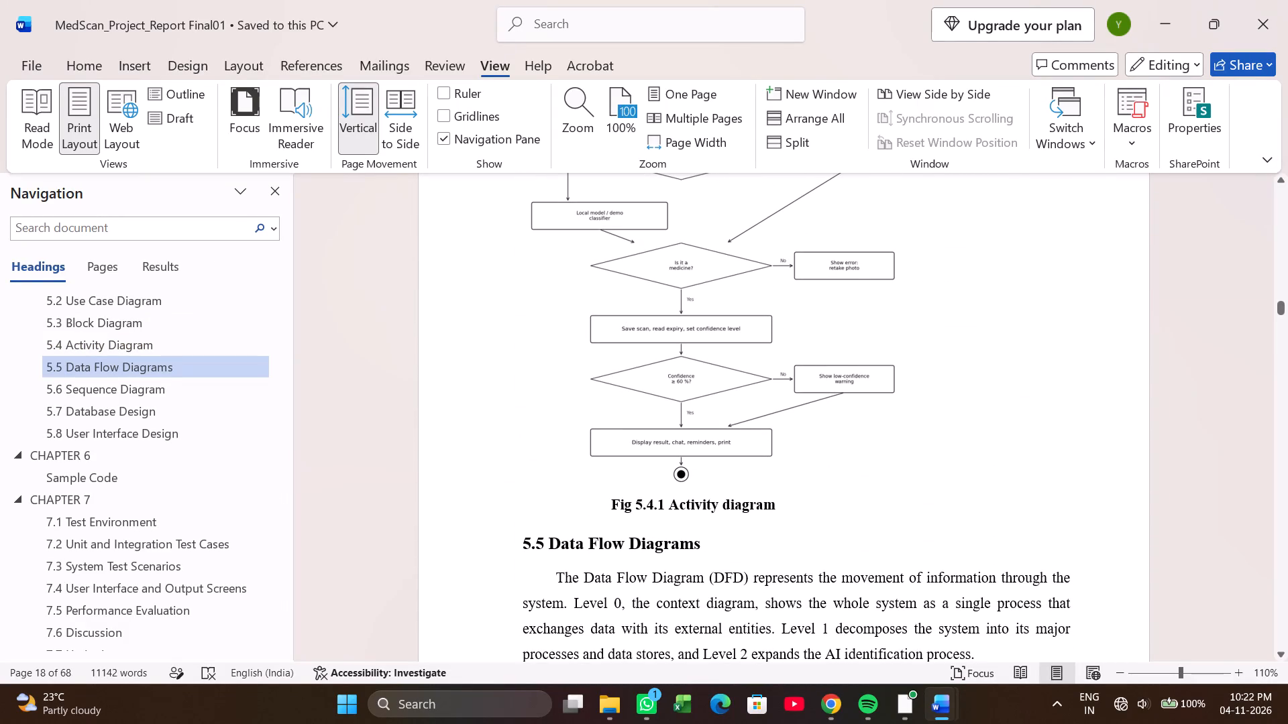
scroll(708, 472, "up", 4)
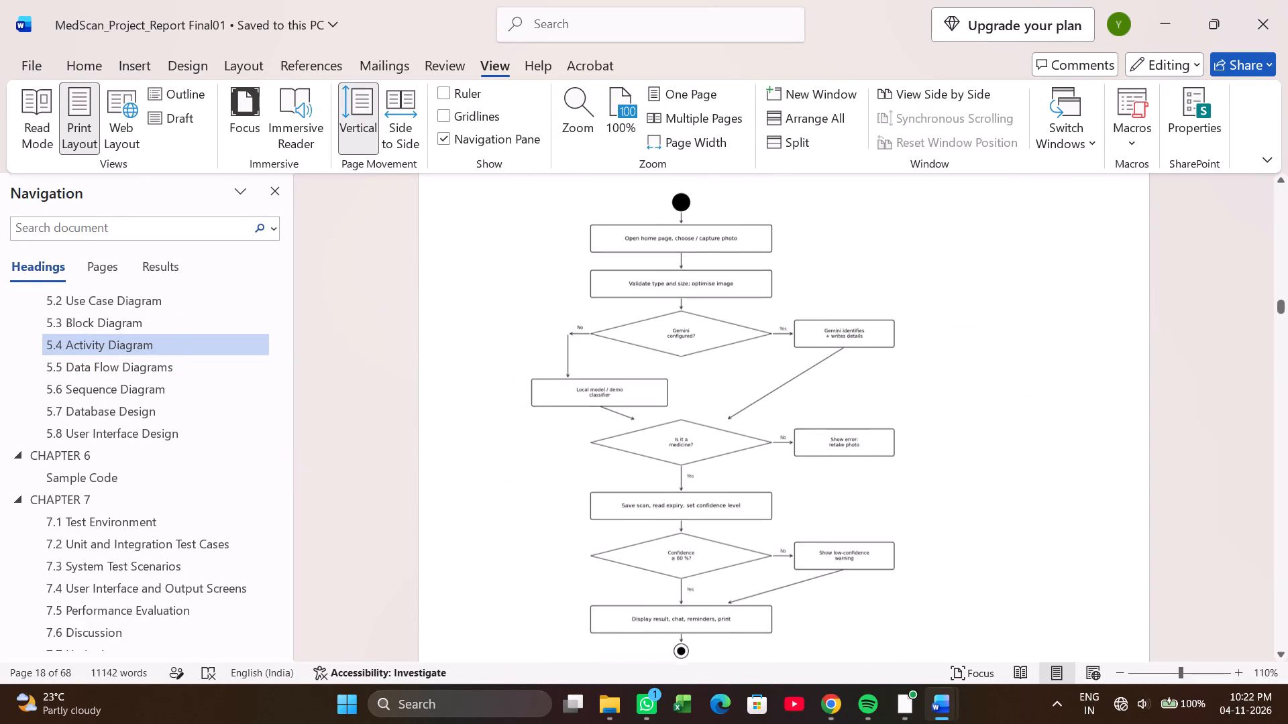
scroll(708, 463, "up", 2)
scroll(712, 449, "up", 20)
scroll(712, 449, "up", 1)
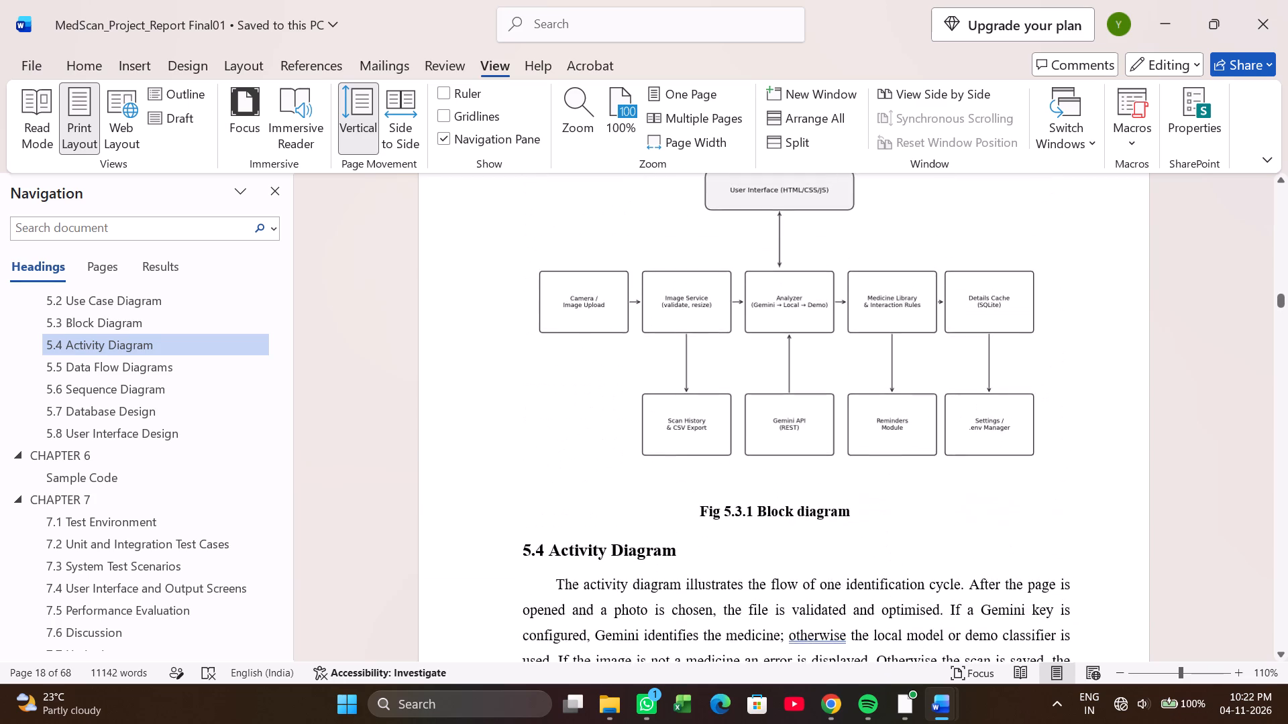
scroll(739, 416, "up", 10)
scroll(831, 476, "down", 11)
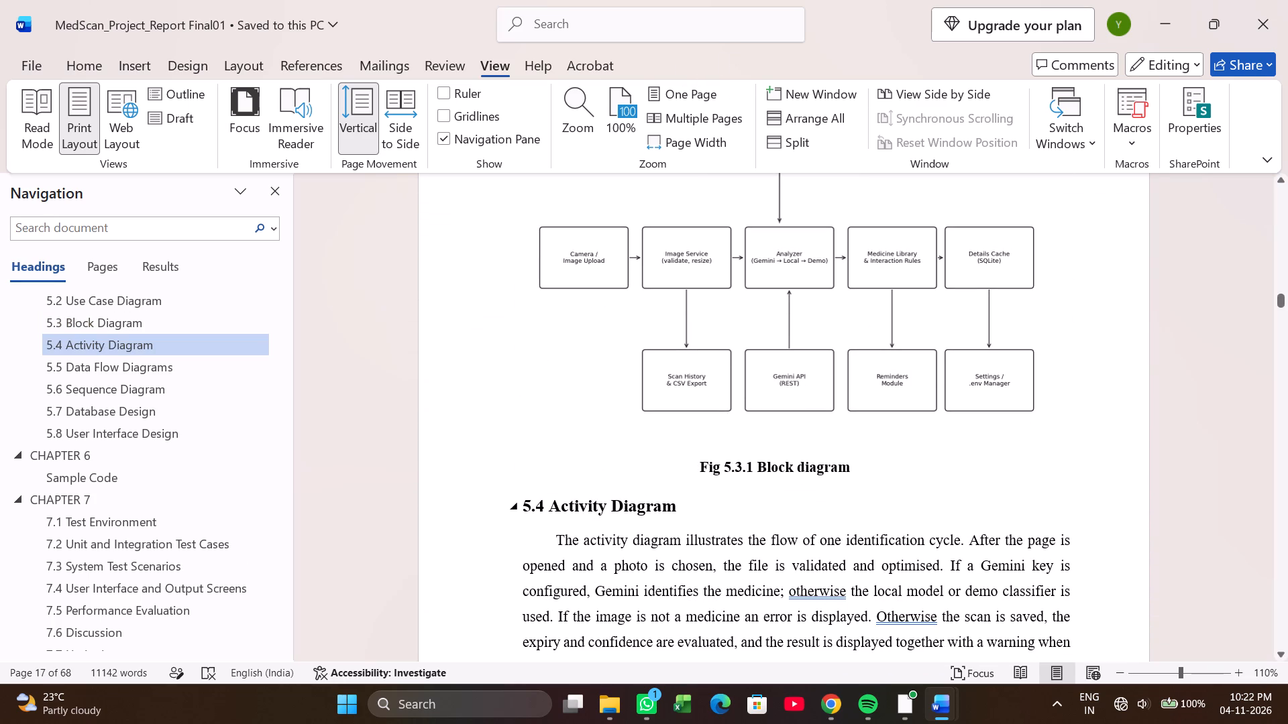
left_click(849, 466)
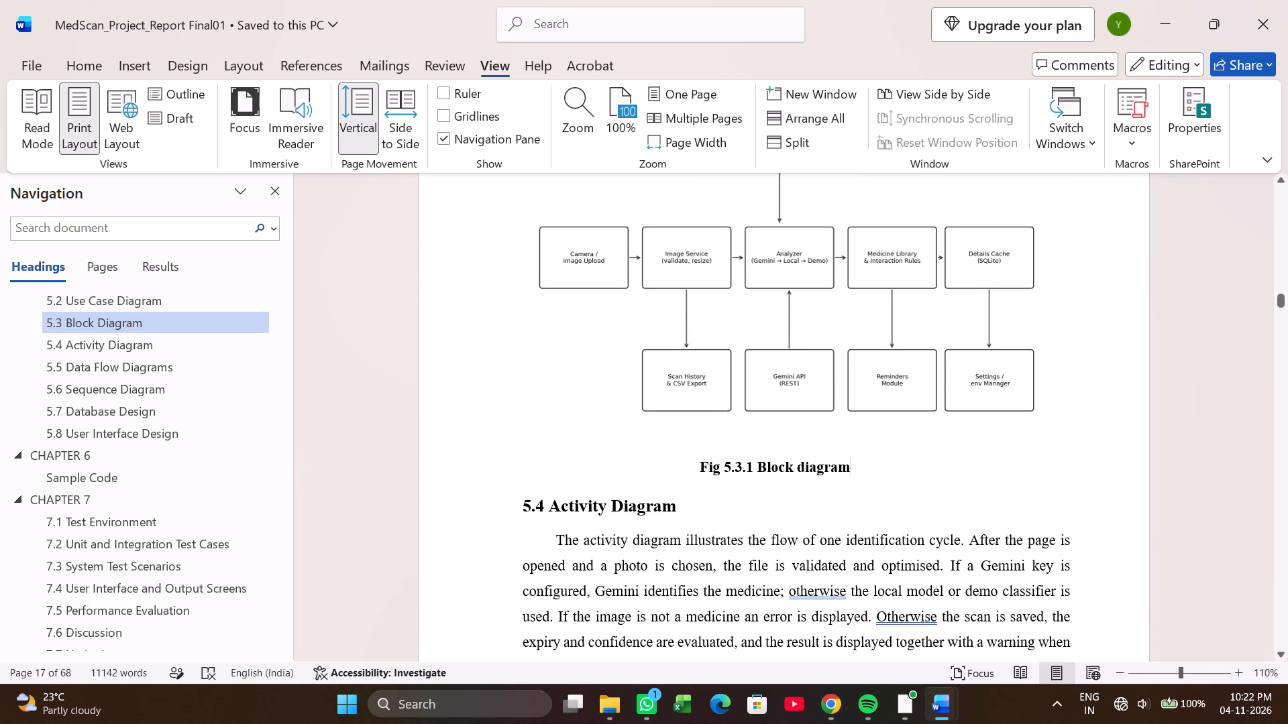
Review the report pages from section 5.4 through the remaining Chapter 5 diagrams to the Chapter 6 sample code.
scroll(707, 424, "down", 13)
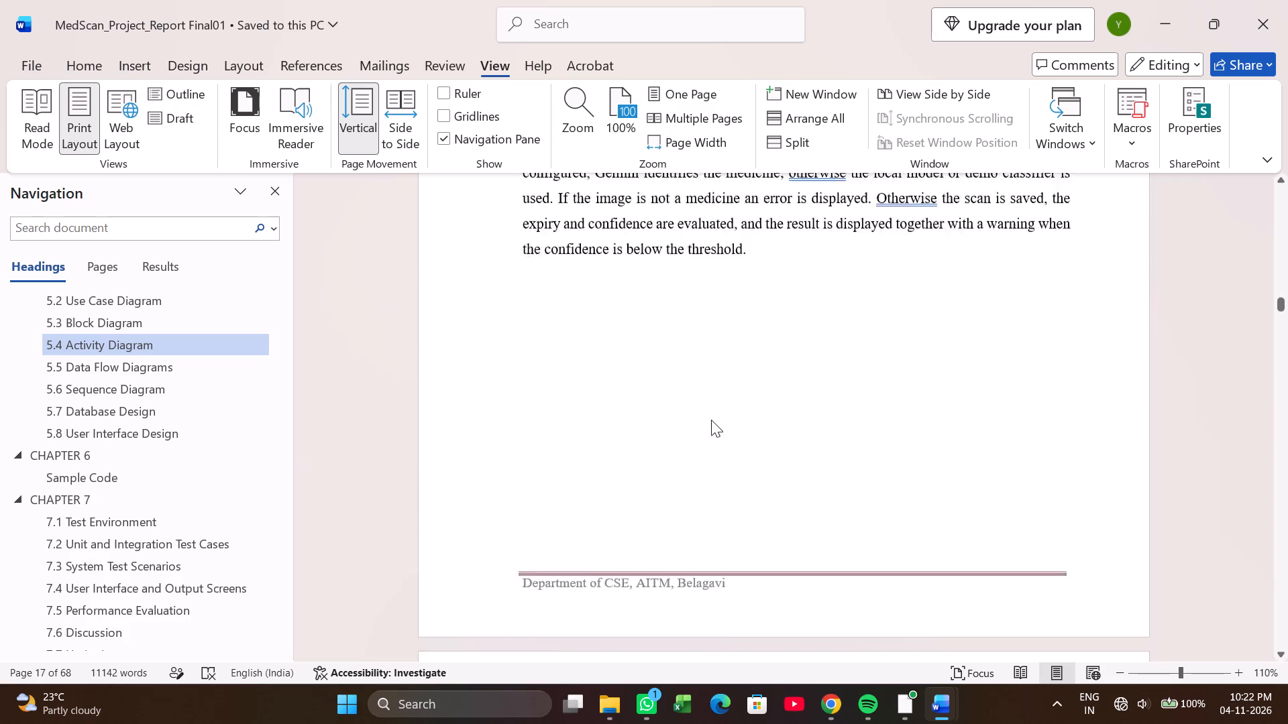
scroll(711, 420, "down", 7)
scroll(718, 402, "down", 16)
scroll(727, 387, "down", 16)
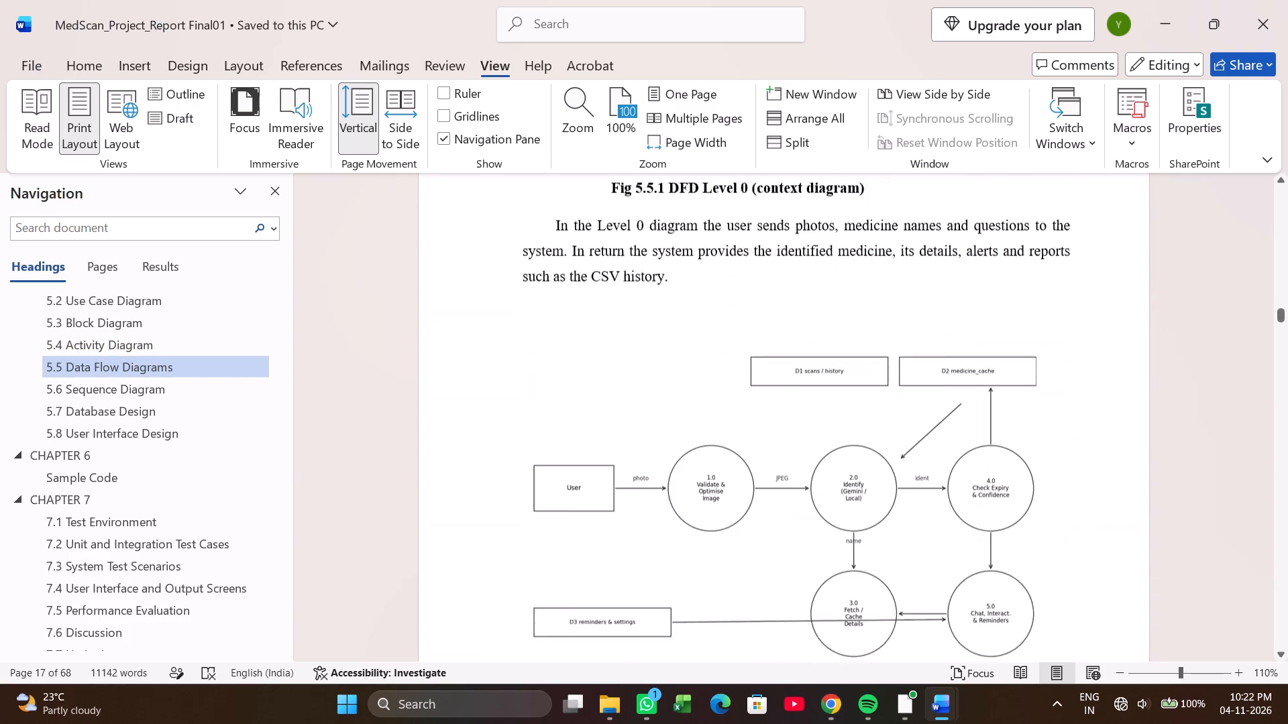
scroll(727, 387, "down", 8)
scroll(729, 387, "down", 16)
scroll(744, 373, "down", 17)
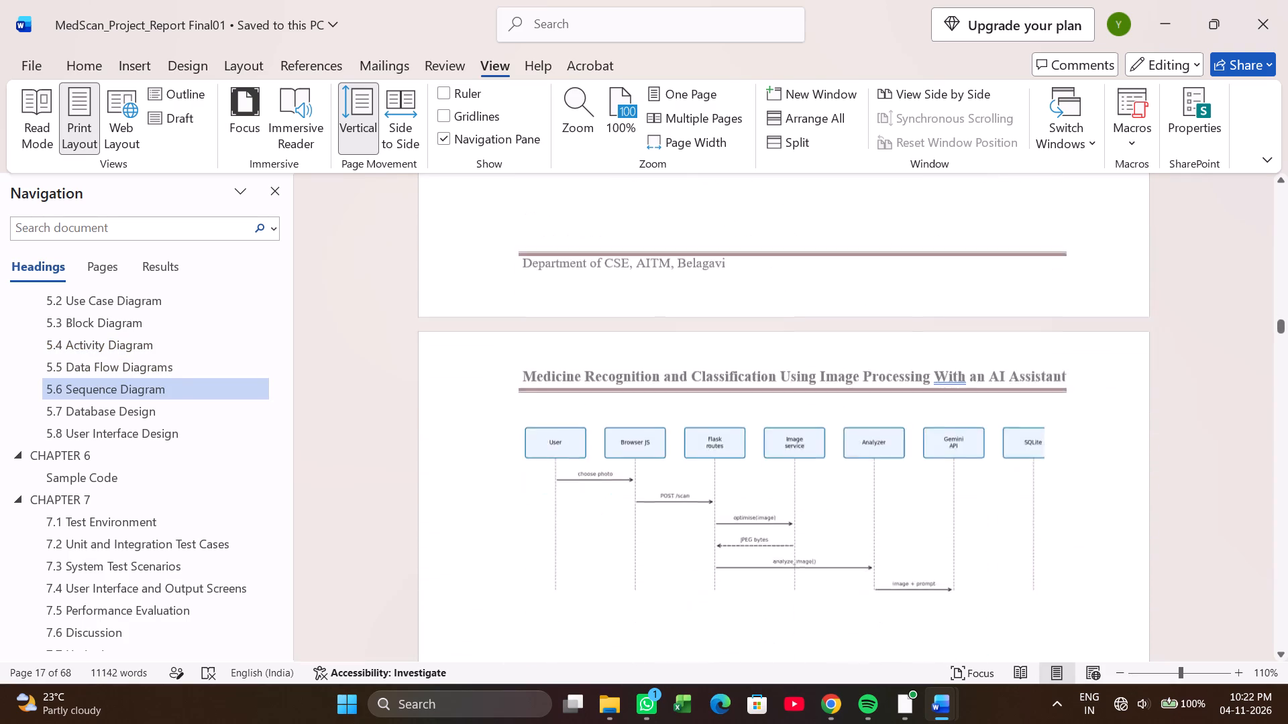
scroll(744, 373, "down", 16)
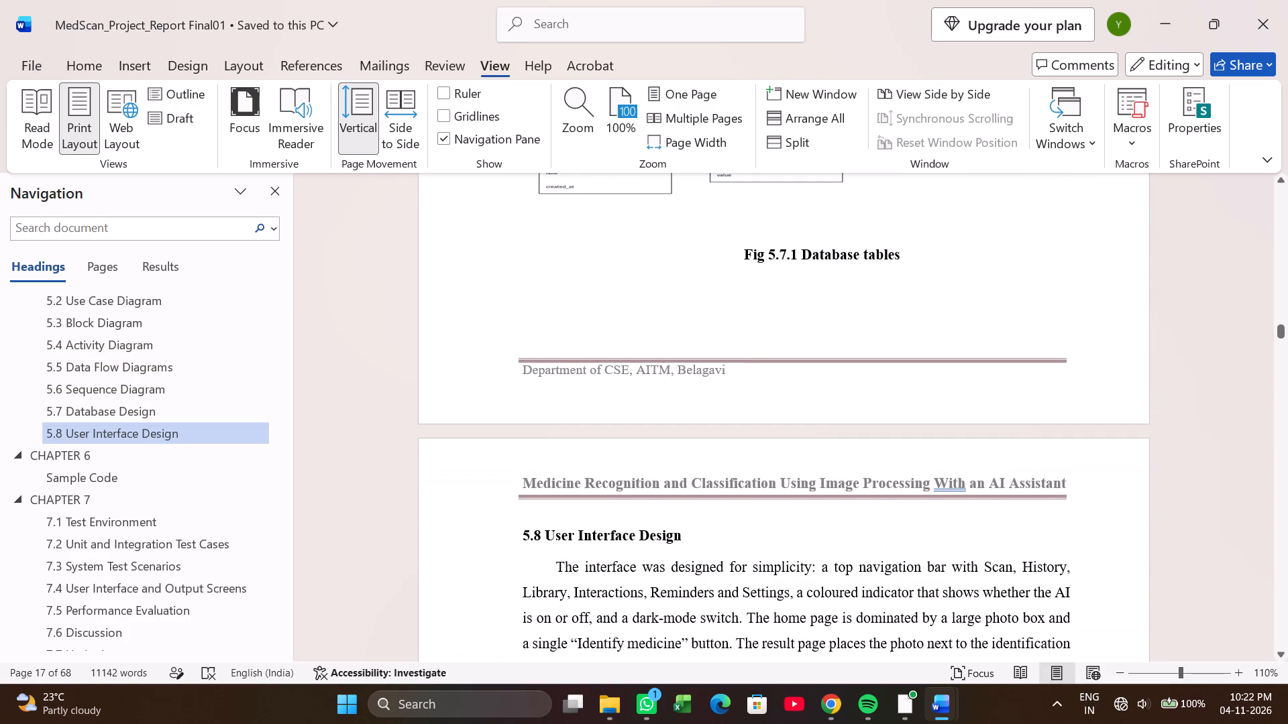
scroll(761, 312, "down", 14)
scroll(748, 353, "down", 17)
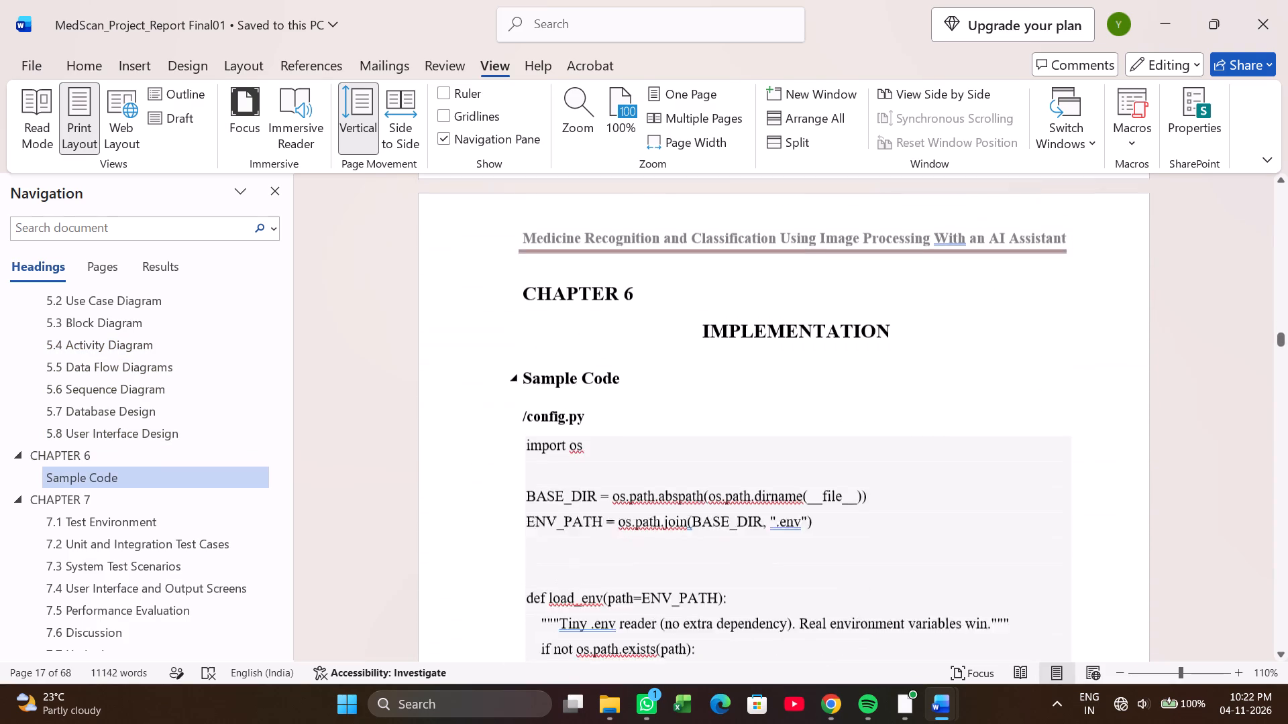
scroll(755, 342, "down", 20)
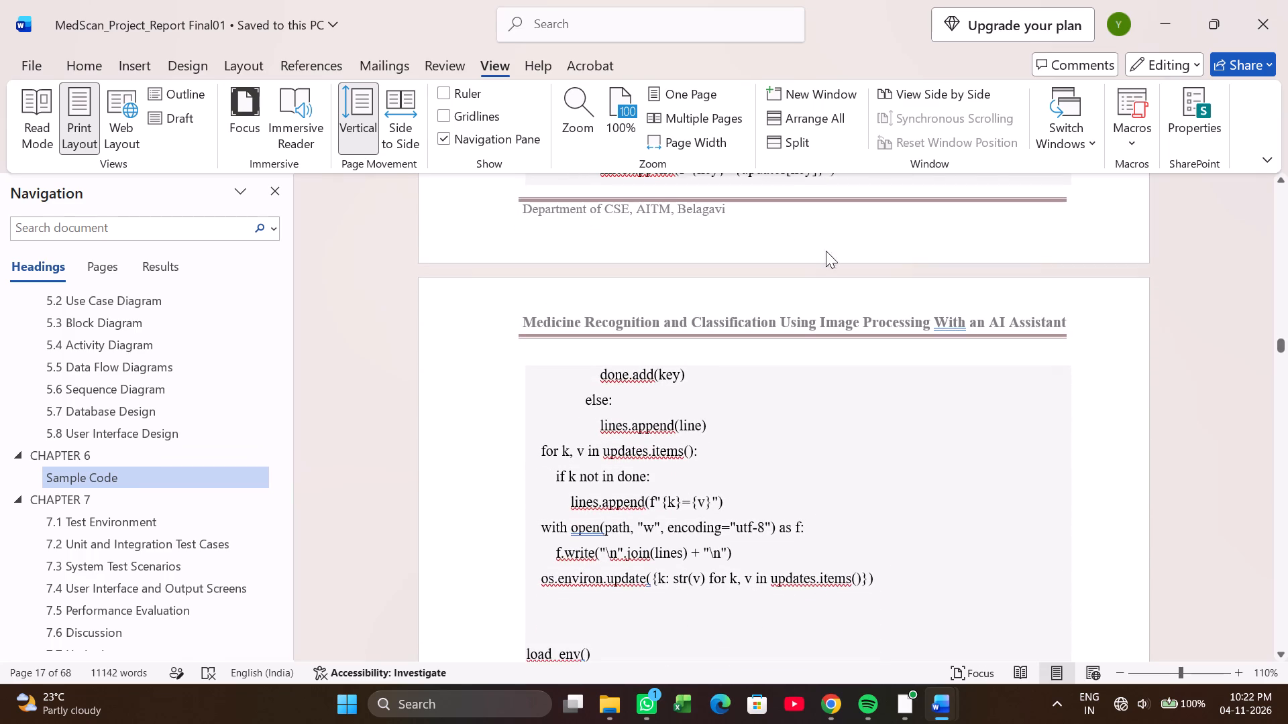
Place the cursor at the end of page 23's last sample code line and bring up the insert commands.
left_click(998, 233)
left_click(1018, 194)
left_click(117, 58)
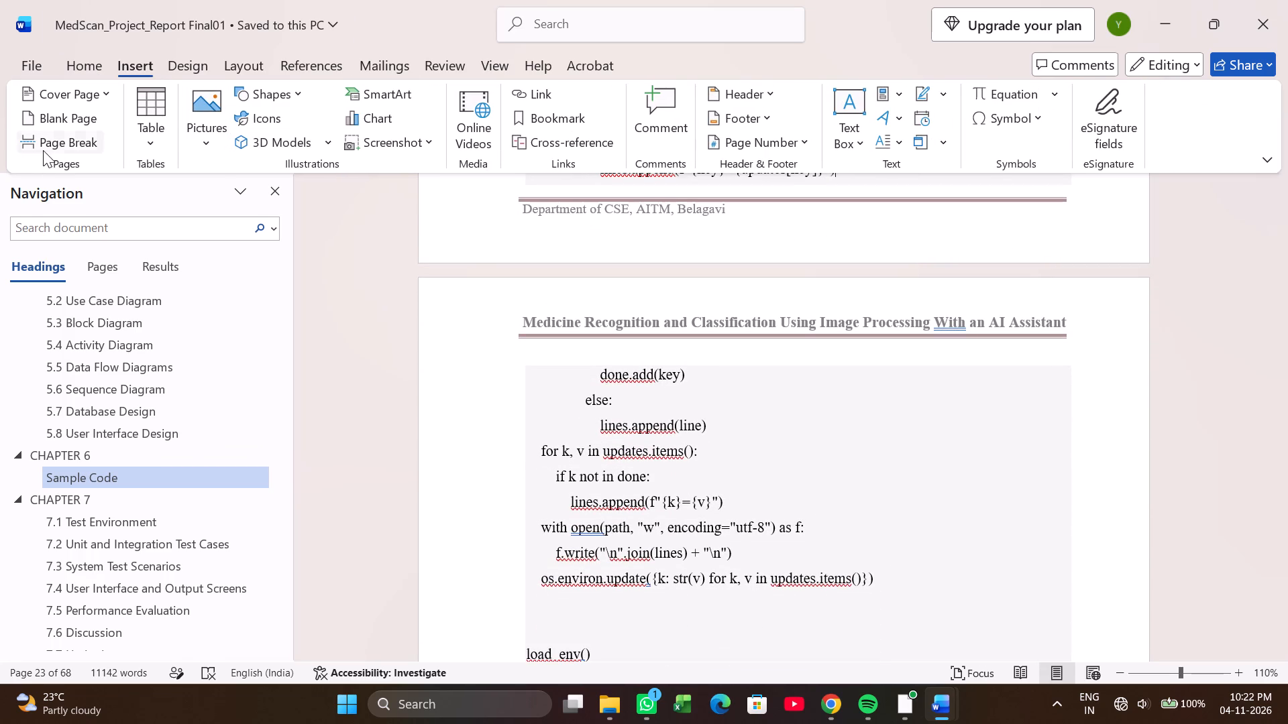
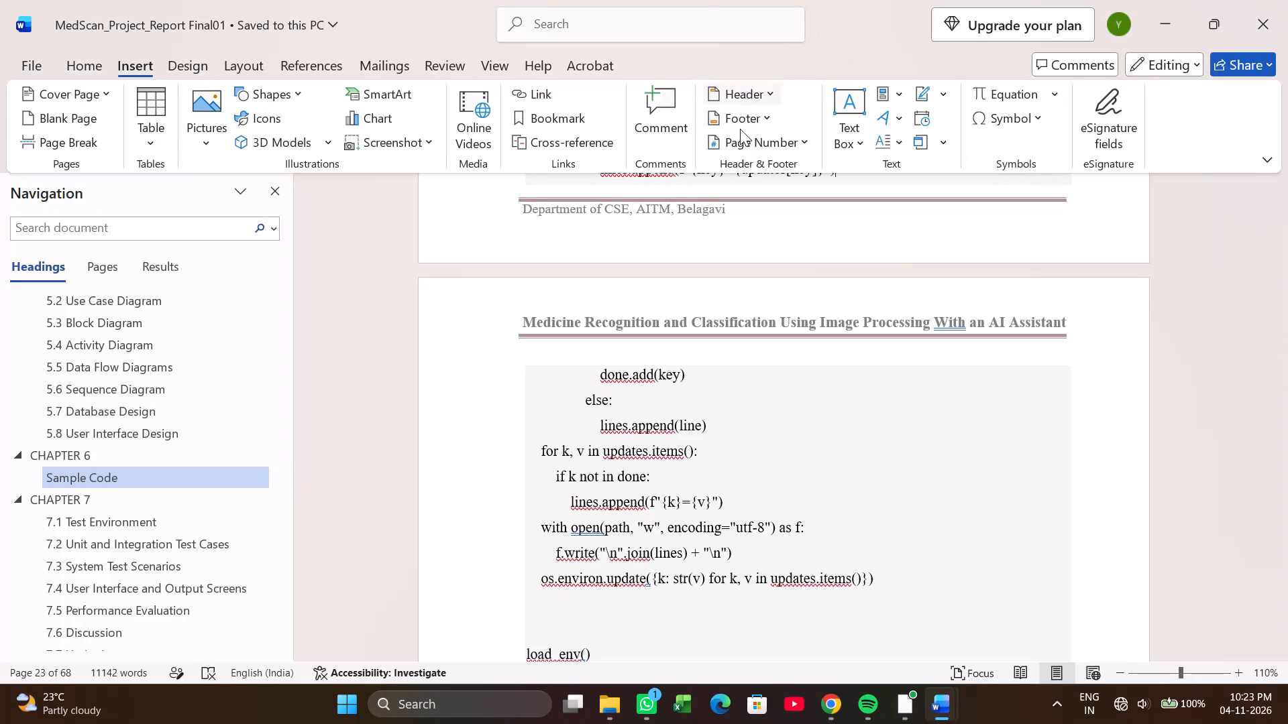
Open page 23's footer for editing and place the cursor after the department text.
scroll(690, 302, "up", 3)
left_click(1238, 374)
left_click(1200, 391)
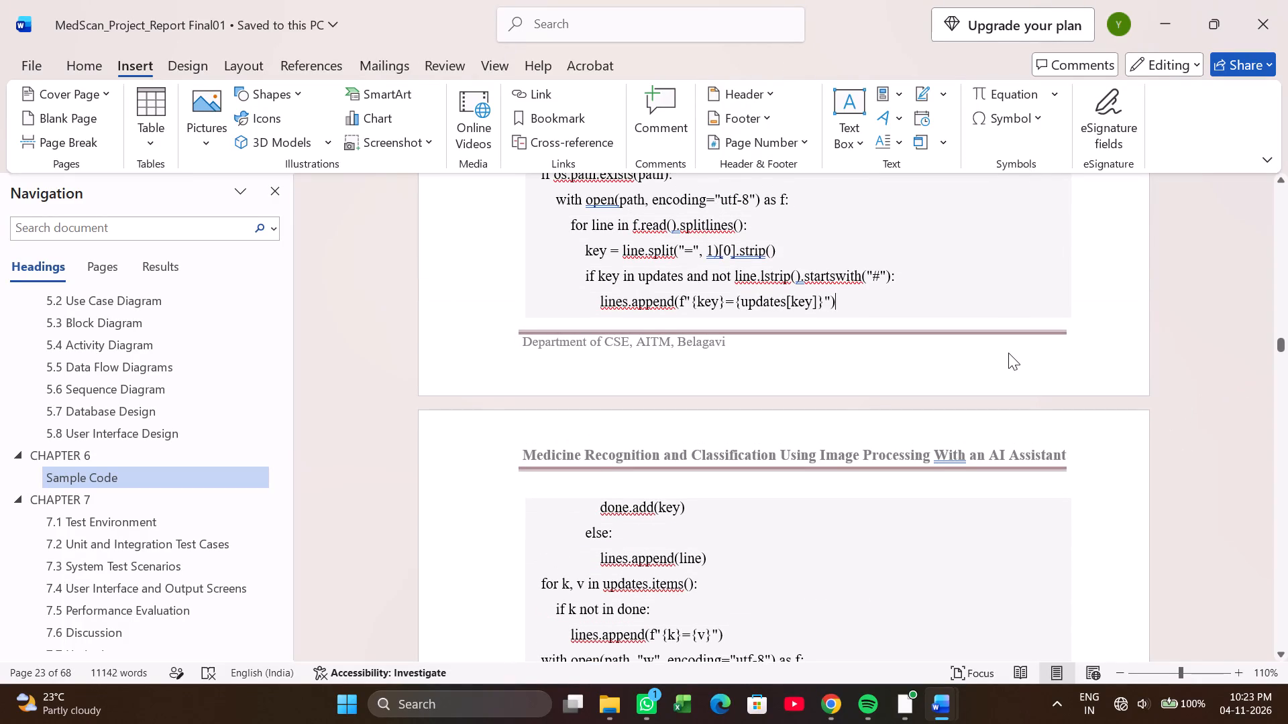
double_click(1009, 352)
left_click(968, 370)
left_click(855, 340)
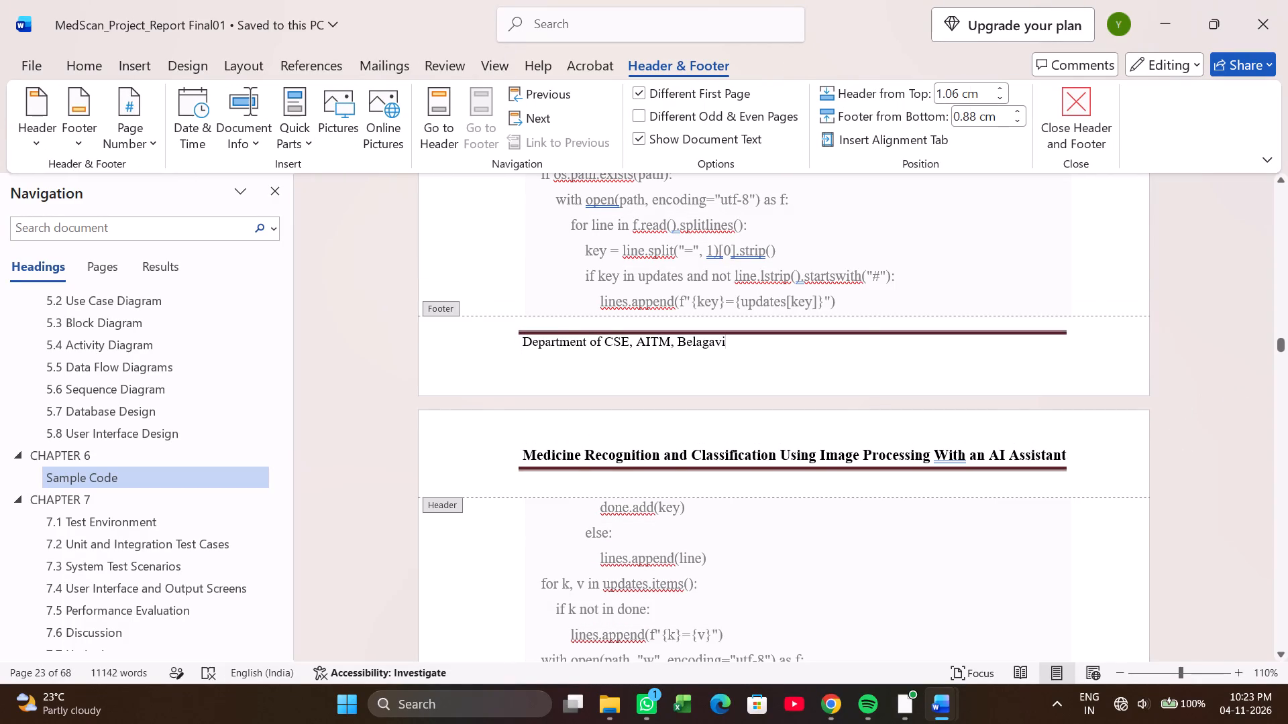
Review the building block properties of the bottom-of-page number style Accent Bar 4, keeping its Page X category.
left_click(113, 123)
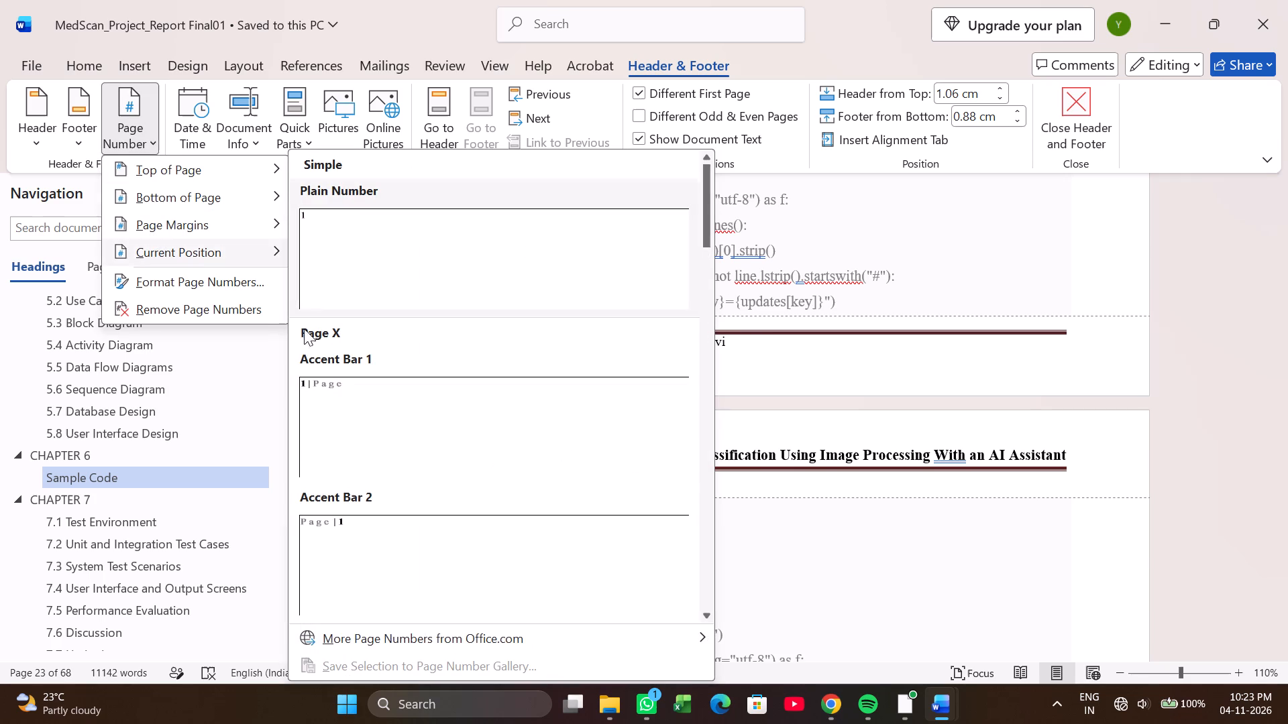
left_click(173, 202)
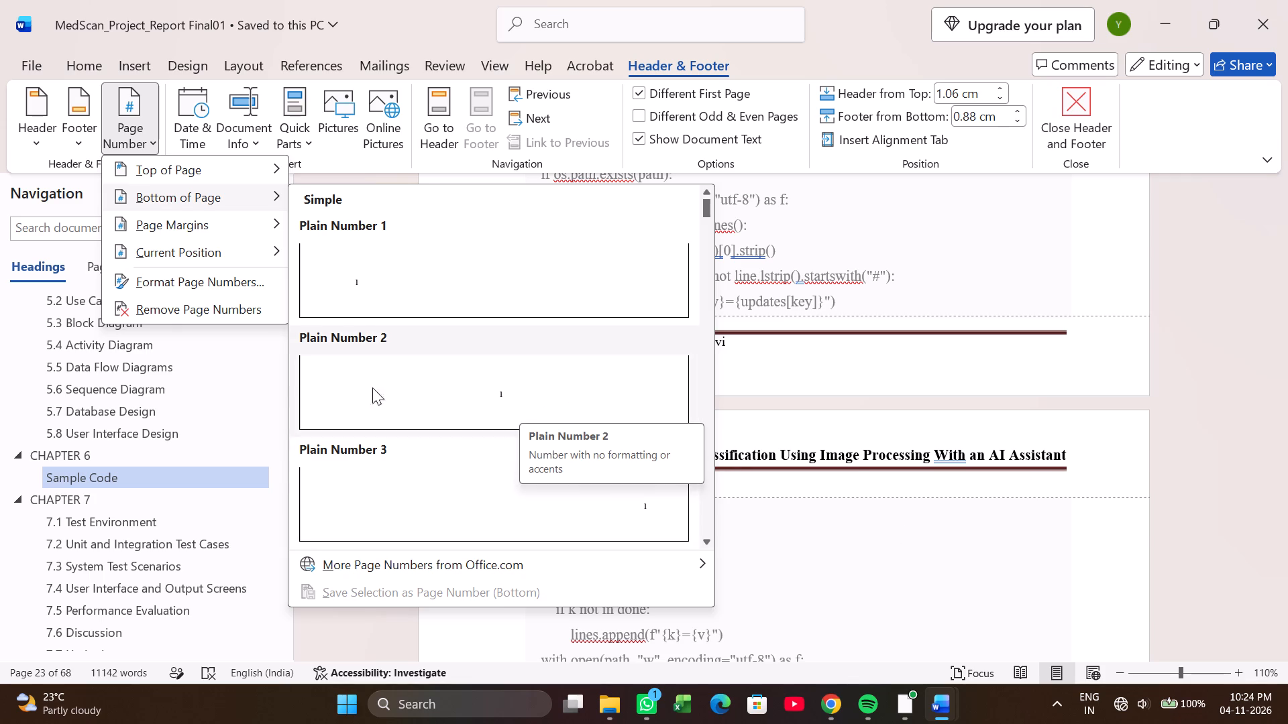
scroll(525, 376, "down", 3)
scroll(539, 389, "up", 2)
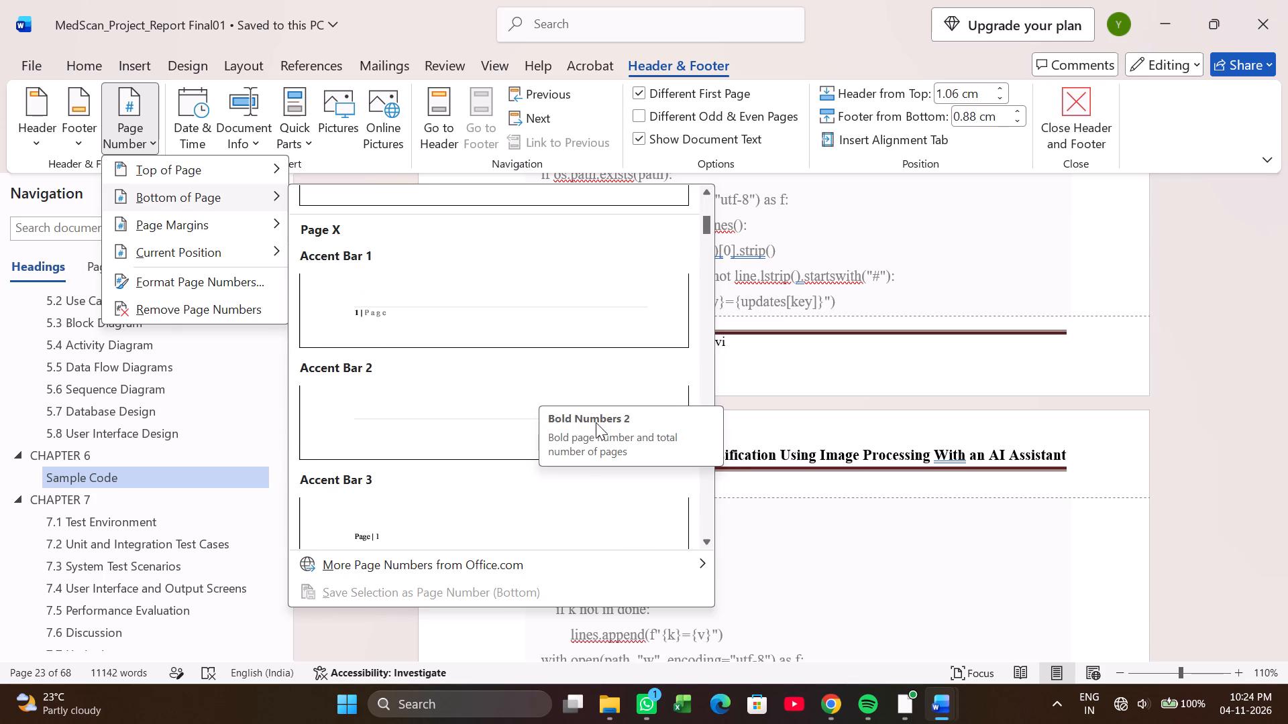
scroll(671, 381, "down", 1)
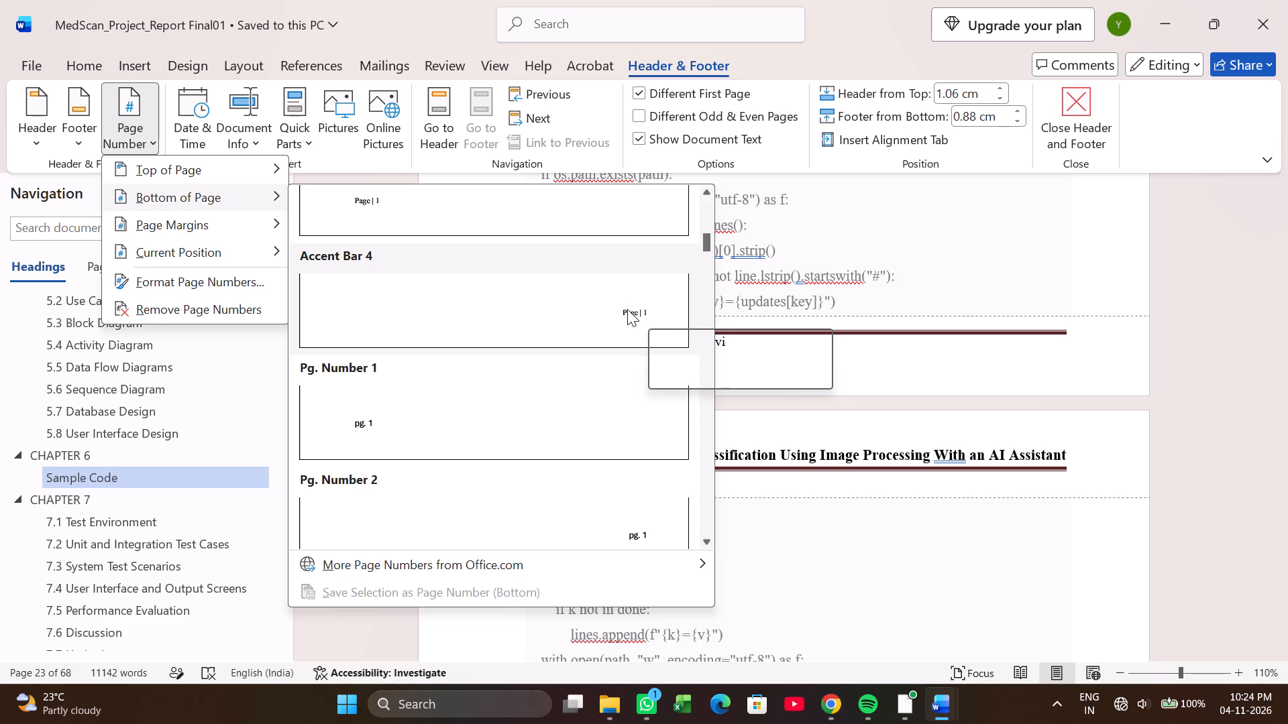
right_click(628, 308)
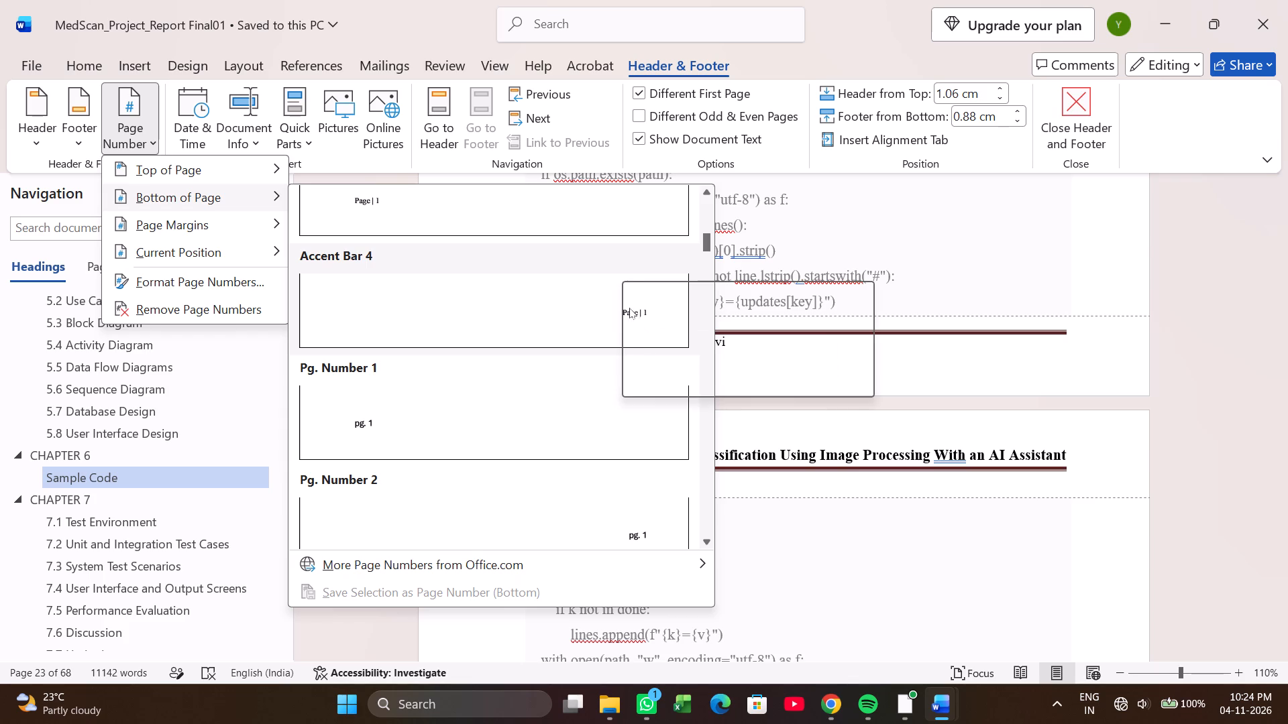
left_click(677, 324)
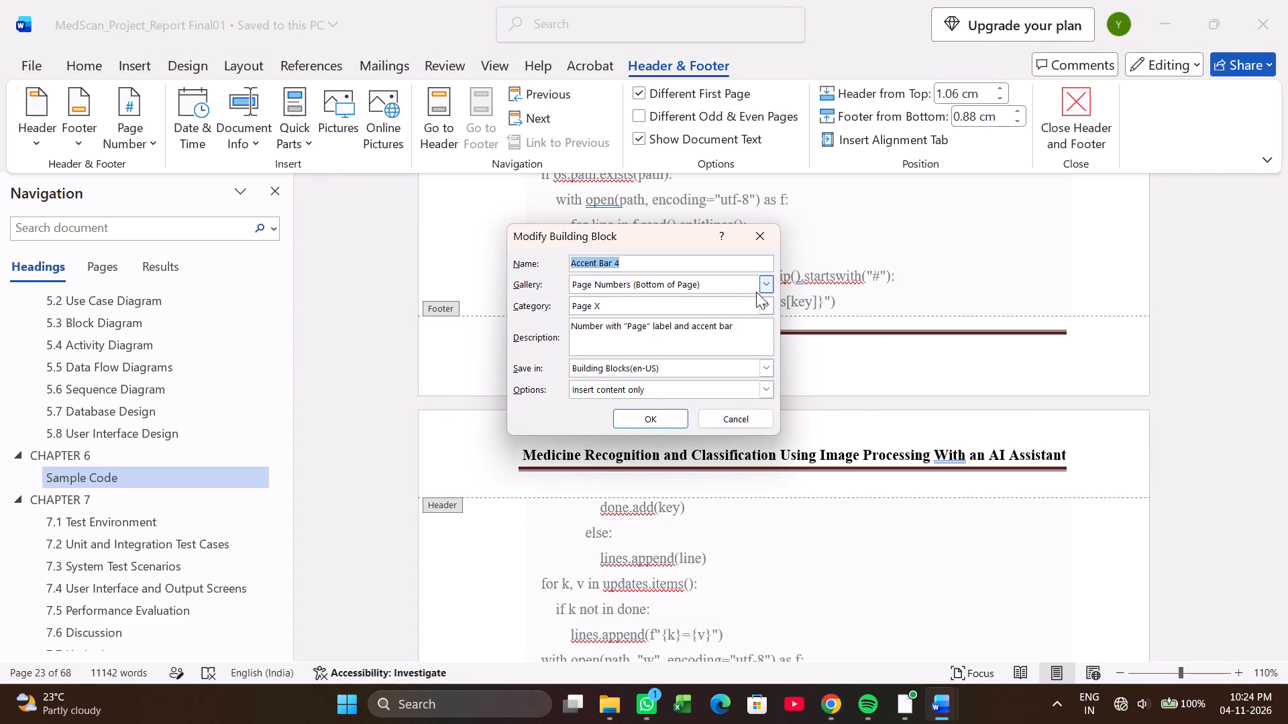
left_click(767, 305)
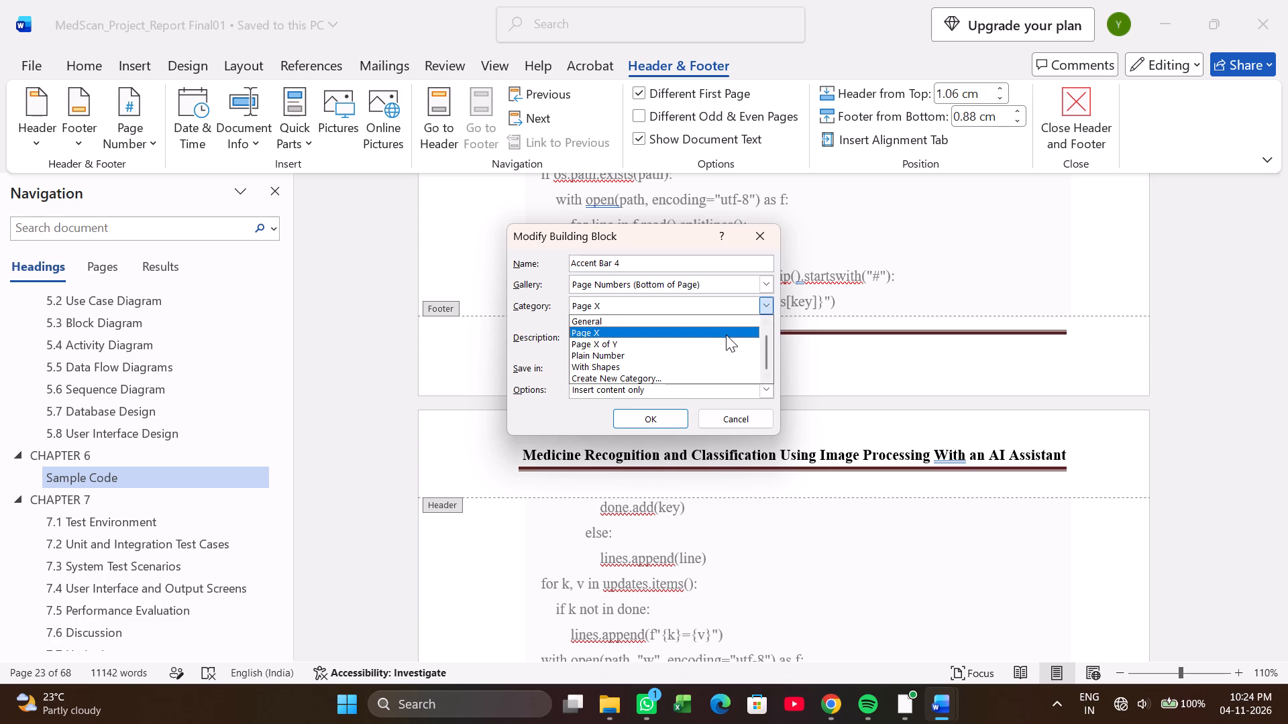
left_click(708, 335)
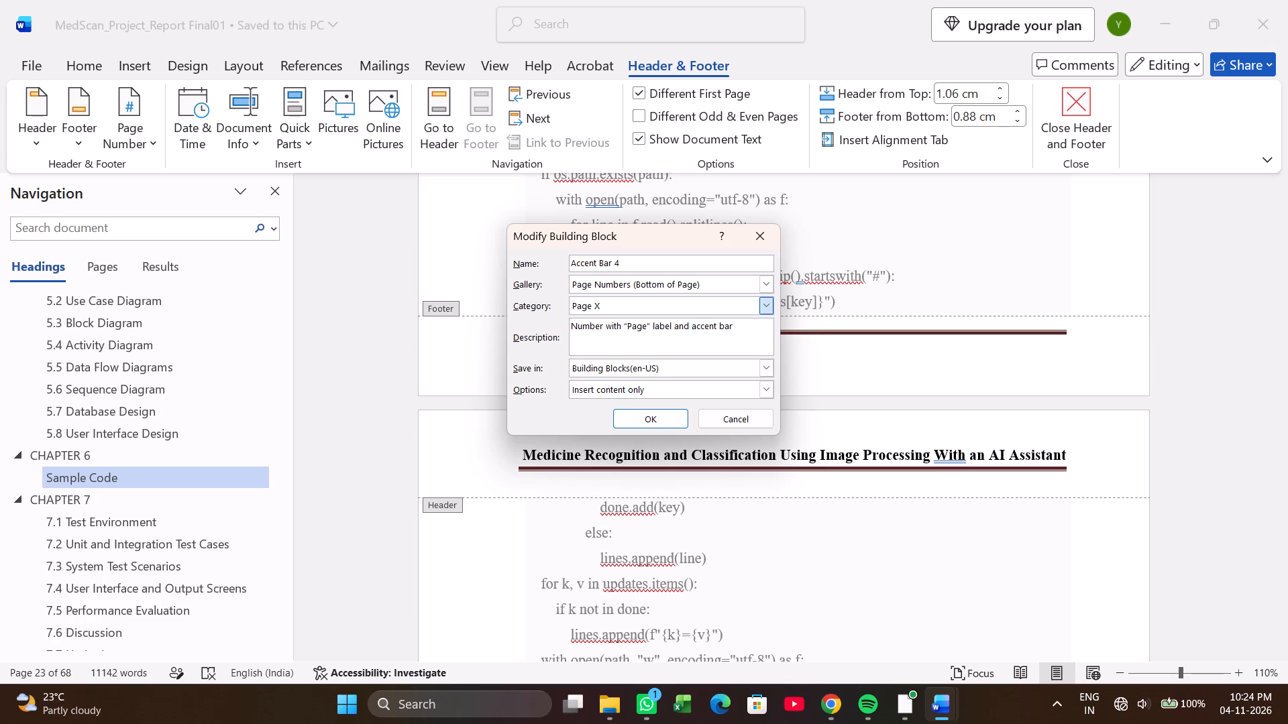
left_click(697, 343)
scroll(668, 373, "down", 2)
left_click(525, 306)
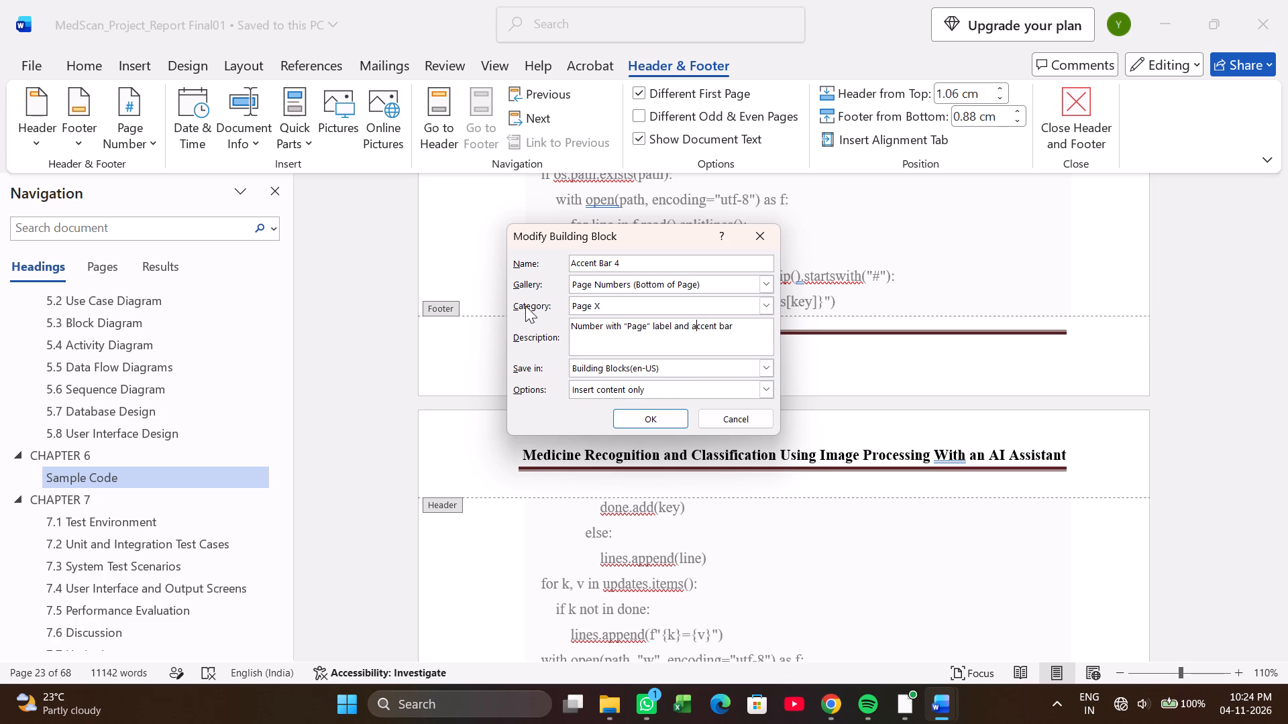
left_click(637, 265)
left_click(872, 375)
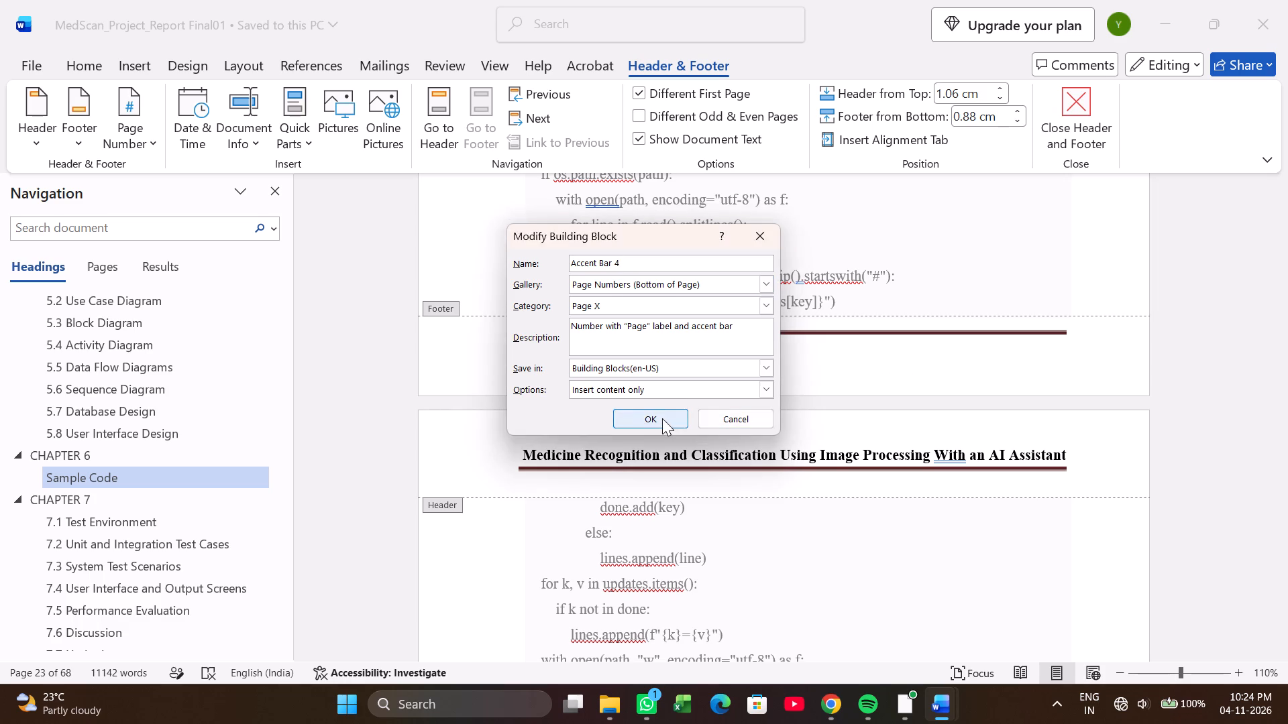
left_click(662, 418)
left_click(654, 383)
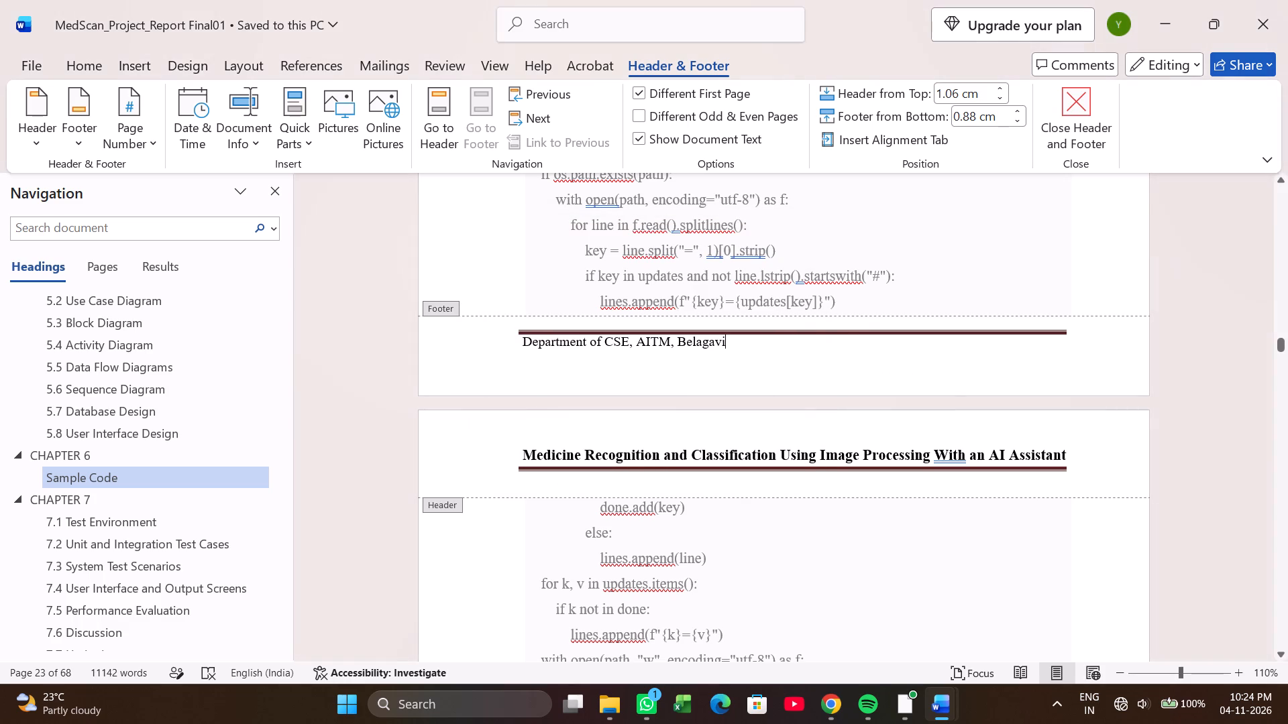
Insert an Accent Bar 4 page number at the bottom of the page.
left_click(132, 133)
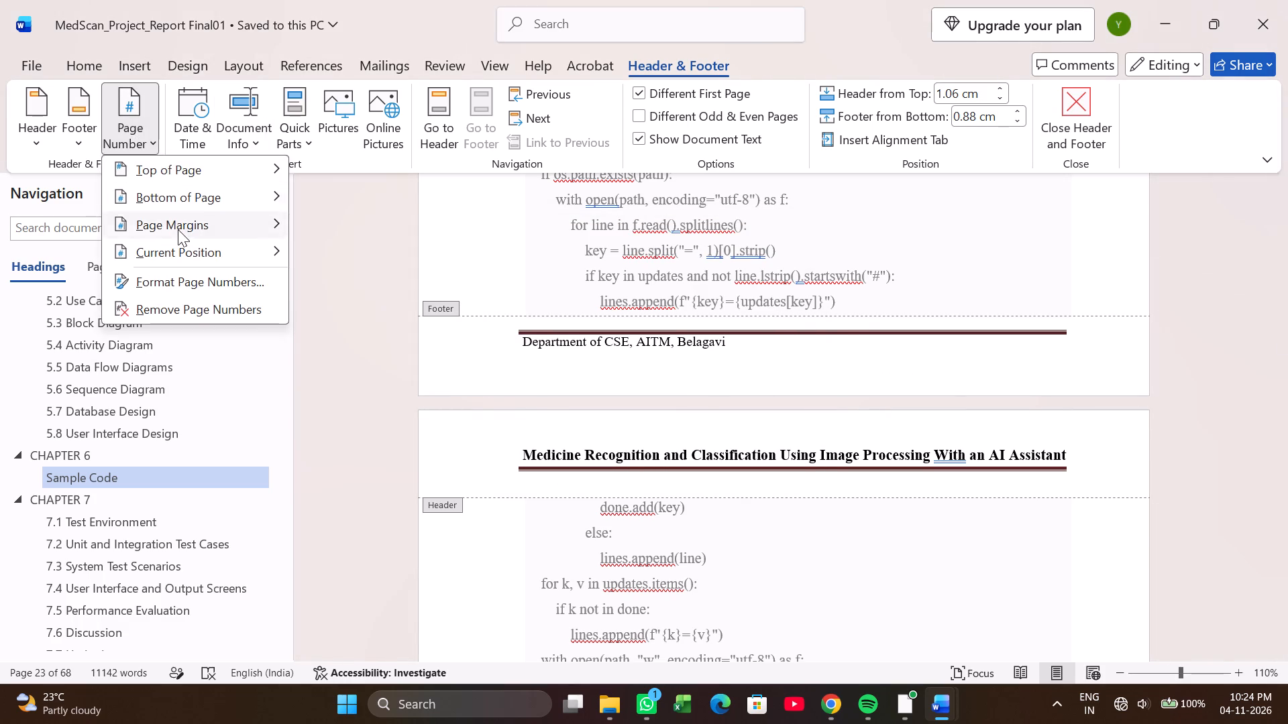
left_click(185, 204)
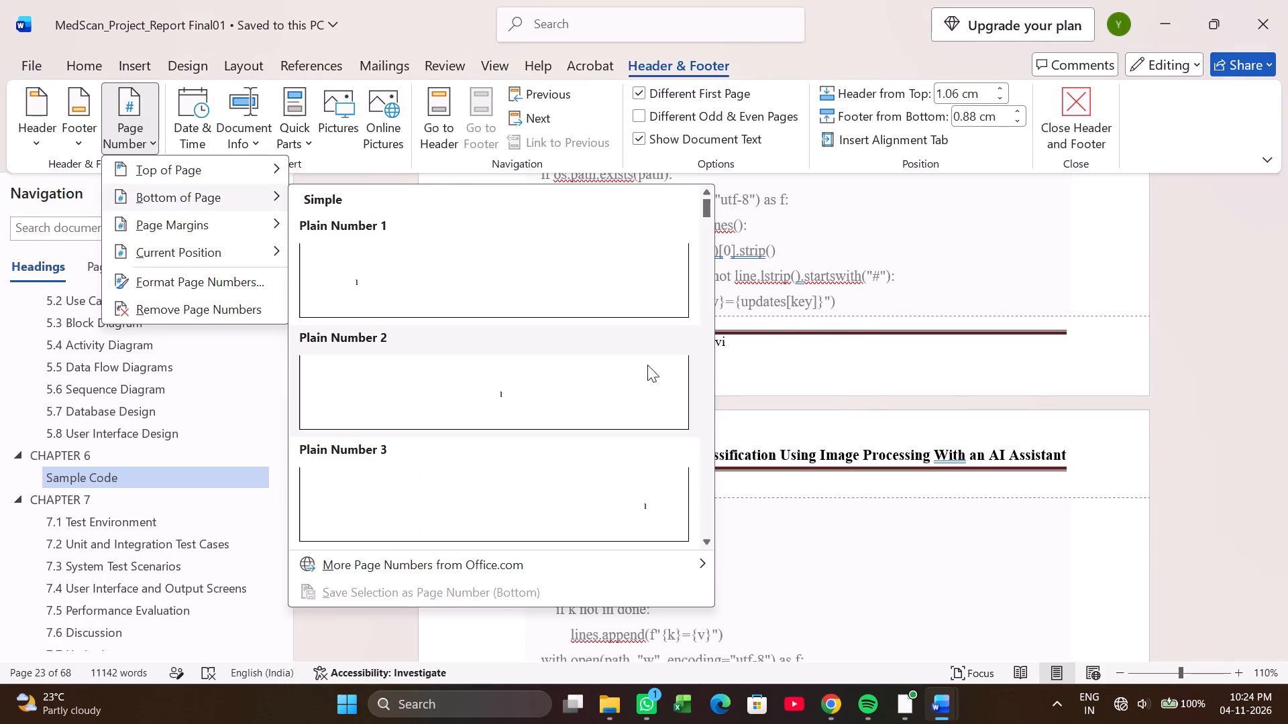
scroll(647, 408, "down", 4)
scroll(609, 244, "up", 2)
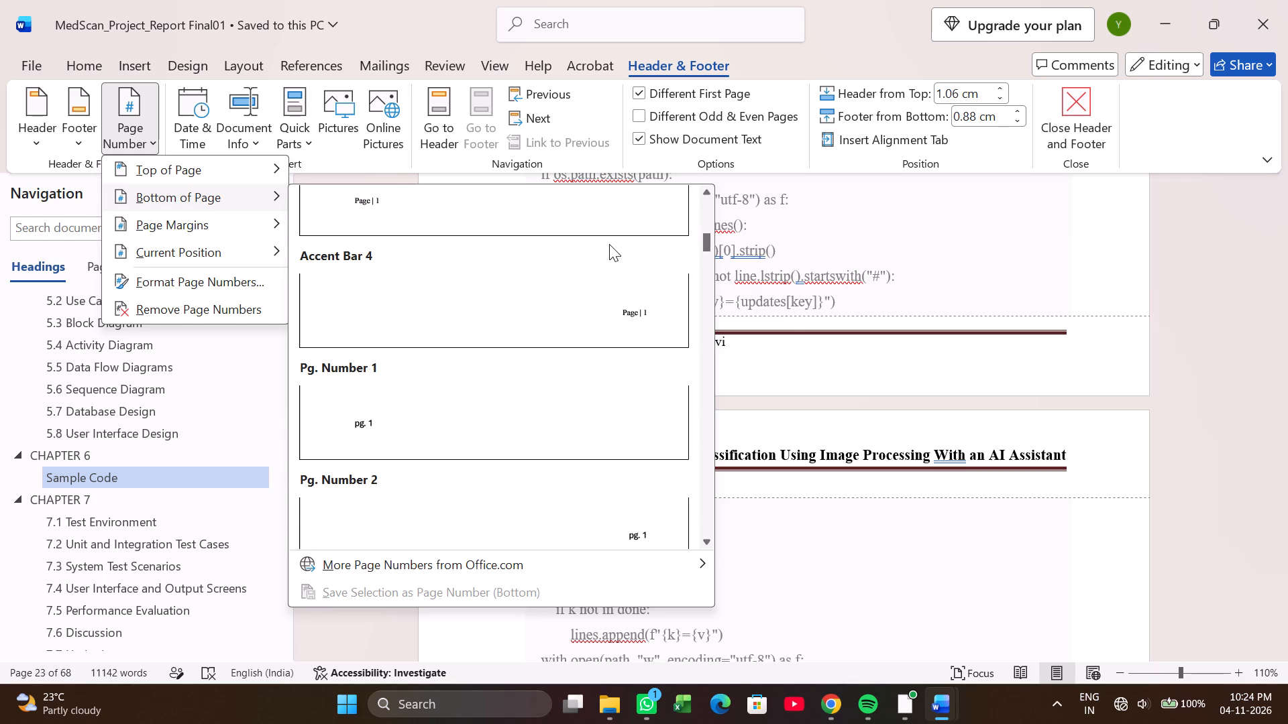
left_click(592, 312)
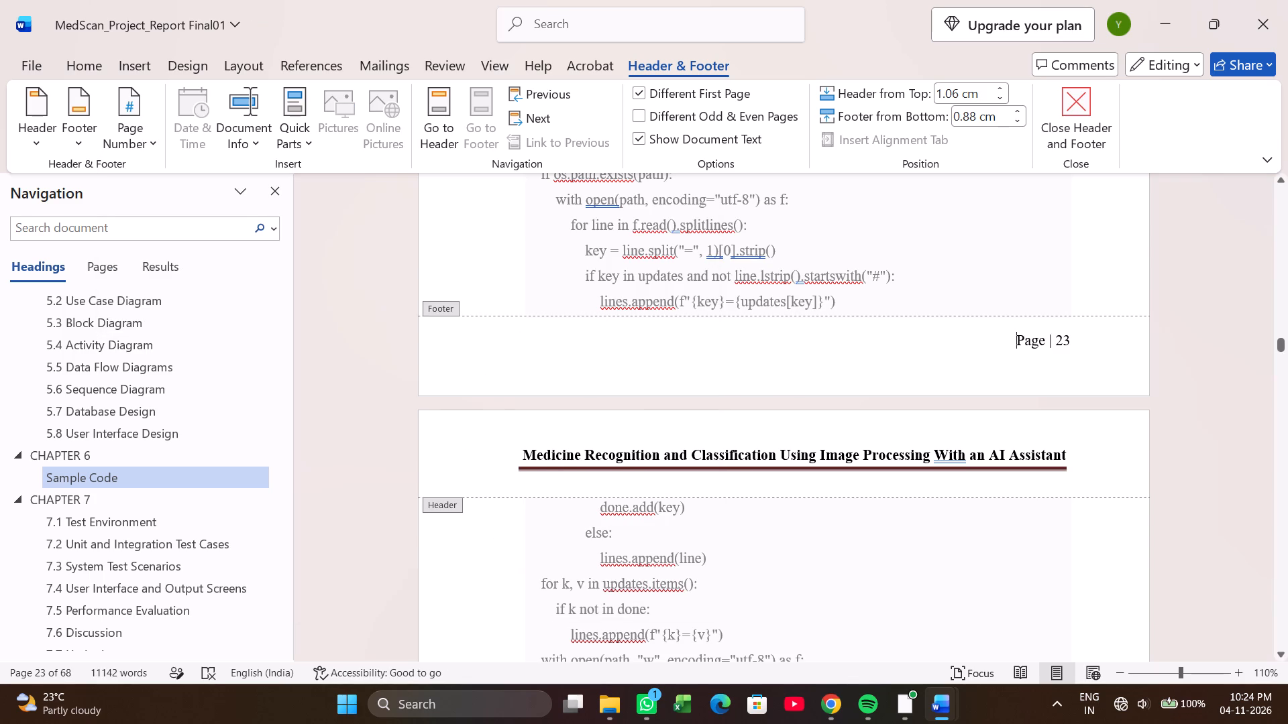
Accept the page setup for the whole document and leave footer editing.
left_click(951, 365)
left_click(951, 365)
double_click(1177, 363)
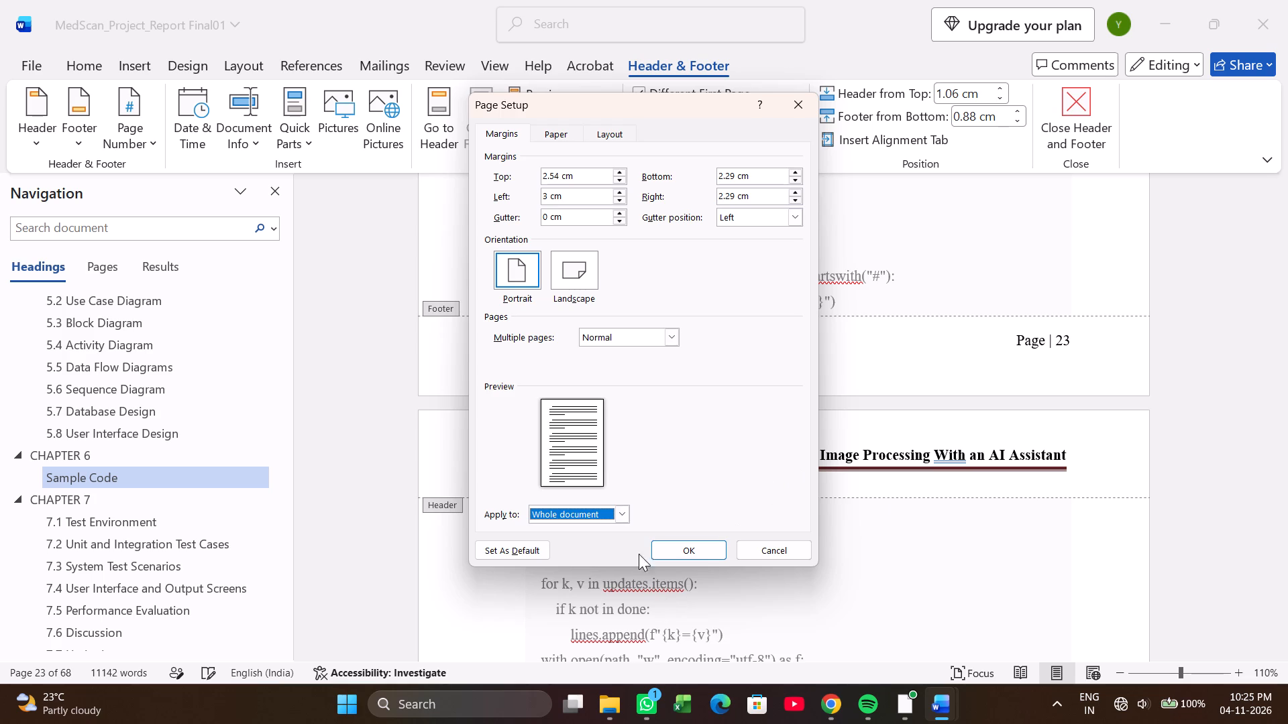
left_click(692, 554)
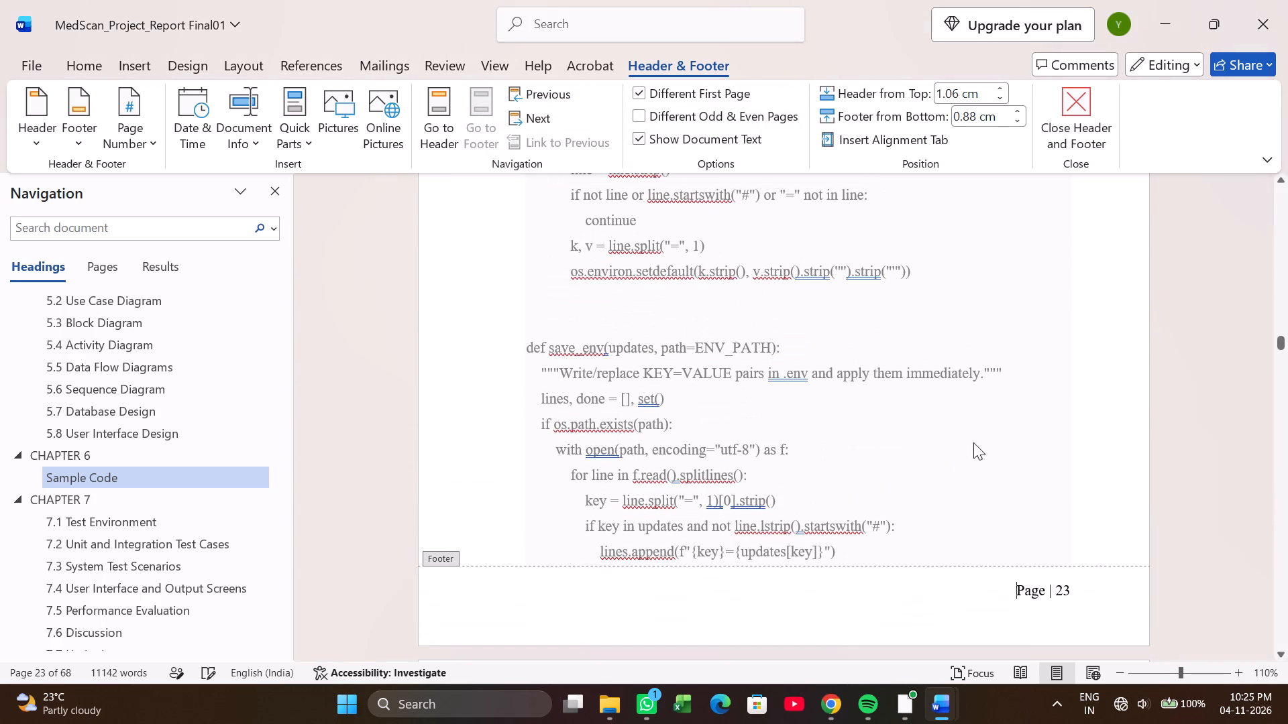
left_click(1150, 412)
double_click(1177, 410)
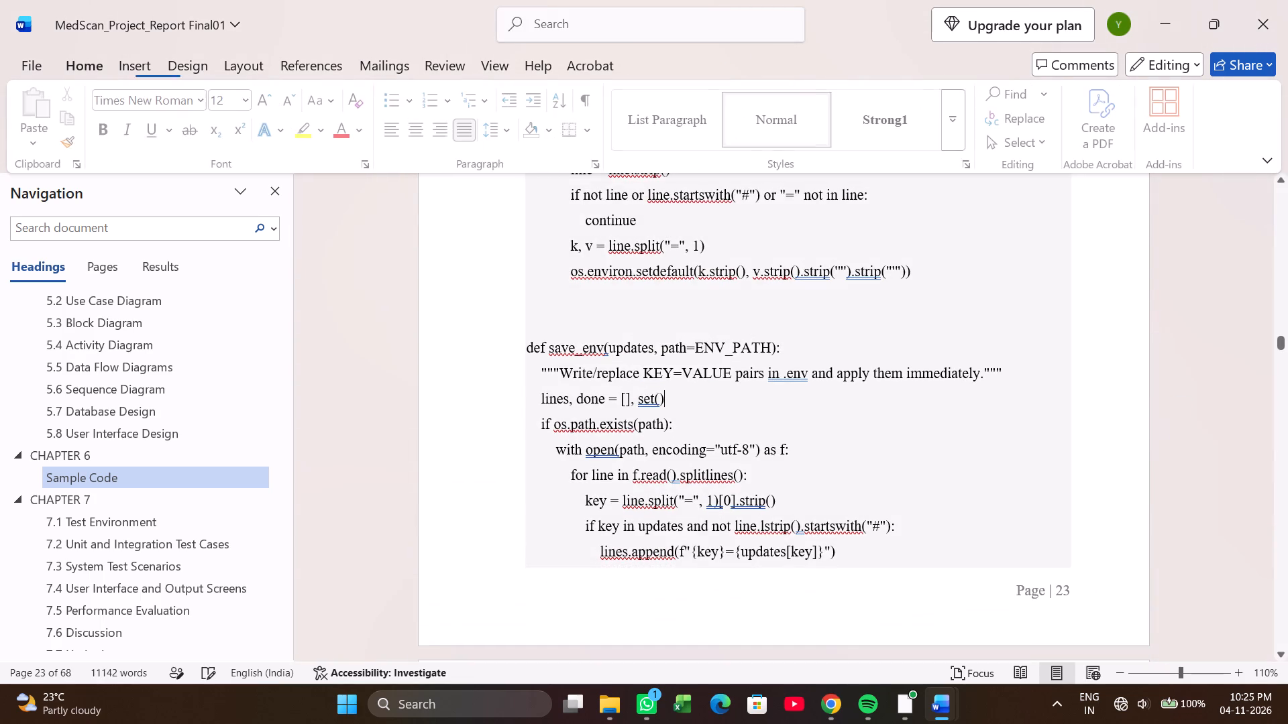
From File Explorer, open MedScan_Project_Report Final01 in the major project folder and copy its Chapter 1 department footer with the double rule.
scroll(961, 542, "down", 8)
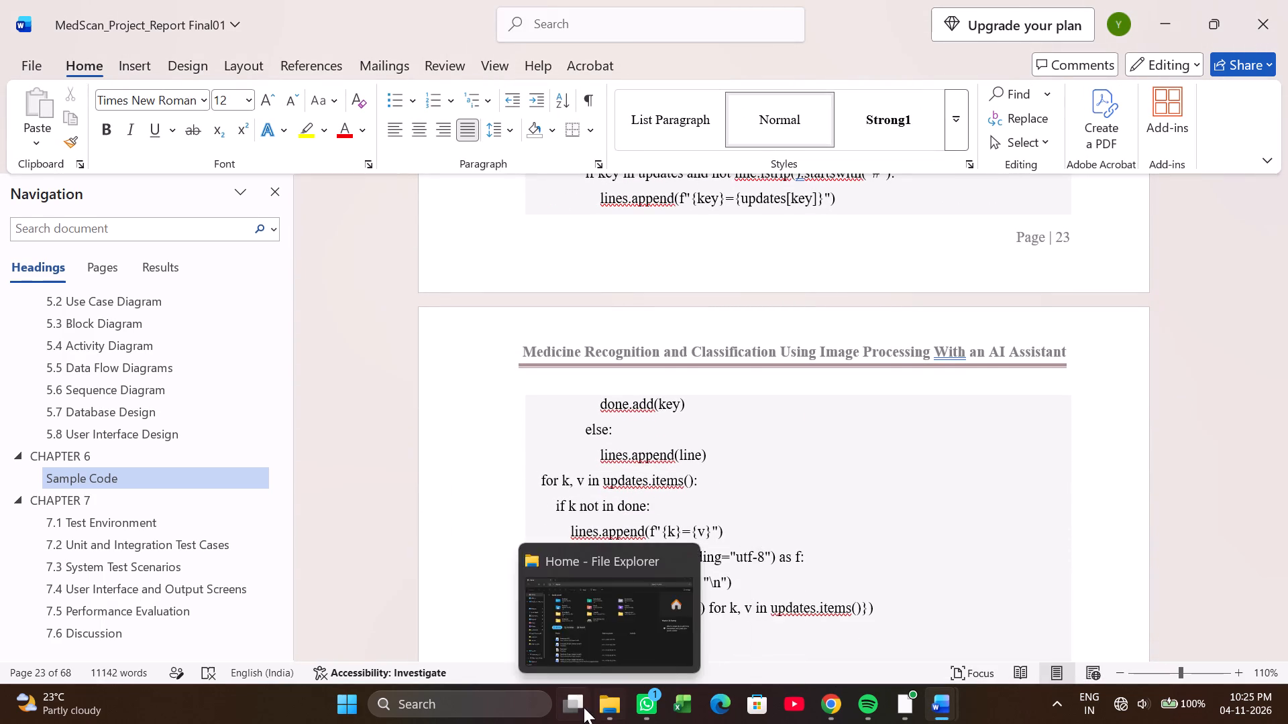
left_click(602, 701)
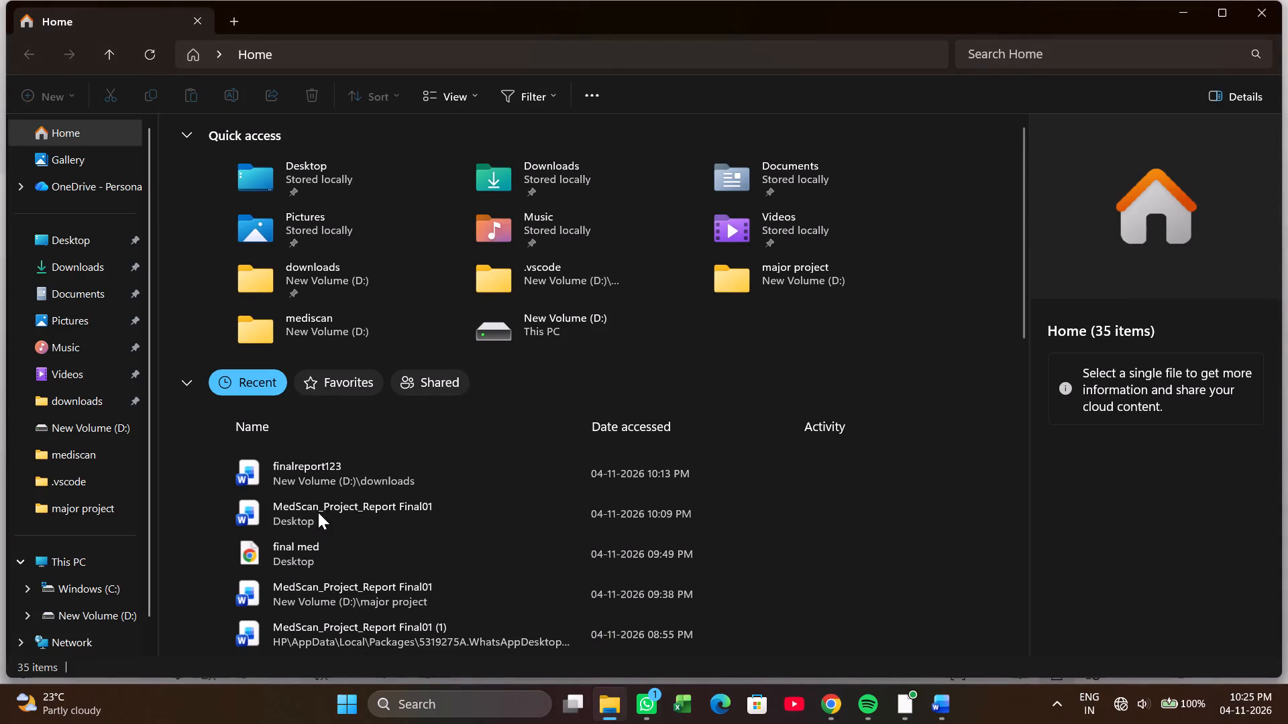
double_click(360, 592)
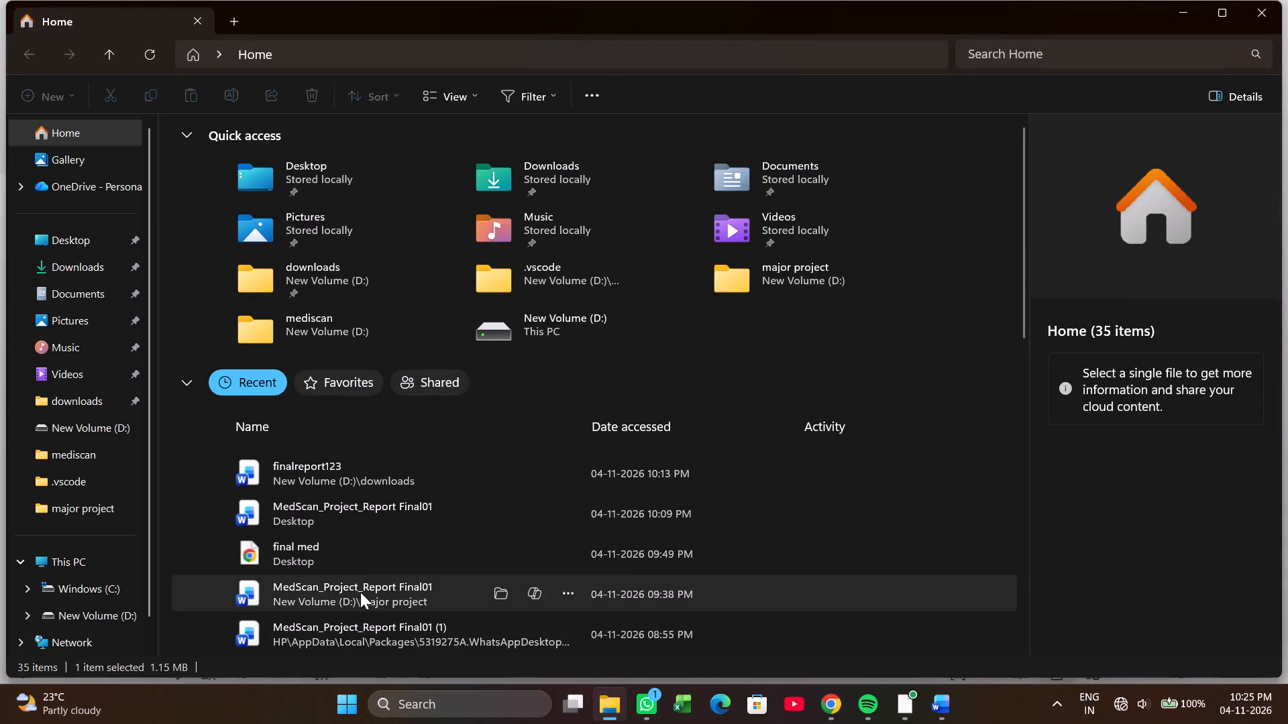
scroll(511, 377, "down", 6)
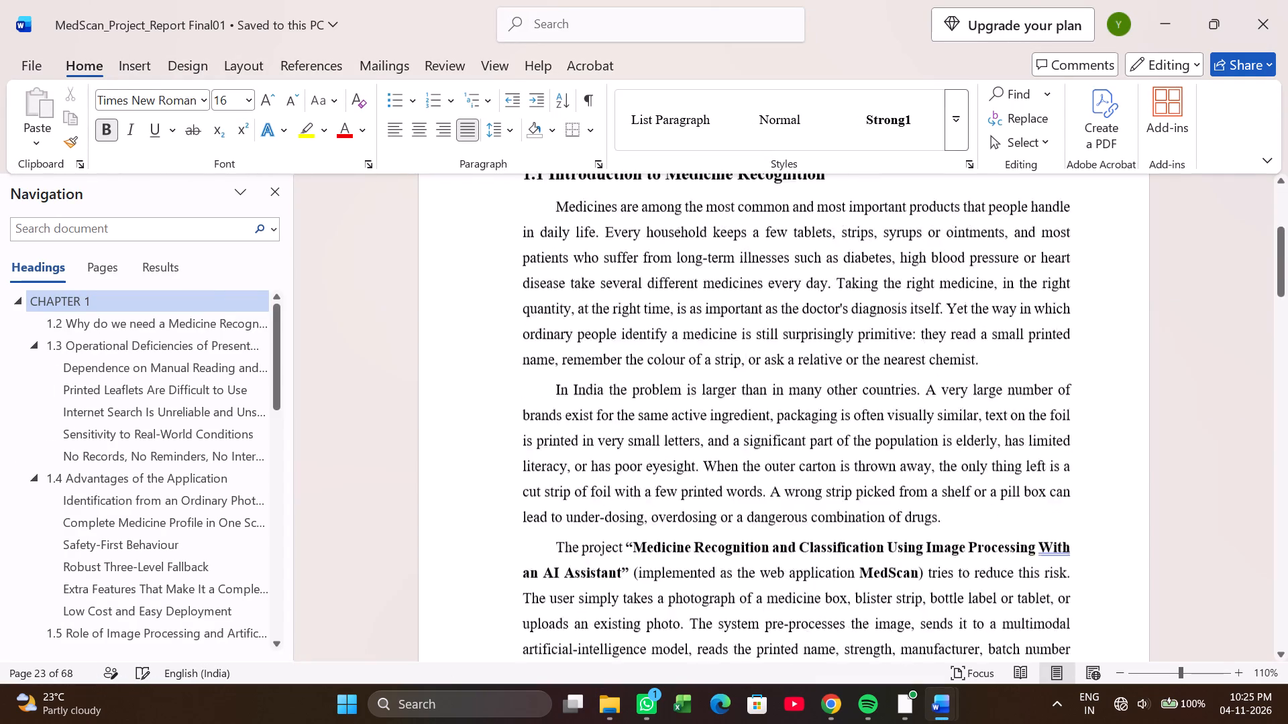
scroll(516, 384, "down", 13)
triple_click(598, 322)
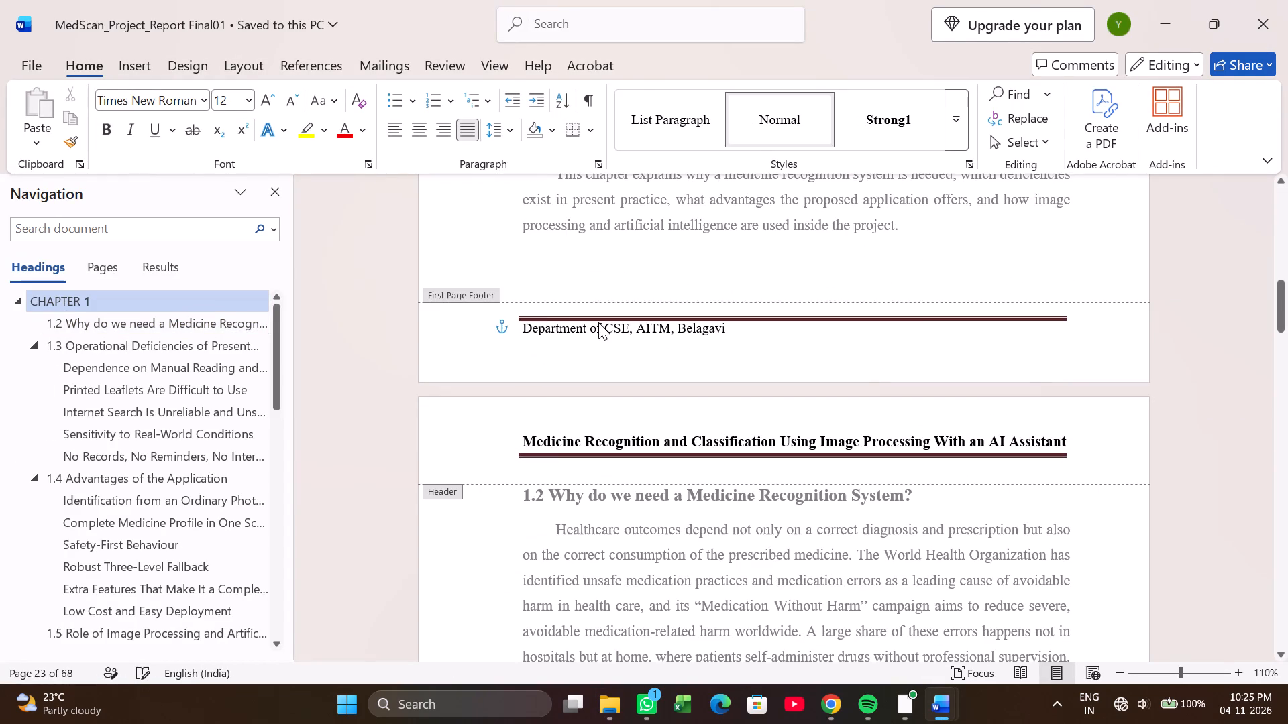
key("ctrl+c")
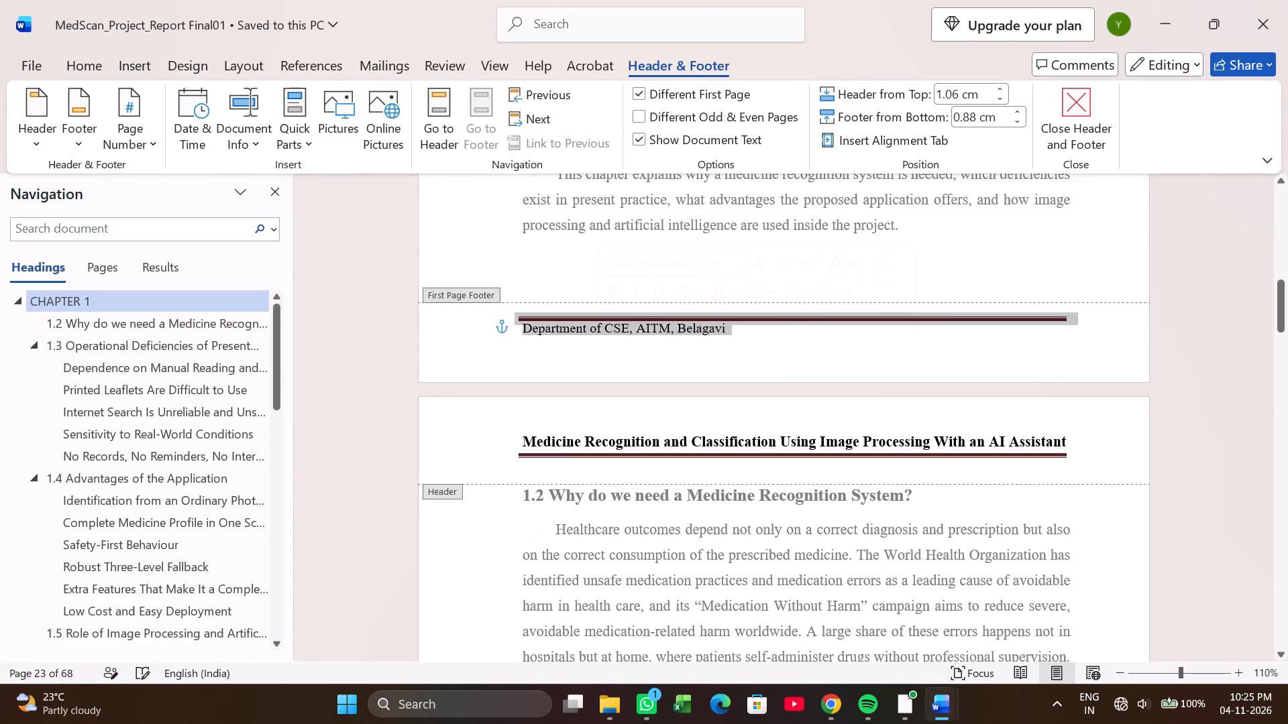
Back in the numbered report, paste the copied department footer and rule into page 23's footer beside the page number.
key("alt+Tab")
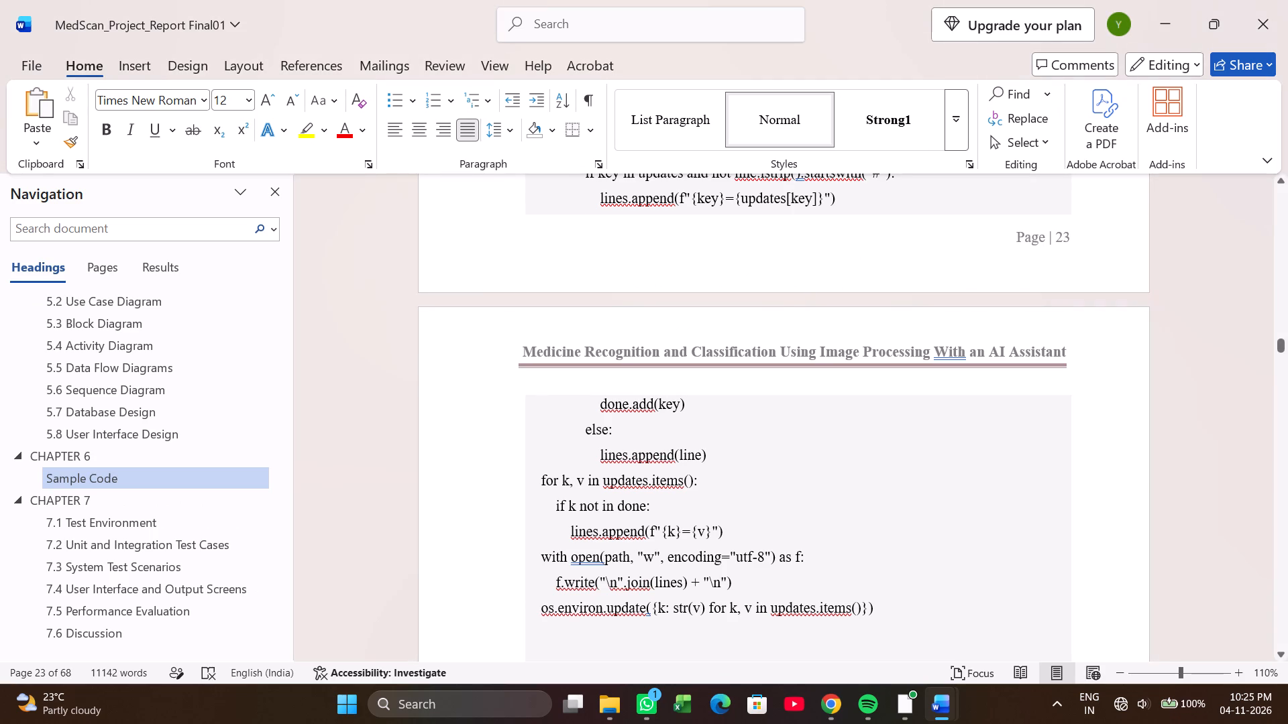
left_click(770, 230)
double_click(768, 233)
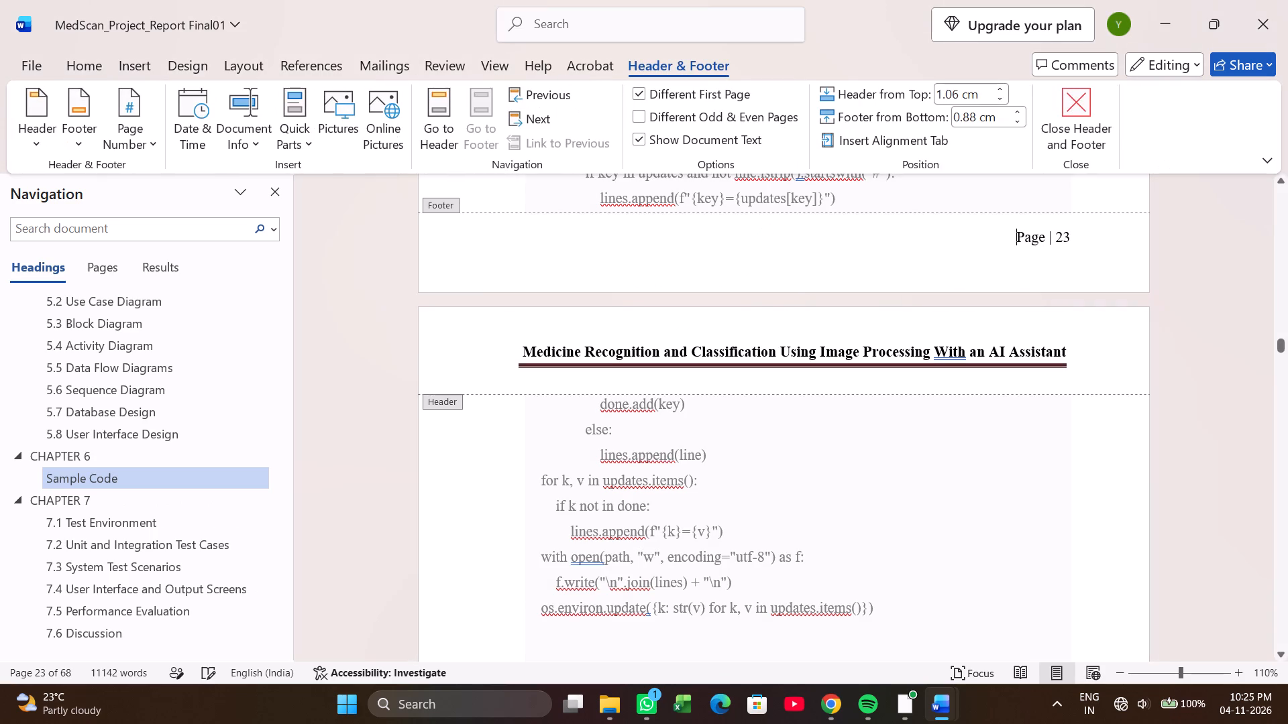
left_click(756, 229)
left_click(661, 229)
left_click(584, 213)
key("ctrl+v")
left_click(636, 237)
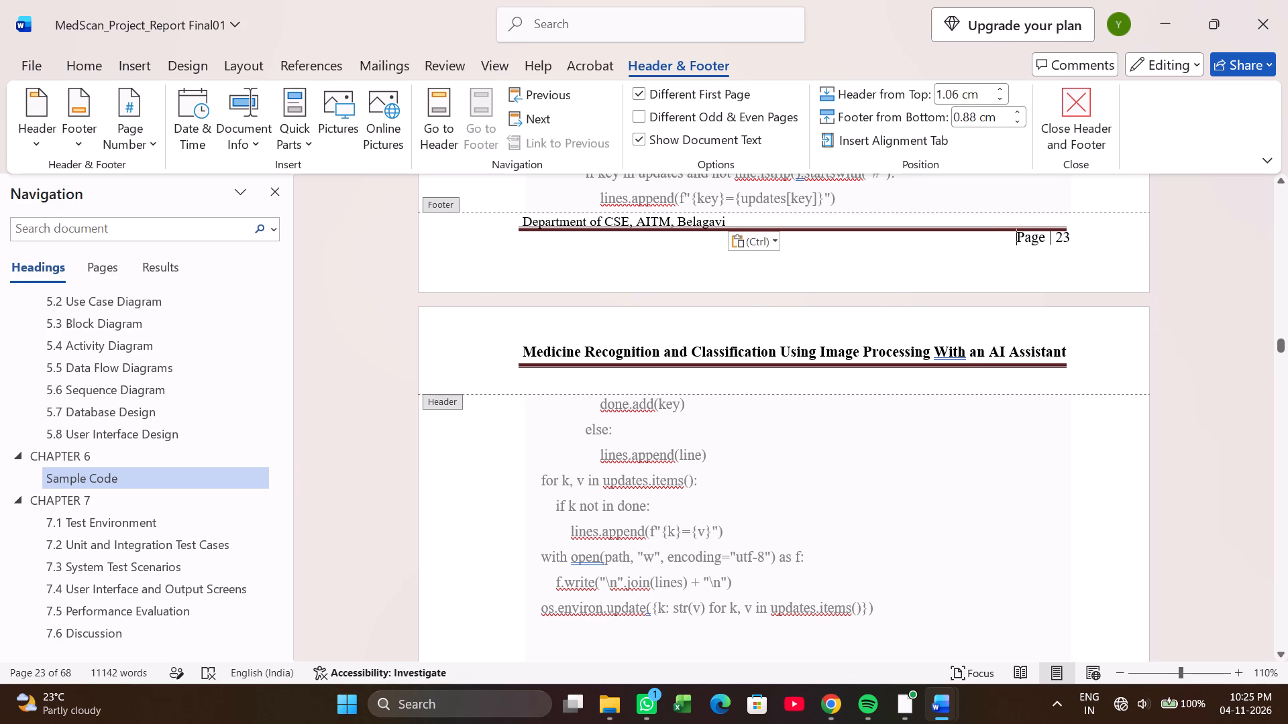
Reposition the double rule in page 22's footer, shifting it slightly up so it runs across the department text.
scroll(812, 380, "down", 12)
scroll(808, 391, "up", 20)
scroll(808, 391, "up", 5)
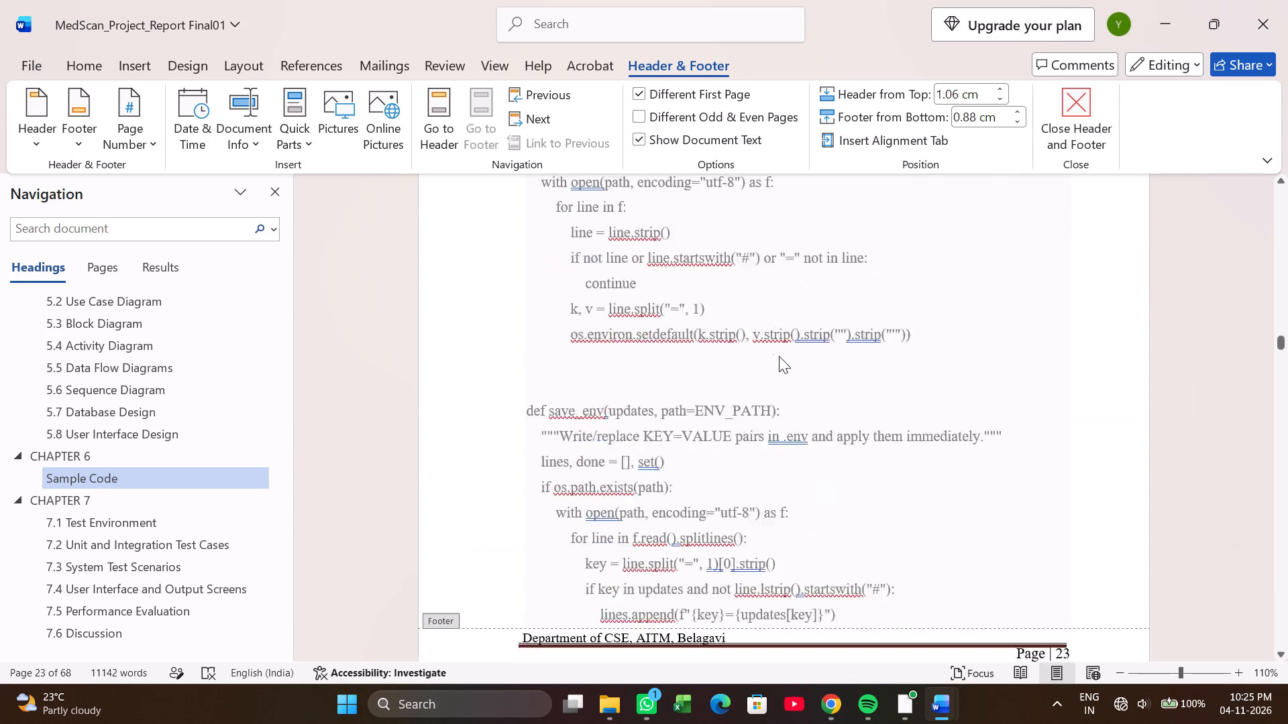
scroll(779, 356, "up", 14)
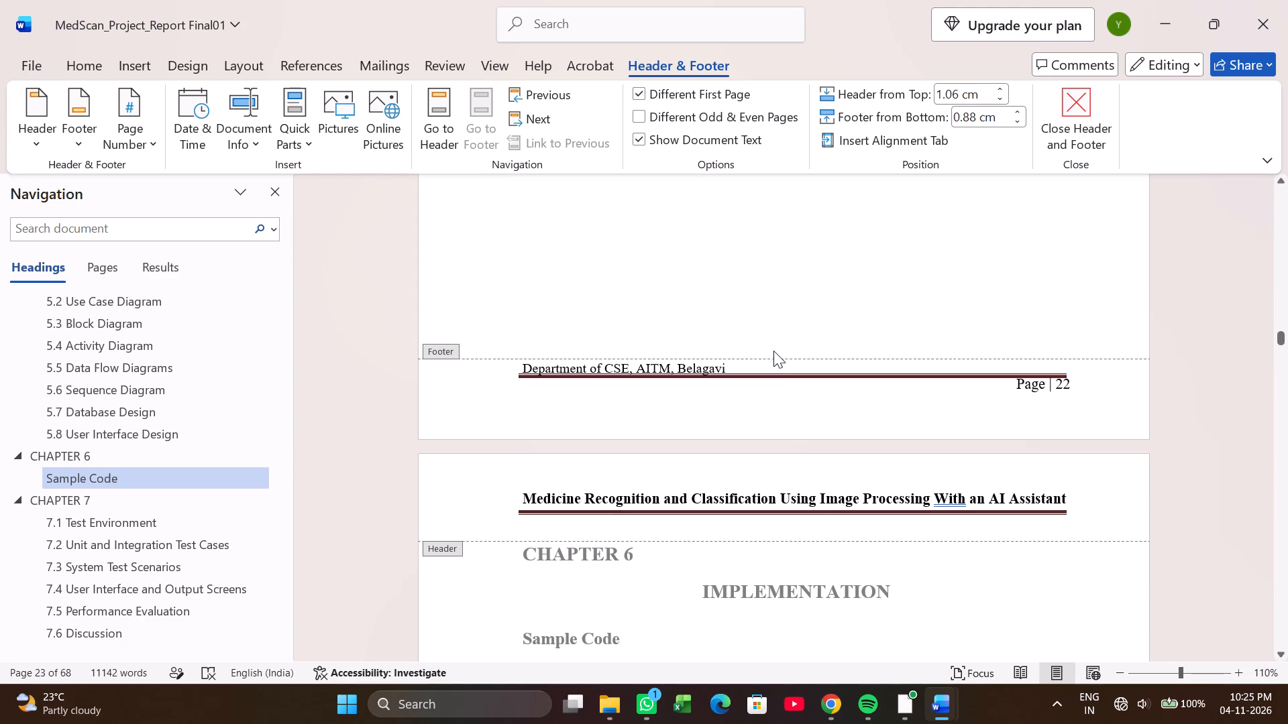
left_click_drag(770, 374, 770, 370)
left_click_drag(770, 370, 678, 361)
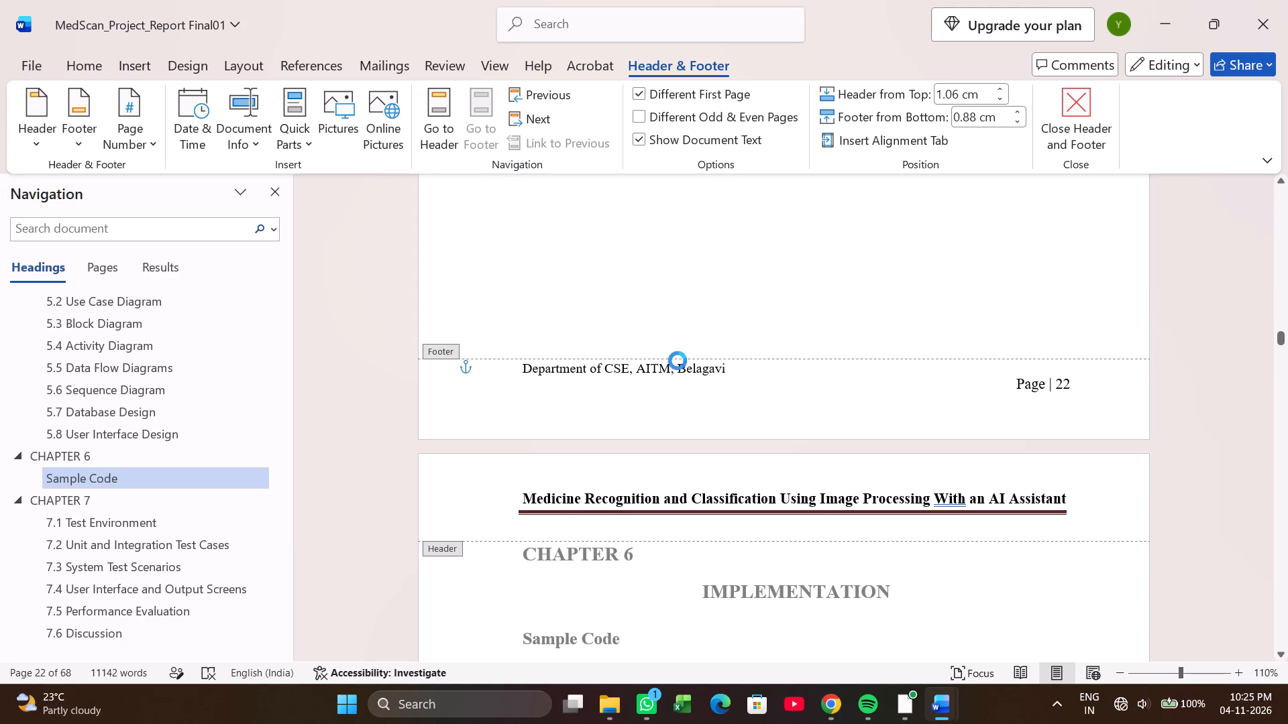
left_click_drag(678, 361, 795, 367)
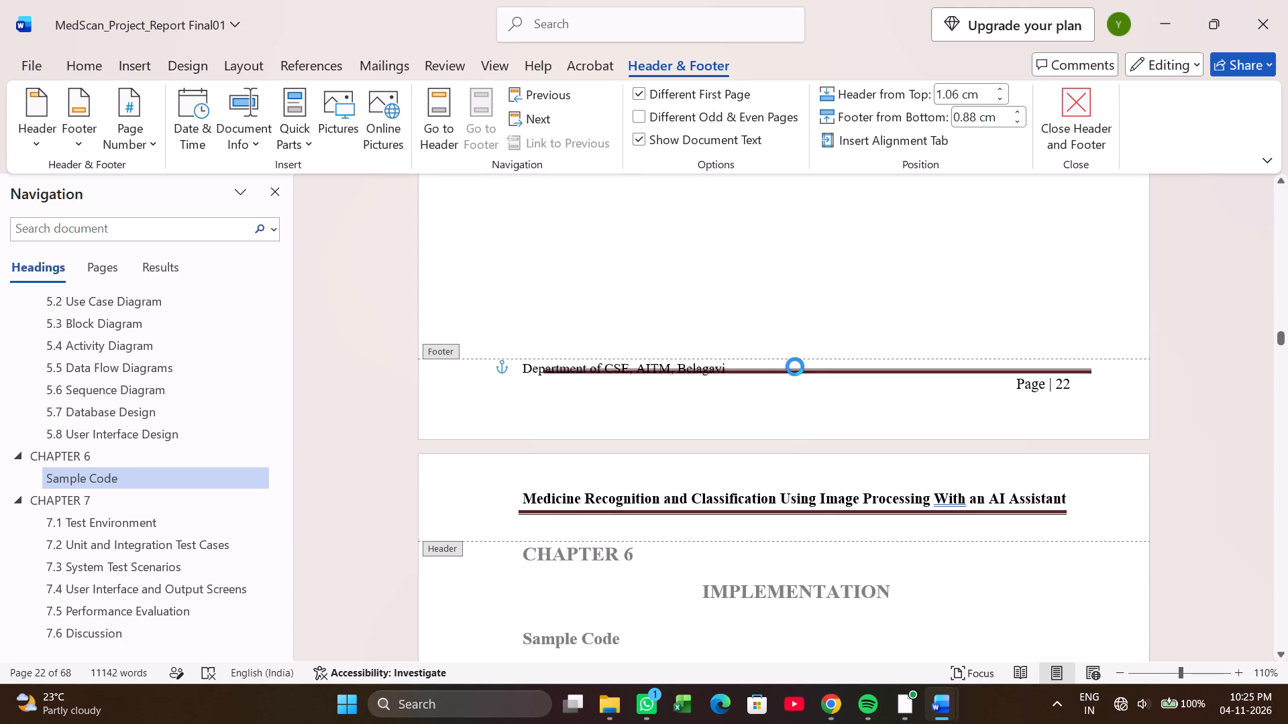
left_click_drag(795, 367, 798, 374)
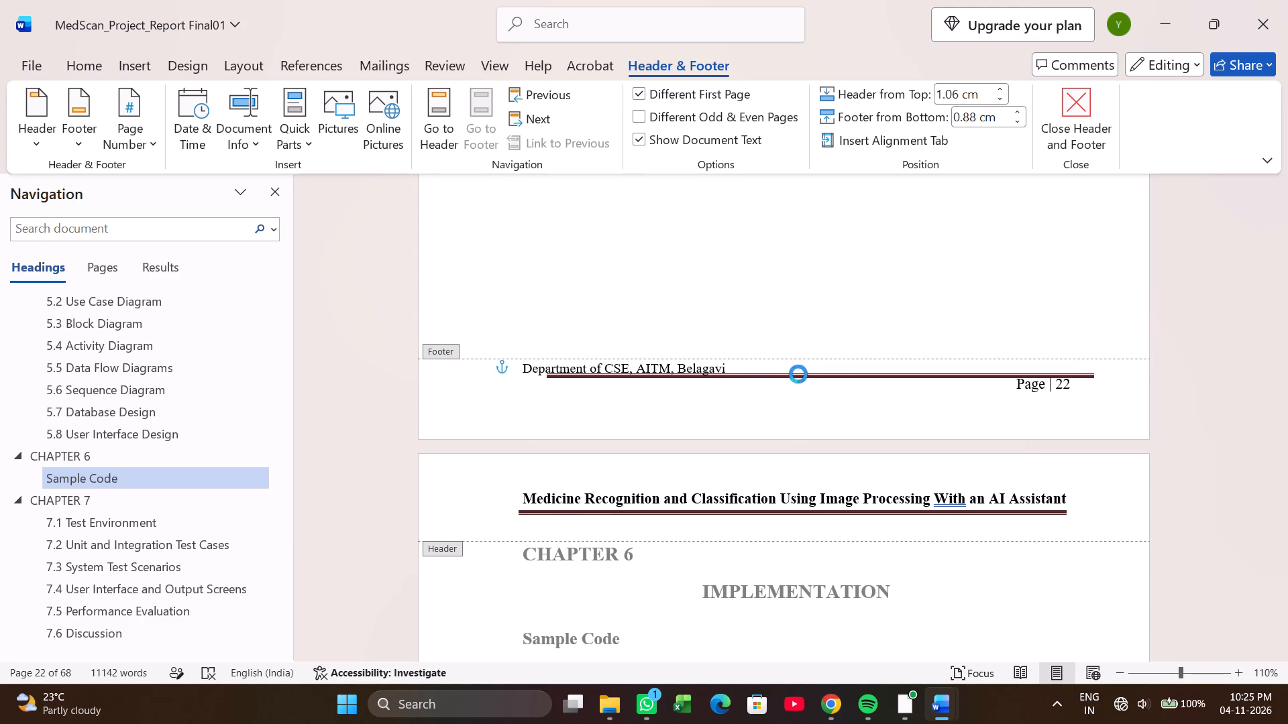
left_click_drag(798, 374, 787, 367)
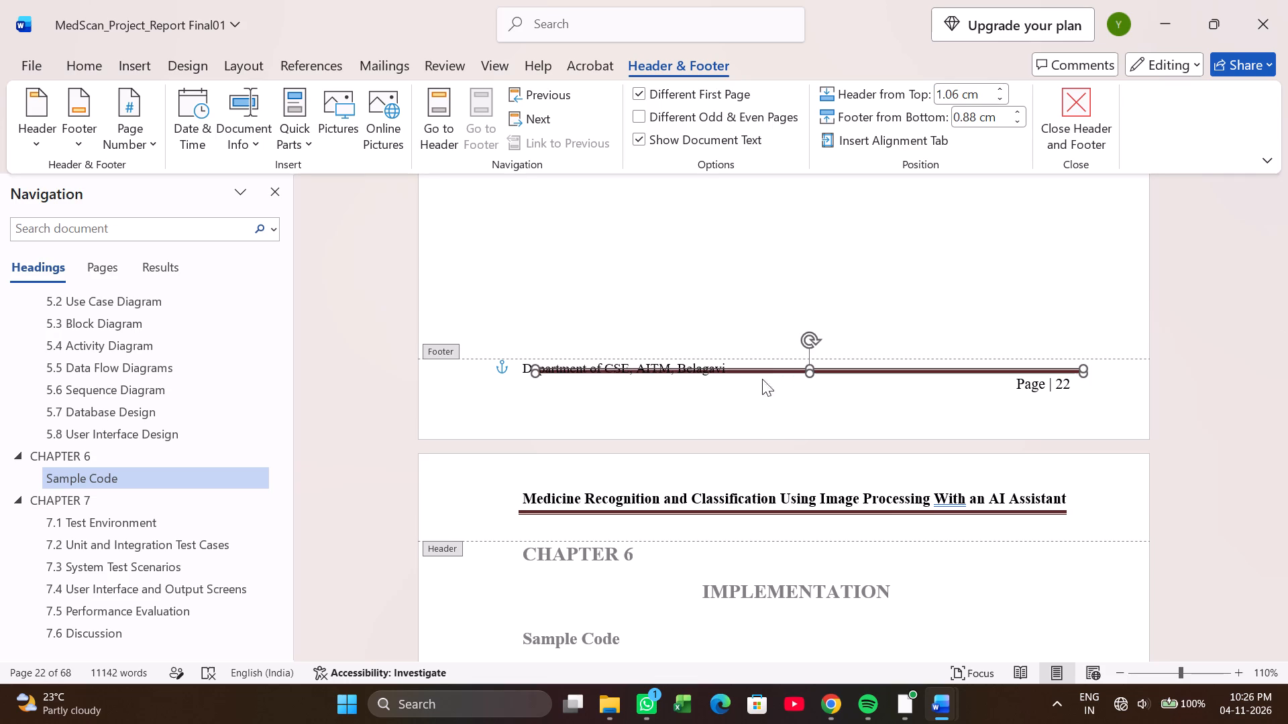
left_click(616, 372)
left_click(764, 412)
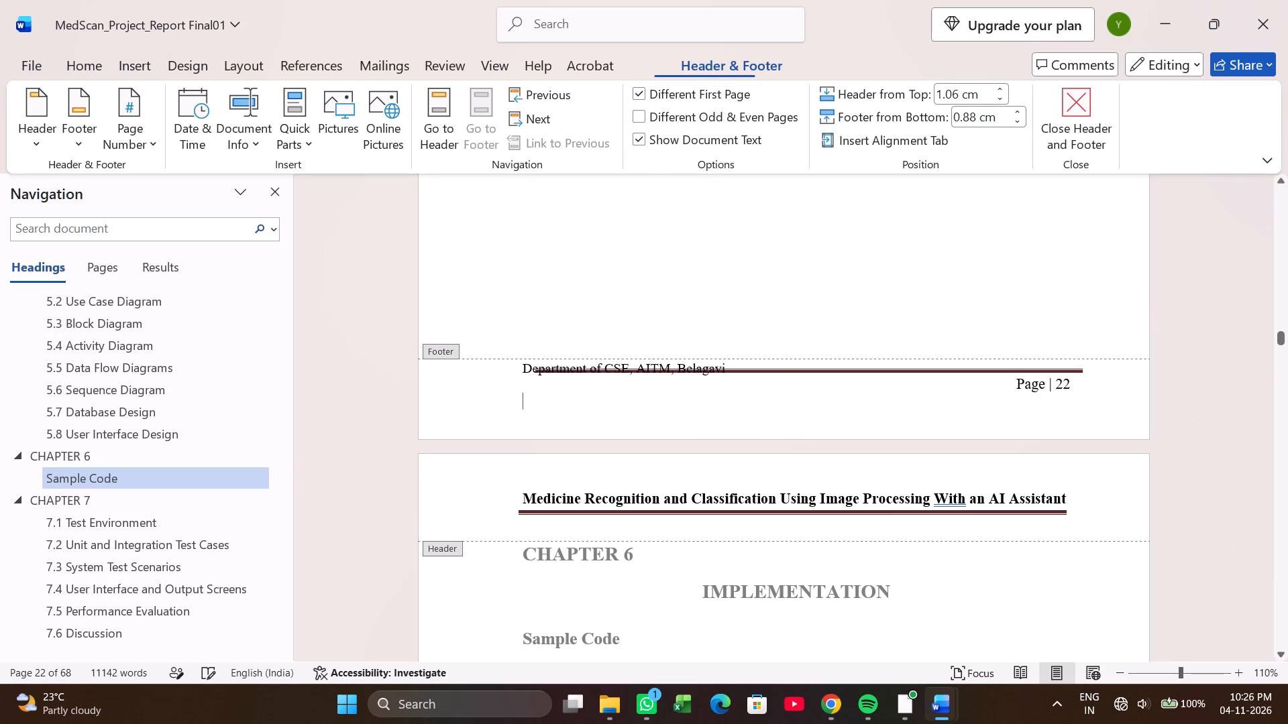
Copy the line "Department of CSE, AITM, Belagavi" from page 22's footer and delete it there.
left_click(730, 366)
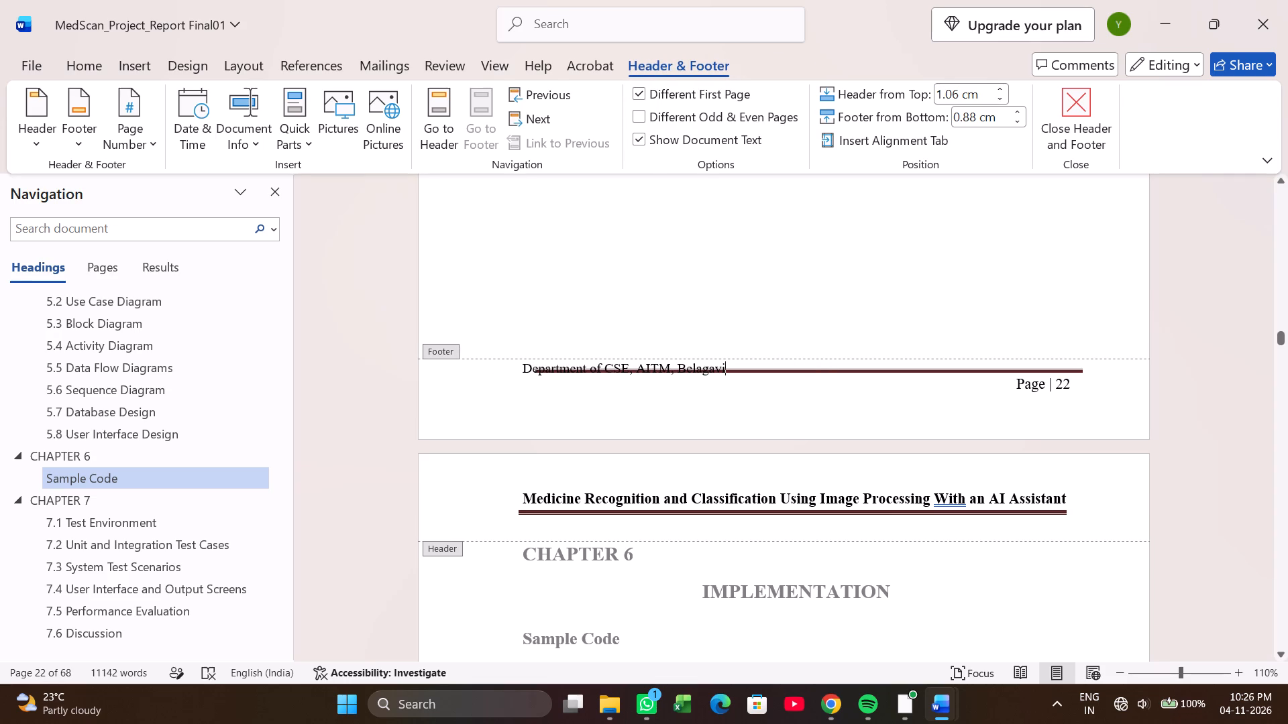
left_click_drag(727, 370, 521, 363)
key("ctrl+c")
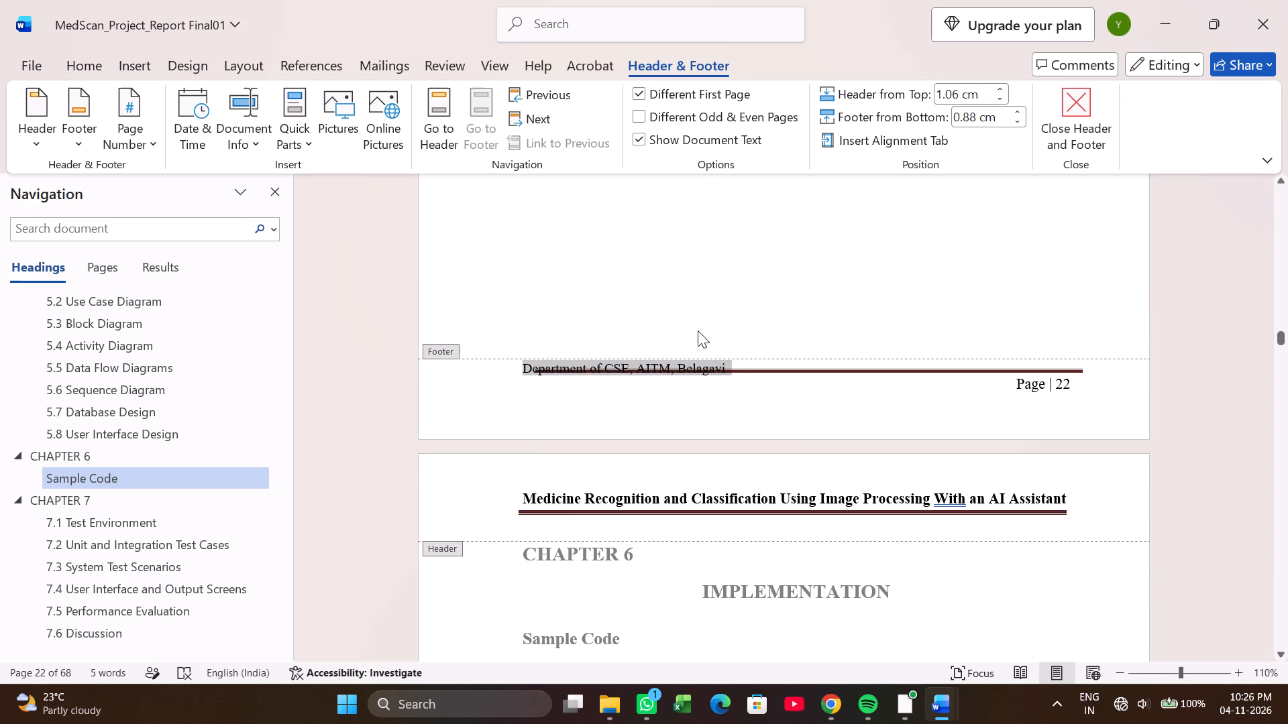
key("ctrl+c")
key("BackSpace")
left_click(693, 398)
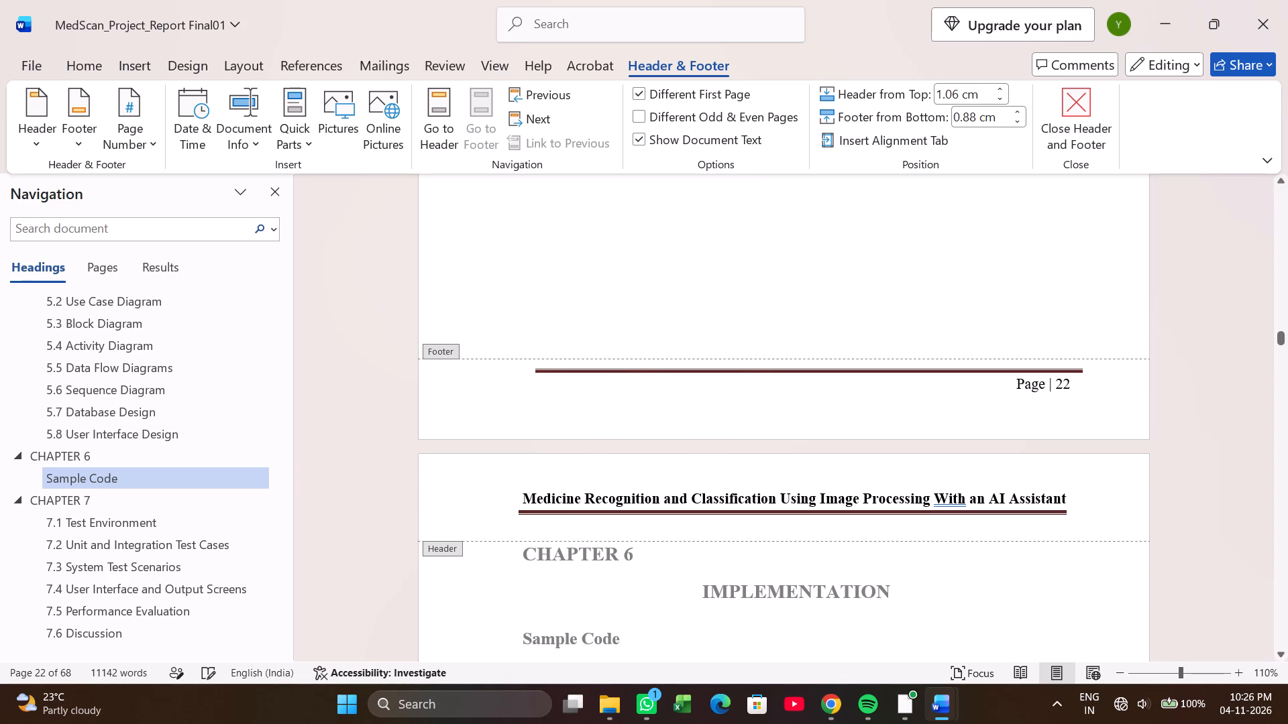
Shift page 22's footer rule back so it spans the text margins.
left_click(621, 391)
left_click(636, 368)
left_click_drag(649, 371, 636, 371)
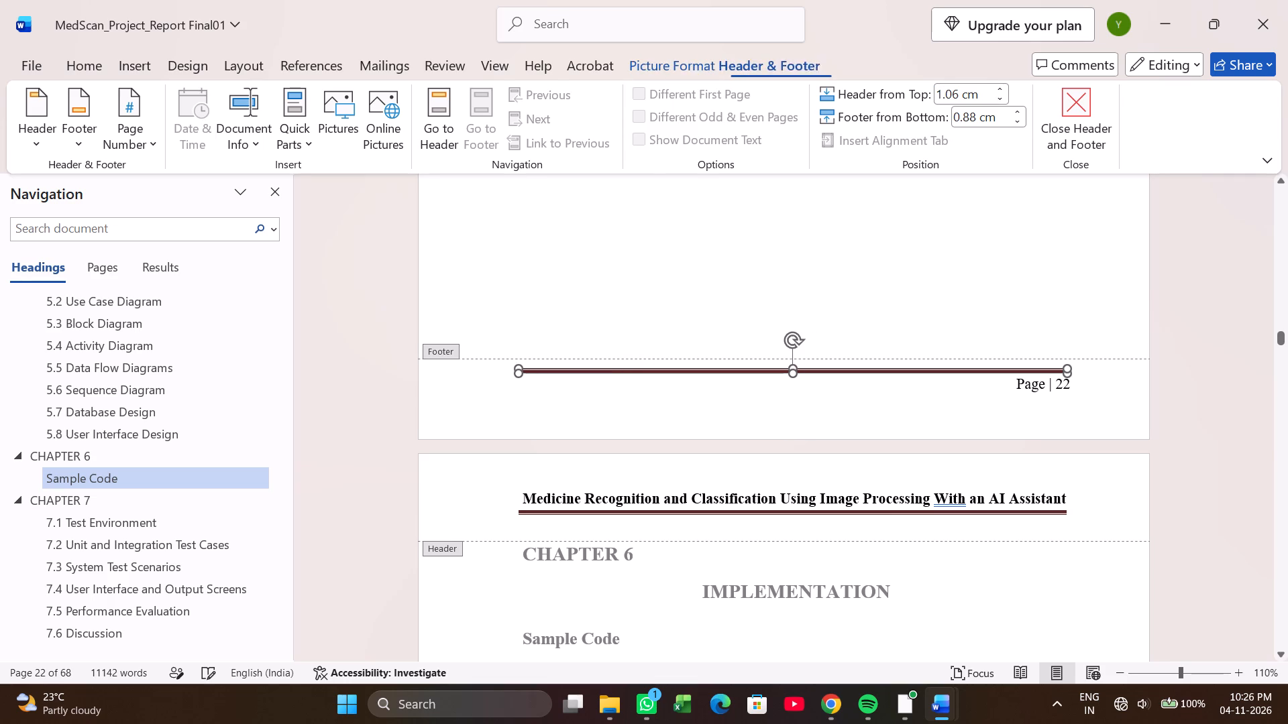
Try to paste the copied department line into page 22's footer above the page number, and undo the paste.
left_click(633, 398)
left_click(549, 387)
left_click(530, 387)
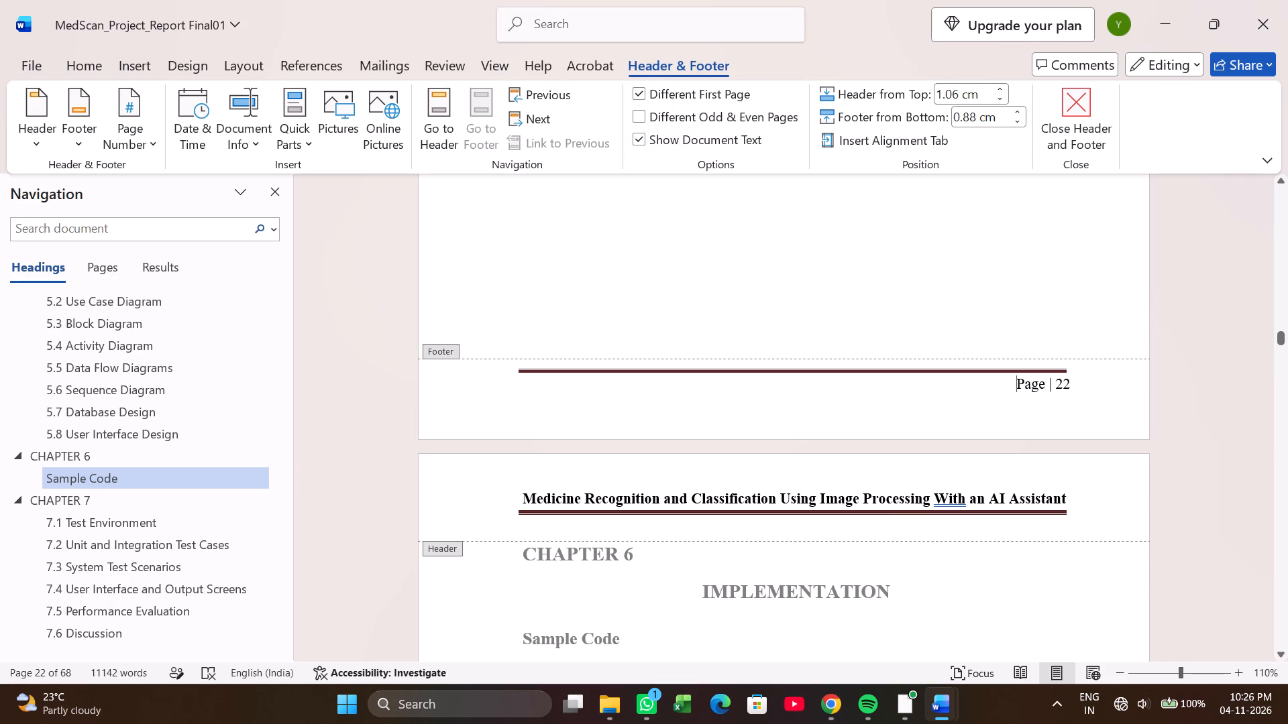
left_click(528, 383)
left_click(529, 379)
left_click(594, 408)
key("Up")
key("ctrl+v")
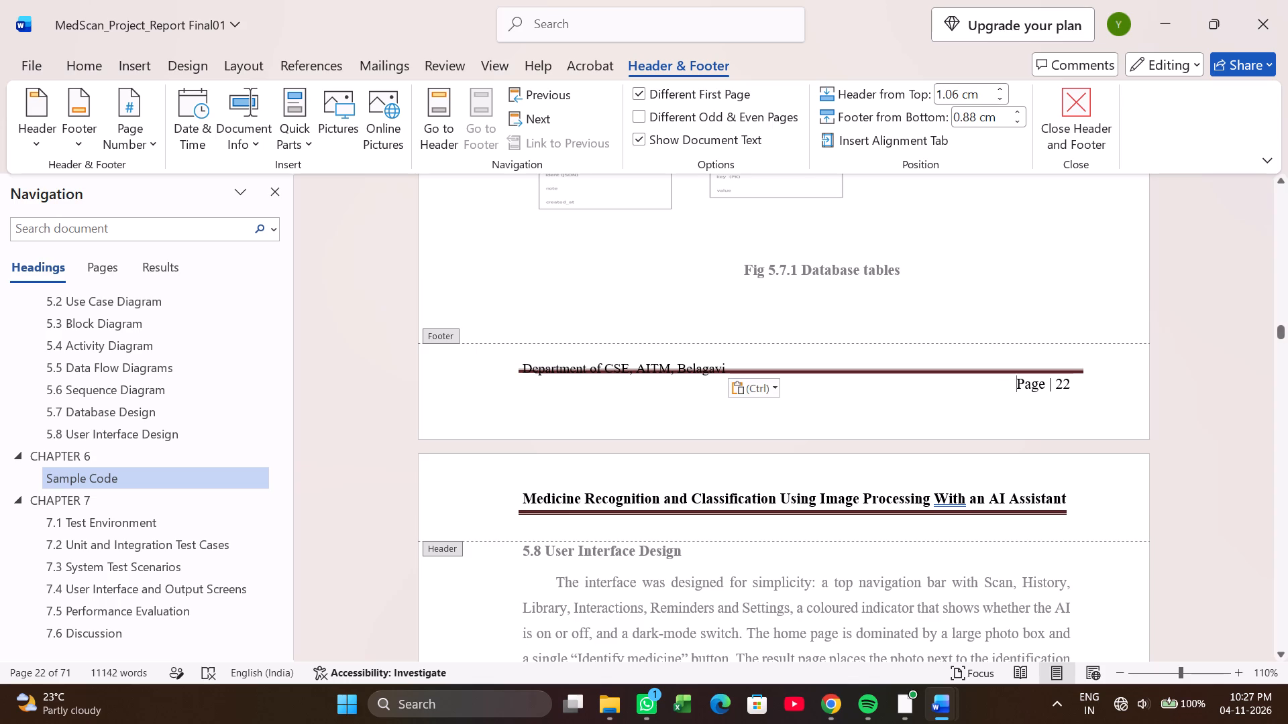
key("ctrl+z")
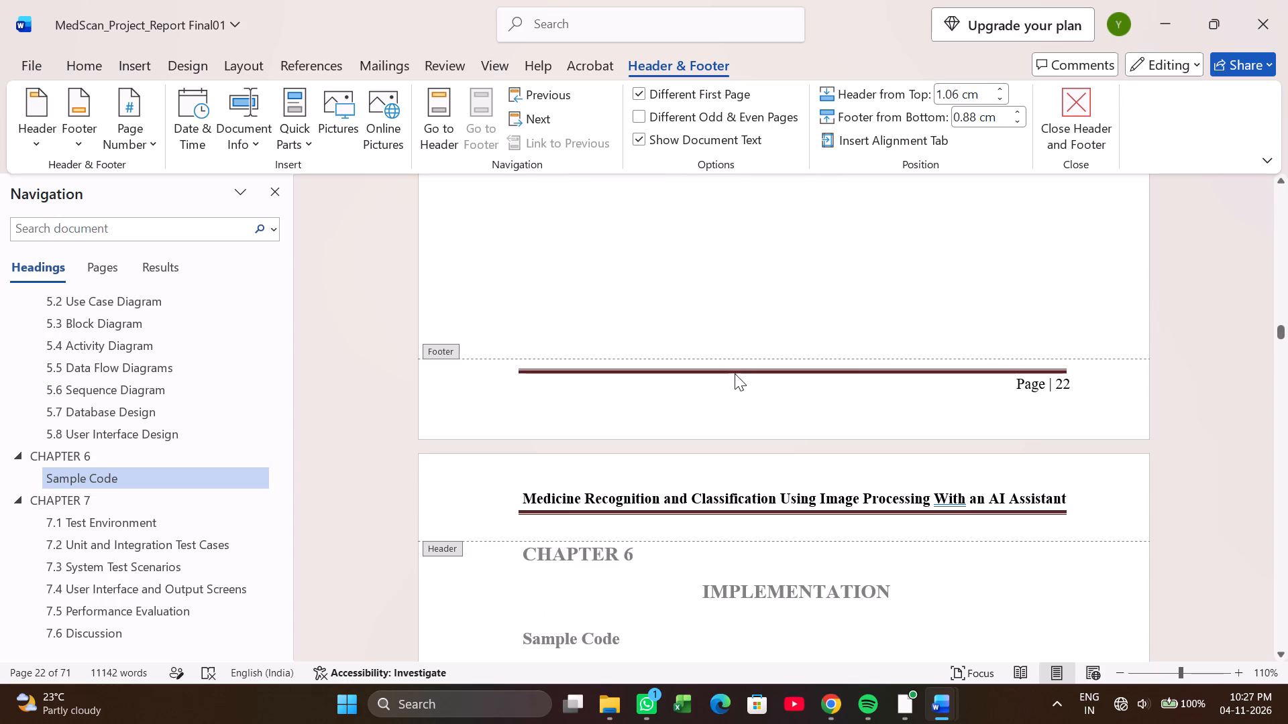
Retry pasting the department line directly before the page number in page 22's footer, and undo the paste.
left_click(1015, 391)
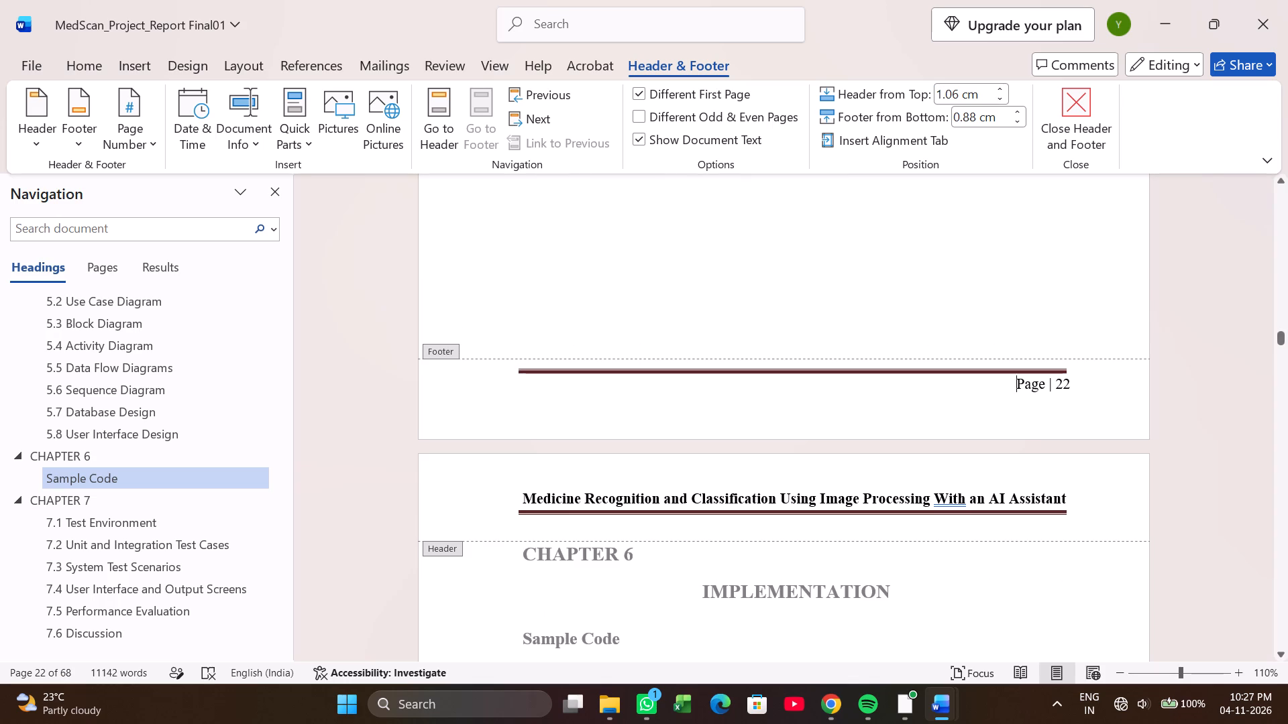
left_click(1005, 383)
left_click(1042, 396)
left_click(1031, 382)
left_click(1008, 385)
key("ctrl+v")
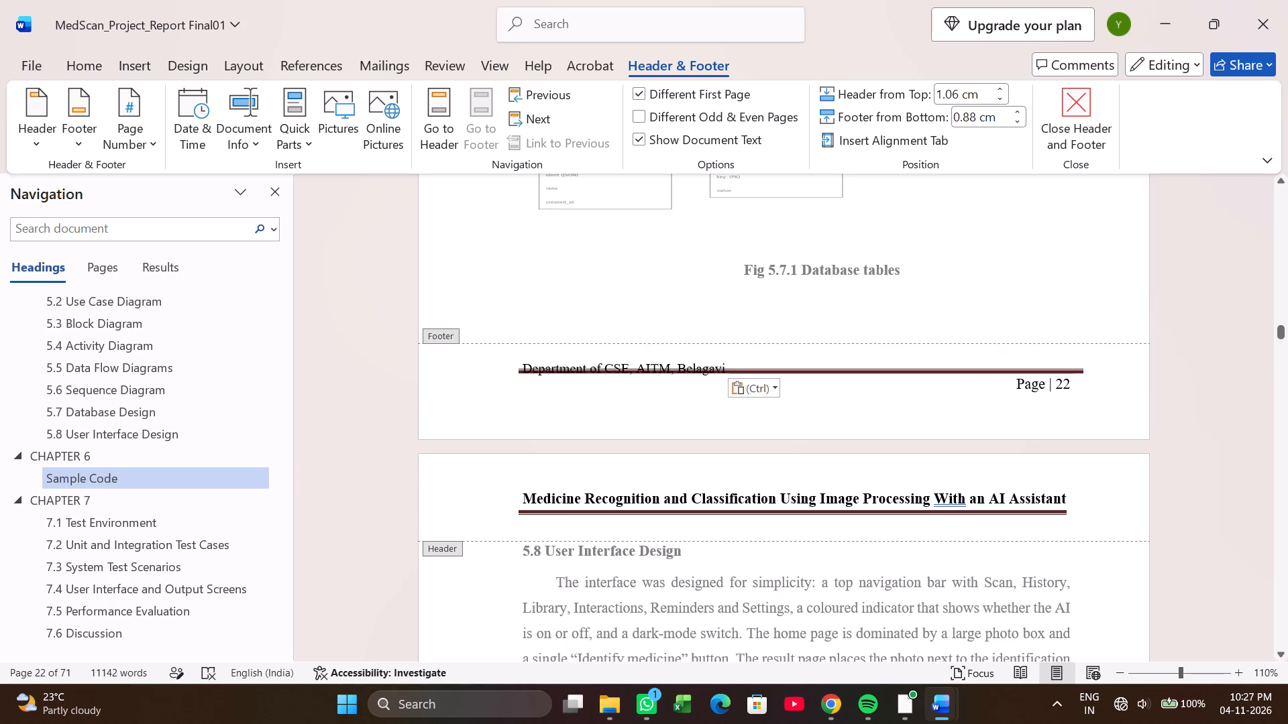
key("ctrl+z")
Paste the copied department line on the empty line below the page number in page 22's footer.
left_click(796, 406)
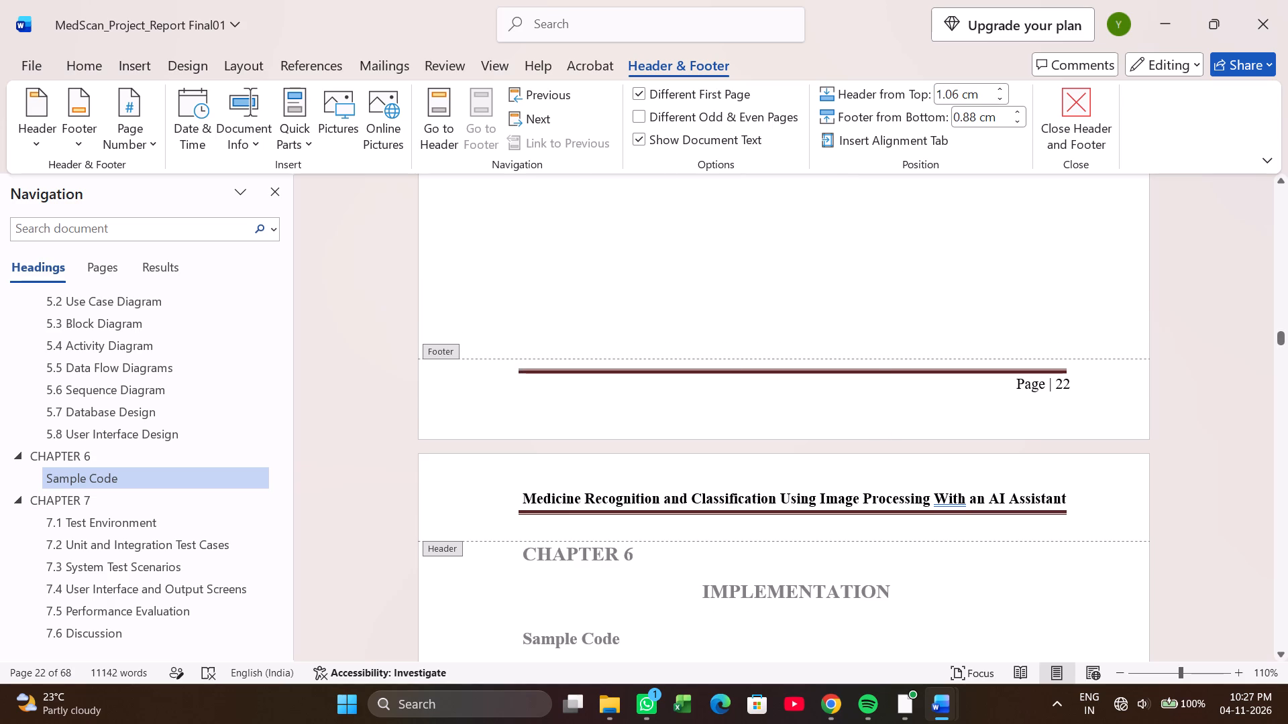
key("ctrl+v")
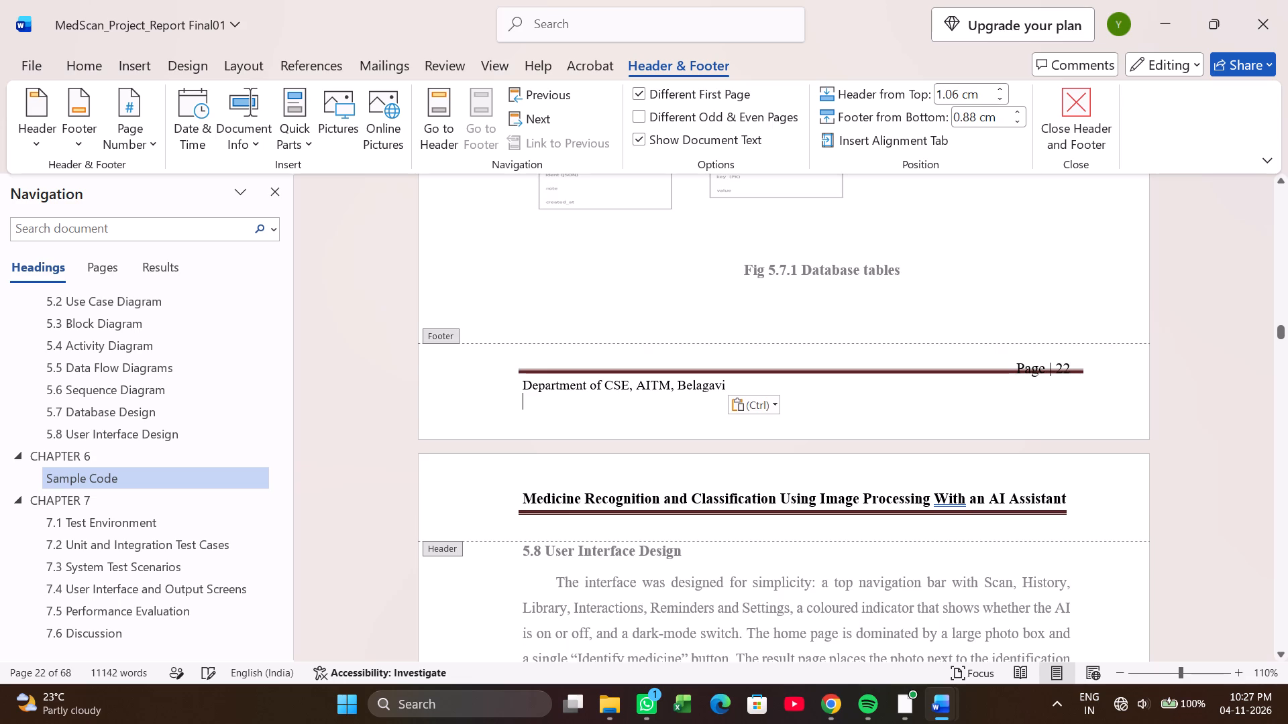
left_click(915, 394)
Insert a fresh Accent Bar 4 page number at the bottom of the page, replacing the current footer content.
left_click(1016, 371)
left_click(133, 110)
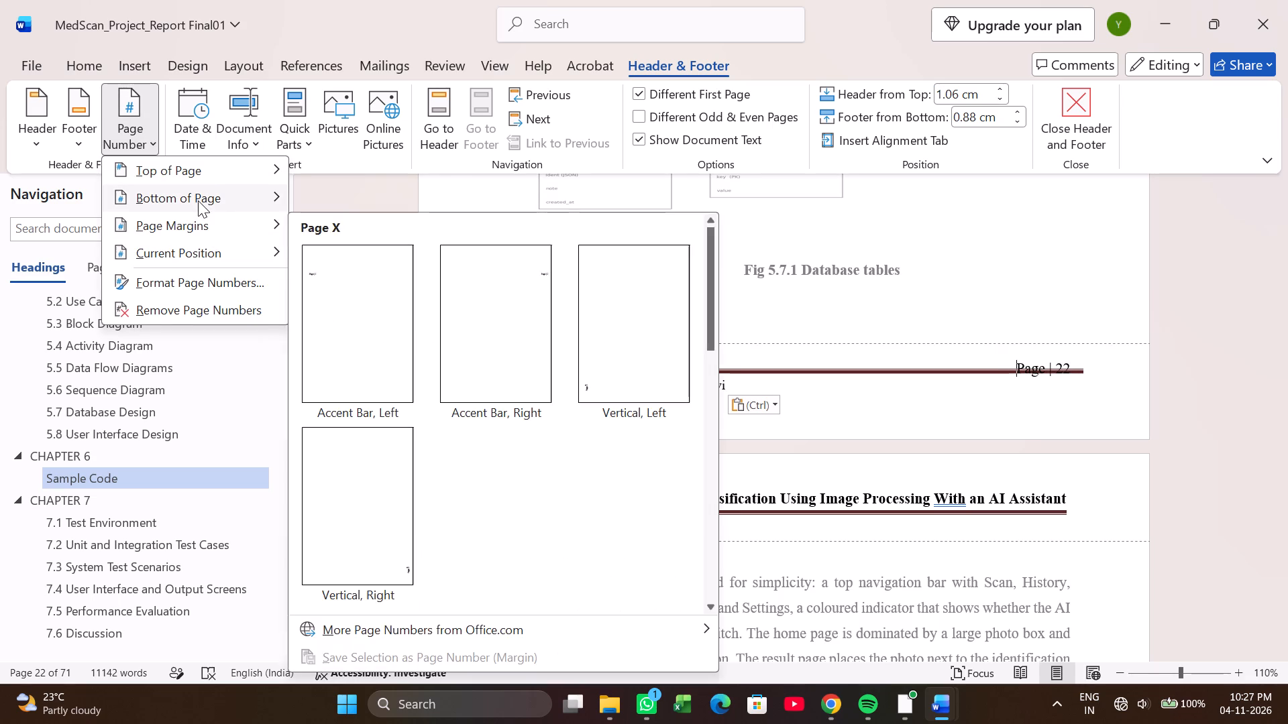
left_click(198, 200)
scroll(612, 431, "down", 3)
scroll(612, 414, "up", 1)
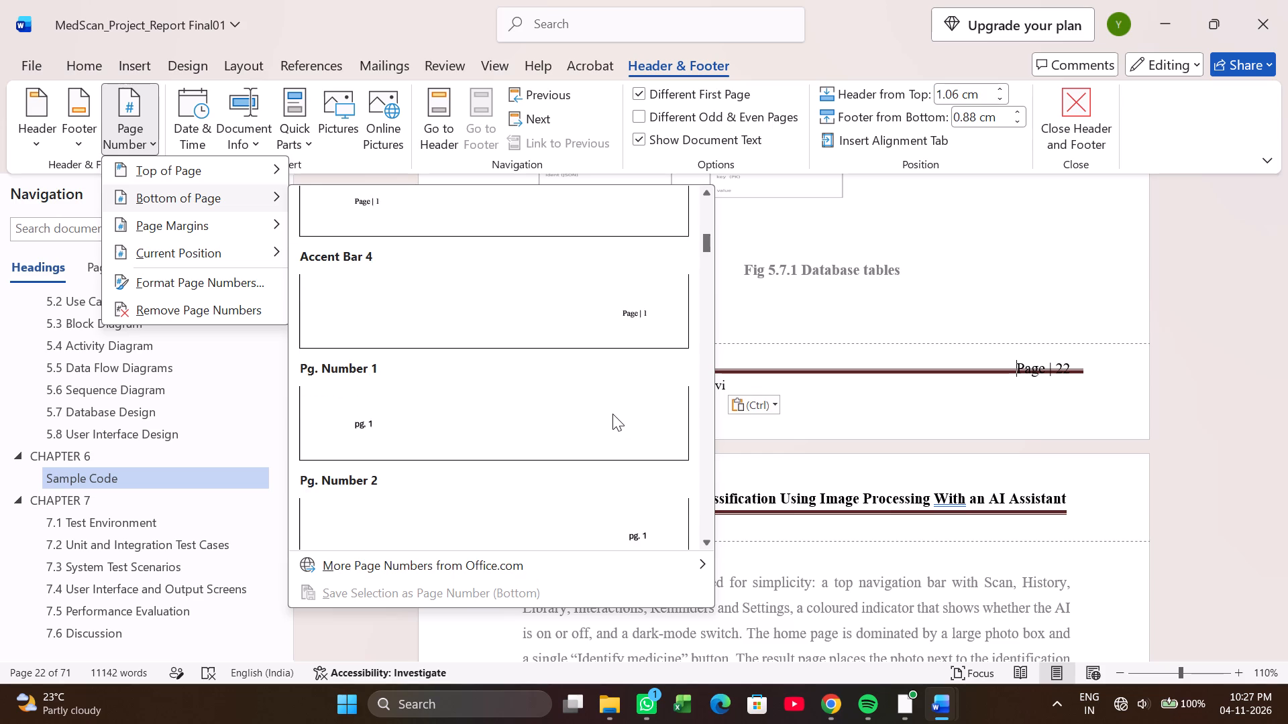
scroll(612, 414, "up", 1)
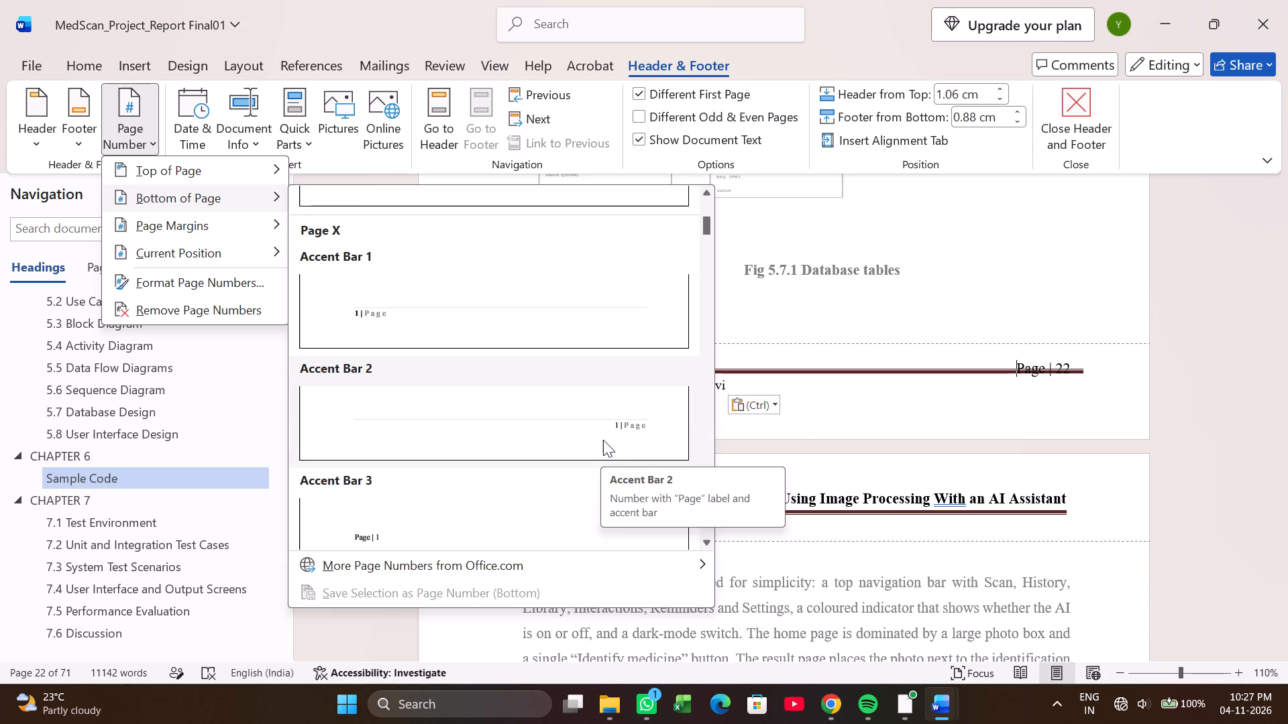
scroll(603, 440, "down", 2)
scroll(603, 439, "up", 1)
left_click(604, 289)
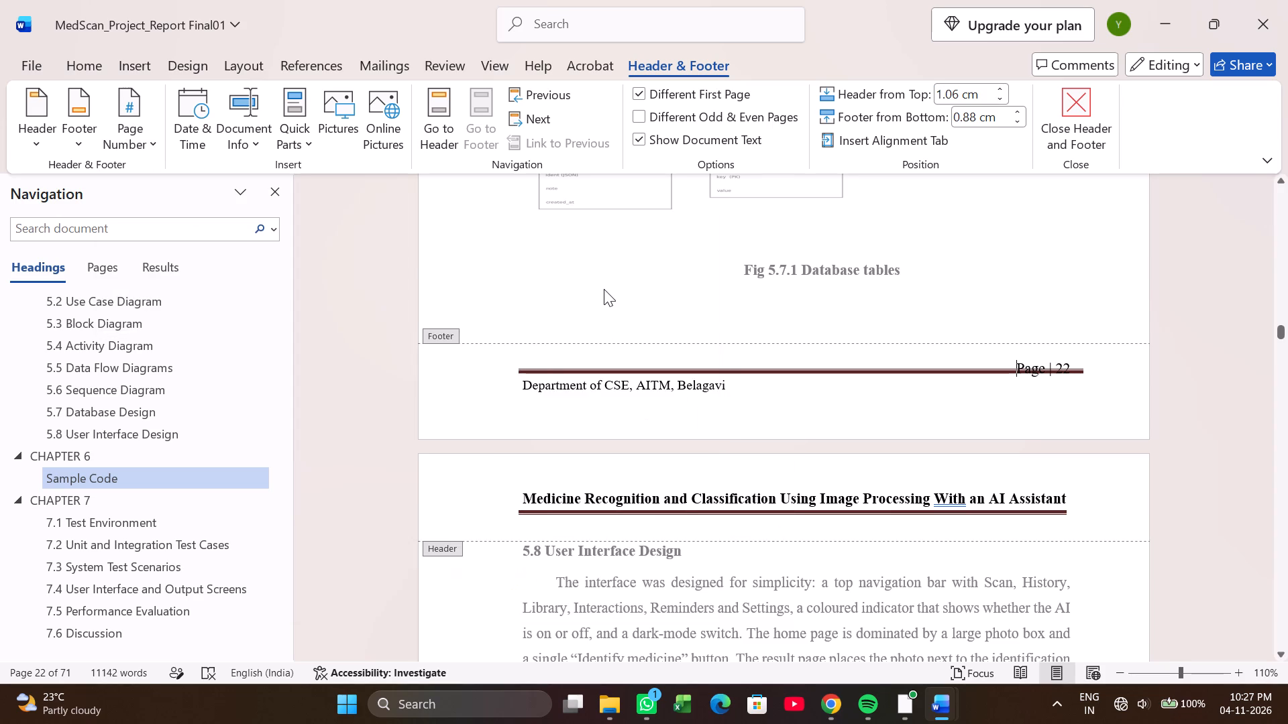
Paste the copied department line with its double rule into page 22's footer above the page number.
left_click(749, 380)
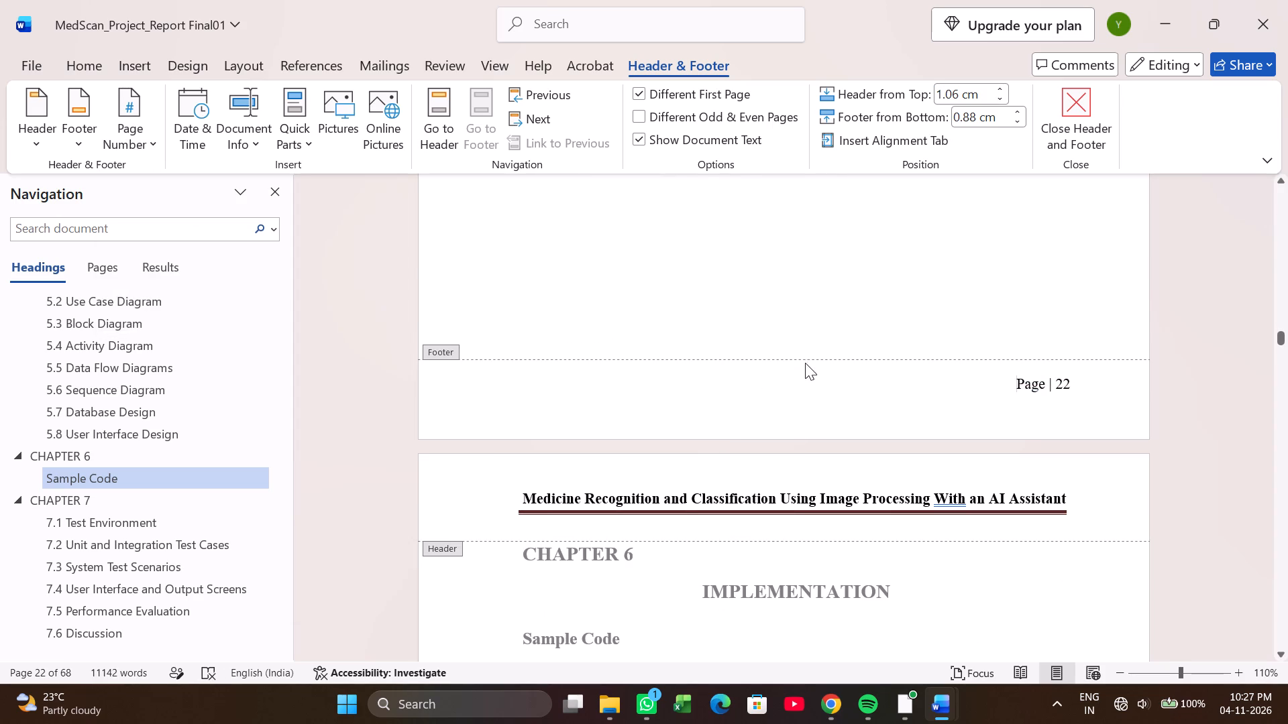
left_click(790, 357)
key("ctrl+v")
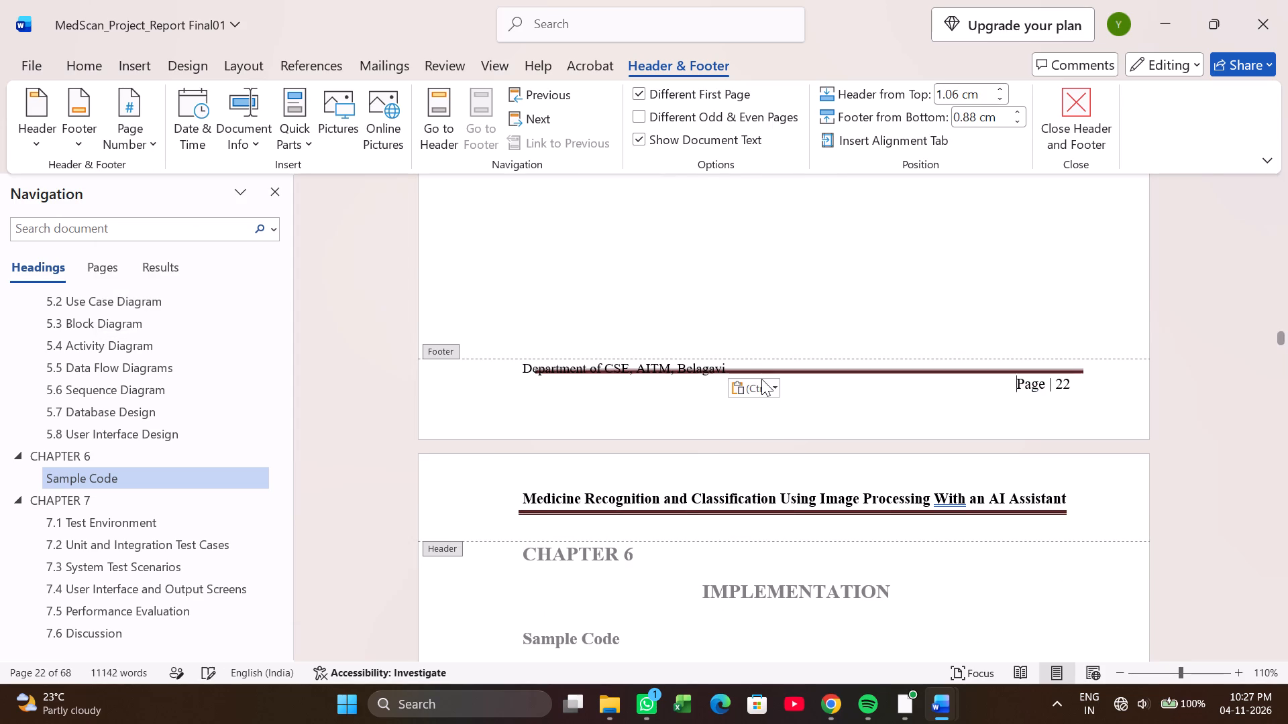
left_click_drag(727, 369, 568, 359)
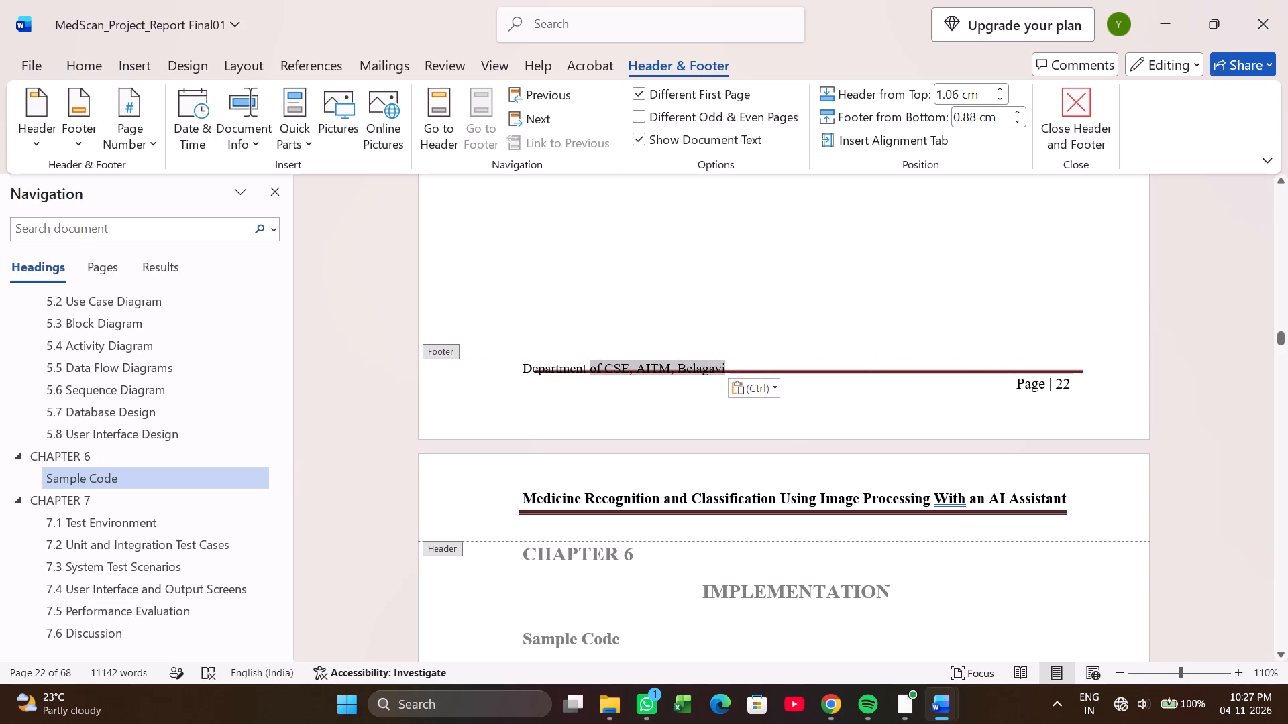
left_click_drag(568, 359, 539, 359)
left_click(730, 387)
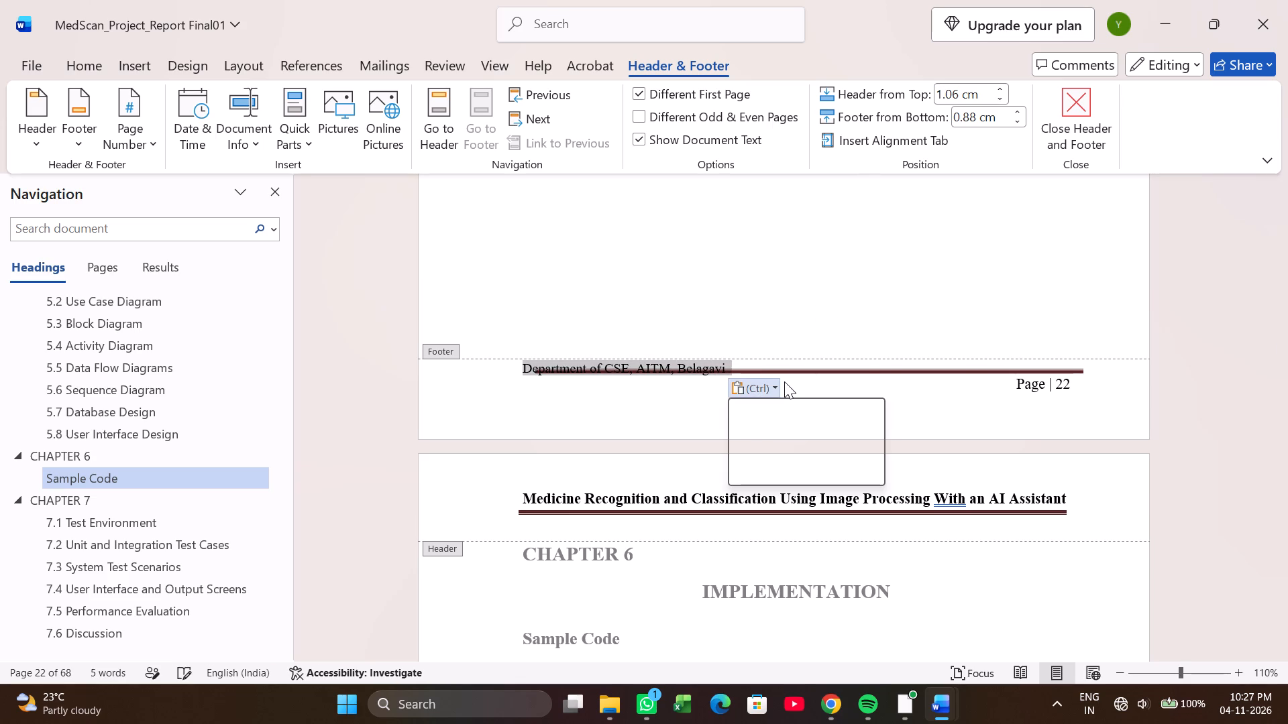
Undo the page number and paste edits back to the original department footer, leaving header and footer editing along the way.
key("ctrl+z")
key("ctrl+z")
key("ctrl+z")
key("ctrl+z")
key("ctrl+z")
key("ctrl+z")
key("ctrl+z")
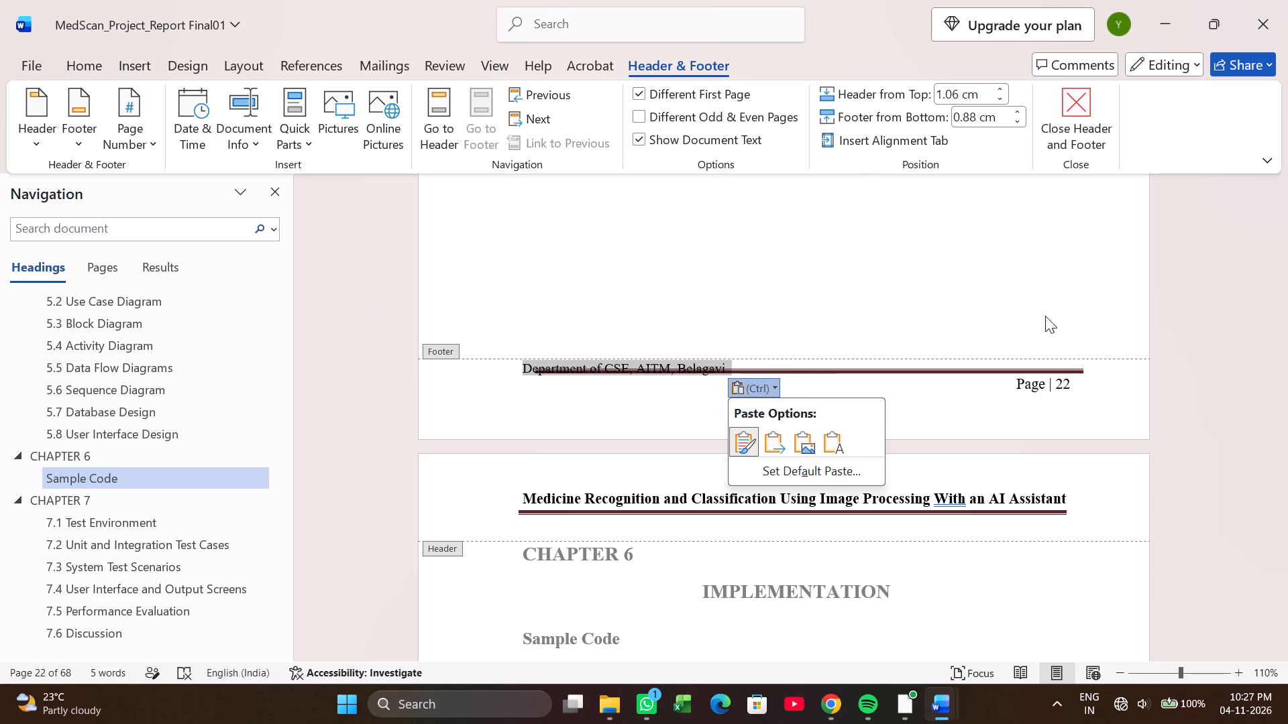
key("ctrl+z")
double_click(1166, 278)
left_click(1056, 121)
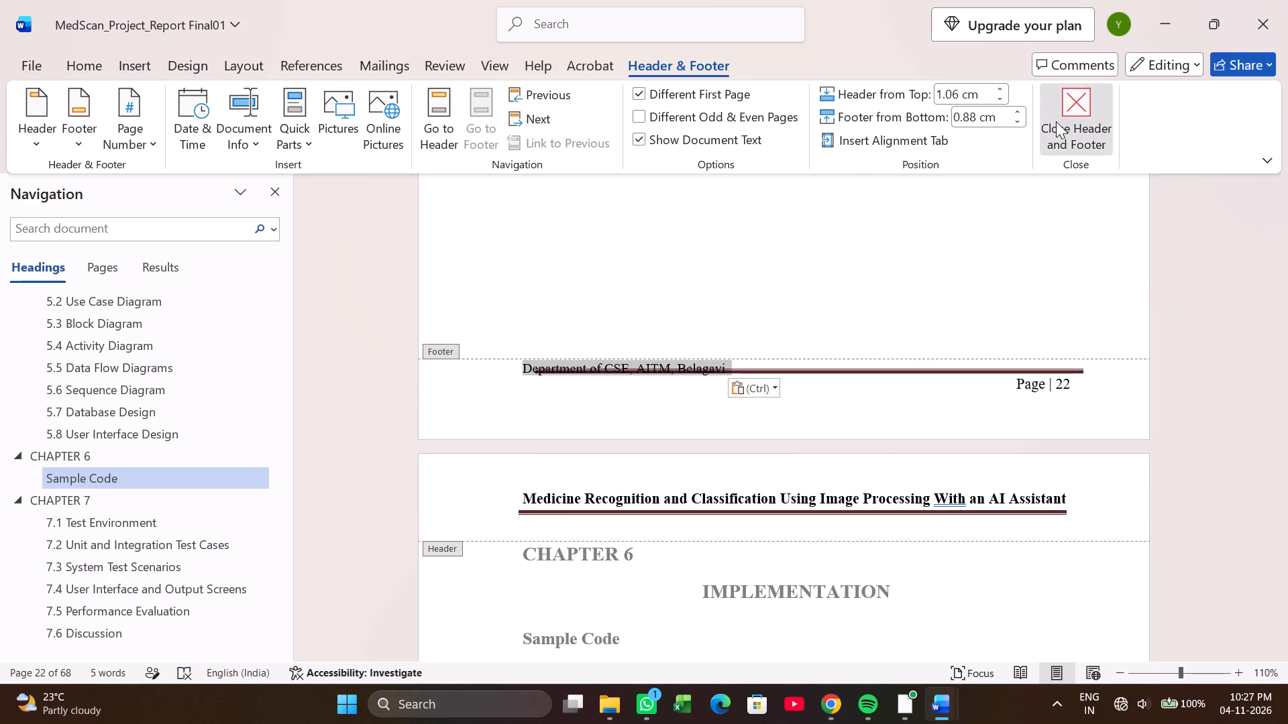
scroll(886, 346, "up", 2)
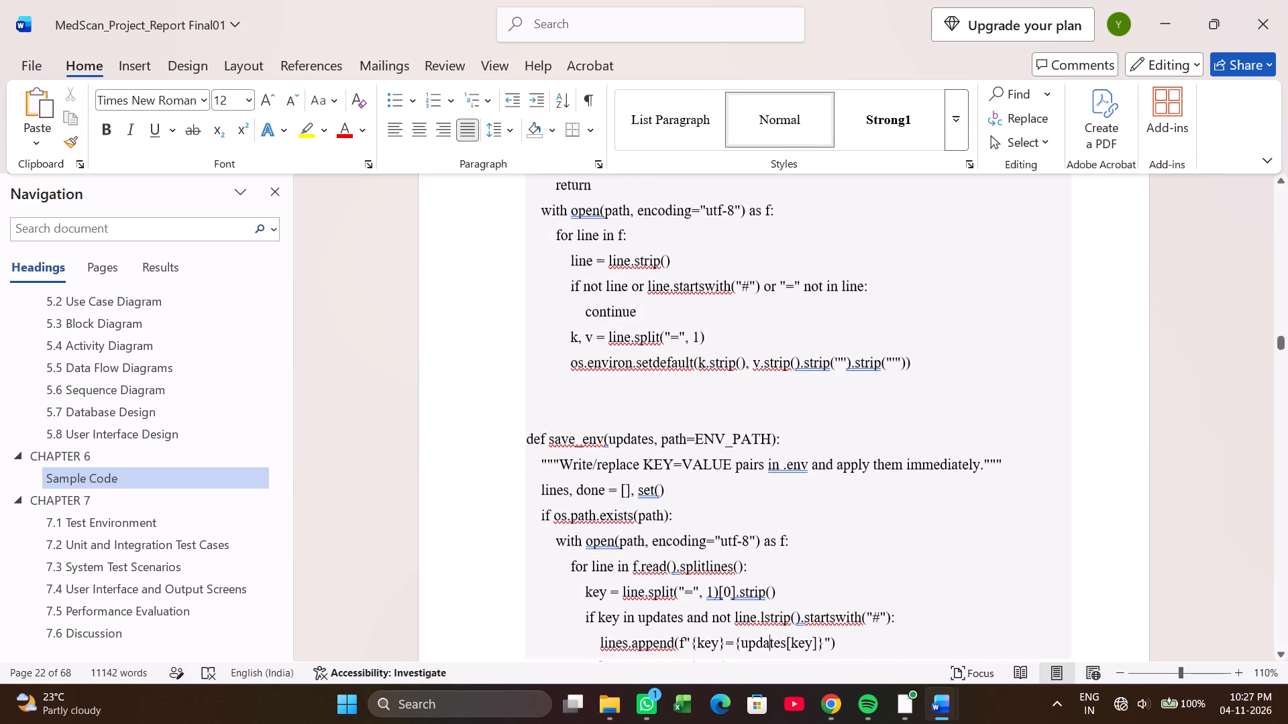
scroll(886, 346, "up", 15)
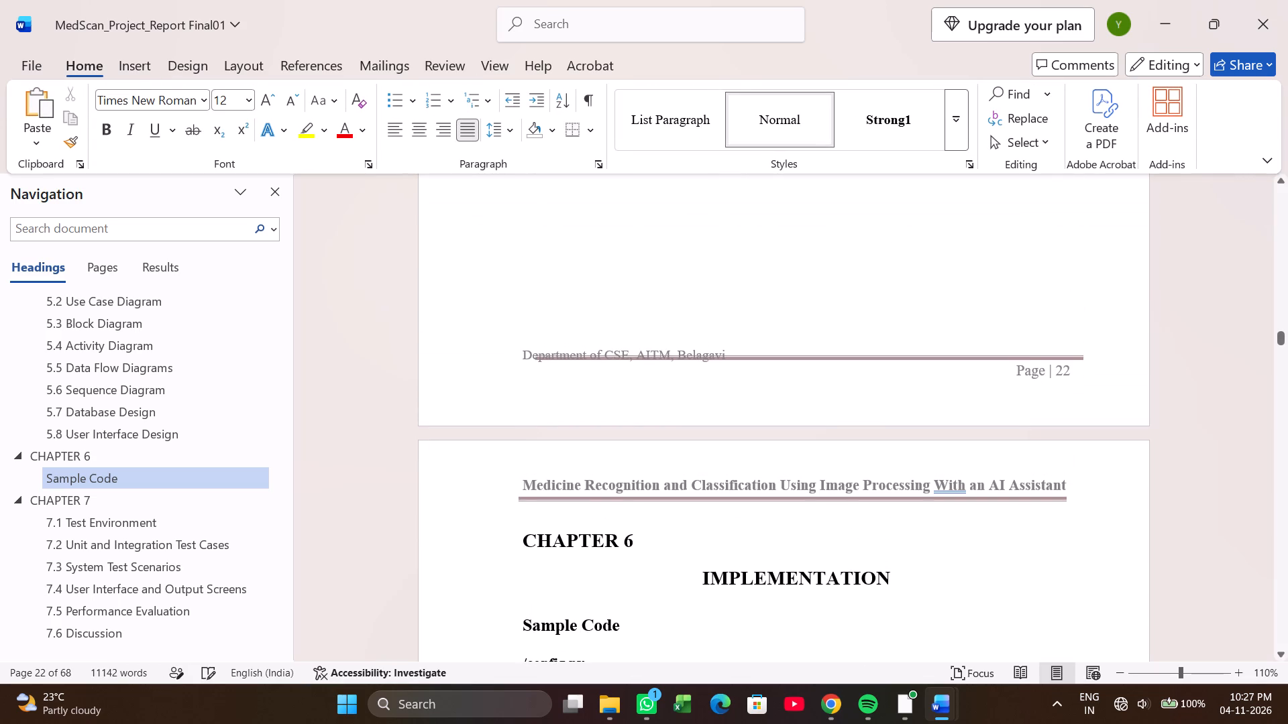
key("ctrl+z")
key("ctrl+z")
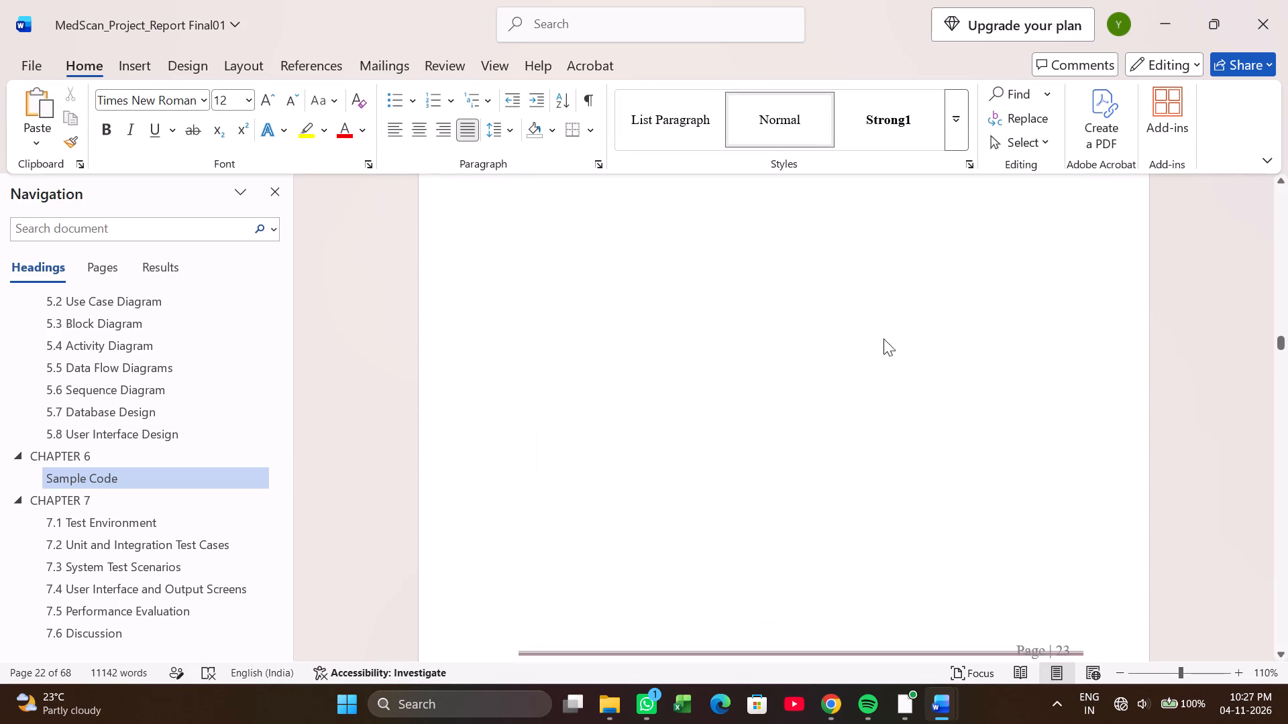
key("ctrl+z")
key("ctrl+z")
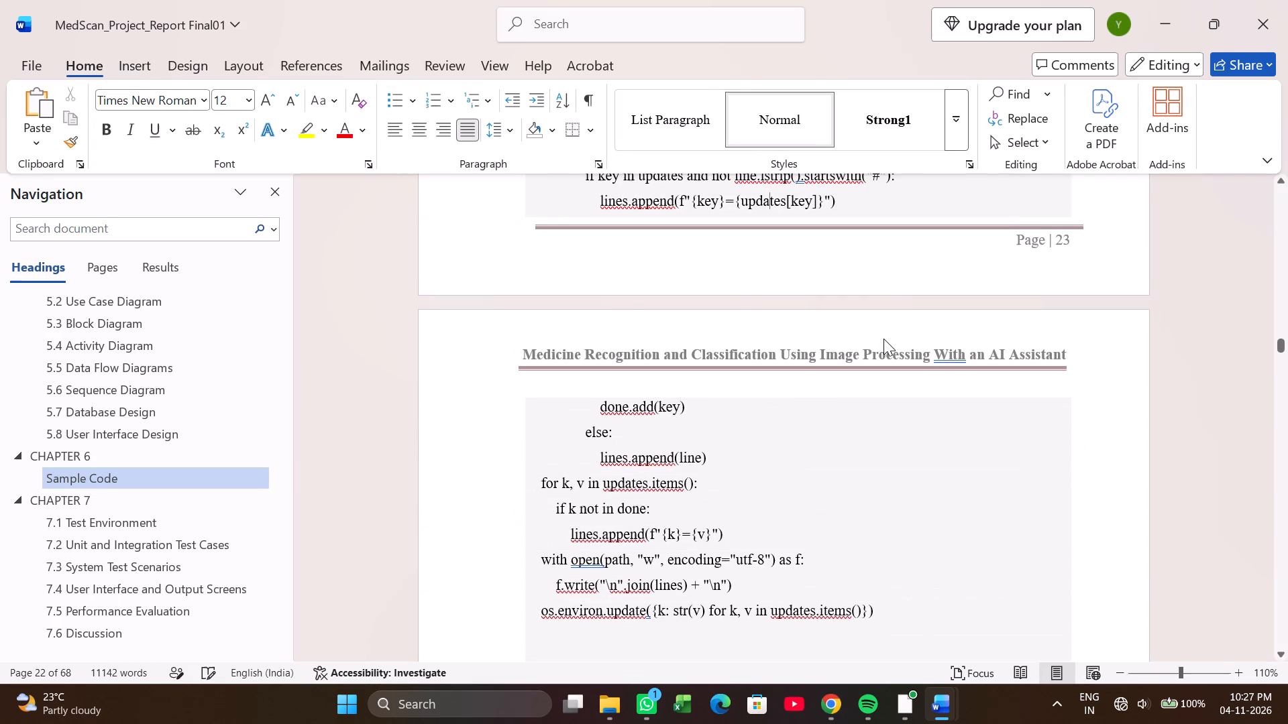
key("ctrl+z")
key("ctrl+z")
key("ctrl+z")
key("ctrl+z")
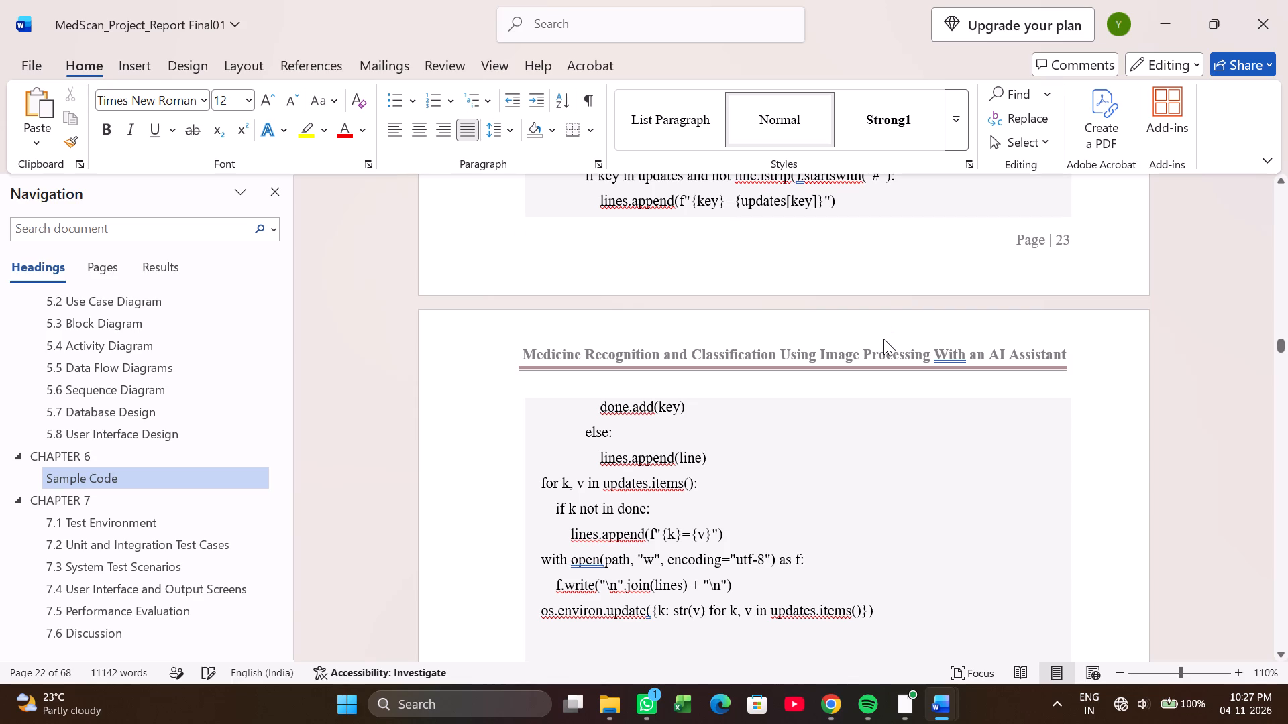
key("ctrl+z")
key("ctrl+z")
key("ctrl+z")
key("ctrl+z")
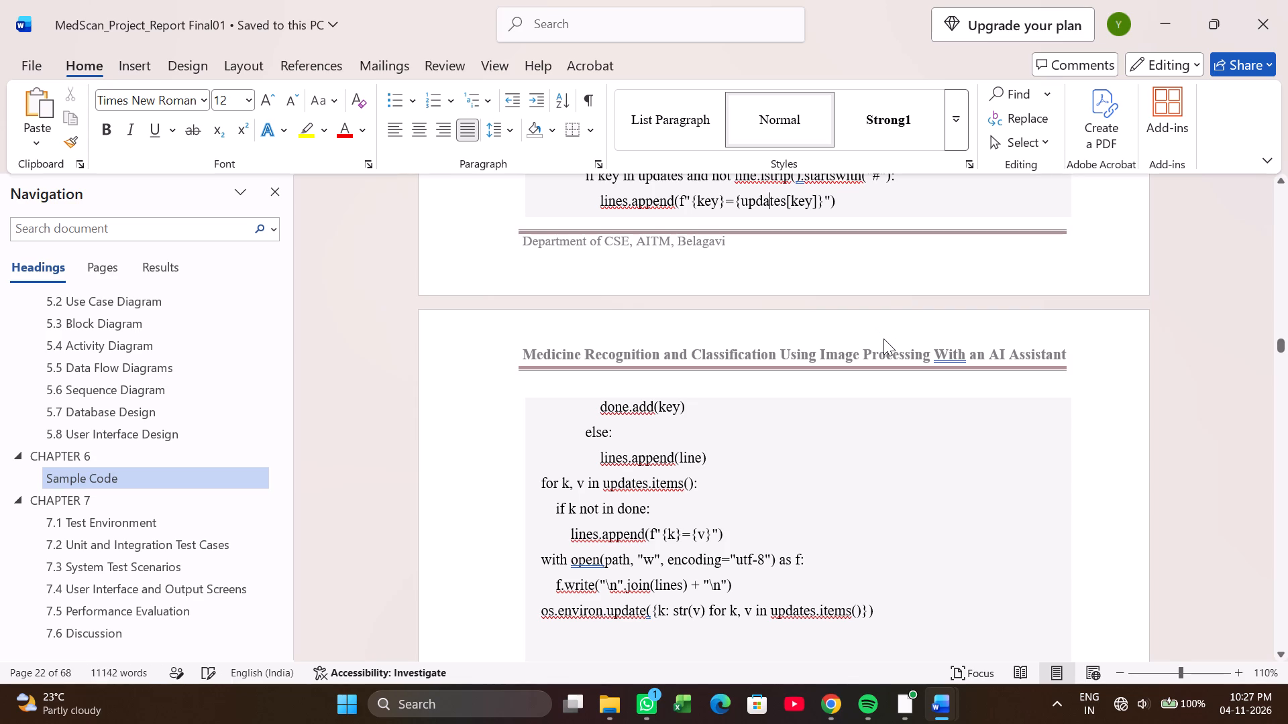
key("ctrl+z")
key("ctrl+z")
key("ctrl+z")
key("ctrl+z")
key("ctrl+z")
key("ctrl+z")
key("ctrl+z")
key("ctrl+z")
key("ctrl+z")
key("ctrl+z")
key("ctrl+z")
key("ctrl+z")
key("ctrl+z")
key("ctrl+z")
key("ctrl+z")
key("ctrl+z")
key("ctrl+z")
key("ctrl+z")
key("ctrl+z")
key("ctrl+z")
key("ctrl+z")
key("ctrl+z")
key("ctrl+z")
key("ctrl+z")
key("ctrl+z")
key("ctrl+z")
key("ctrl+z")
key("ctrl+z")
key("ctrl+z")
Open the first page footer on page 1, the first page of Chapter 1, for editing.
scroll(202, 481, "down", 20)
scroll(202, 481, "down", 1)
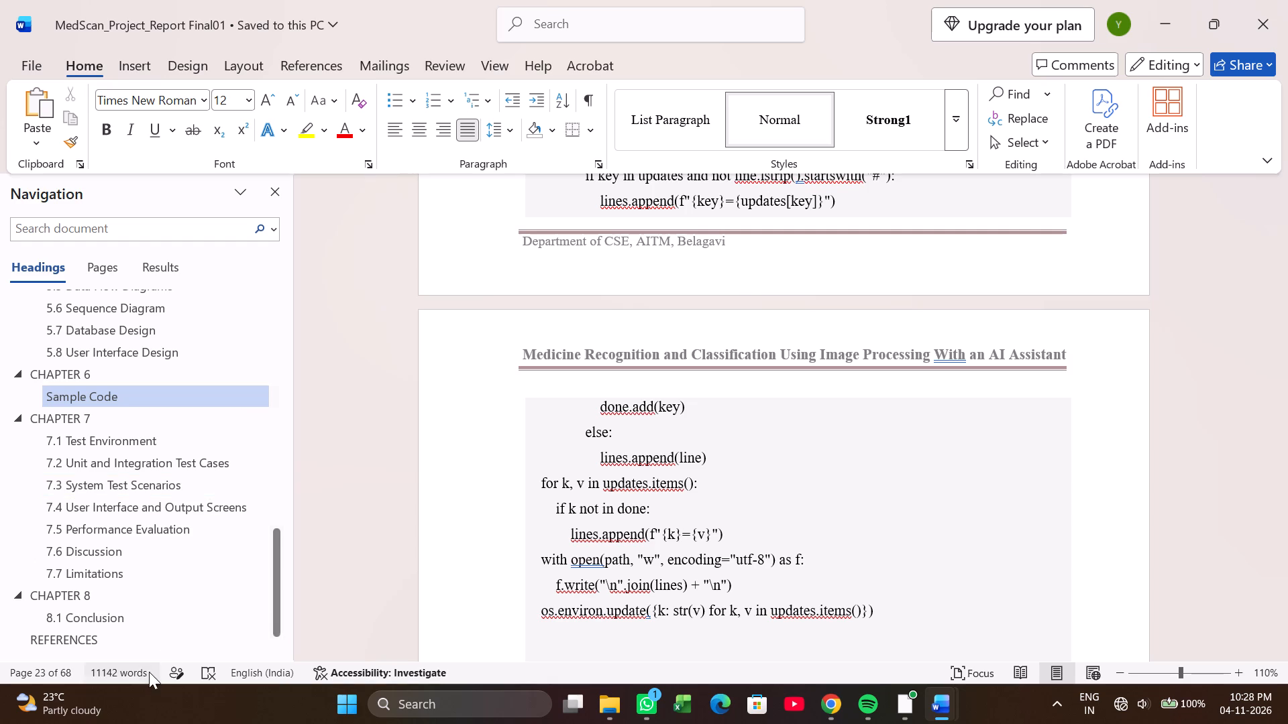
scroll(512, 516, "up", 20)
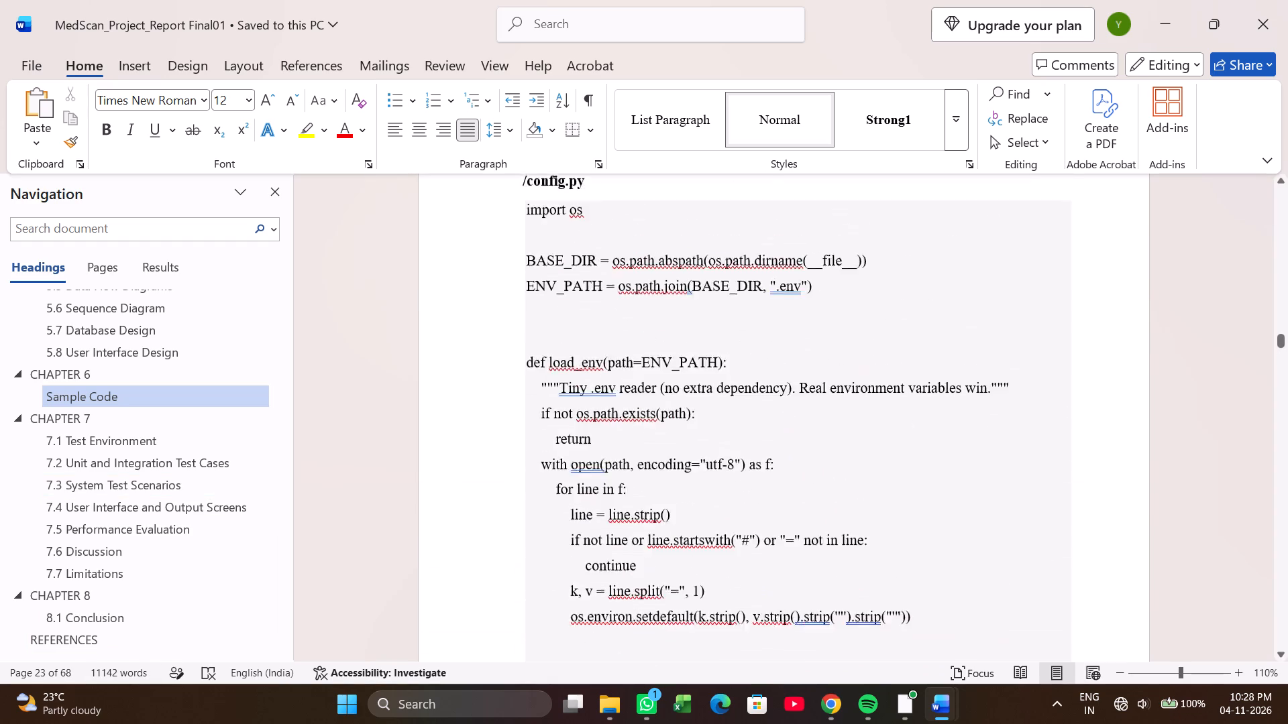
scroll(504, 425, "up", 4)
left_click_drag(1287, 339, 1218, 202)
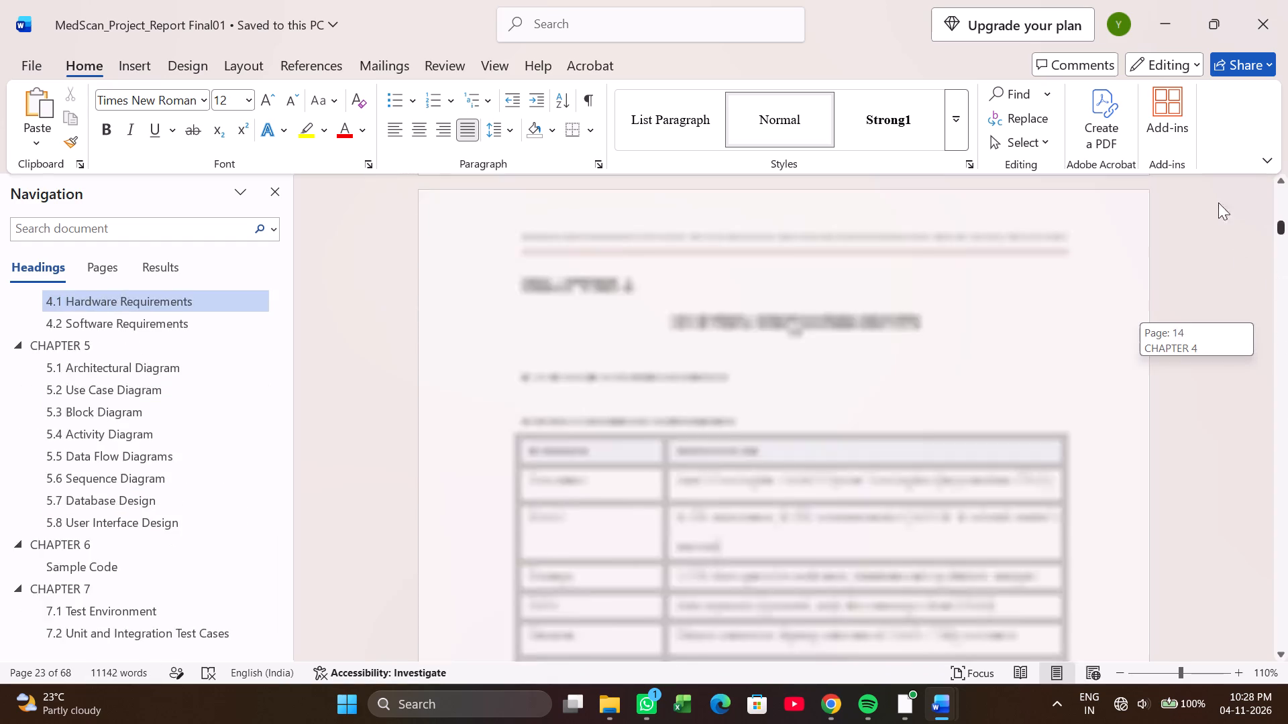
left_click_drag(1218, 202, 1195, 103)
scroll(825, 353, "down", 17)
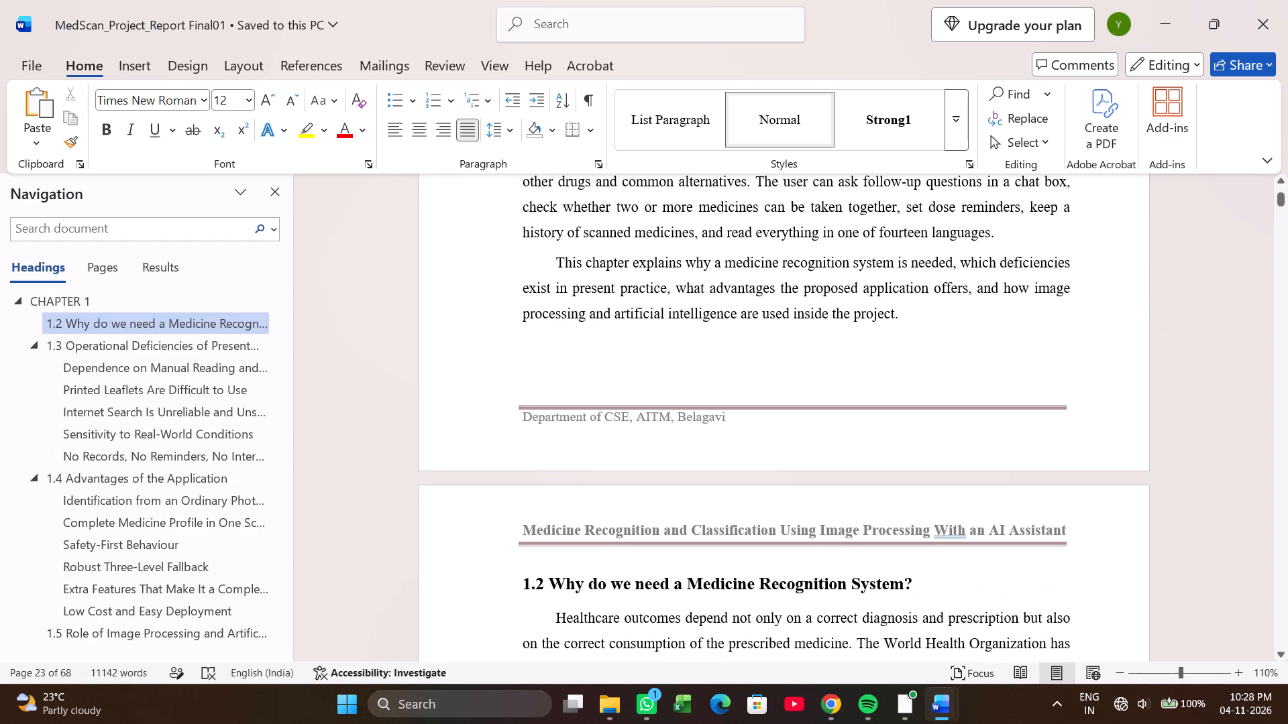
left_click(786, 425)
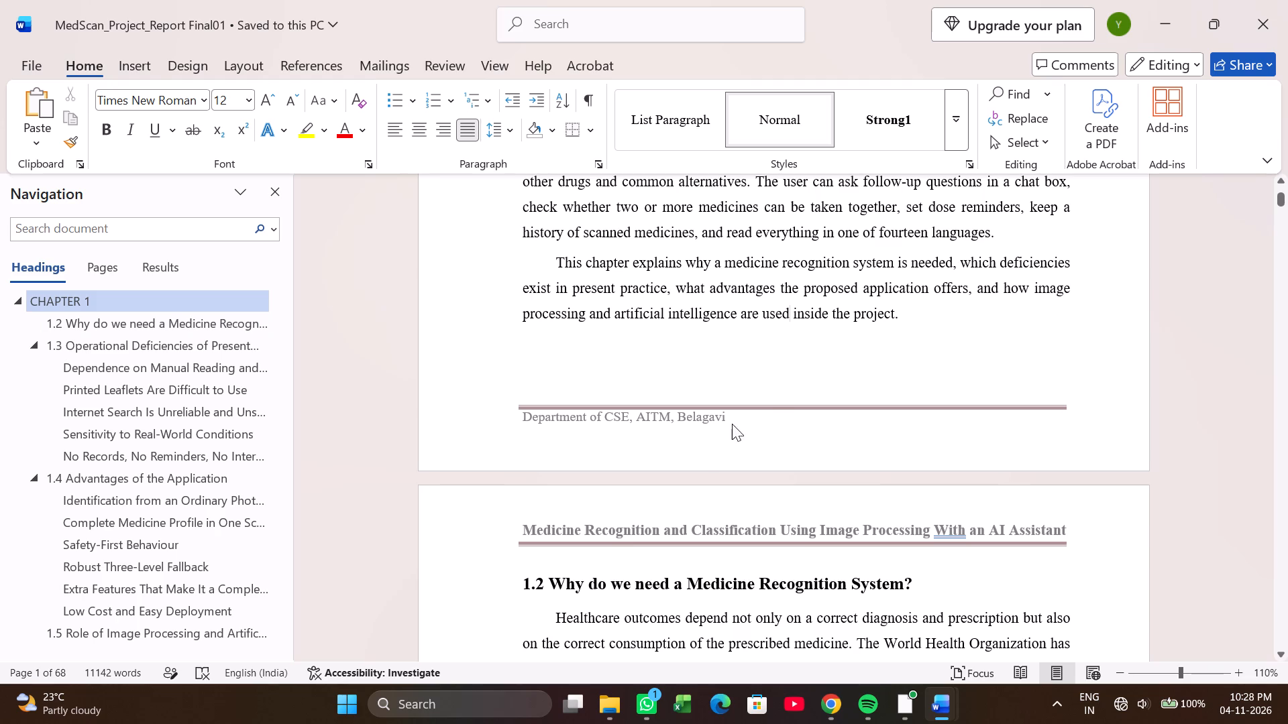
left_click(140, 76)
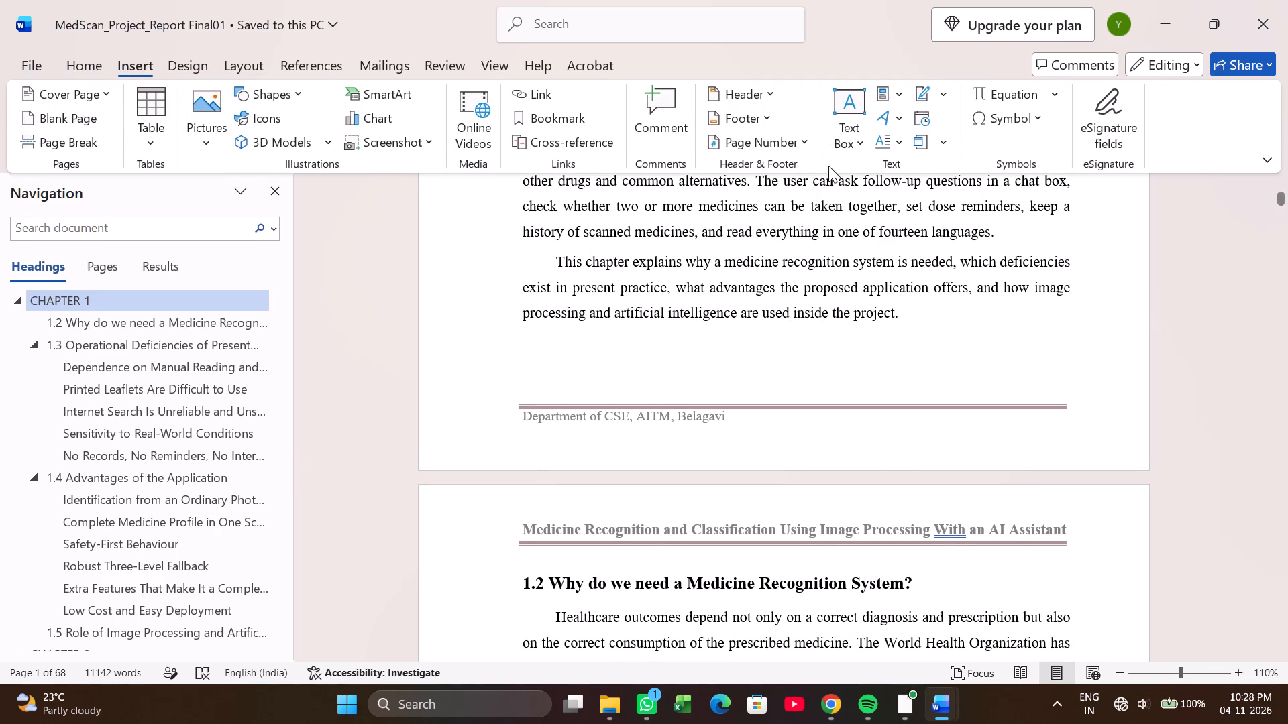
left_click(780, 149)
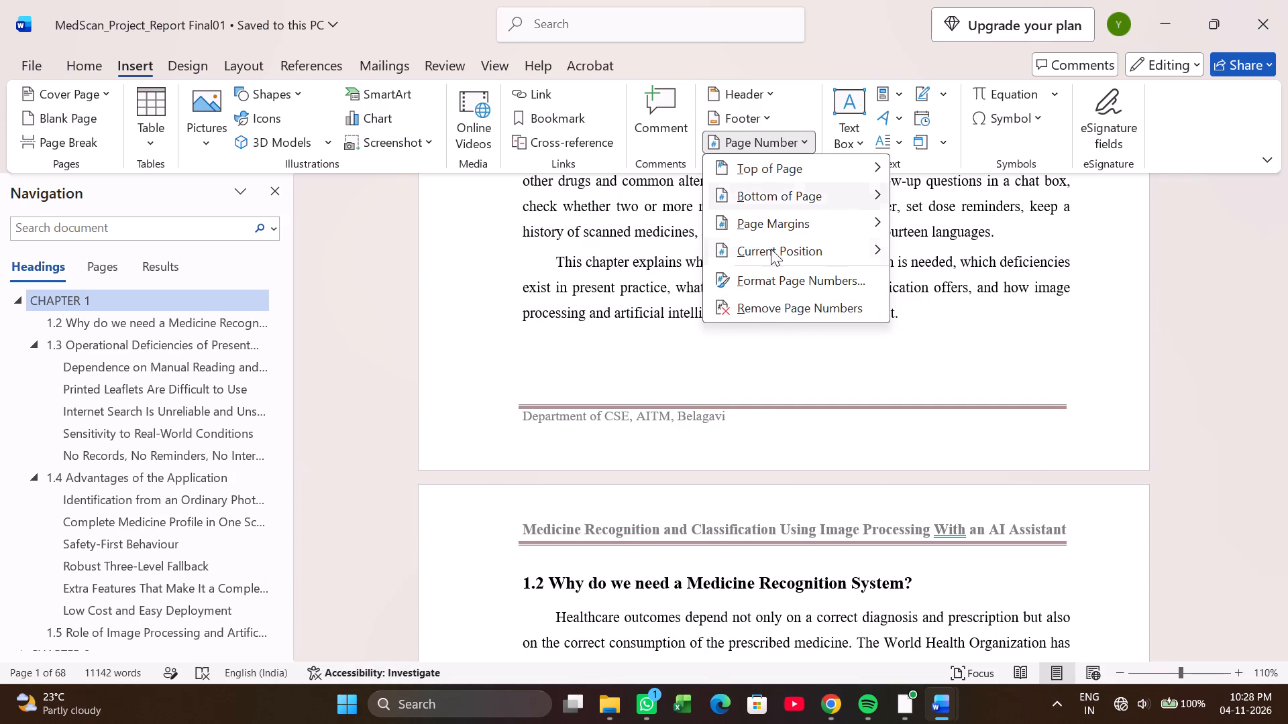
left_click(777, 403)
double_click(830, 449)
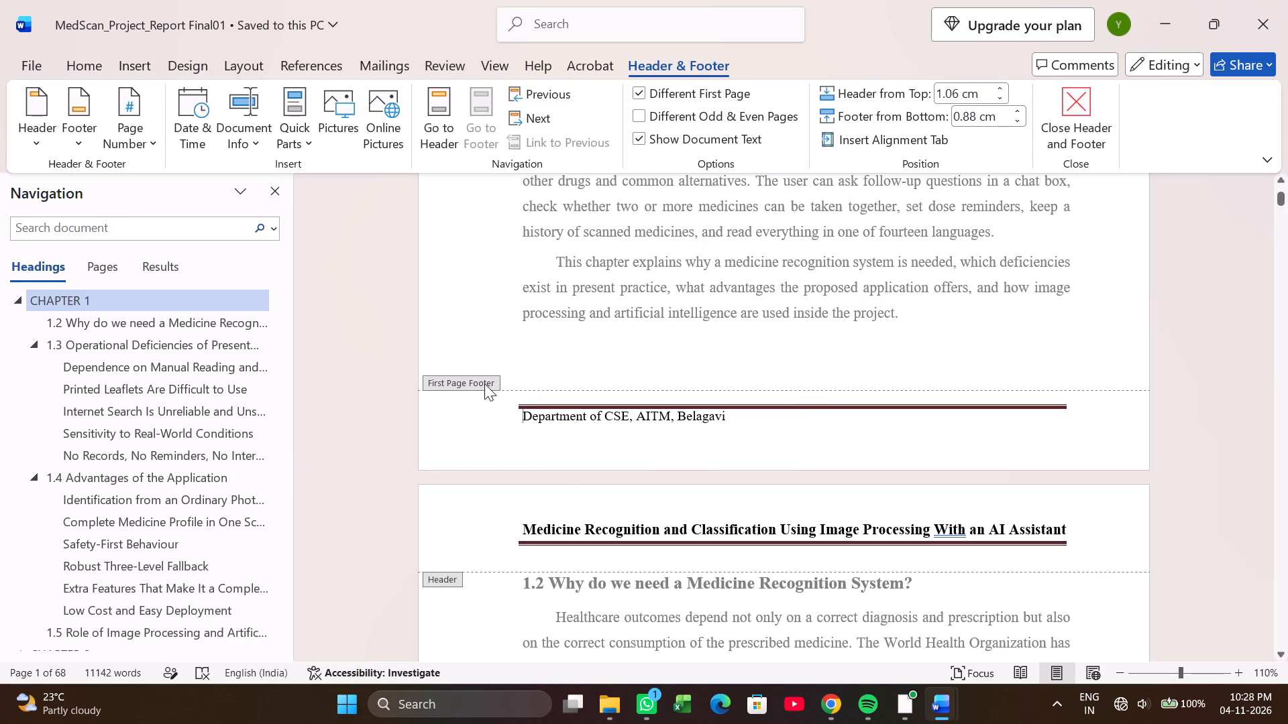
Move the double rule in page 1's footer slightly higher above the department line.
left_click(462, 383)
left_click_drag(462, 383, 462, 369)
left_click(526, 394)
left_click(876, 426)
left_click_drag(1002, 408, 999, 397)
left_click(999, 424)
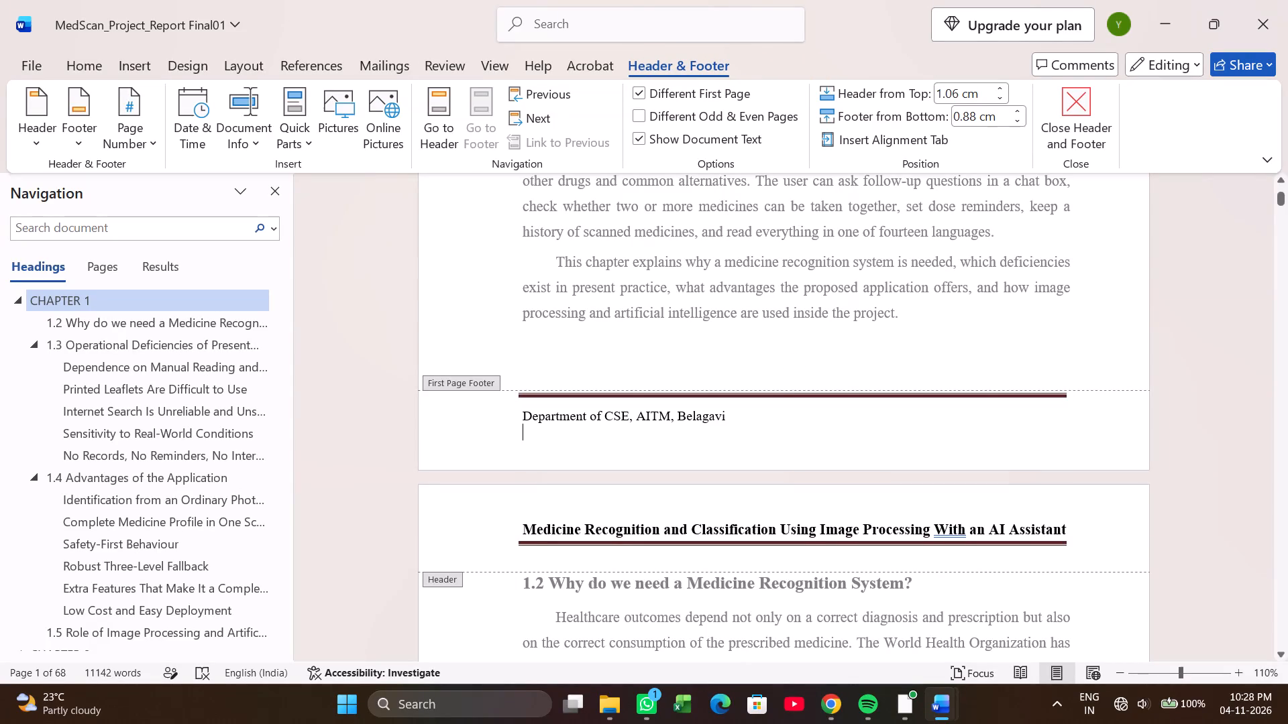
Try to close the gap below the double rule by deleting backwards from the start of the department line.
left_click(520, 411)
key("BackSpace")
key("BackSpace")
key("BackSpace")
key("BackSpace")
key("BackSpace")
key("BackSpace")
Set the line spacing of the department line in page 1's footer to 1.5.
left_click_drag(751, 434, 680, 405)
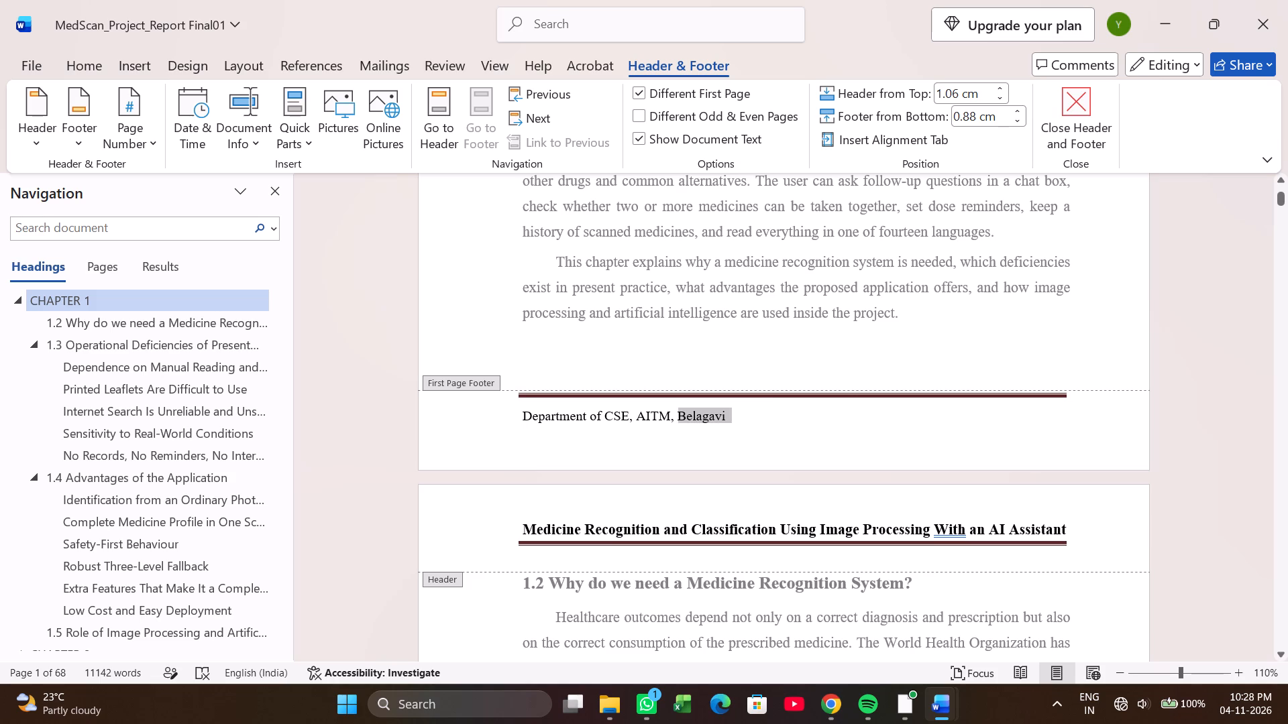
left_click_drag(680, 405, 539, 389)
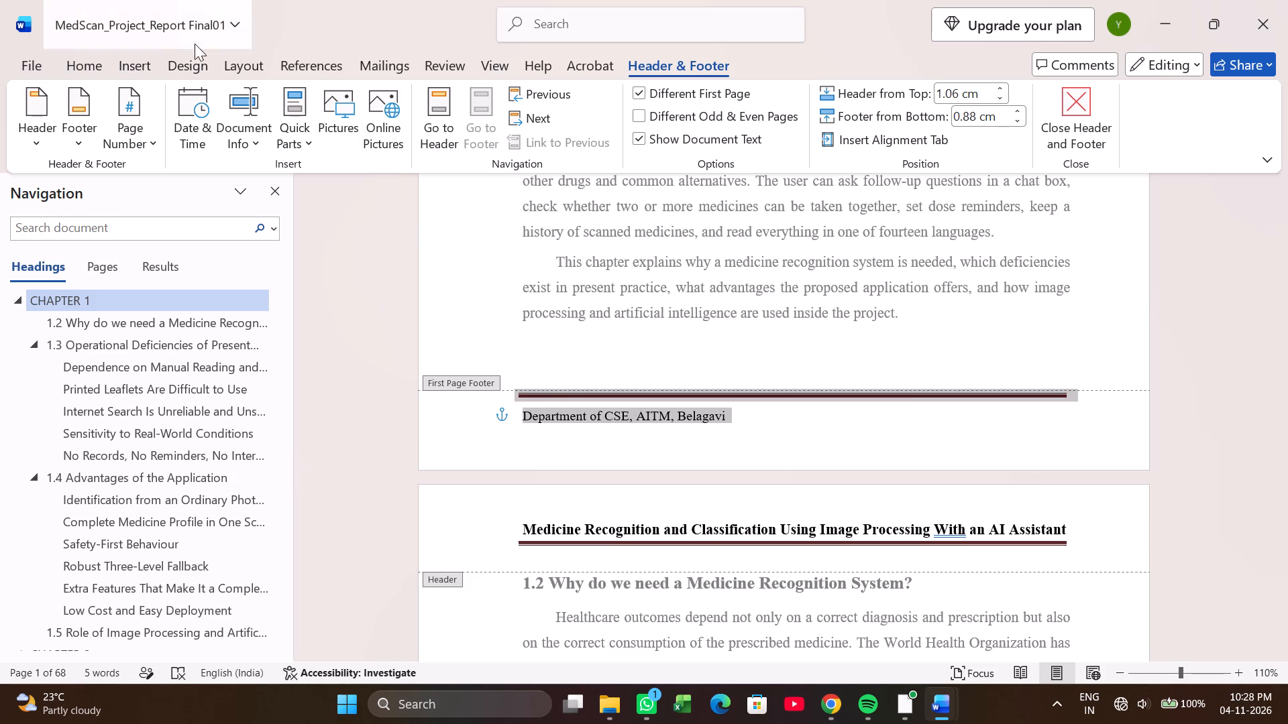
left_click(87, 72)
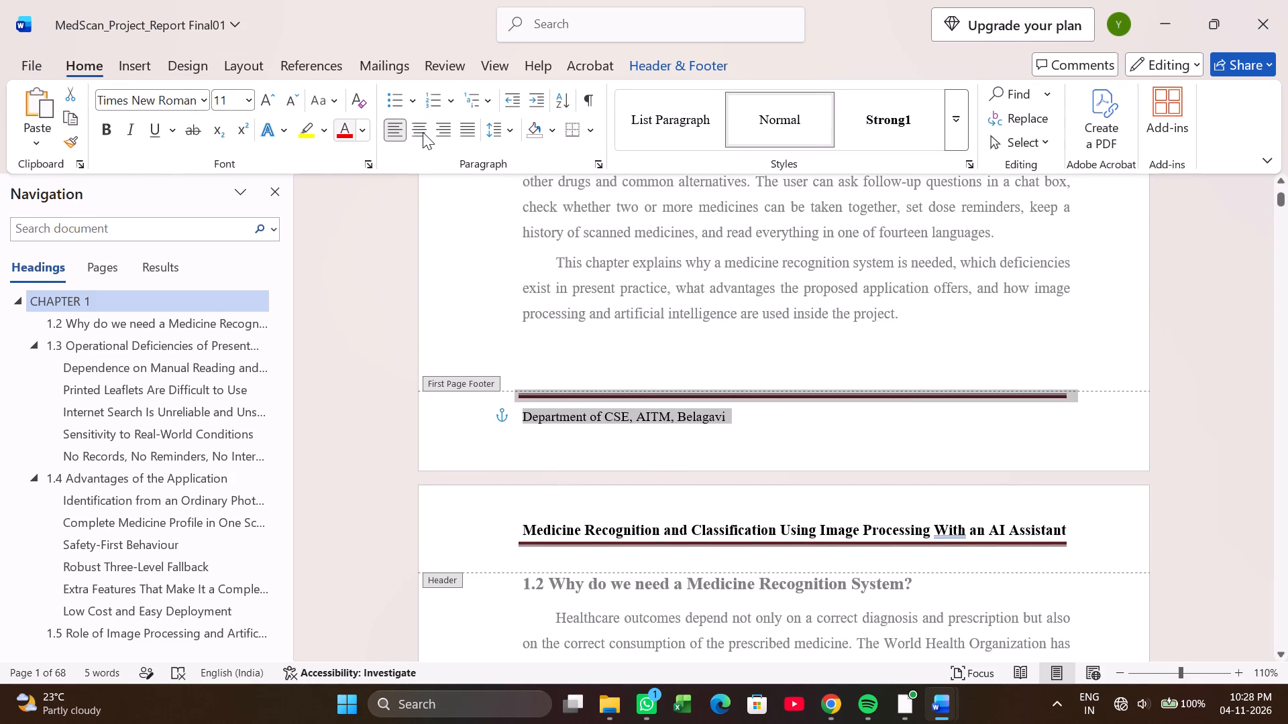
left_click(509, 126)
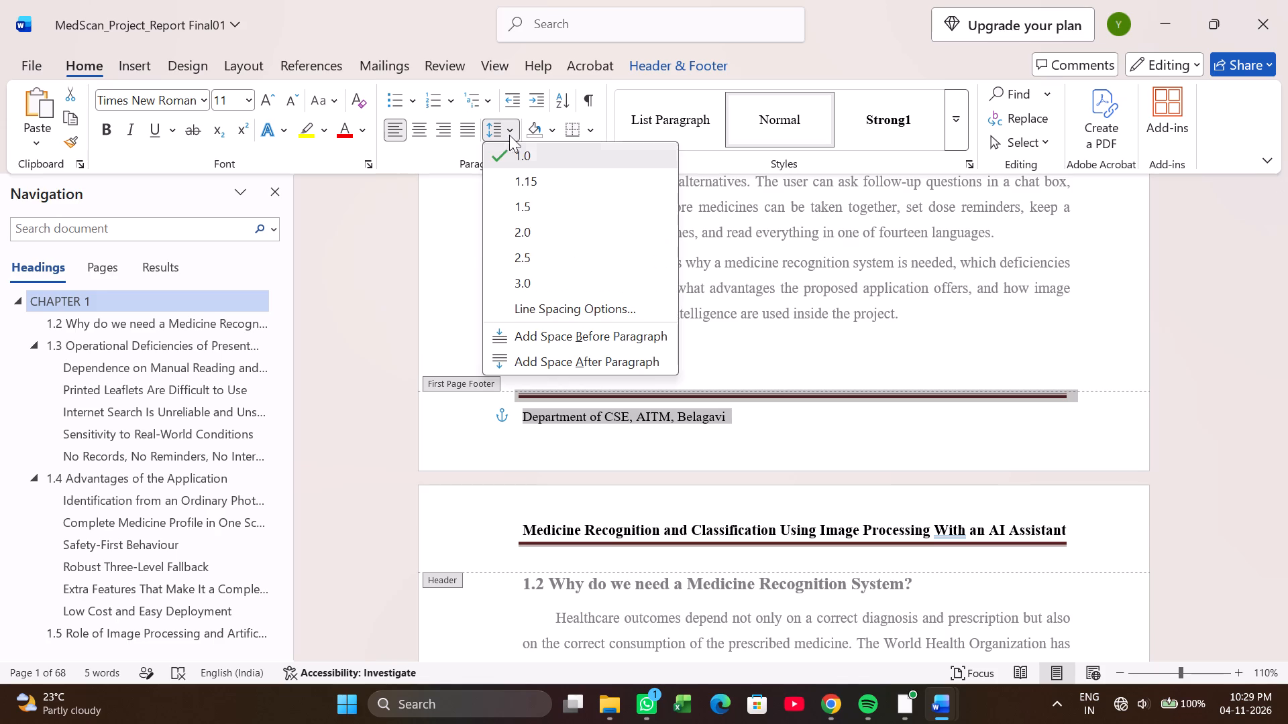
left_click(529, 205)
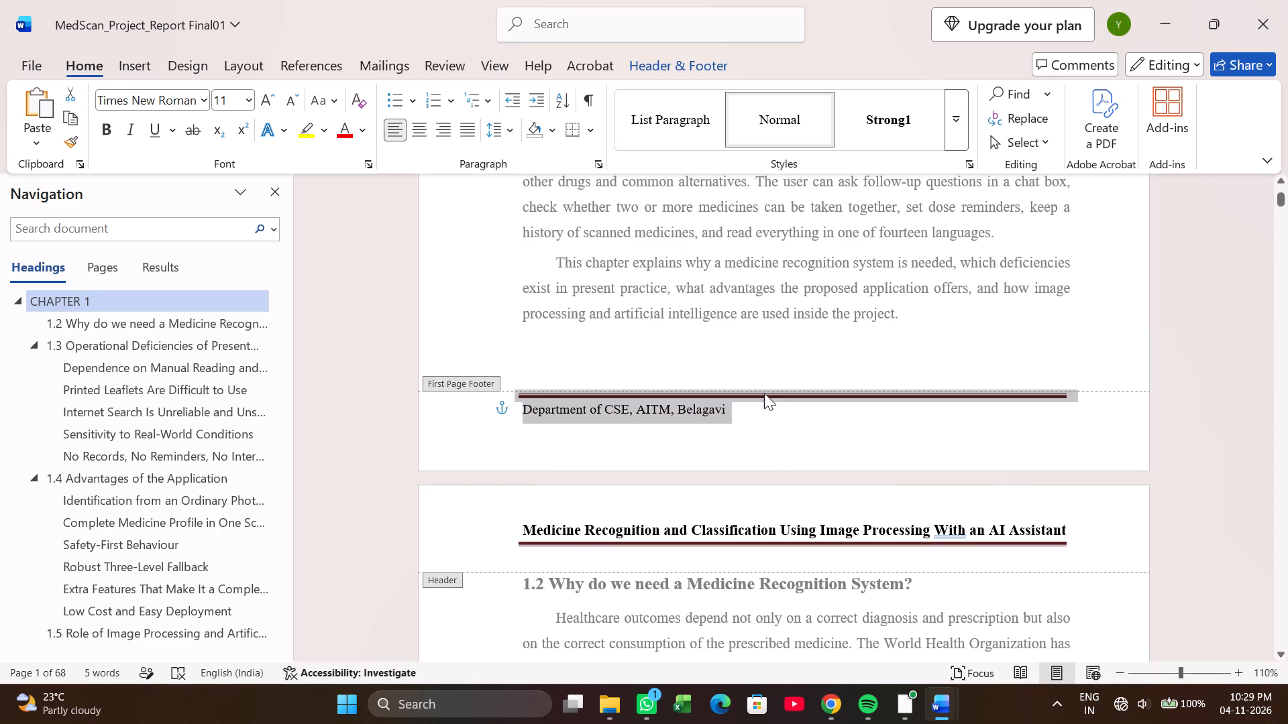
Insert an Accent Bar 4 page number at the bottom of the page in page 1's first page footer.
left_click(771, 402)
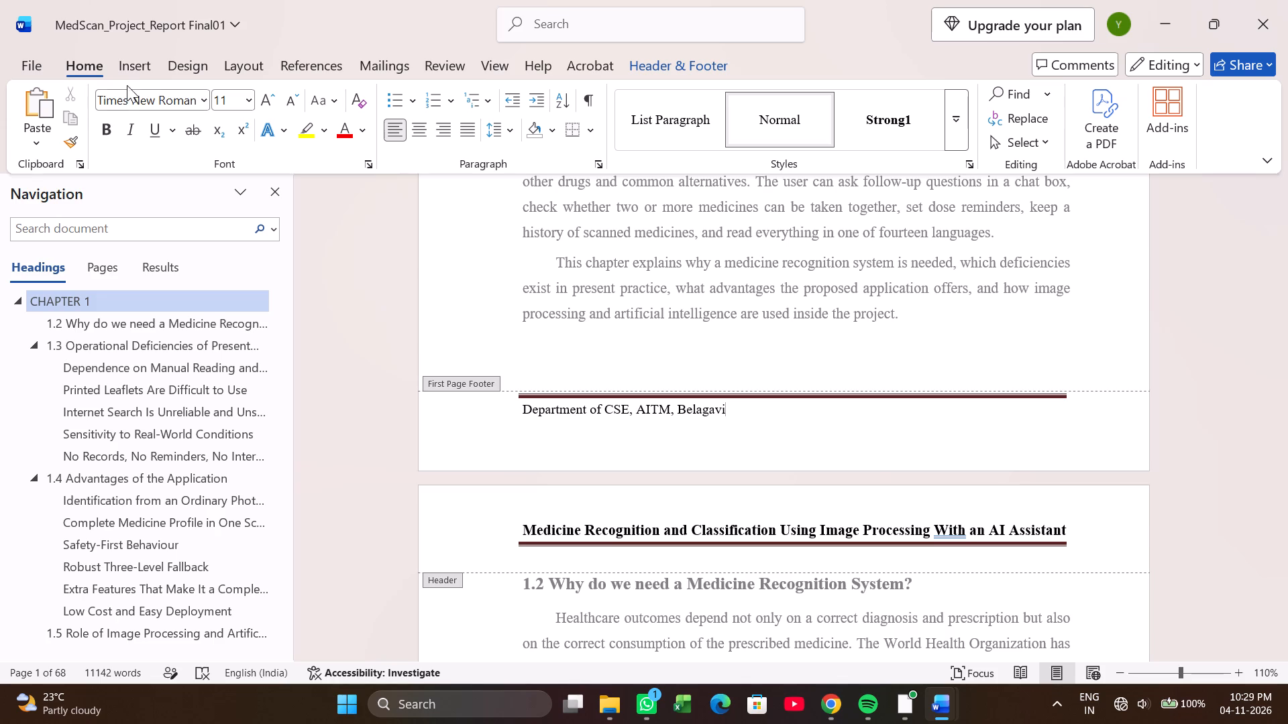
left_click(129, 74)
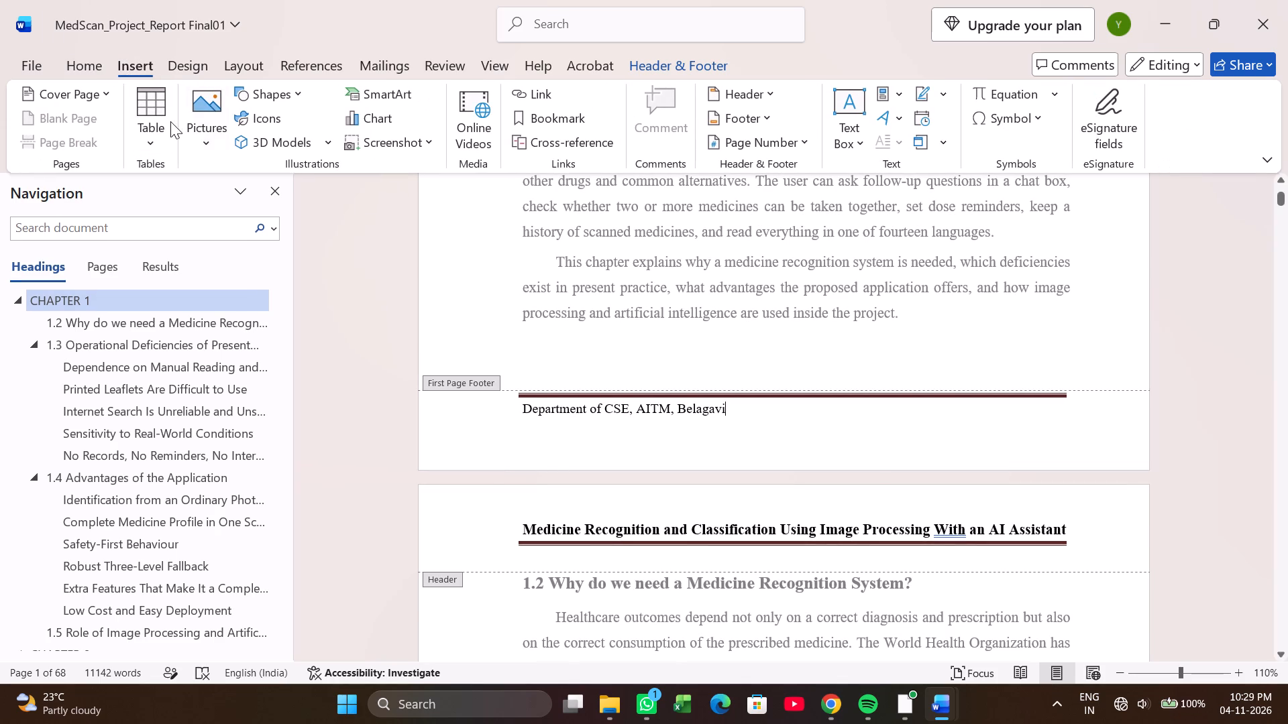
left_click(739, 154)
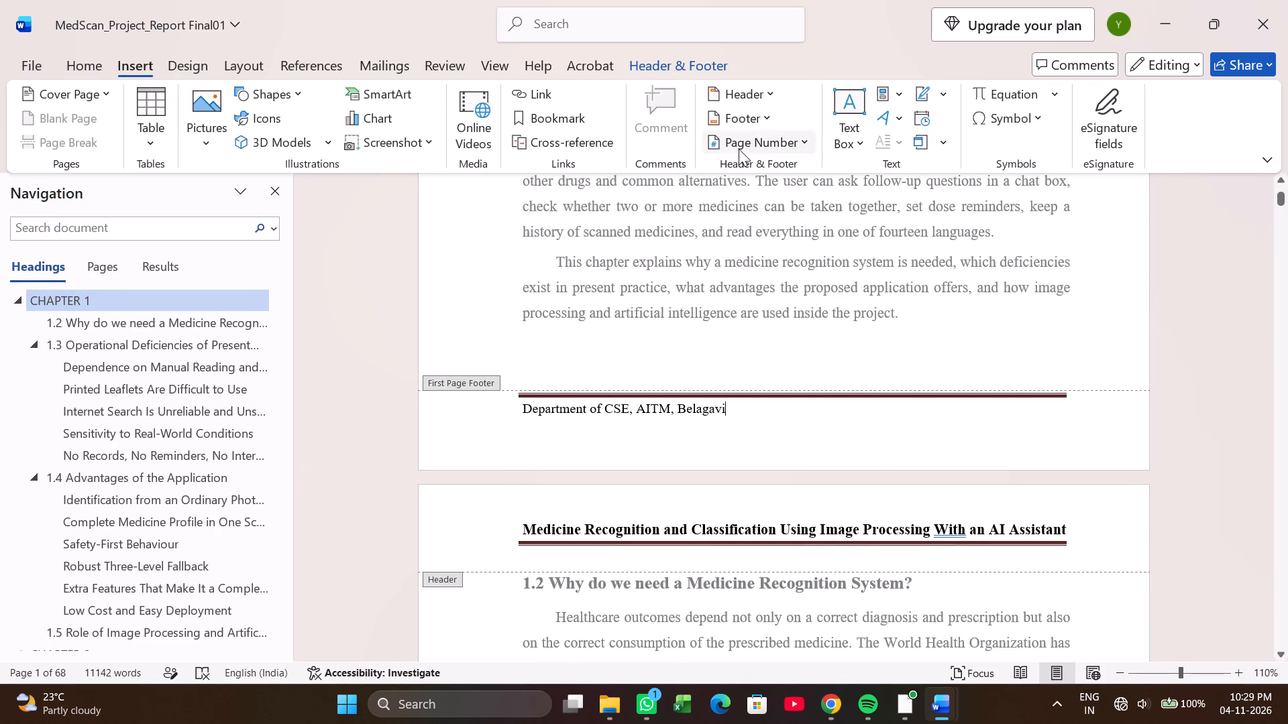
left_click(739, 149)
left_click(765, 202)
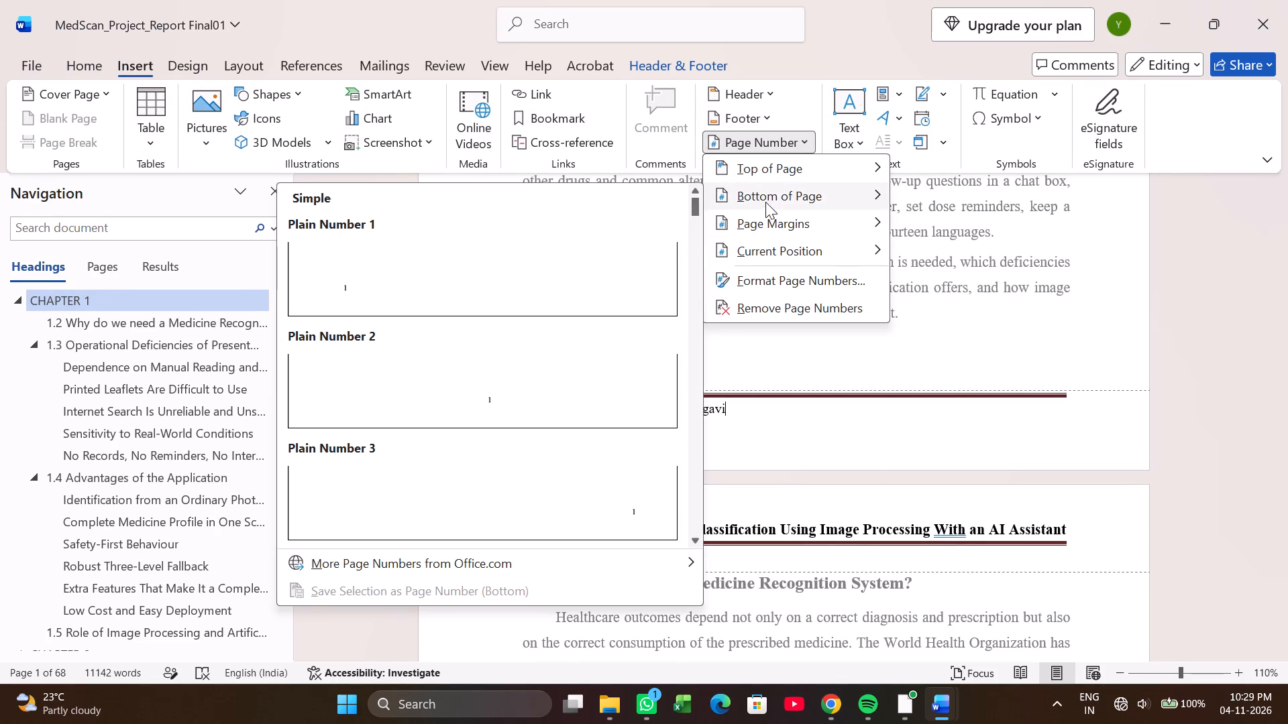
scroll(638, 483, "down", 2)
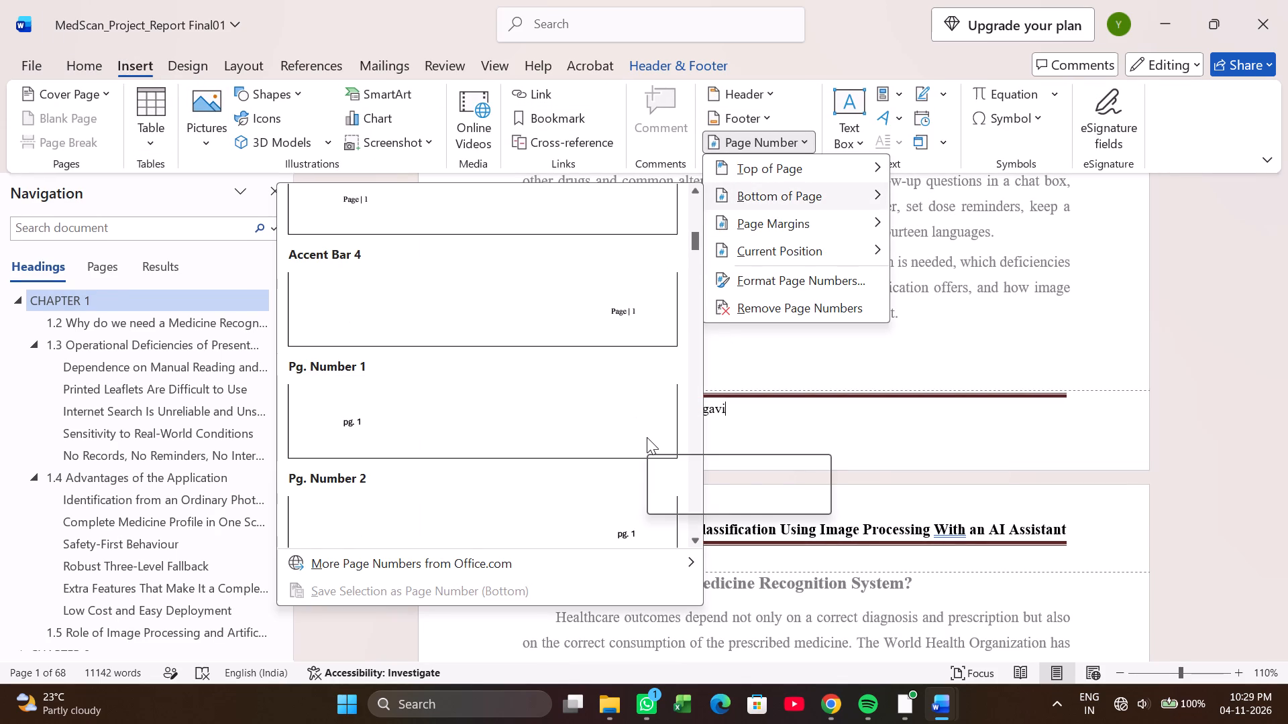
left_click(611, 324)
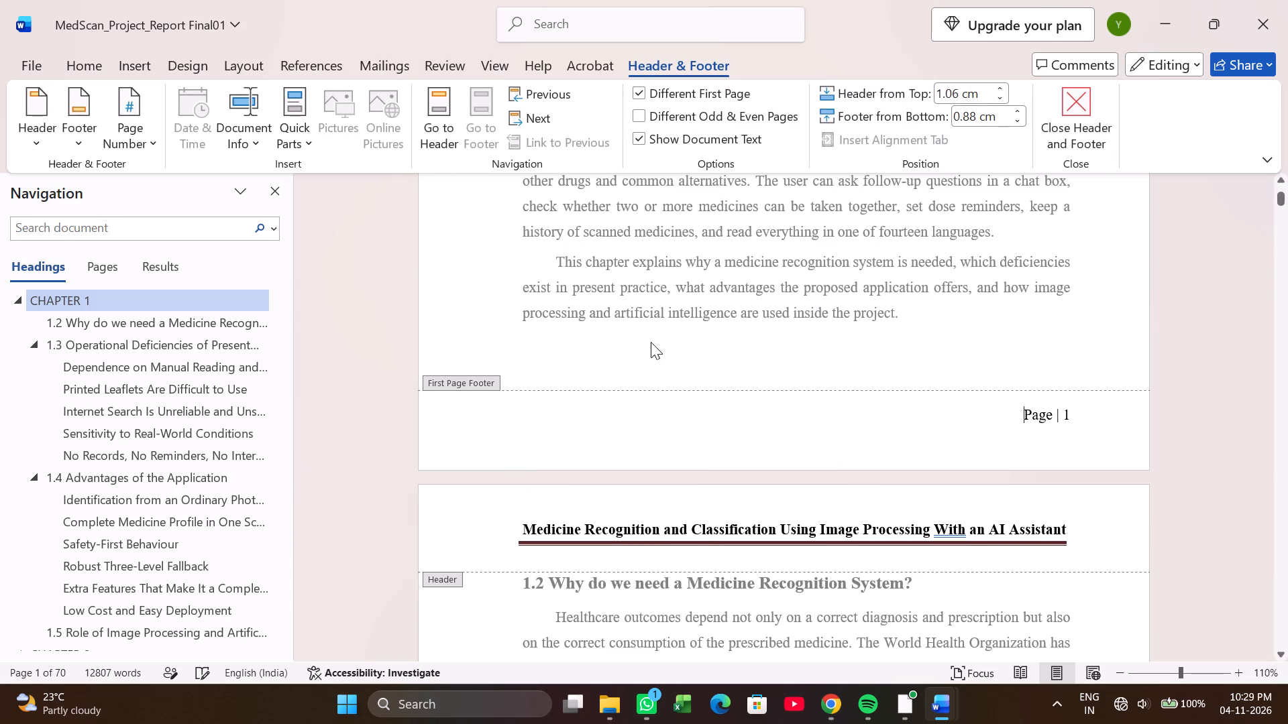
Leave footer editing and compare the footers at the bottom of page 1 and page 2.
double_click(709, 402)
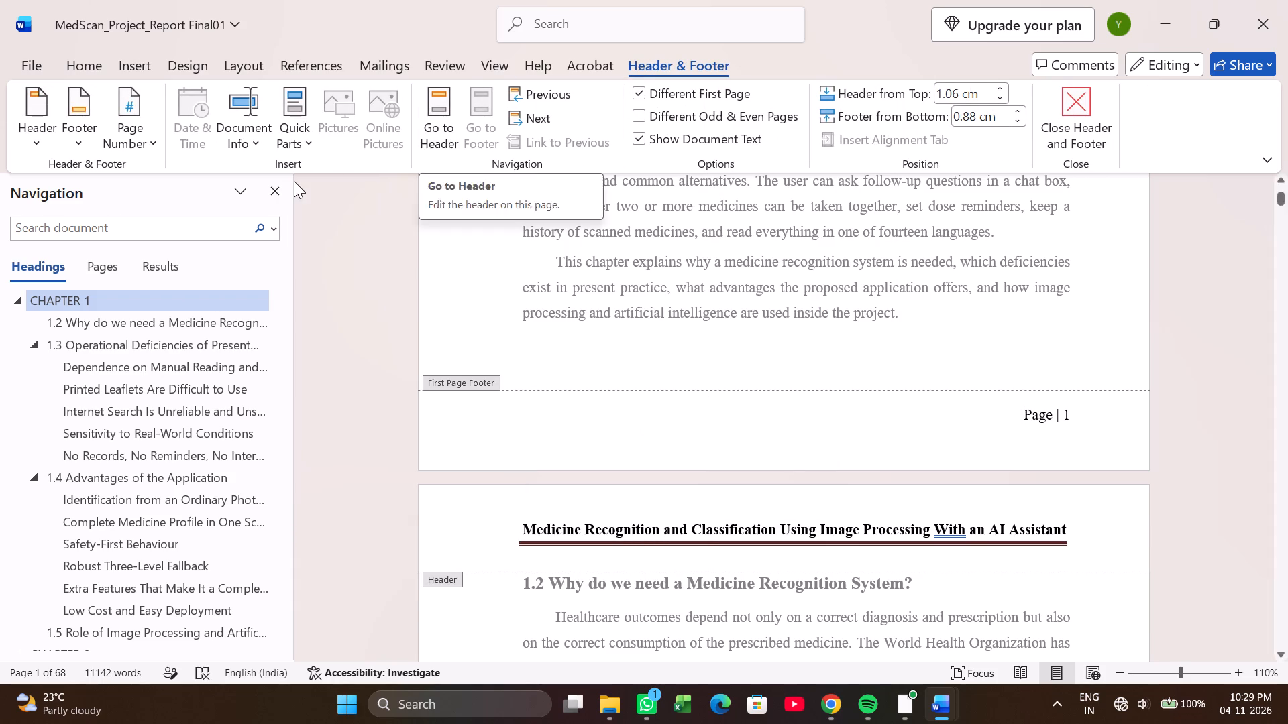
left_click(257, 137)
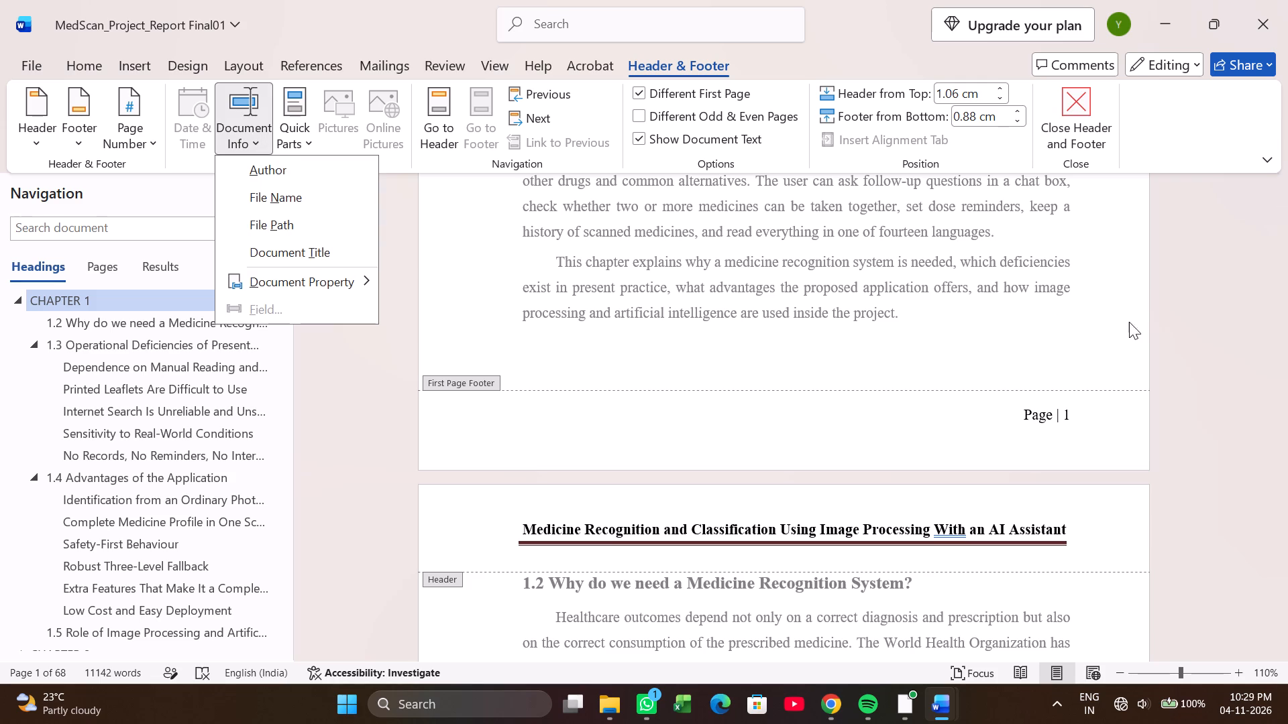
double_click(1200, 376)
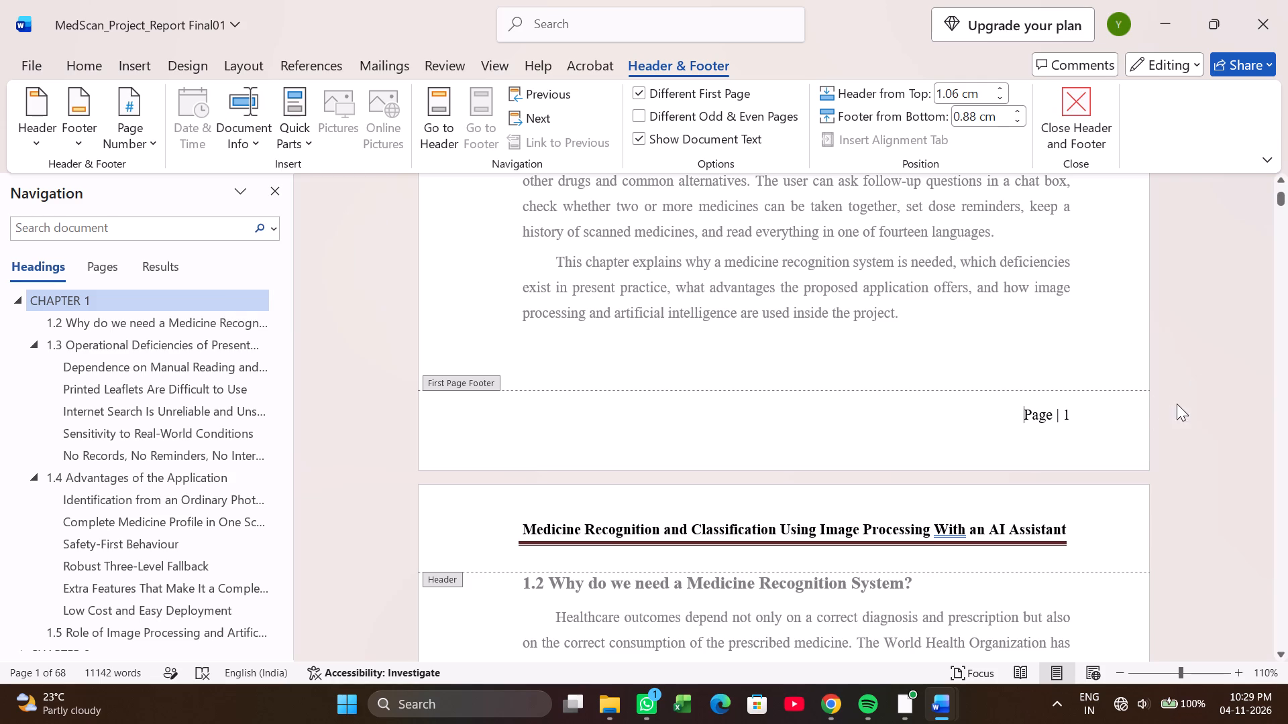
double_click(1221, 371)
scroll(1174, 434, "down", 4)
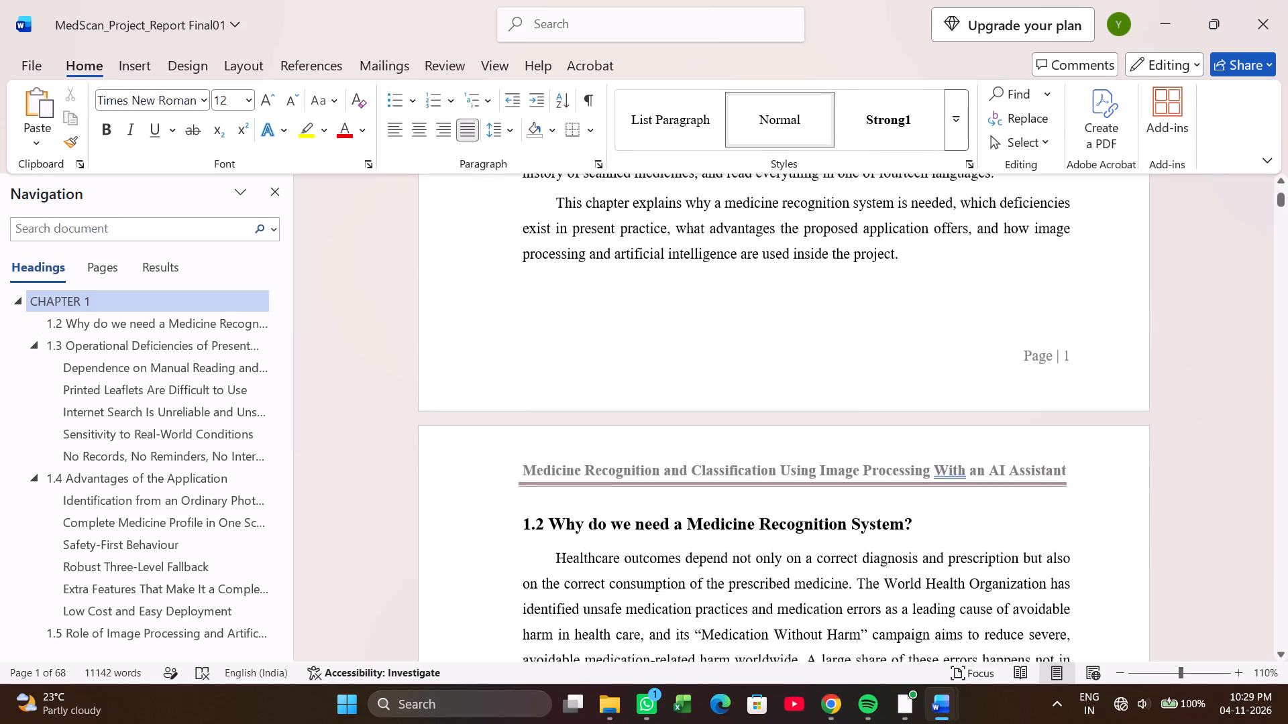
scroll(1174, 434, "down", 14)
scroll(1174, 434, "down", 7)
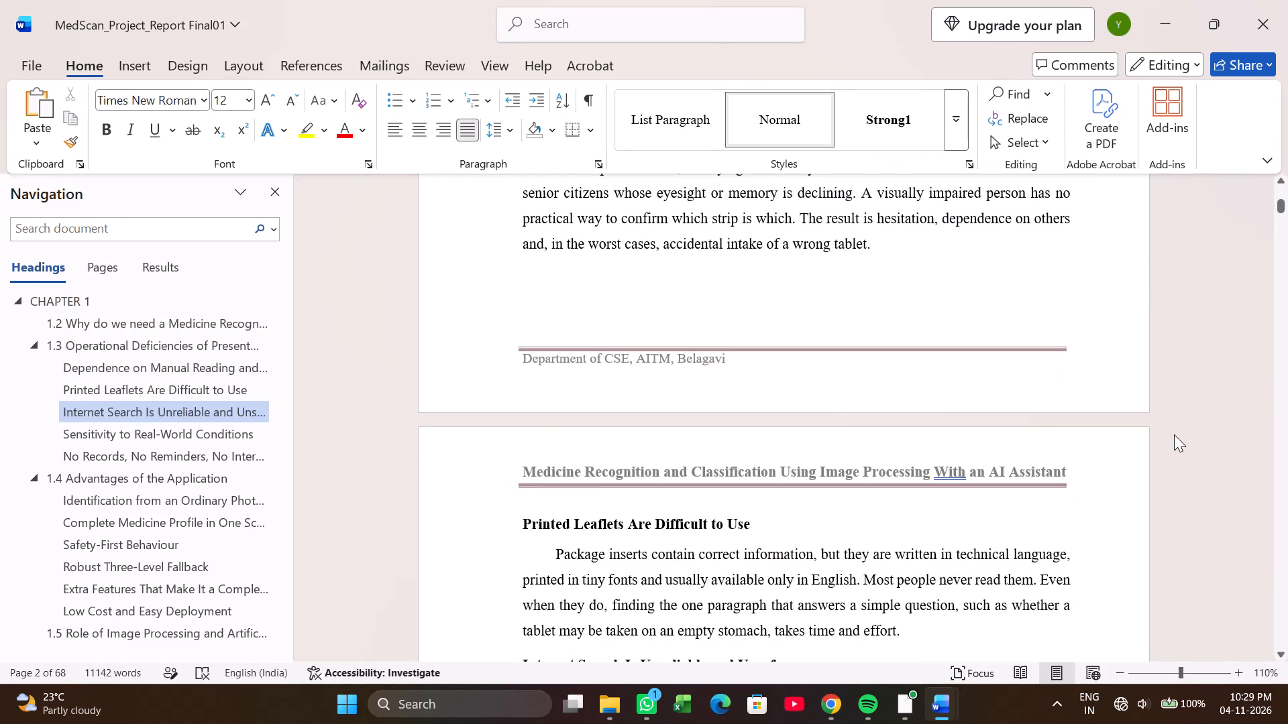
scroll(1174, 434, "up", 20)
scroll(1174, 434, "up", 2)
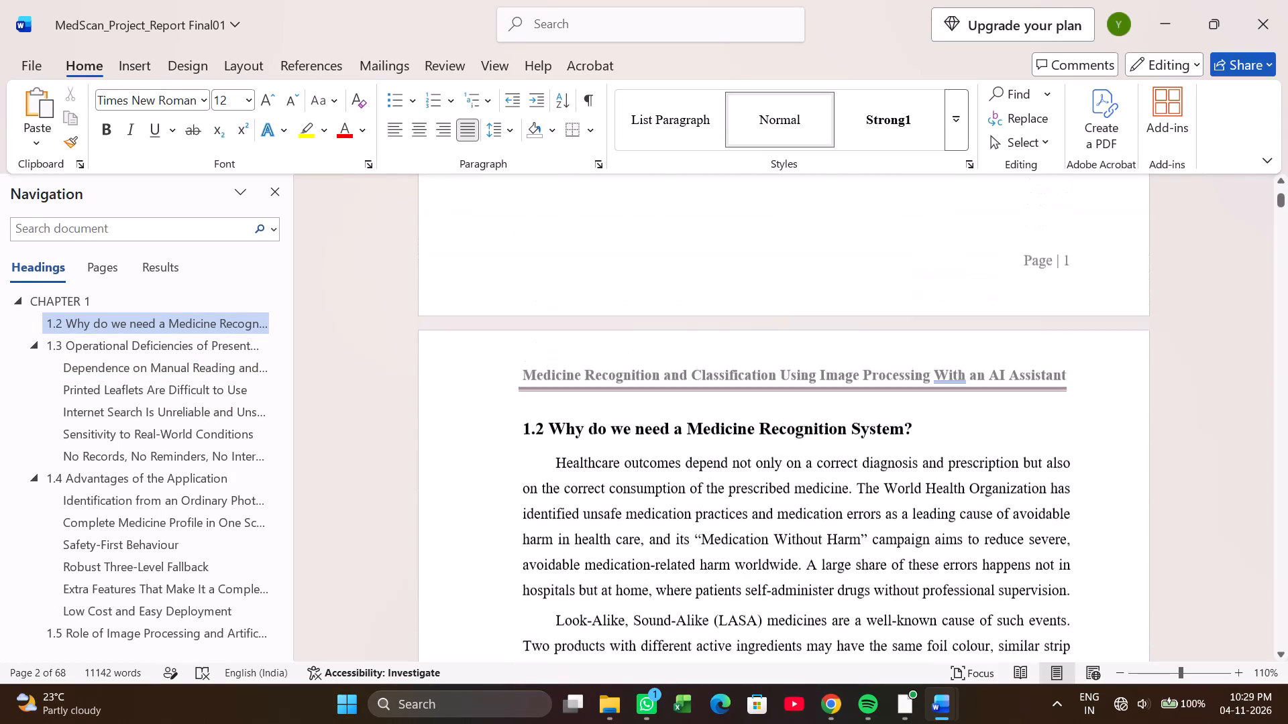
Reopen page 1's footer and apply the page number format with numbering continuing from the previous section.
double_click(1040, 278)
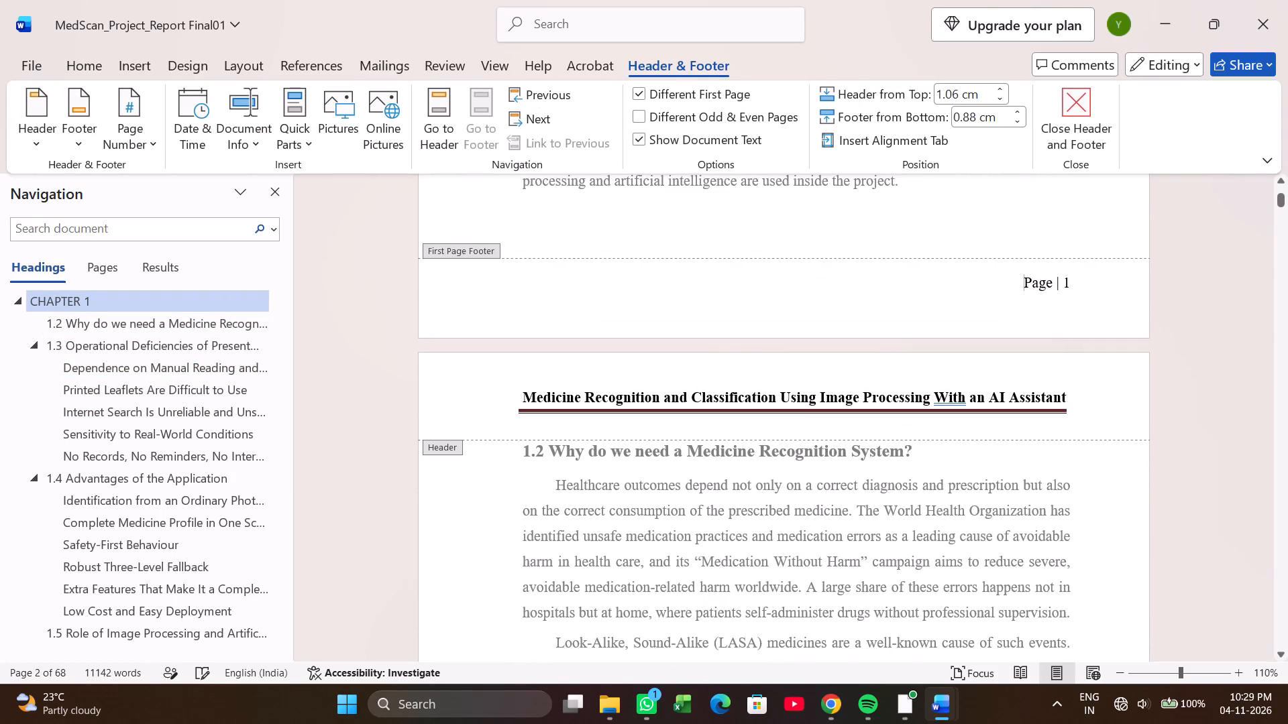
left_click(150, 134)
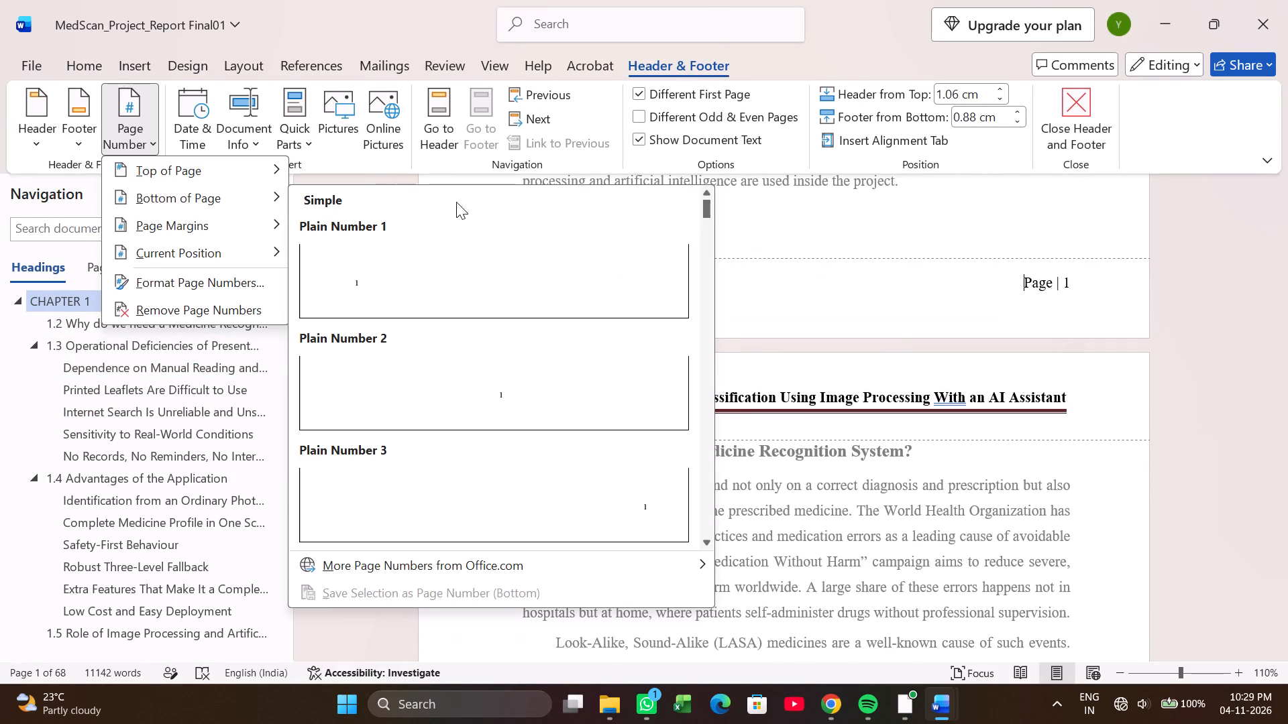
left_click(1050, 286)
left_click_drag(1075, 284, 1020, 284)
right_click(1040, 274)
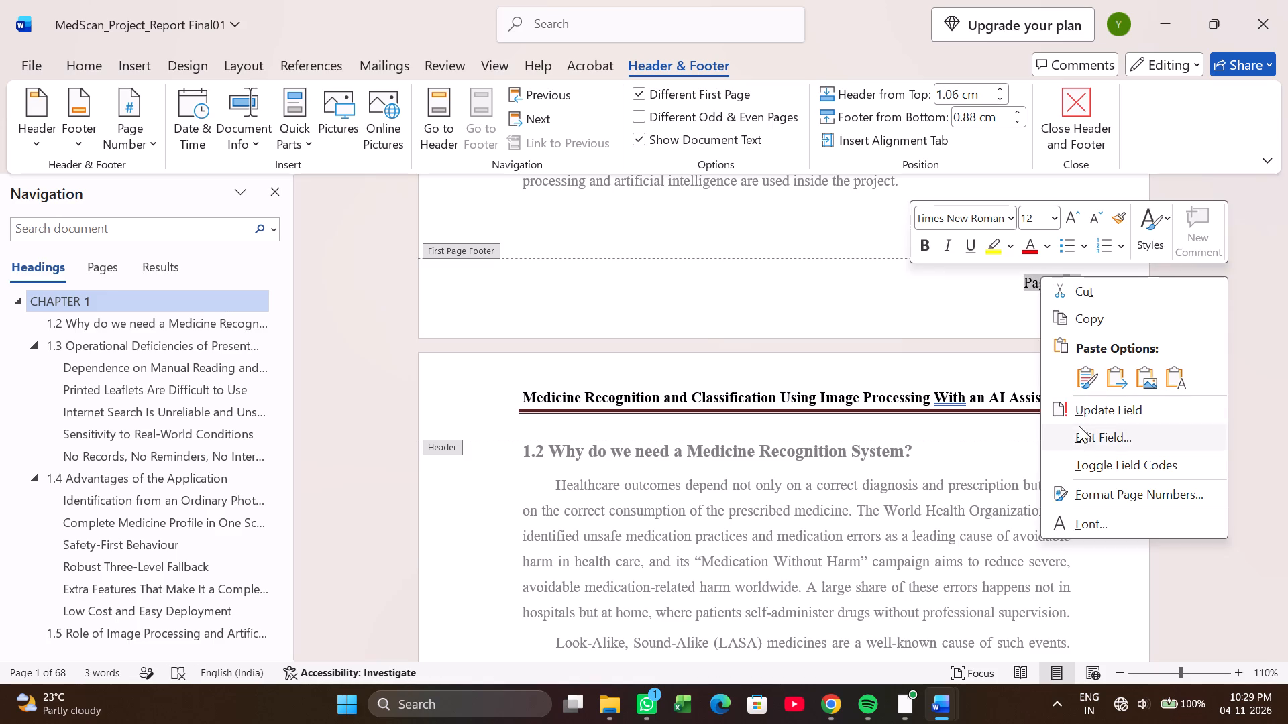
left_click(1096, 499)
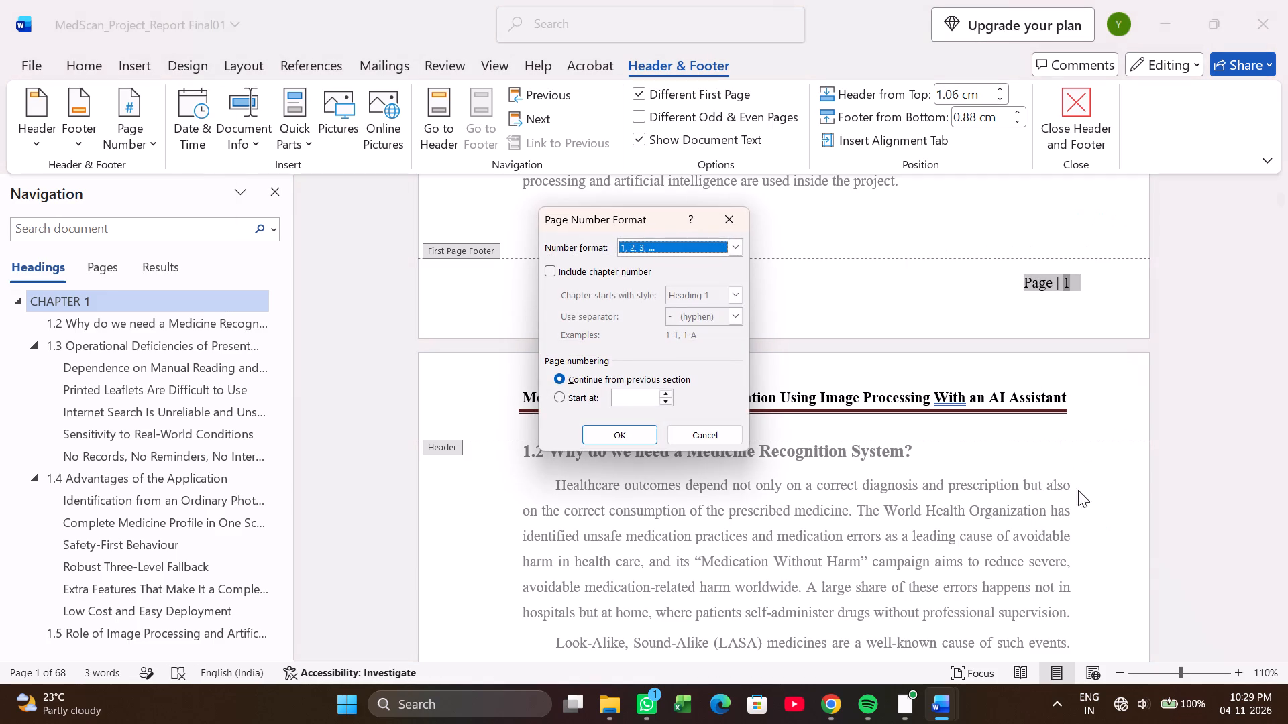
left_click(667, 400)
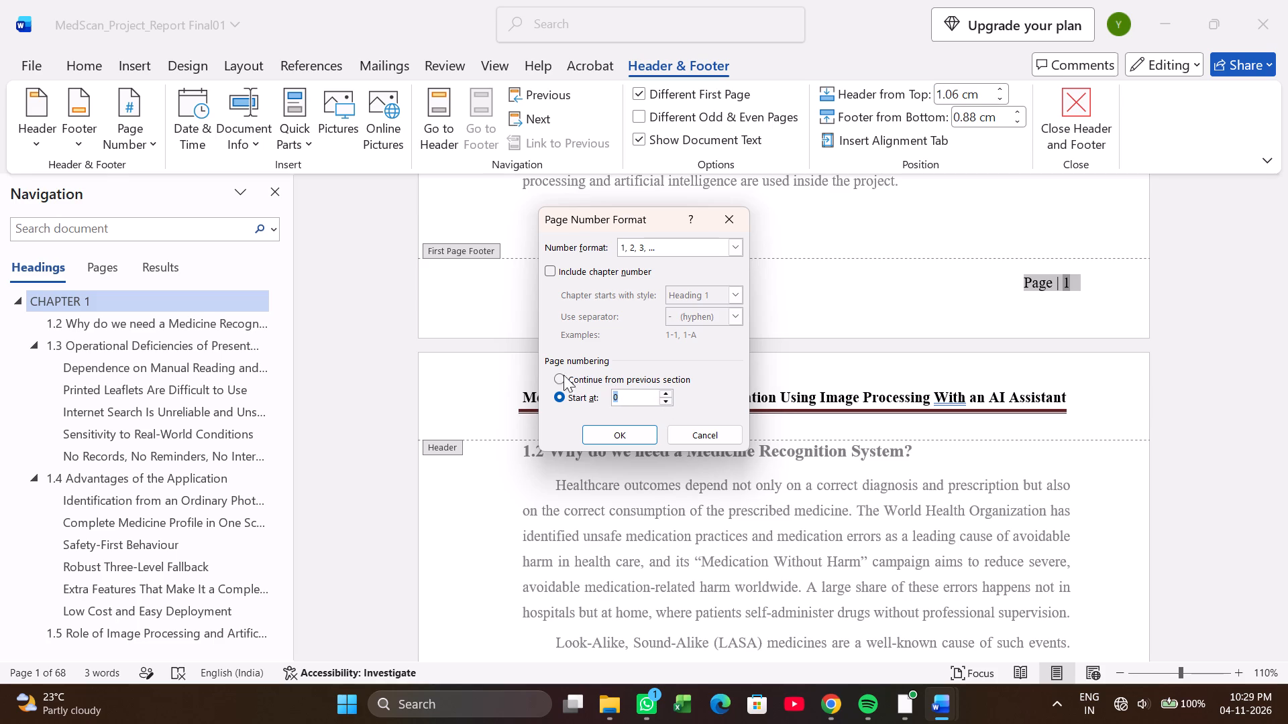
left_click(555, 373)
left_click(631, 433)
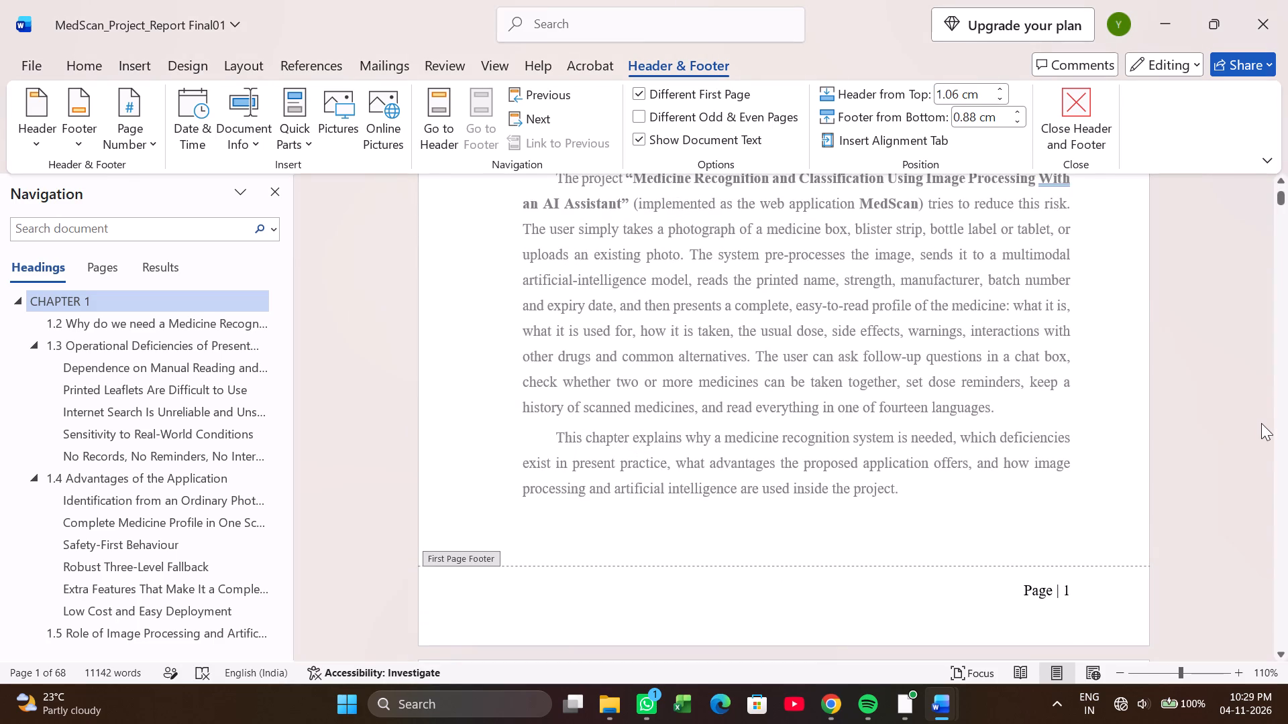
Leave footer editing and check whether the page number appears in the footers of page 1 and page 2.
double_click(1261, 423)
scroll(932, 500, "down", 14)
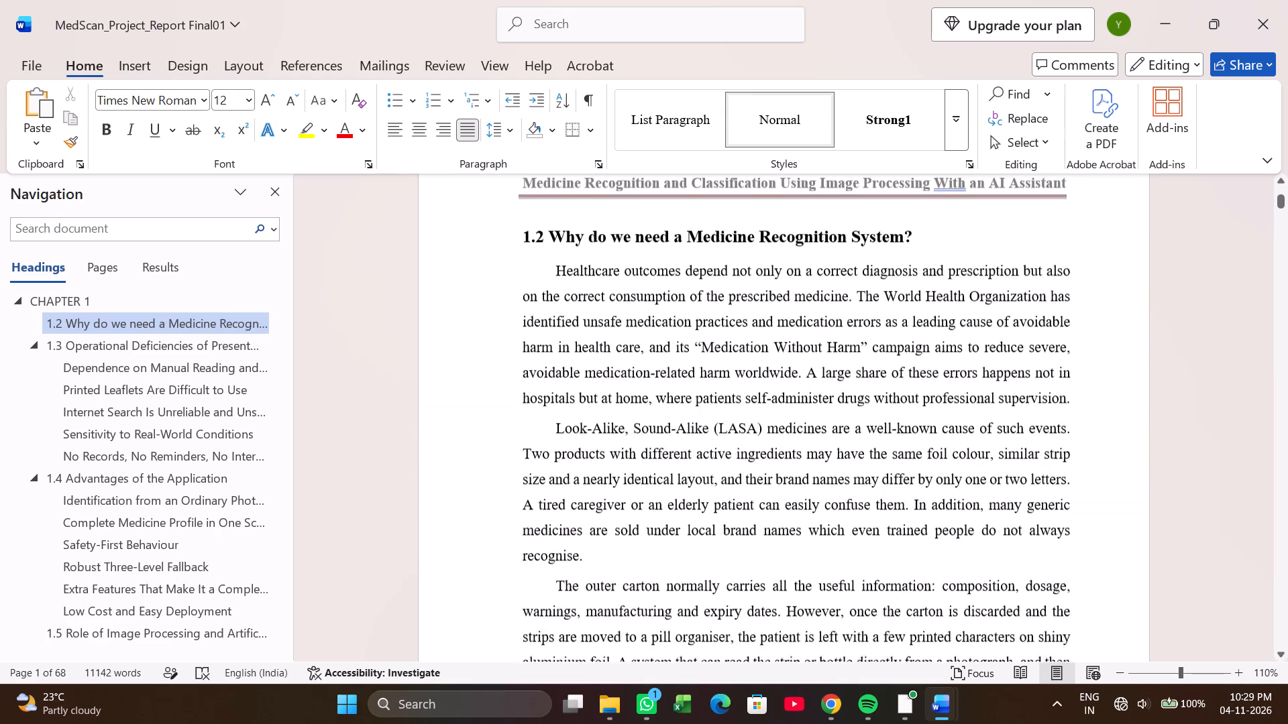
scroll(914, 507, "down", 12)
scroll(914, 499, "up", 19)
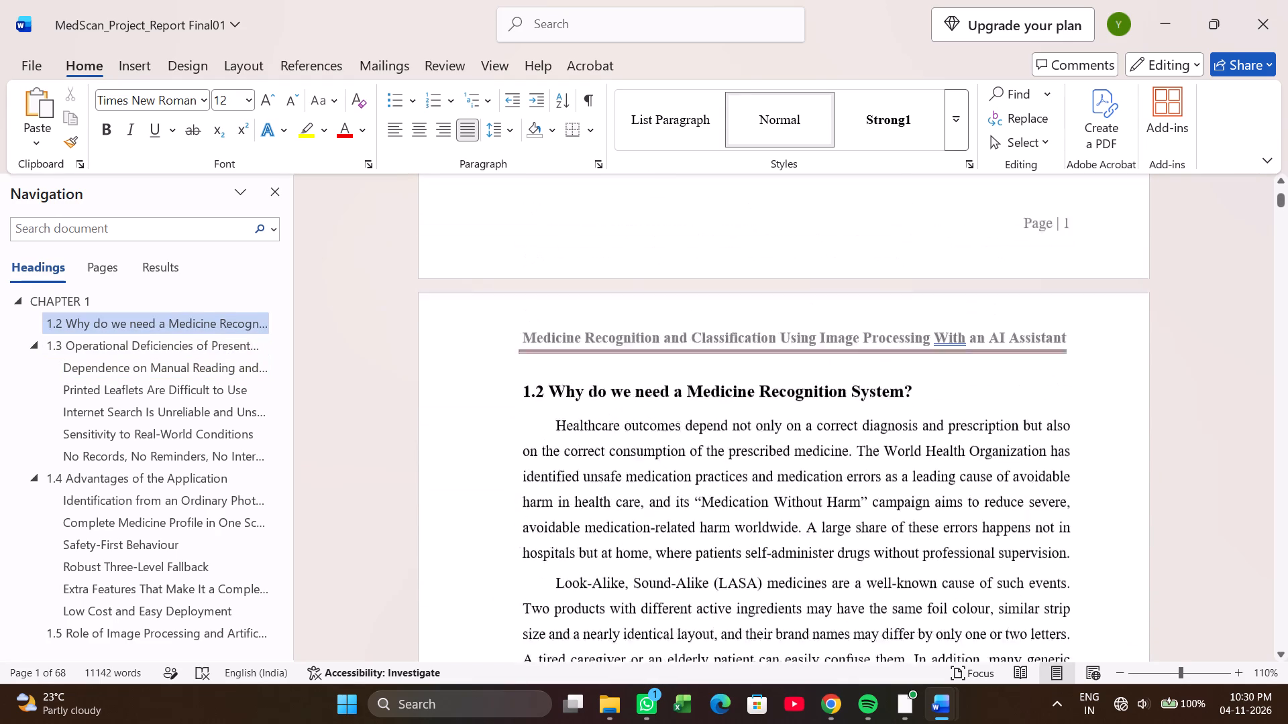
scroll(914, 495, "up", 18)
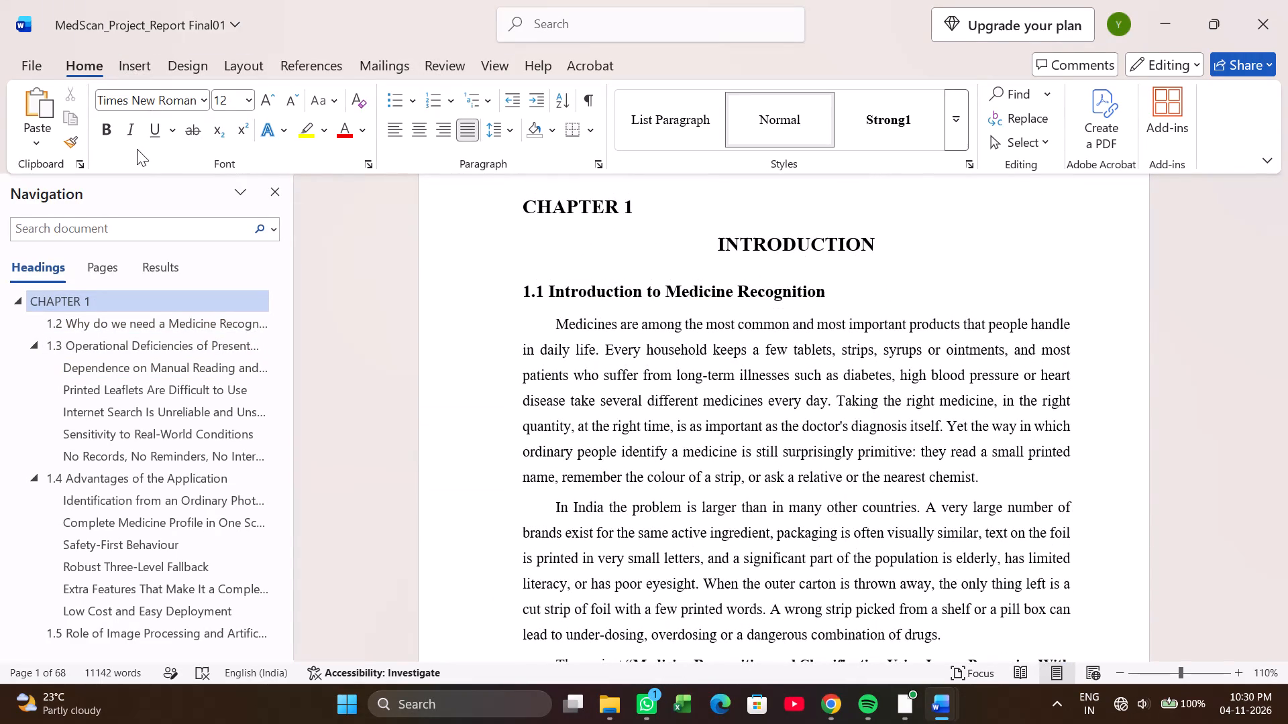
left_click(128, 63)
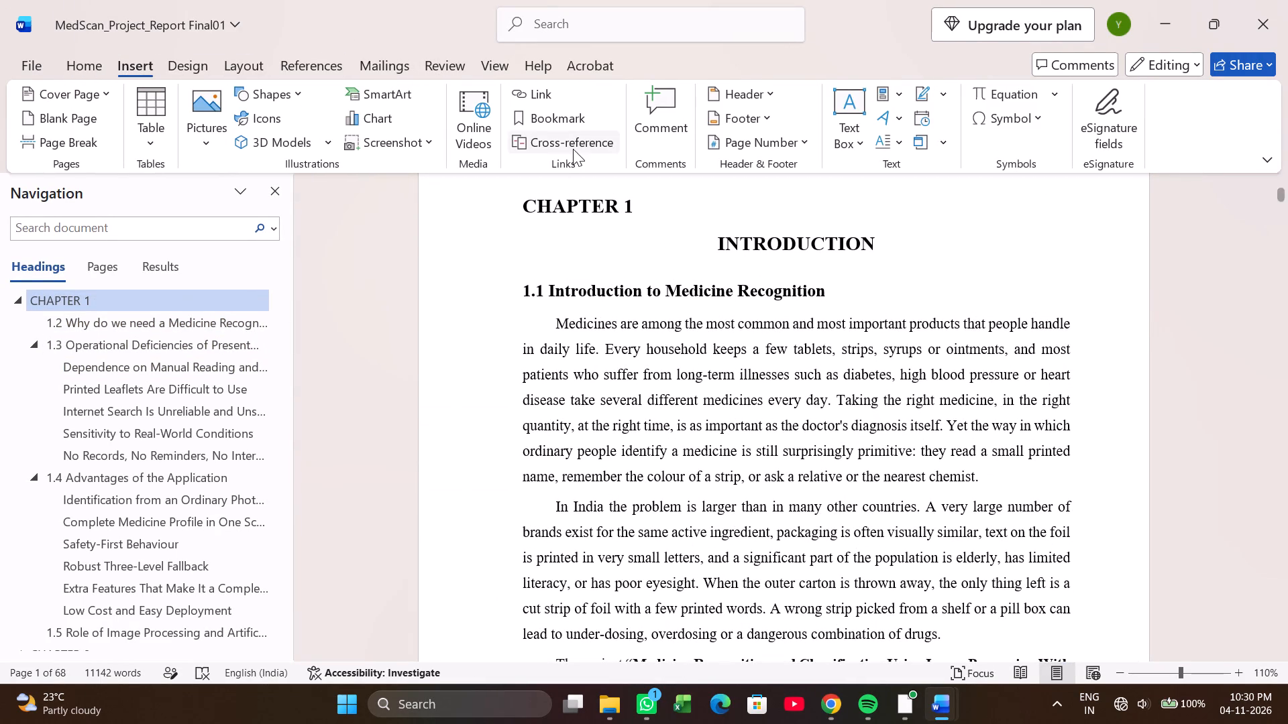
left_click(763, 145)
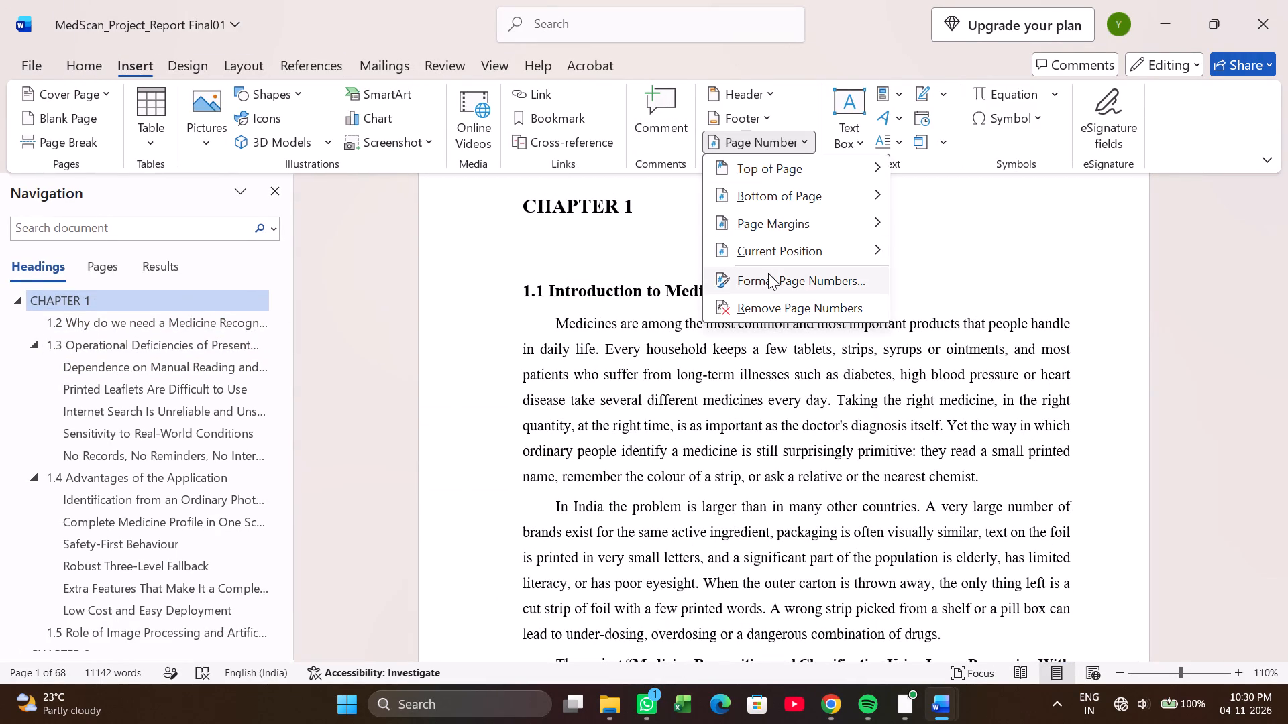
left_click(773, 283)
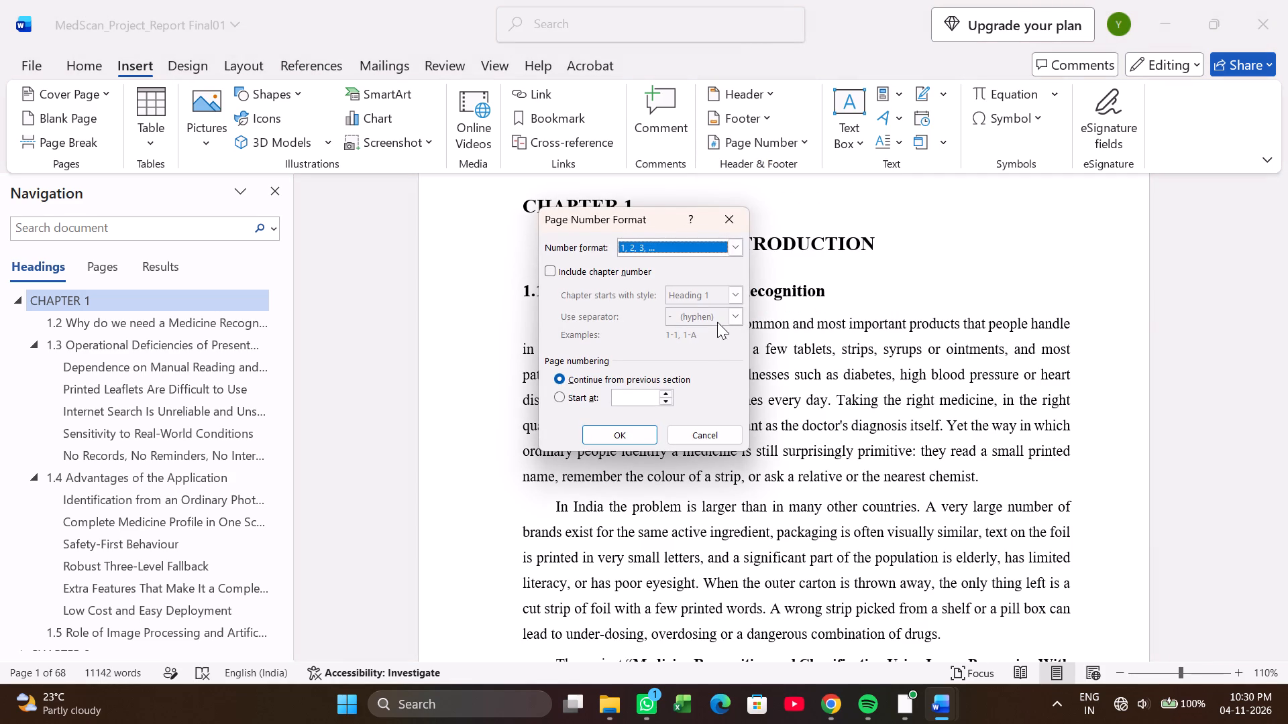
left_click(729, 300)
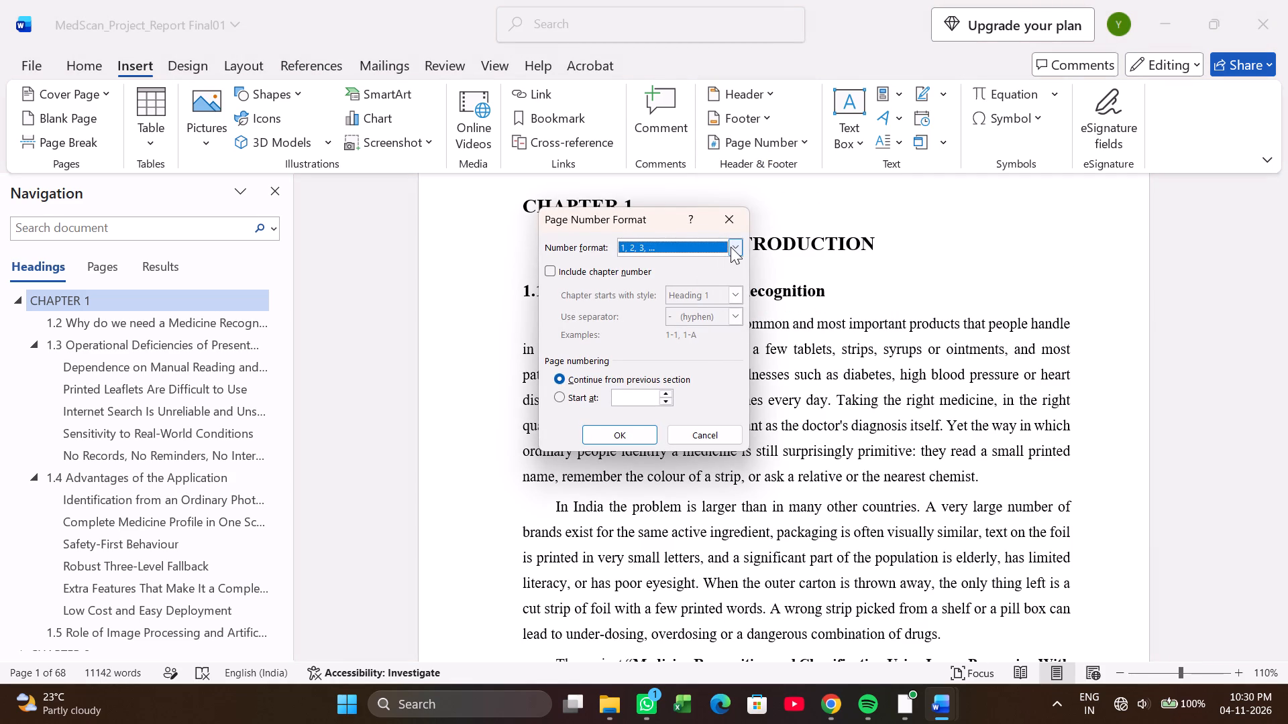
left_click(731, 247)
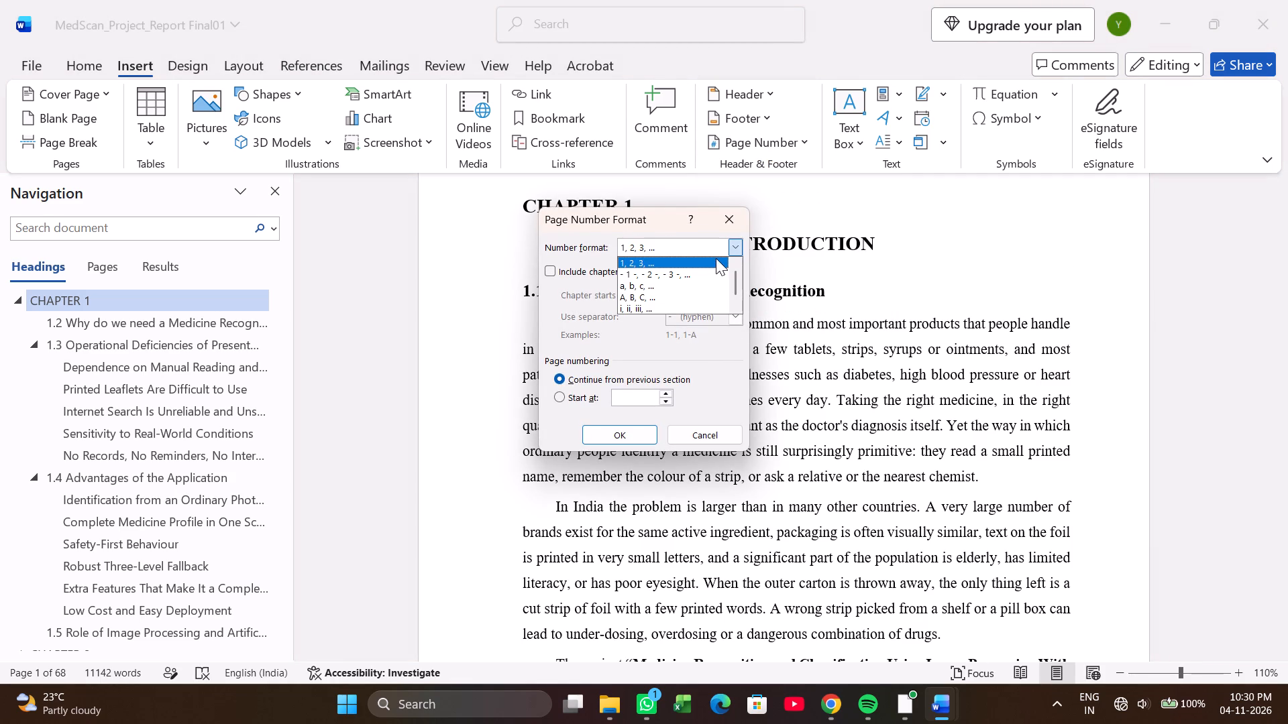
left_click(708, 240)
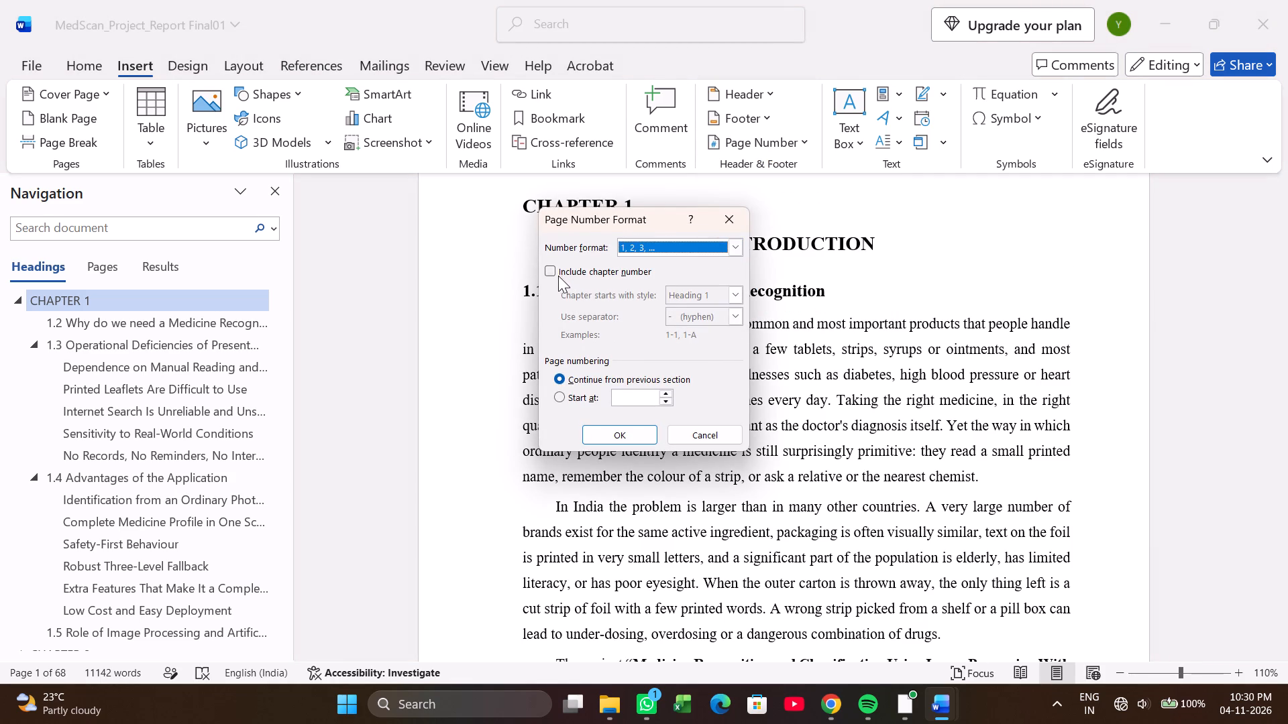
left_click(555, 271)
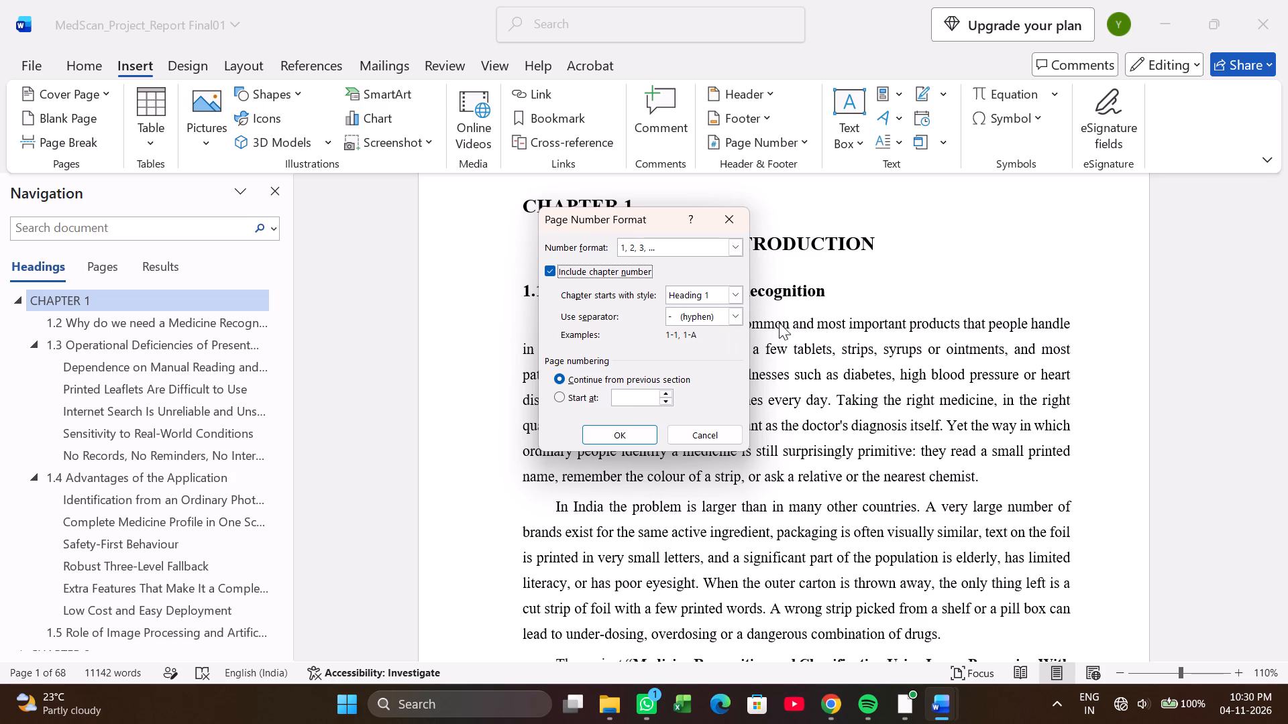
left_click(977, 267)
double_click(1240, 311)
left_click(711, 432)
Paste the copied department line and double rule above the page number in page 1's first page footer.
scroll(931, 414, "down", 19)
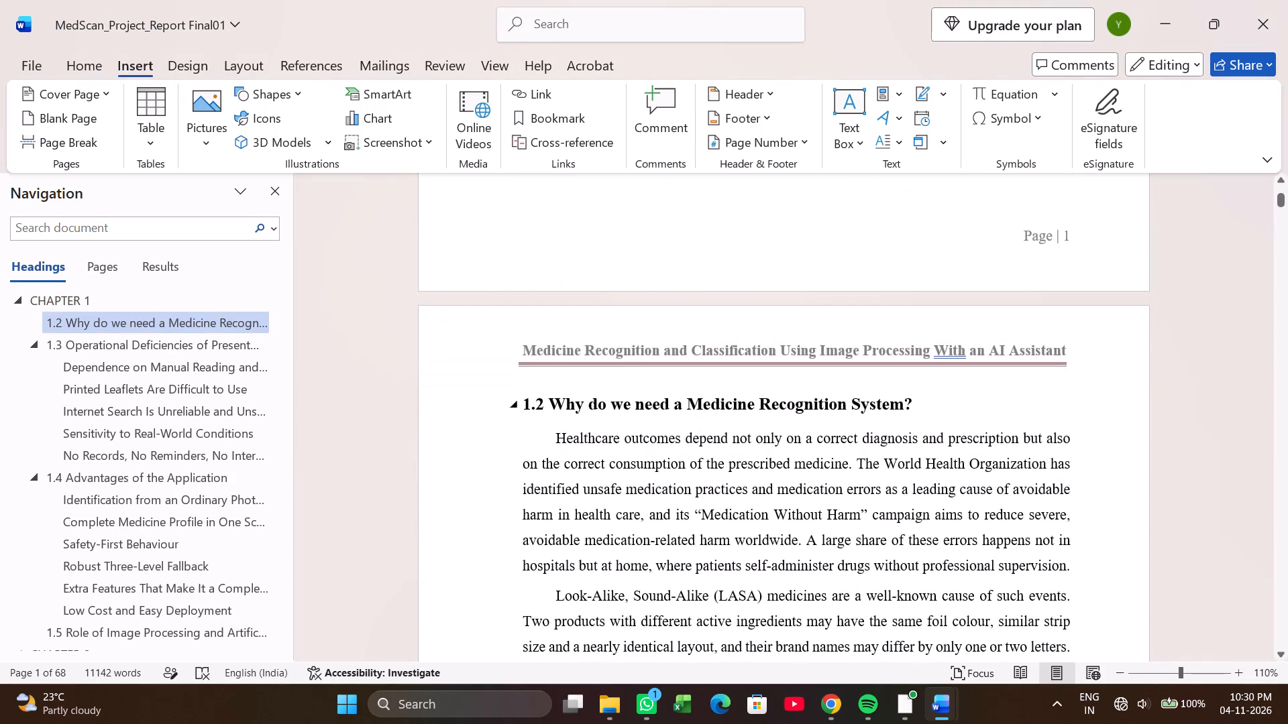
scroll(935, 414, "up", 6)
double_click(1074, 496)
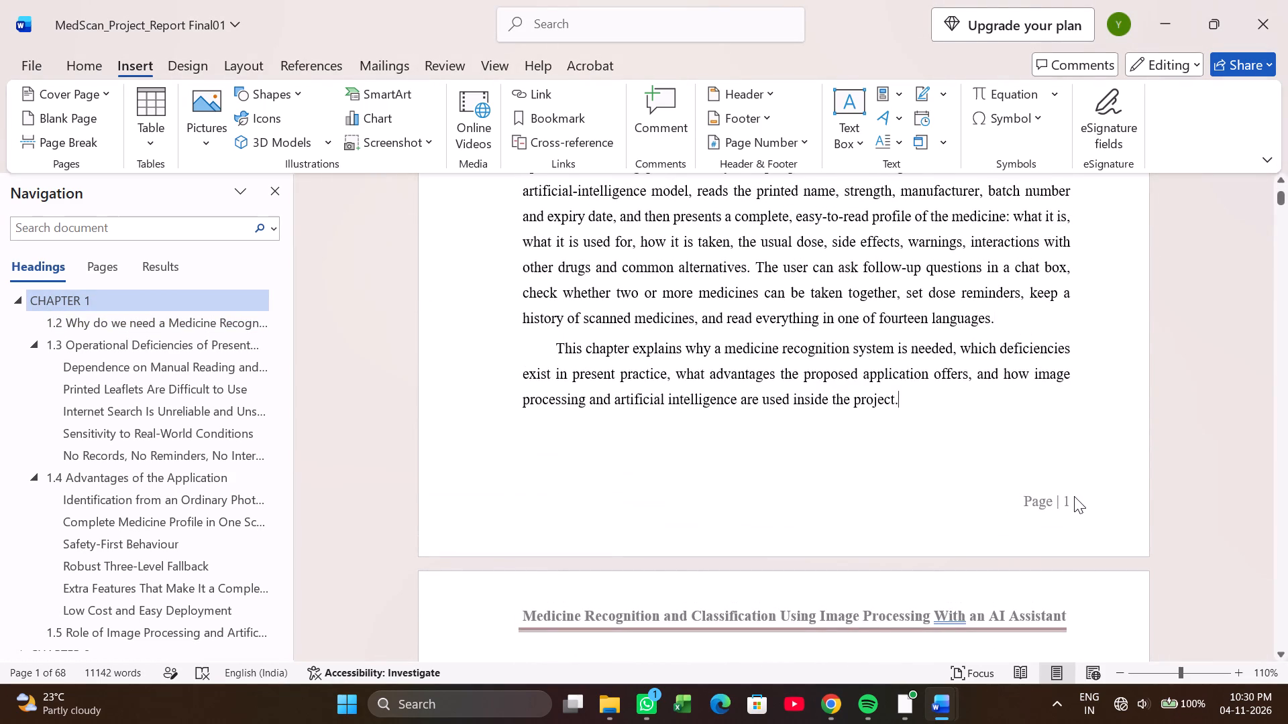
left_click(945, 496)
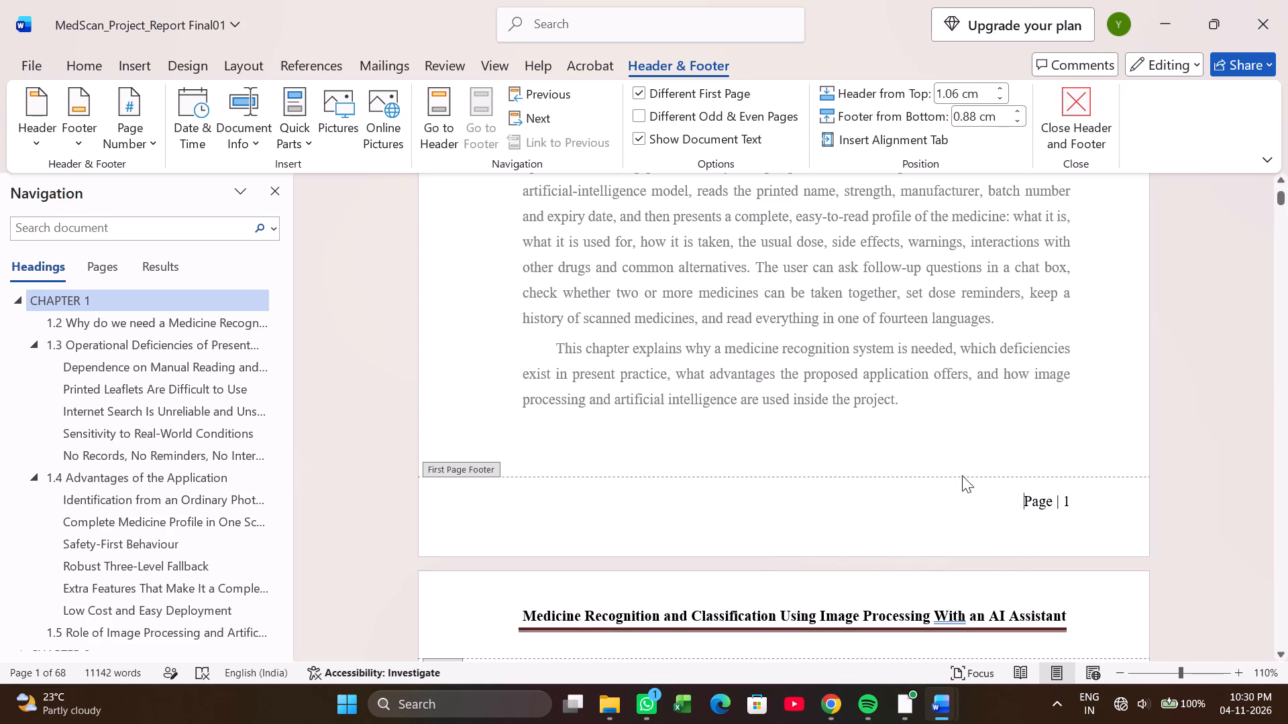
key("ctrl+v")
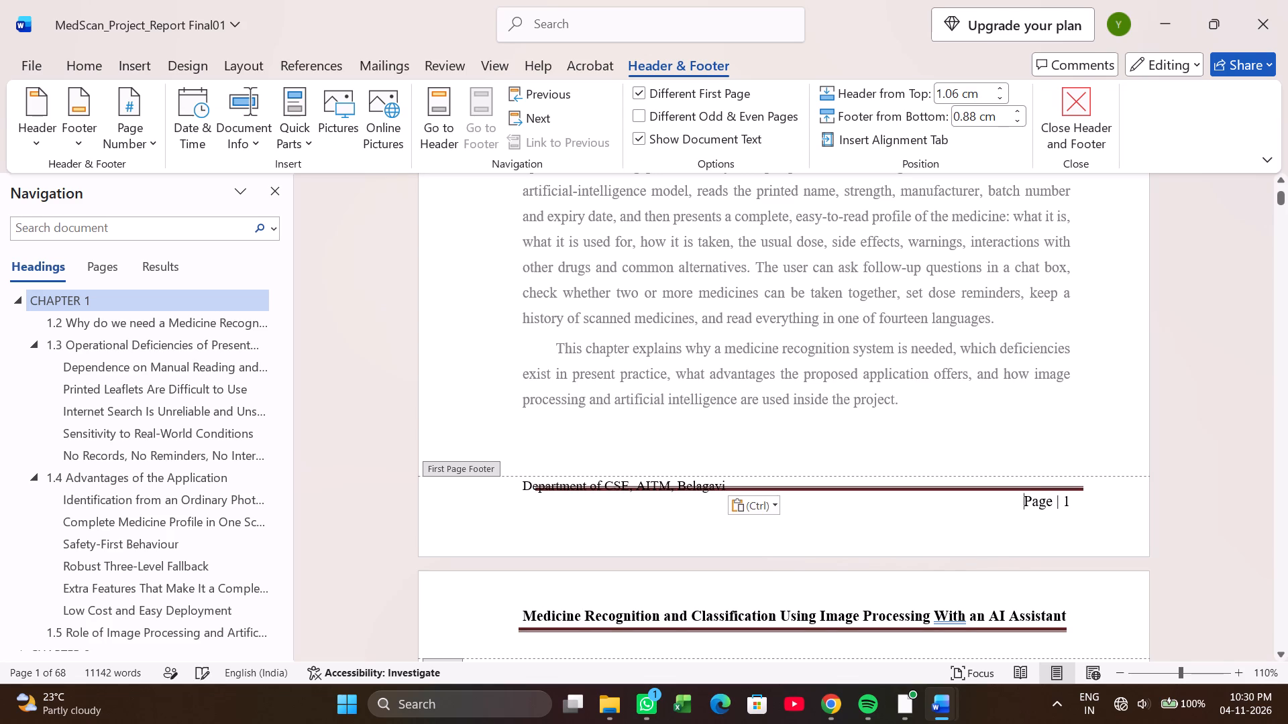
left_click(769, 507)
left_click(674, 524)
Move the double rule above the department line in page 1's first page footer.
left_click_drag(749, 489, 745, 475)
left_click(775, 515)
Delete the spacing before Page | 1 and the whole "Department of CSE, AITM, Belagavi" line, leaving the page number at the left margin.
left_click(1012, 505)
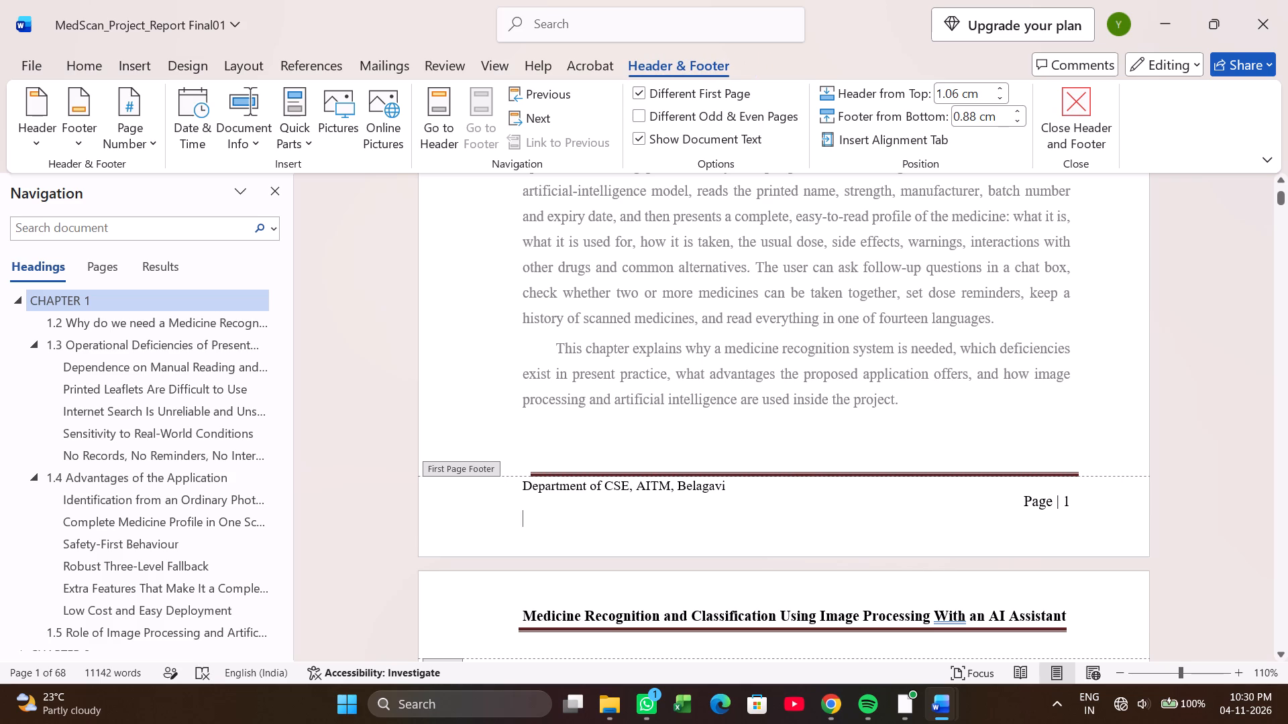
key("BackSpace")
key("BackSpace")
key("BackSpace")
key("BackSpace")
key("BackSpace")
key("BackSpace")
key("BackSpace")
key("BackSpace")
key("BackSpace")
key("BackSpace")
key("BackSpace")
key("BackSpace")
key("BackSpace")
key("BackSpace")
key("BackSpace")
key("BackSpace")
key("BackSpace")
key("BackSpace")
key("BackSpace")
key("BackSpace")
key("BackSpace")
key("BackSpace")
key("BackSpace")
key("BackSpace")
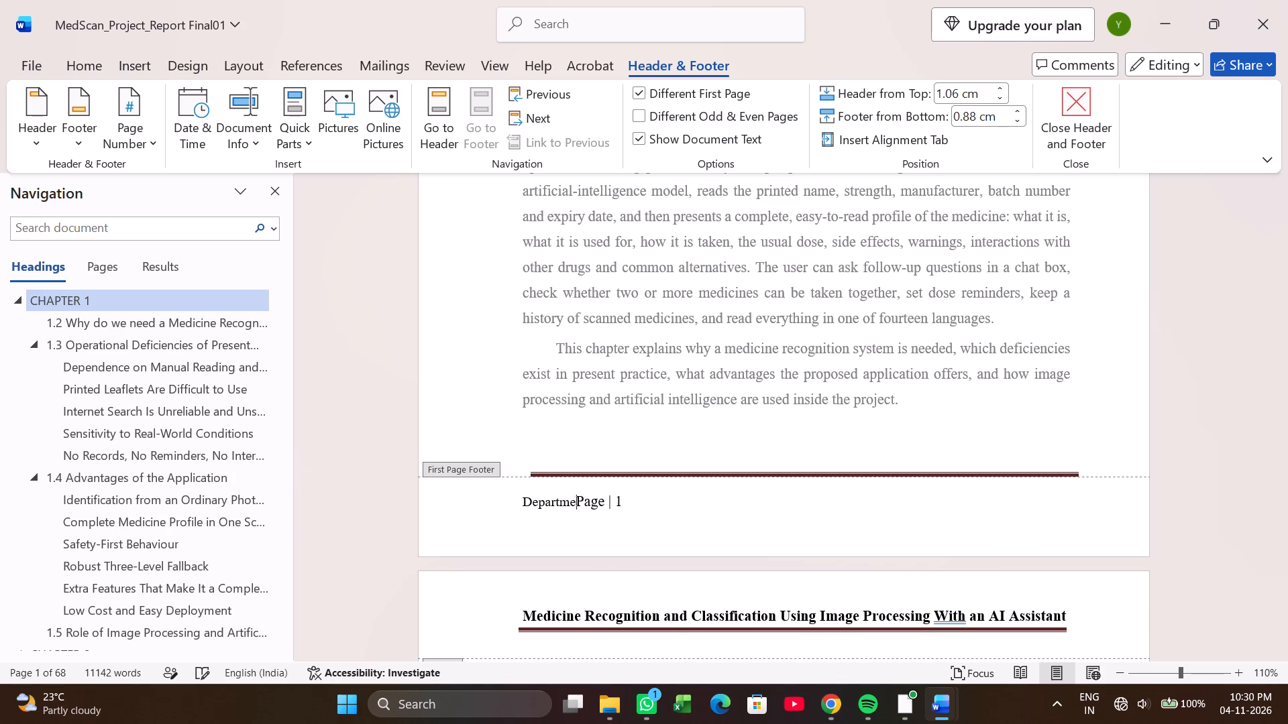
key("BackSpace")
key("BackSpace")
key("BackSpace")
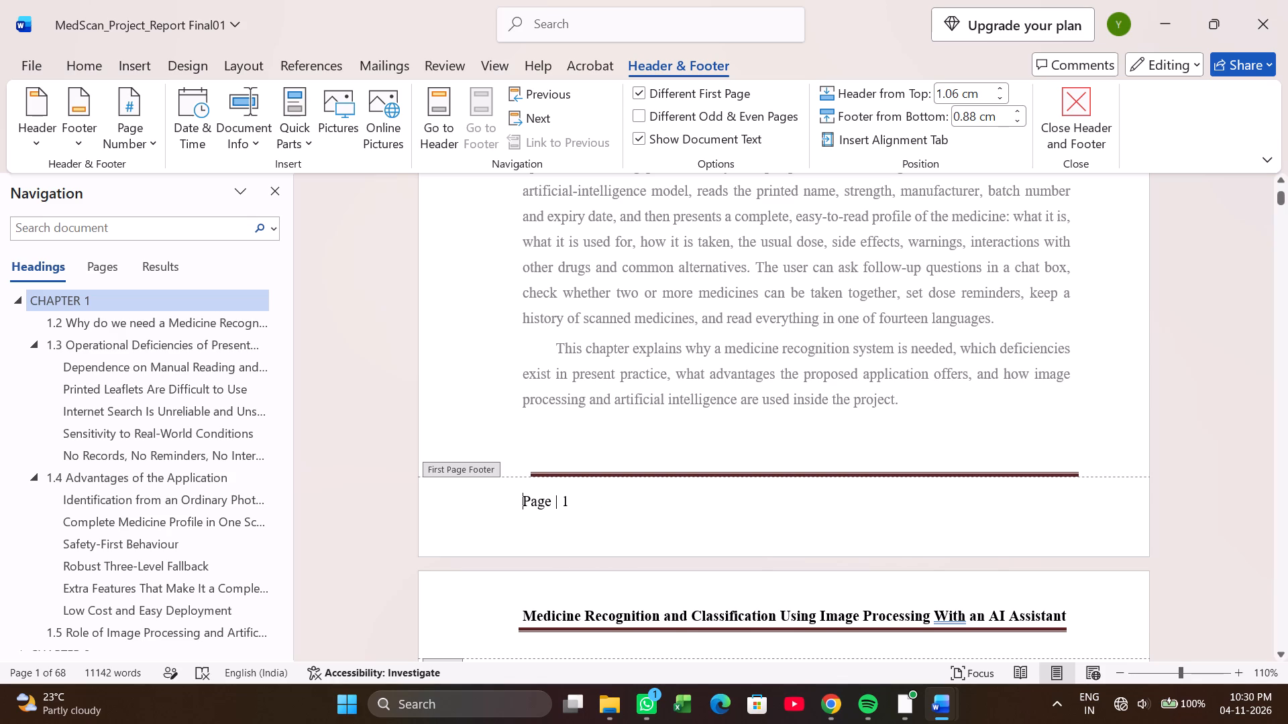
key("BackSpace")
key("BackSpace")
Move the double rule down to sit directly above Page | 1, lined up with the text margins.
left_click_drag(590, 475, 578, 487)
left_click(526, 520)
Insert spaces and tabs before Page | 1 to shift it along its line toward the right margin.
left_click(524, 501)
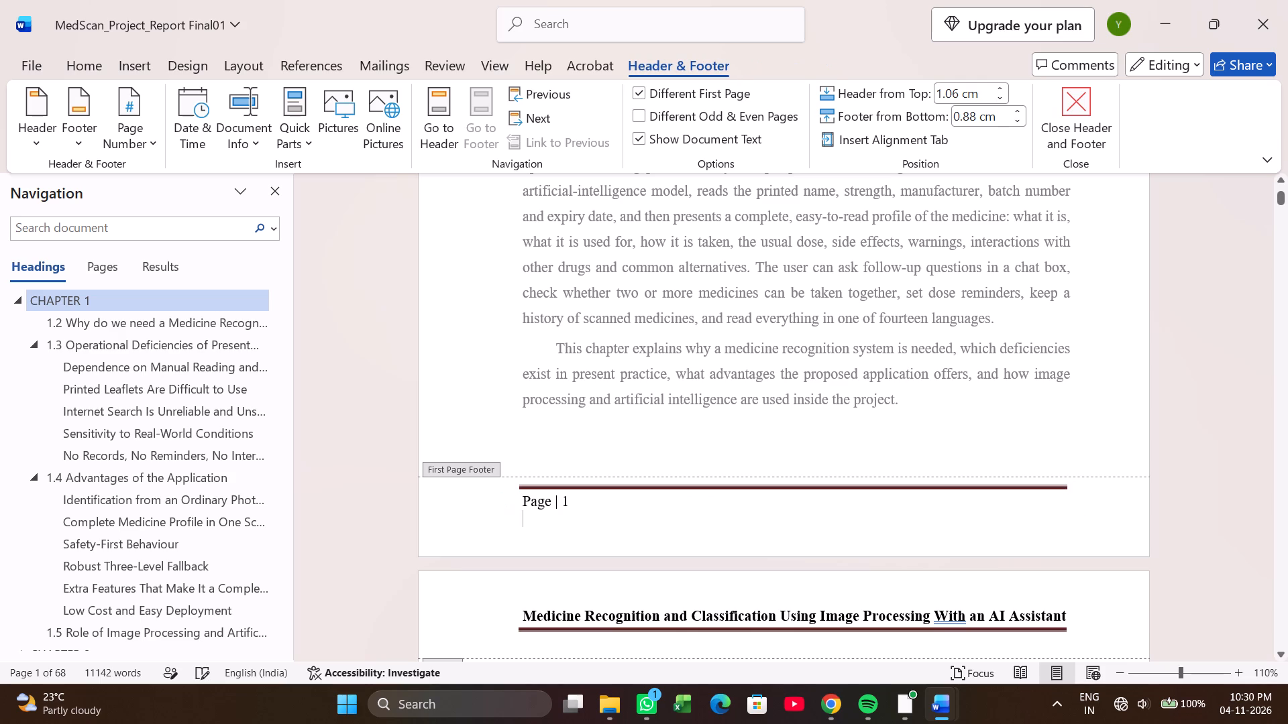
key("space")
key("space")
key("space")
key("space")
key("space")
key("space")
key("space")
key("space")
key("space")
key("space")
key("space")
key("space")
key("space")
key("space")
key("space")
key("space")
key("space")
key("space")
key("space")
key("space")
key("Tab")
key("Tab")
key("Tab")
key("Tab")
key("Tab")
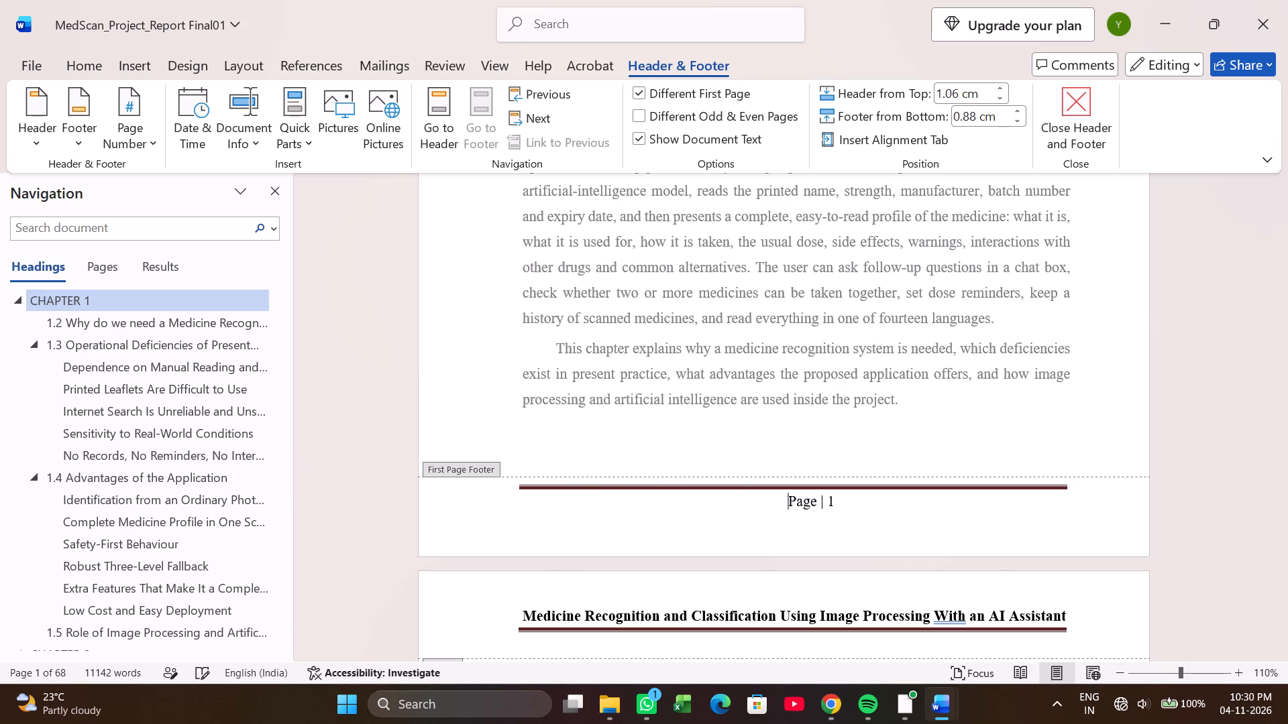
key("Tab")
key("Tab")
key("Tab")
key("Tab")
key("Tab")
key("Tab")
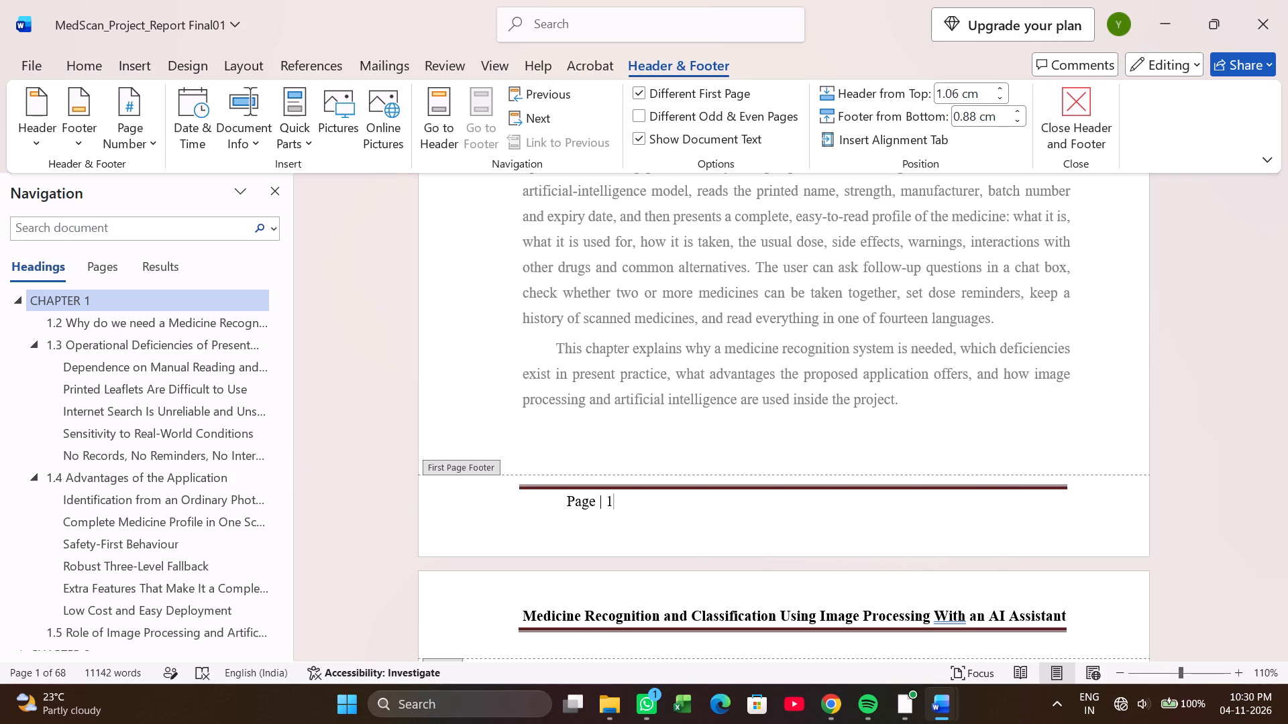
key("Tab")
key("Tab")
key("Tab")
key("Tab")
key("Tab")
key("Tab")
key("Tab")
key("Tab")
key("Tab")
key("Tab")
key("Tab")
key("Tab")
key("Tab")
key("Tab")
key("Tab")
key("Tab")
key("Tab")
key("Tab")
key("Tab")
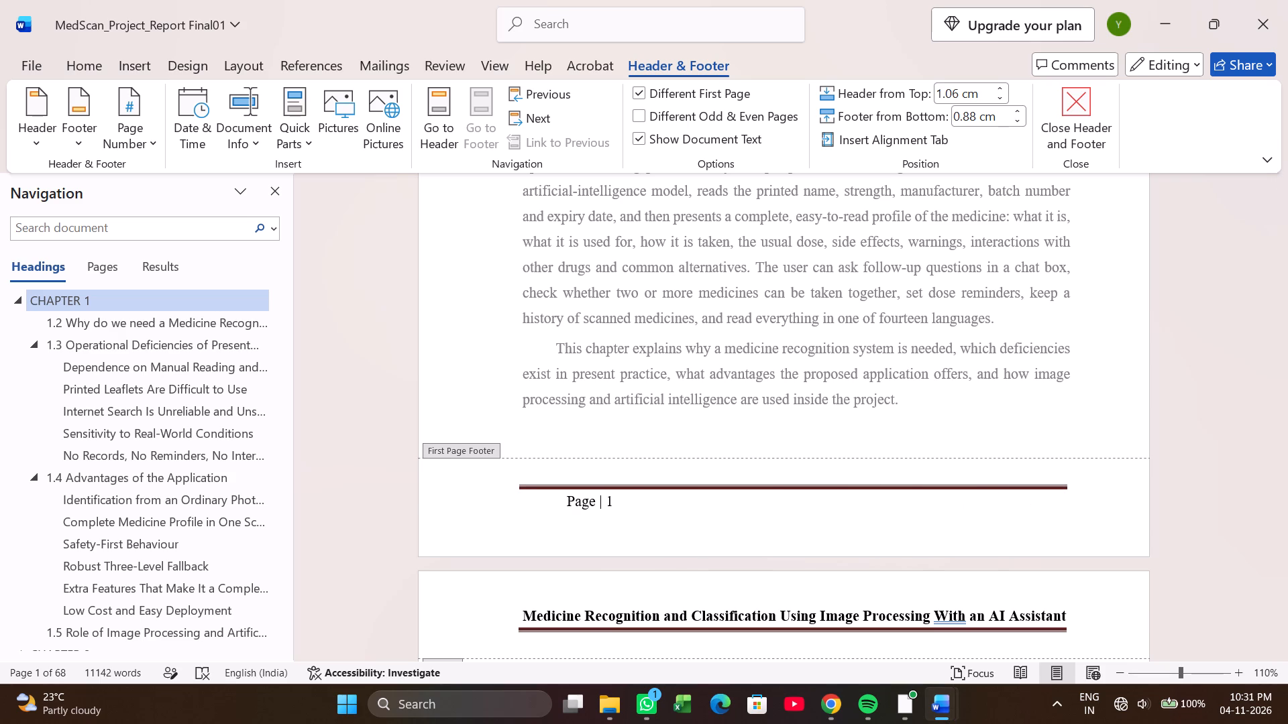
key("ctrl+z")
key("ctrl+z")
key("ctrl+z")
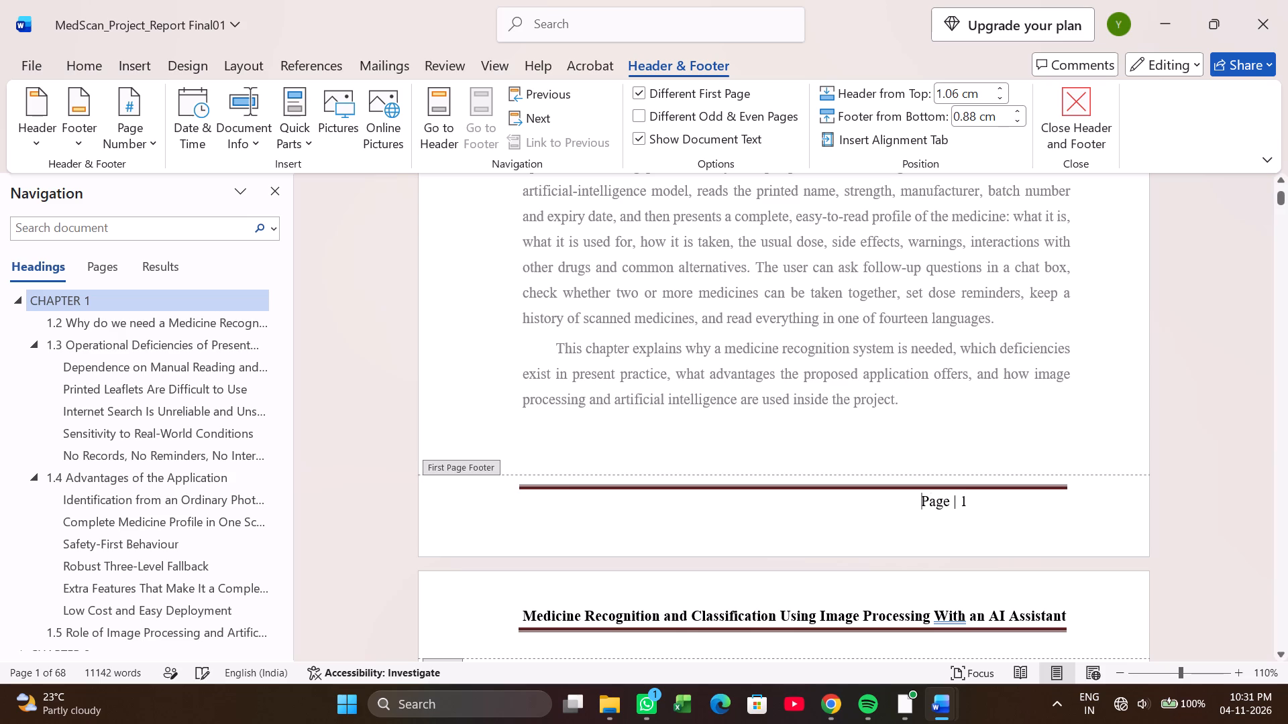
Add further spacing before Page | 1 until it ends flush with the right end of the double rule.
key("space")
key("Tab")
key("space")
key("space")
key("space")
key("space")
key("space")
key("space")
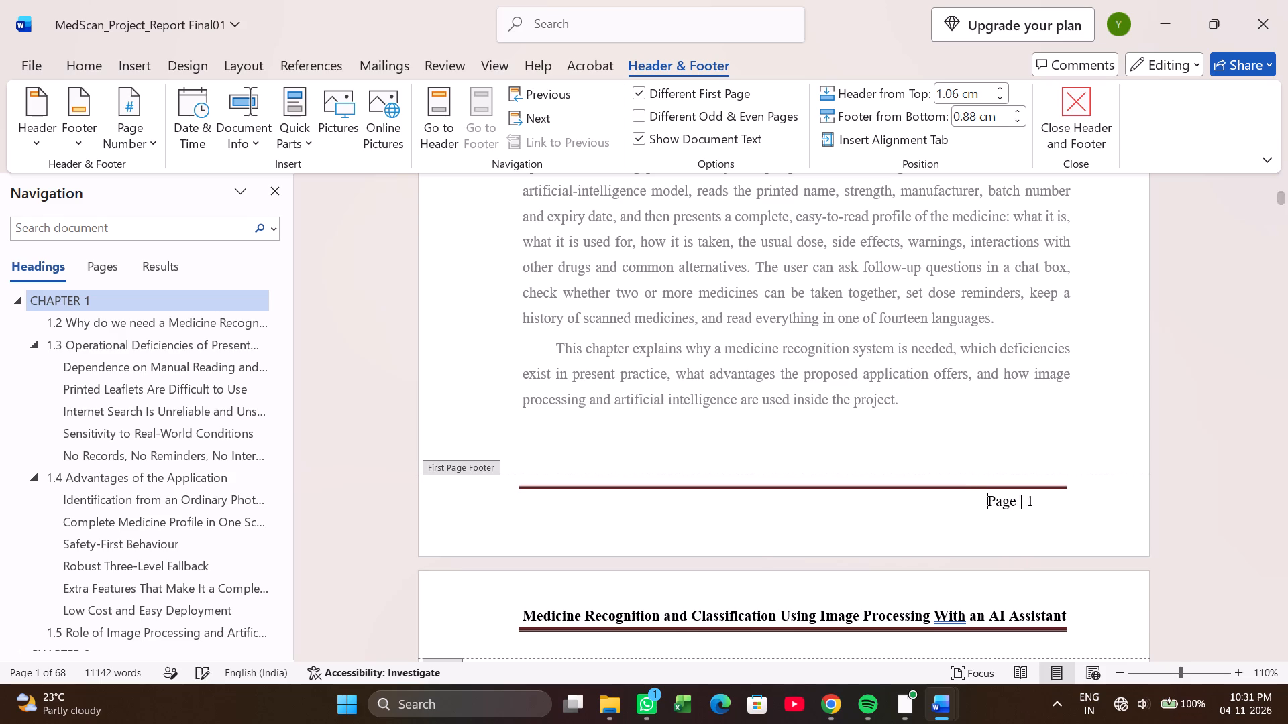
key("space")
key("space")
key("space")
key("space")
key("space")
key("space")
key("space")
key("space")
key("space")
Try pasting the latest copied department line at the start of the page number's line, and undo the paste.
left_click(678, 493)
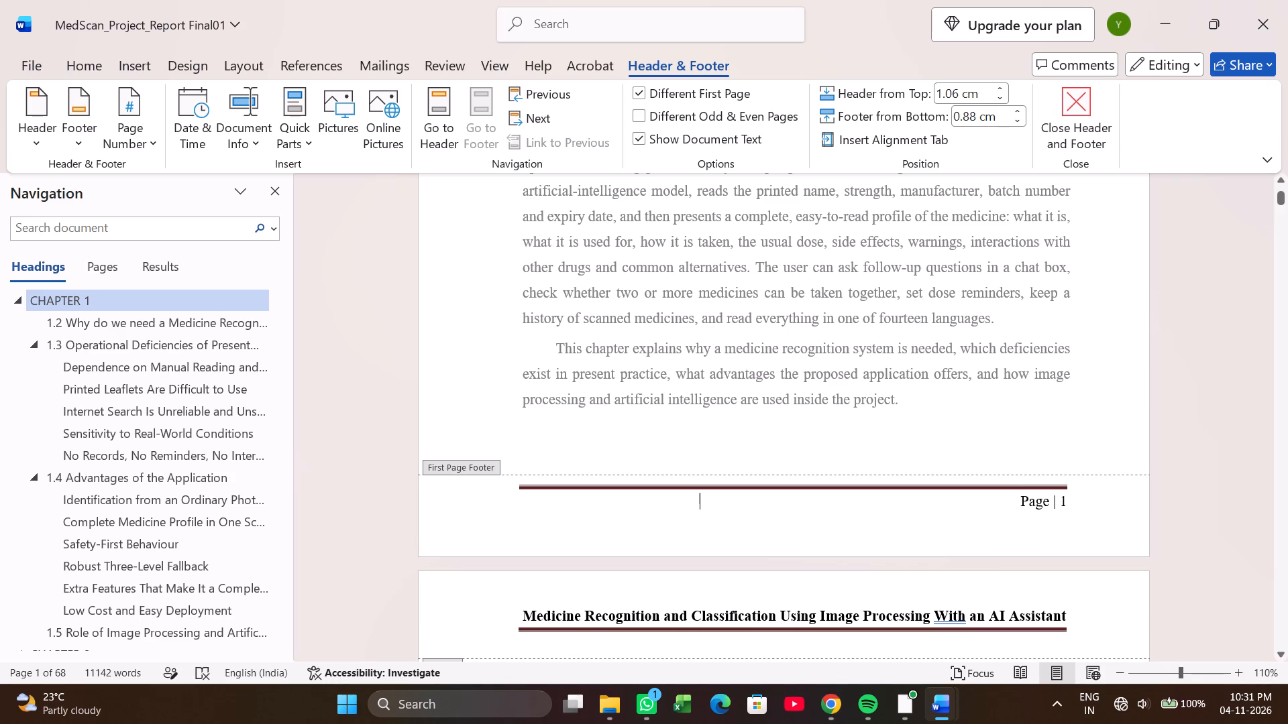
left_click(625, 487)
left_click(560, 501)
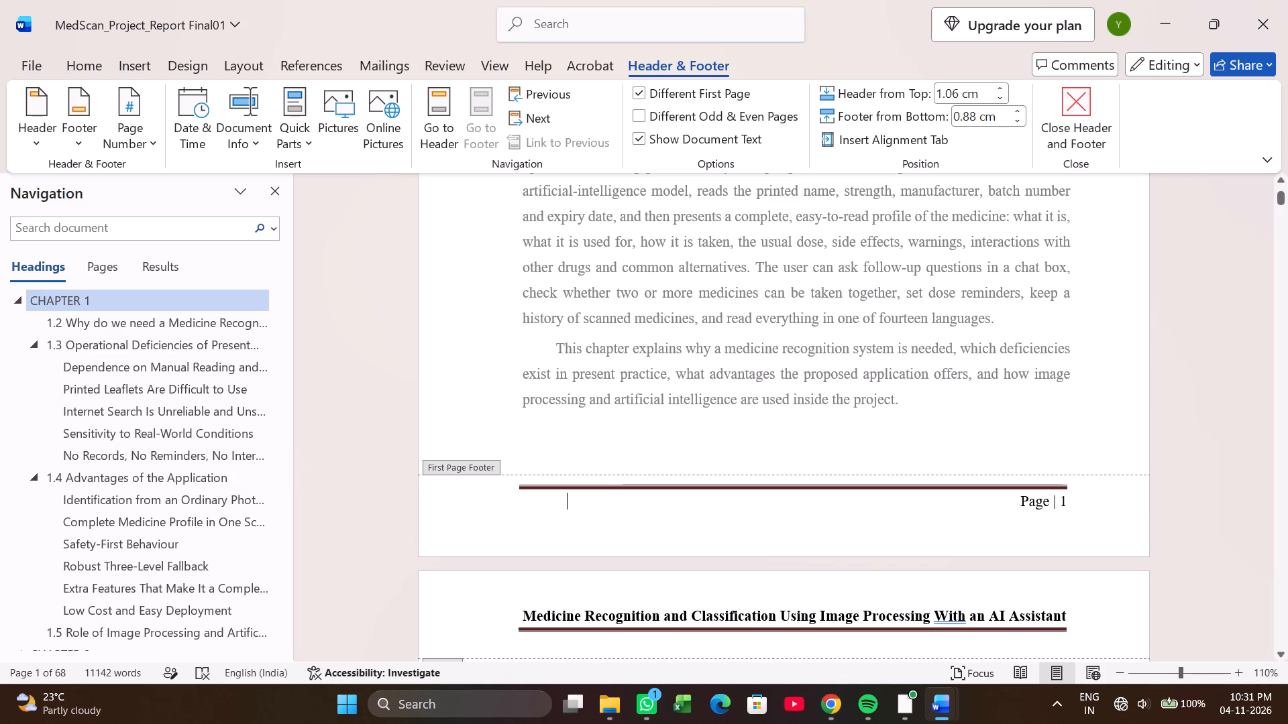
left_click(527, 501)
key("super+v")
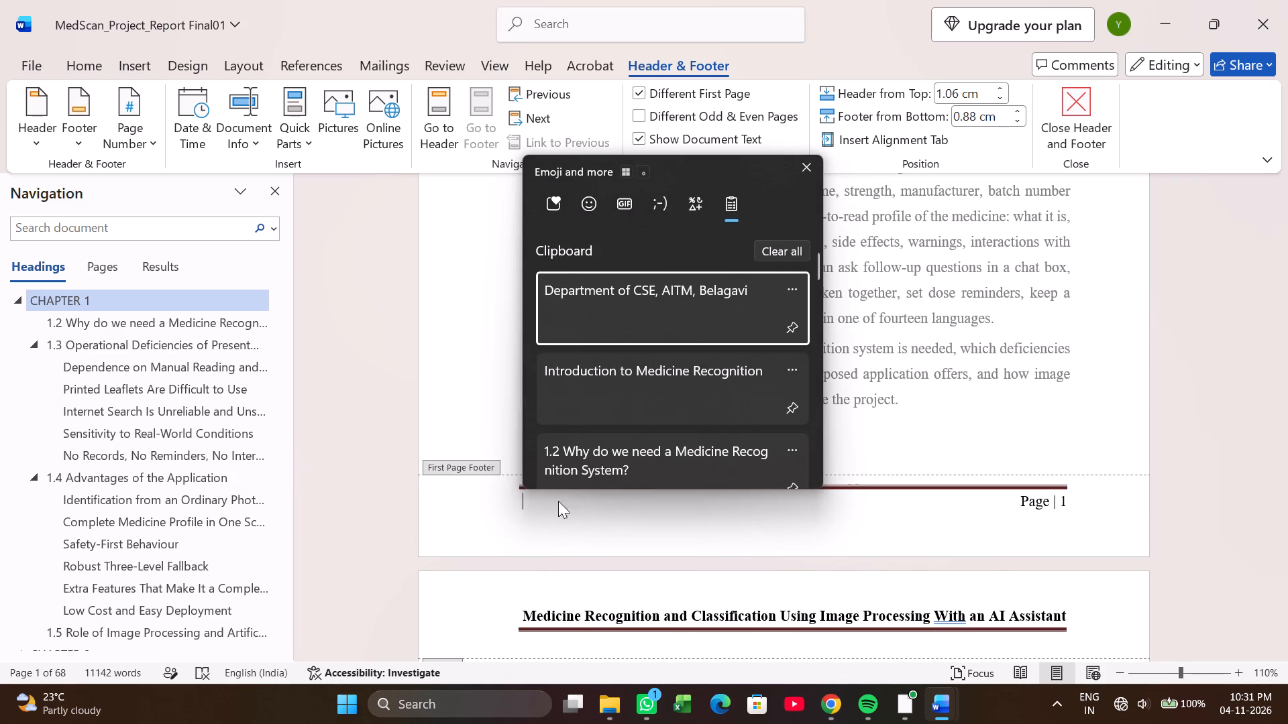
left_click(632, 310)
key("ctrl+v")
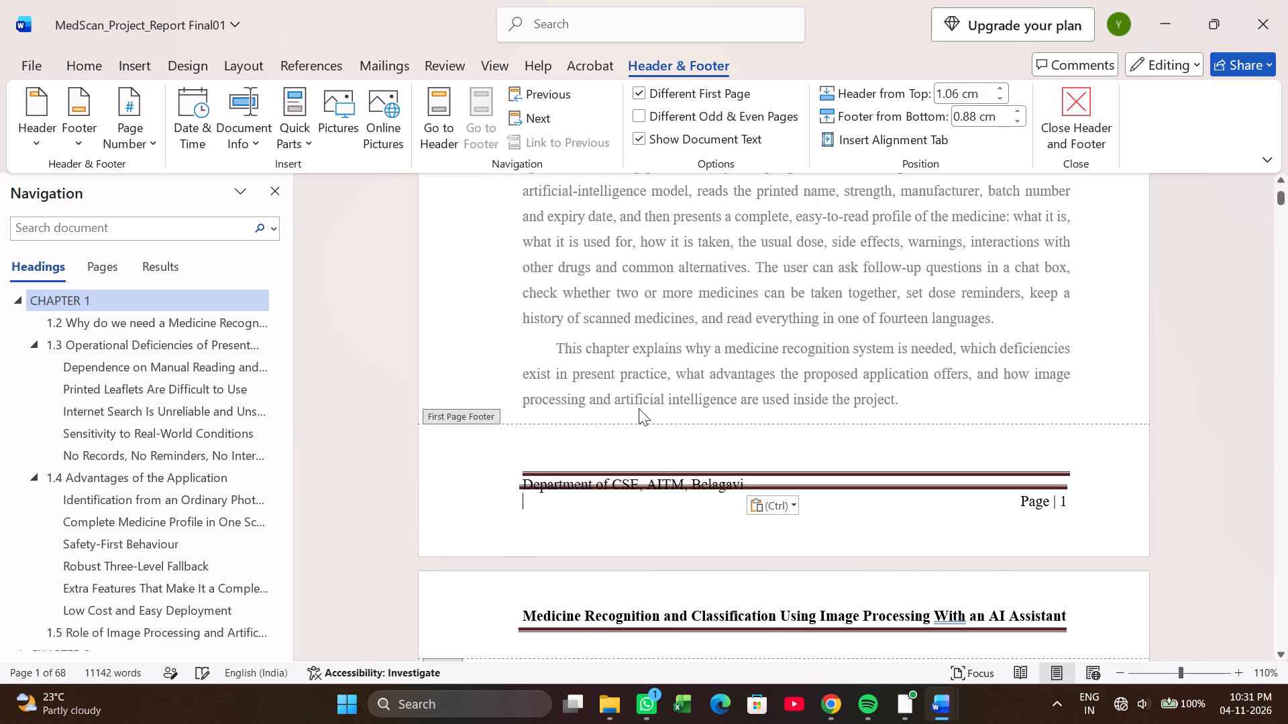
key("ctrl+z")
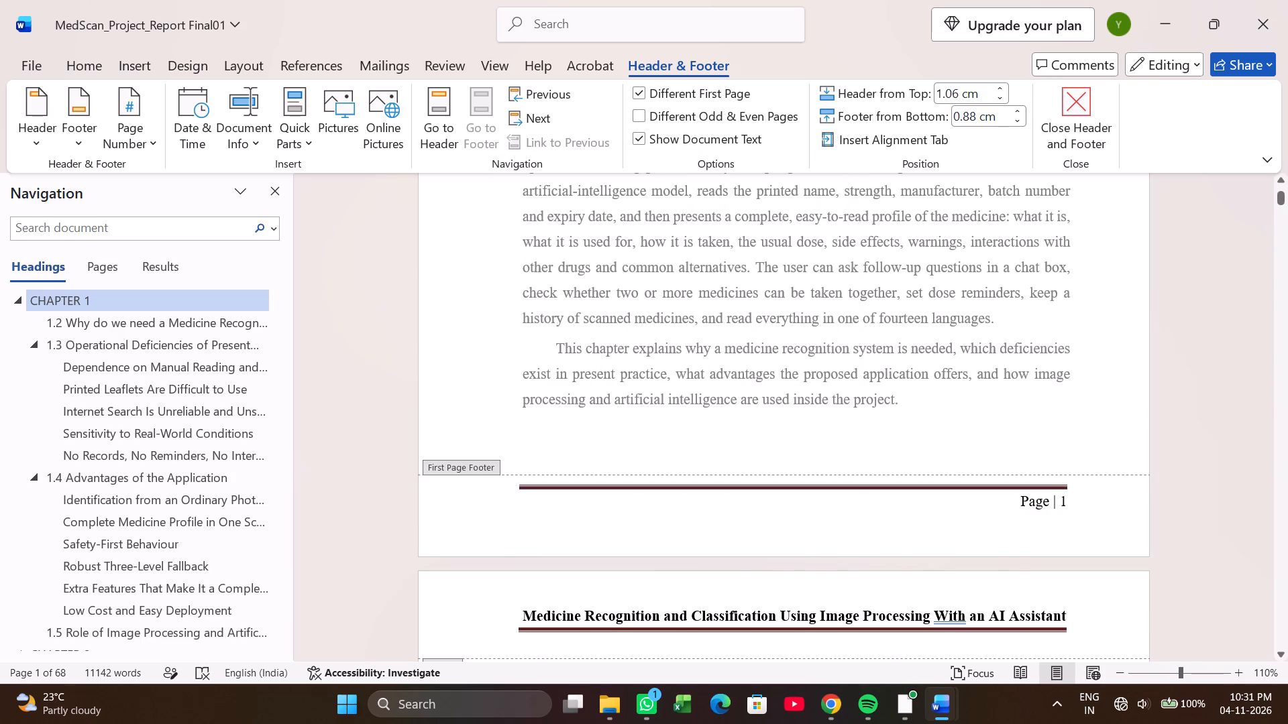
Use the older department entry in the clipboard history to copy only the text "Department of CSE, AITM, Belagavi" and paste it before Page | 1.
key("super+v")
scroll(616, 375, "down", 1)
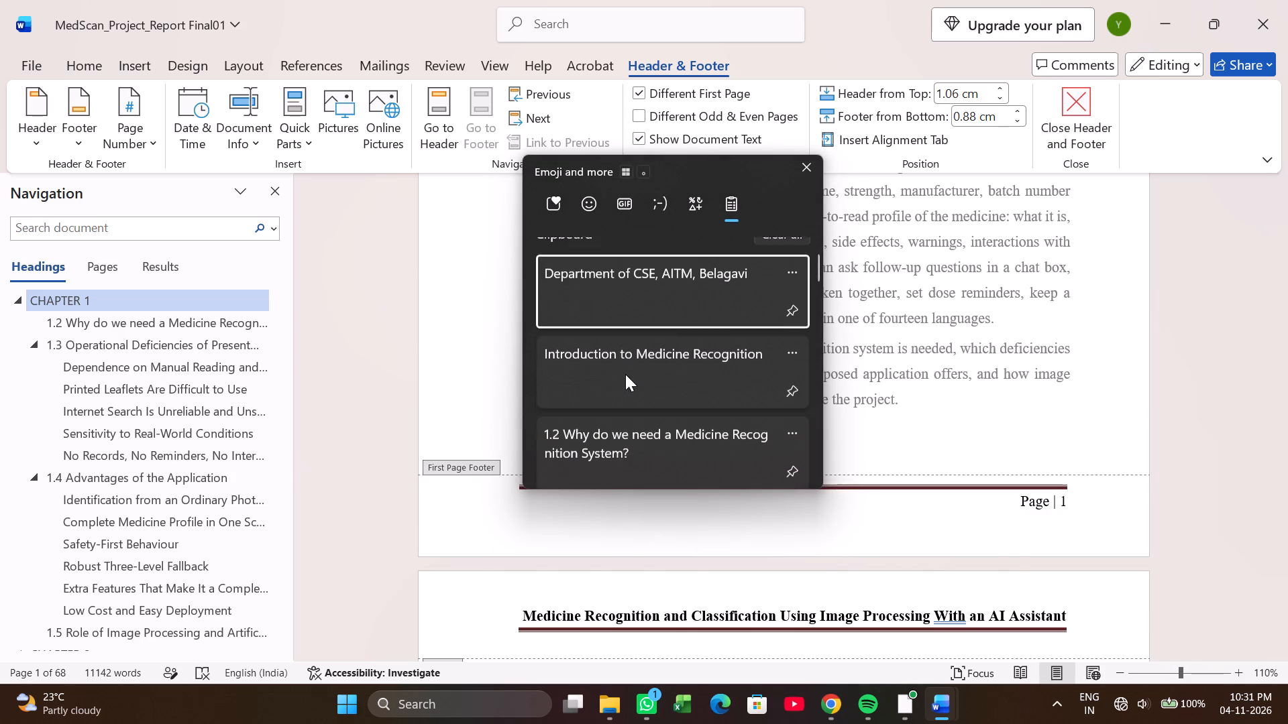
scroll(629, 374, "down", 6)
left_click(693, 436)
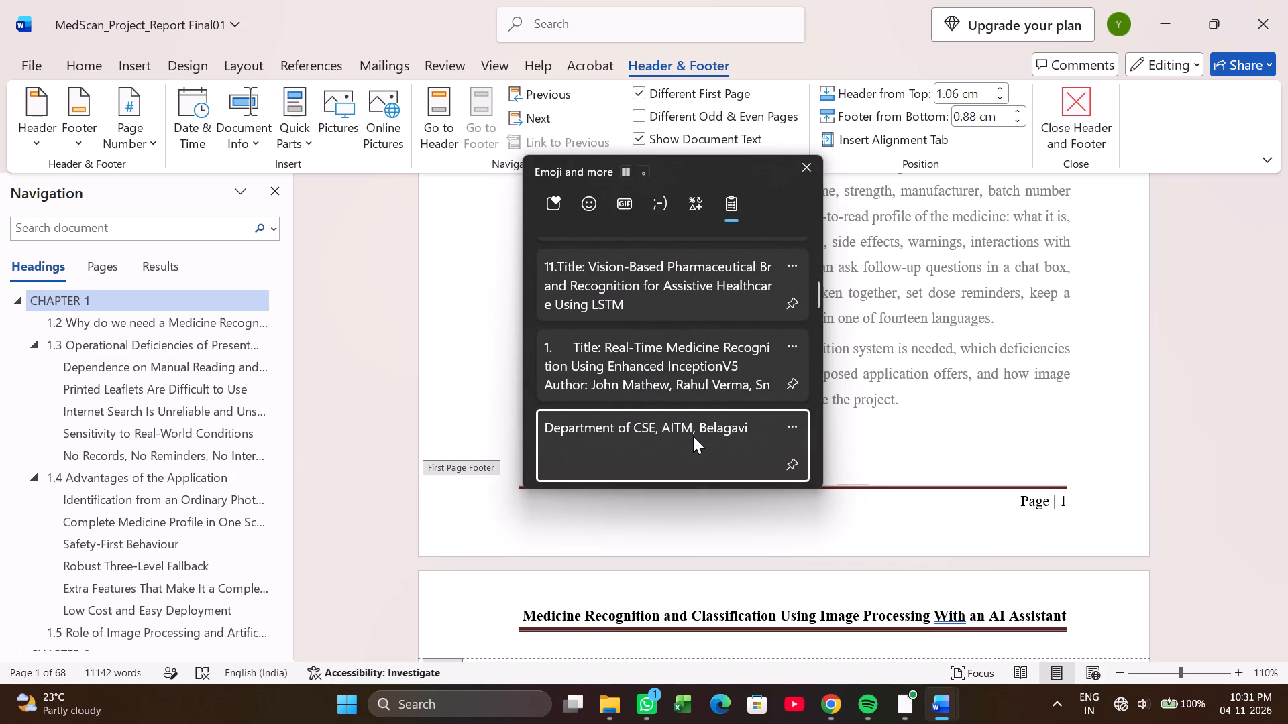
key("ctrl+v")
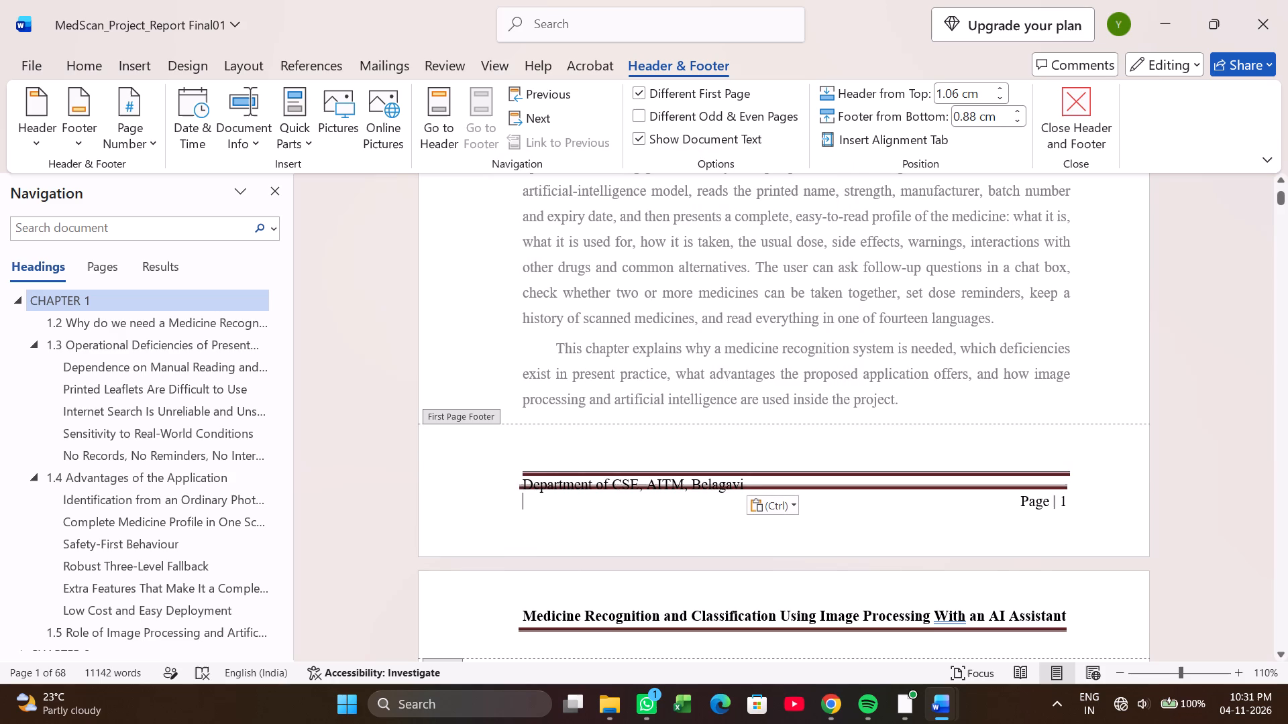
key("ctrl+z")
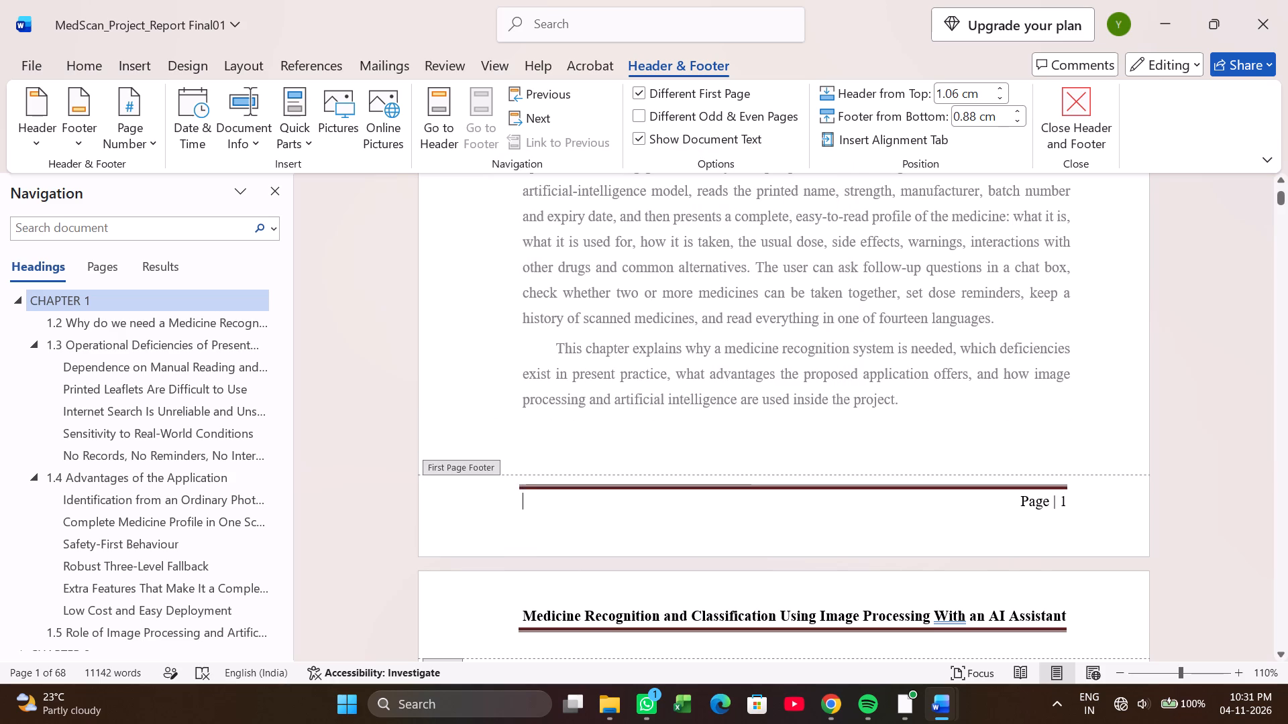
key("ctrl+y")
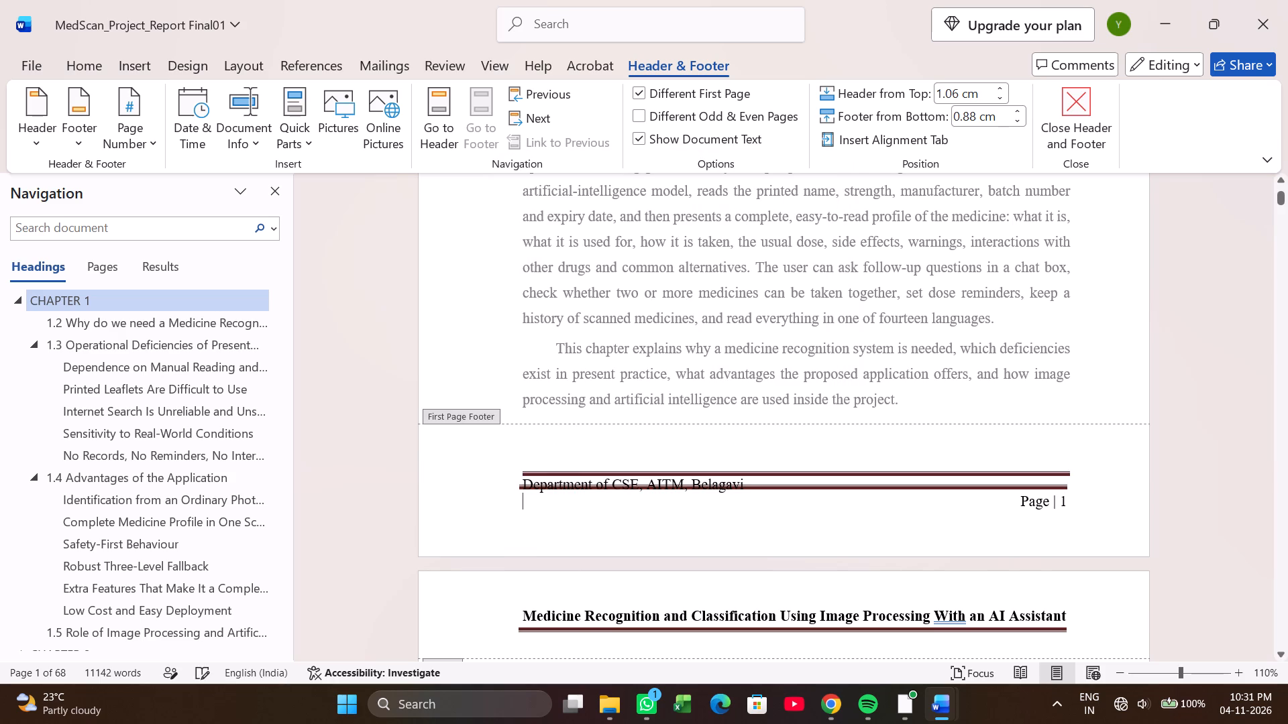
left_click_drag(743, 484, 569, 466)
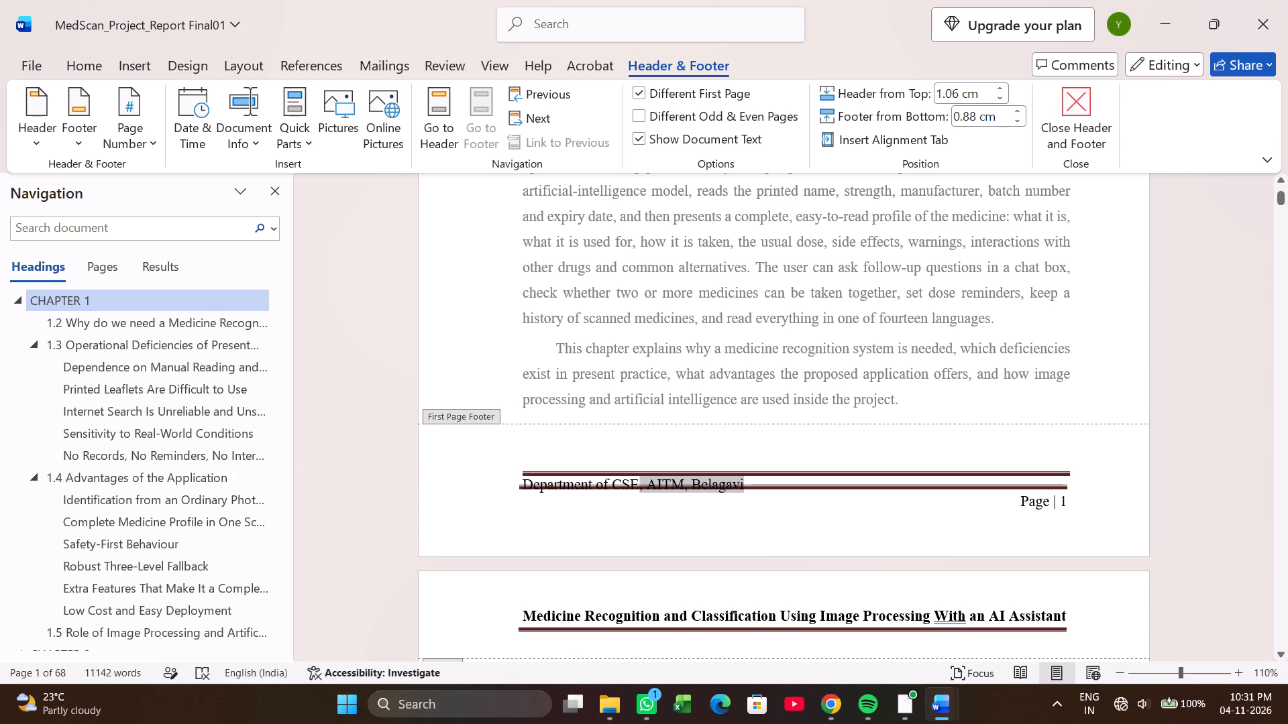
left_click_drag(569, 466, 515, 483)
key("ctrl+c")
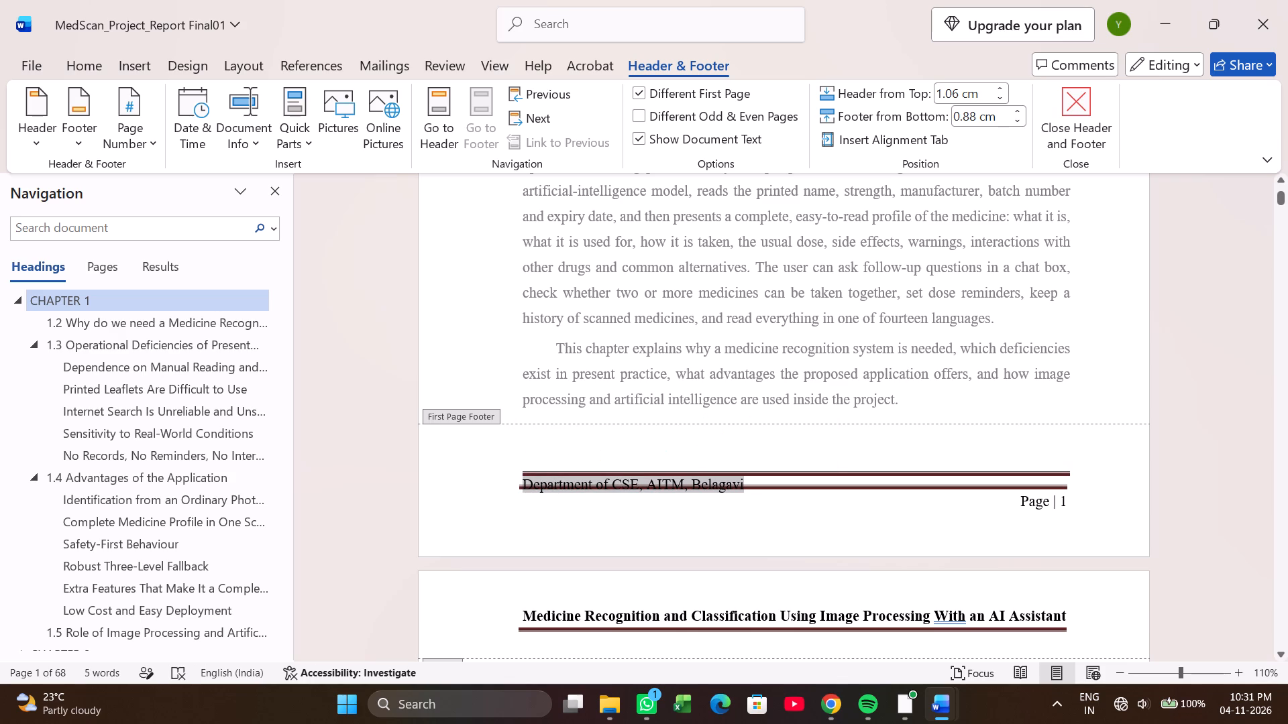
key("ctrl+z")
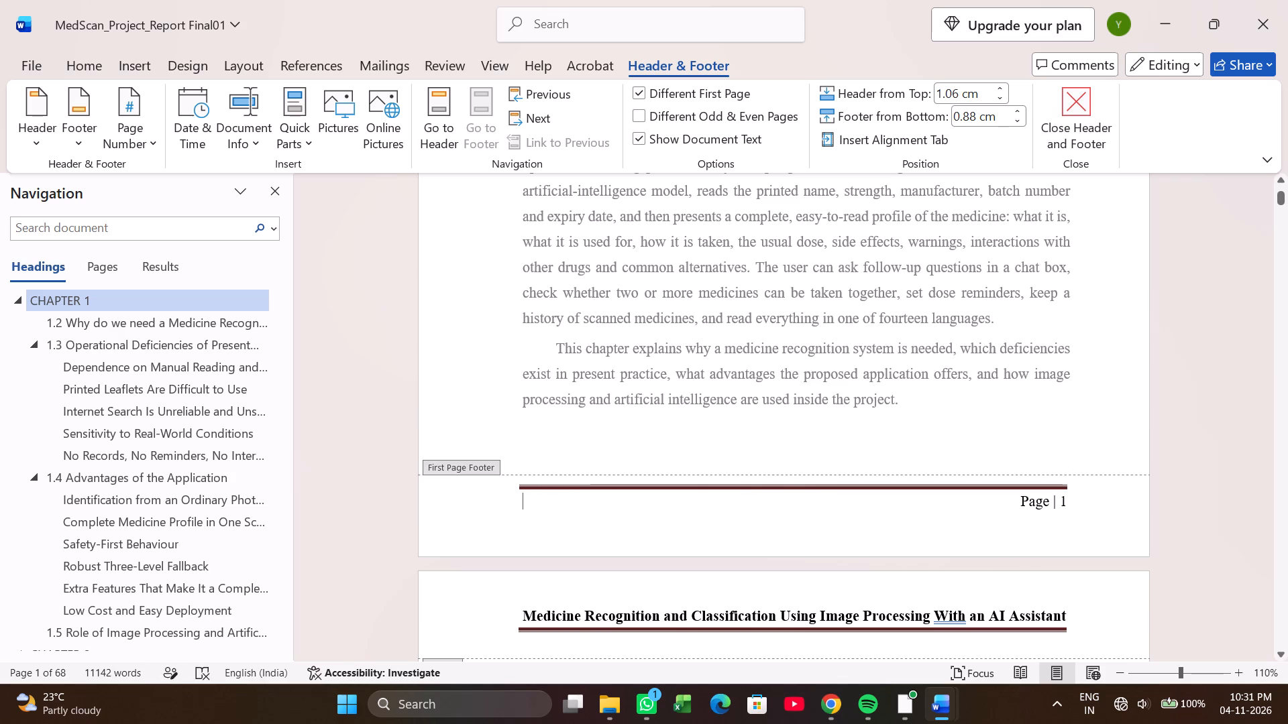
key("ctrl+v")
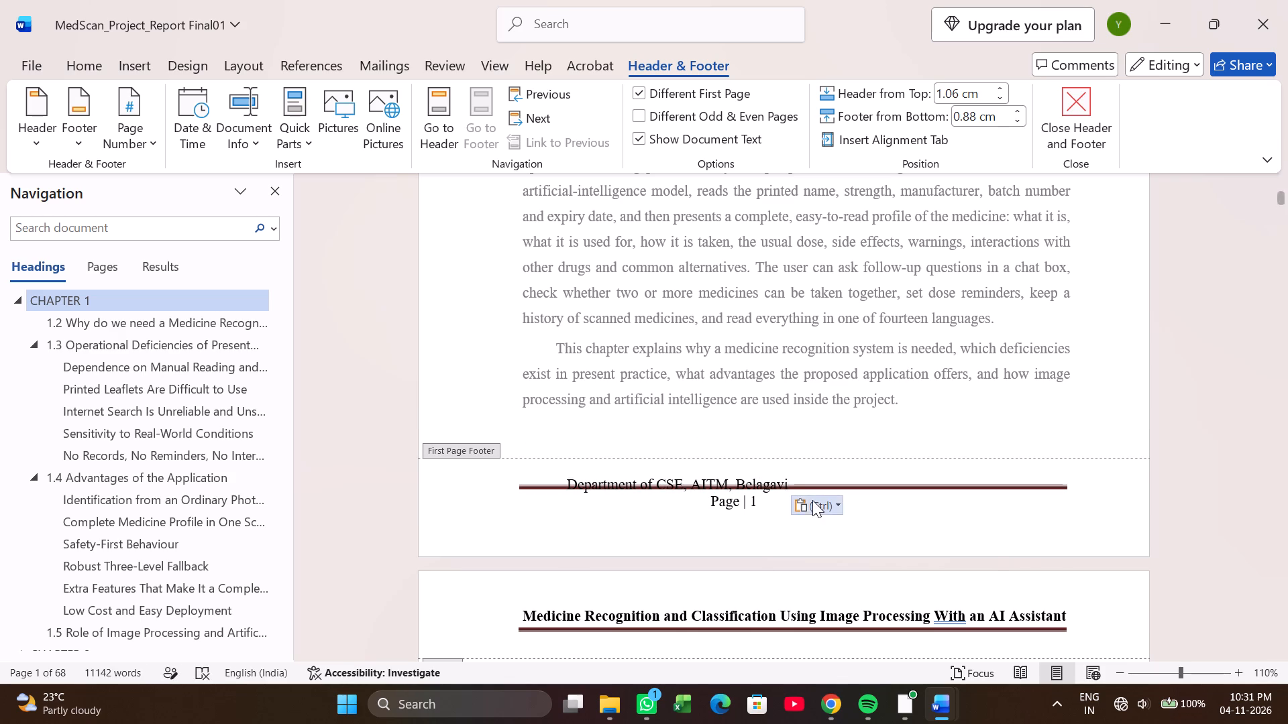
Delete all the spacing between "Department of CSE, AITM, Belagavi" and Page | 1 in the first page footer.
left_click(709, 491)
left_click(707, 510)
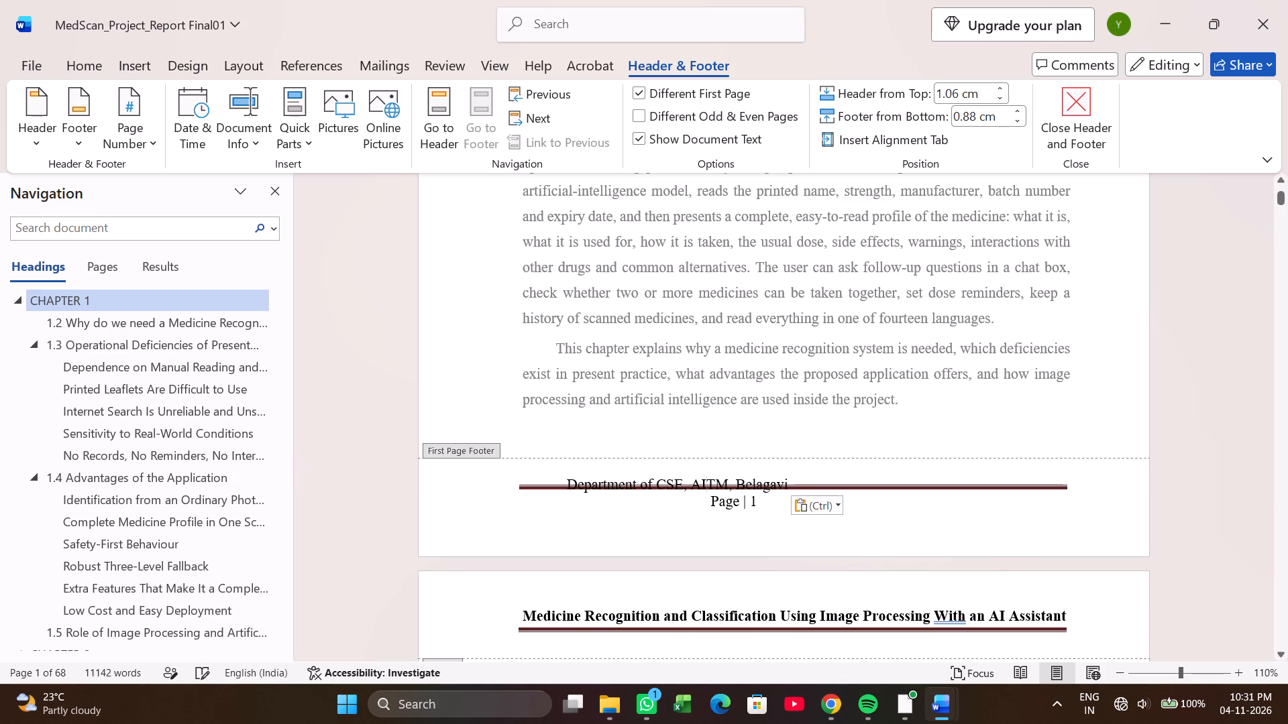
left_click(711, 501)
key("BackSpace")
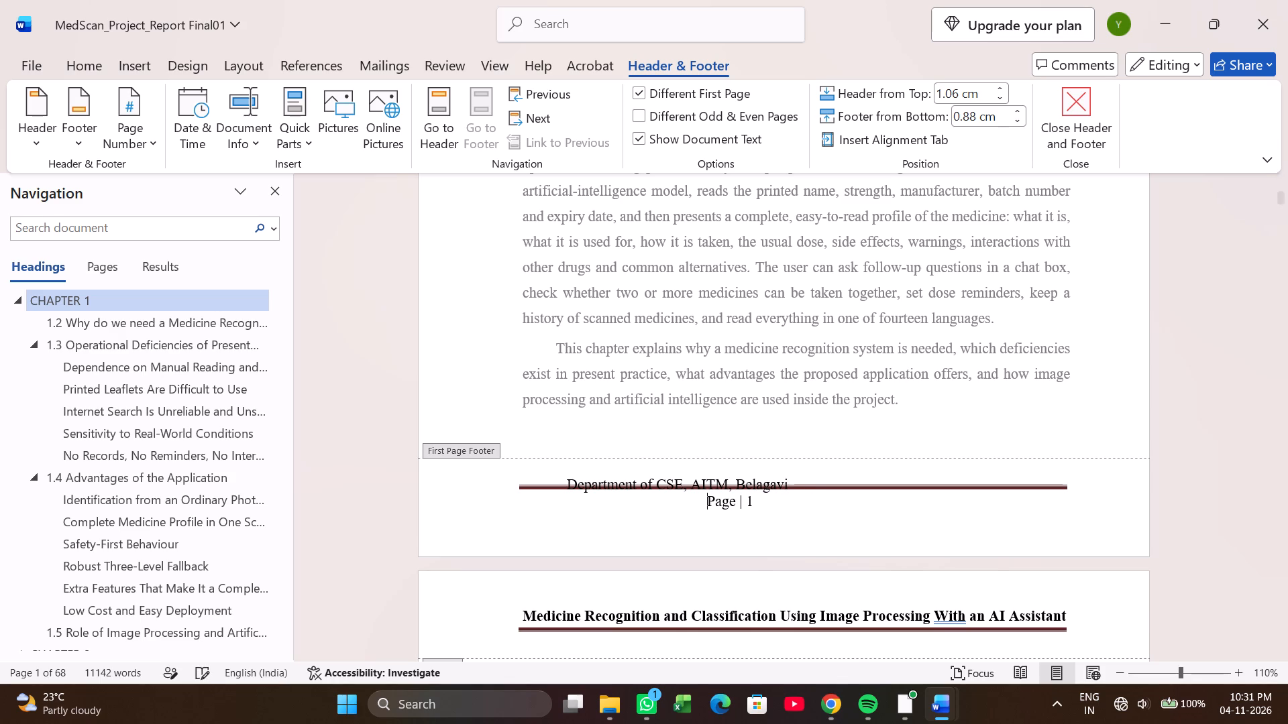
key("BackSpace")
key("BackSpace")
key("BackSpace")
key("BackSpace")
key("BackSpace")
key("BackSpace")
key("BackSpace")
key("BackSpace")
key("BackSpace")
key("BackSpace")
key("BackSpace")
key("BackSpace")
key("BackSpace")
key("BackSpace")
key("BackSpace")
key("BackSpace")
key("BackSpace")
key("BackSpace")
key("BackSpace")
key("BackSpace")
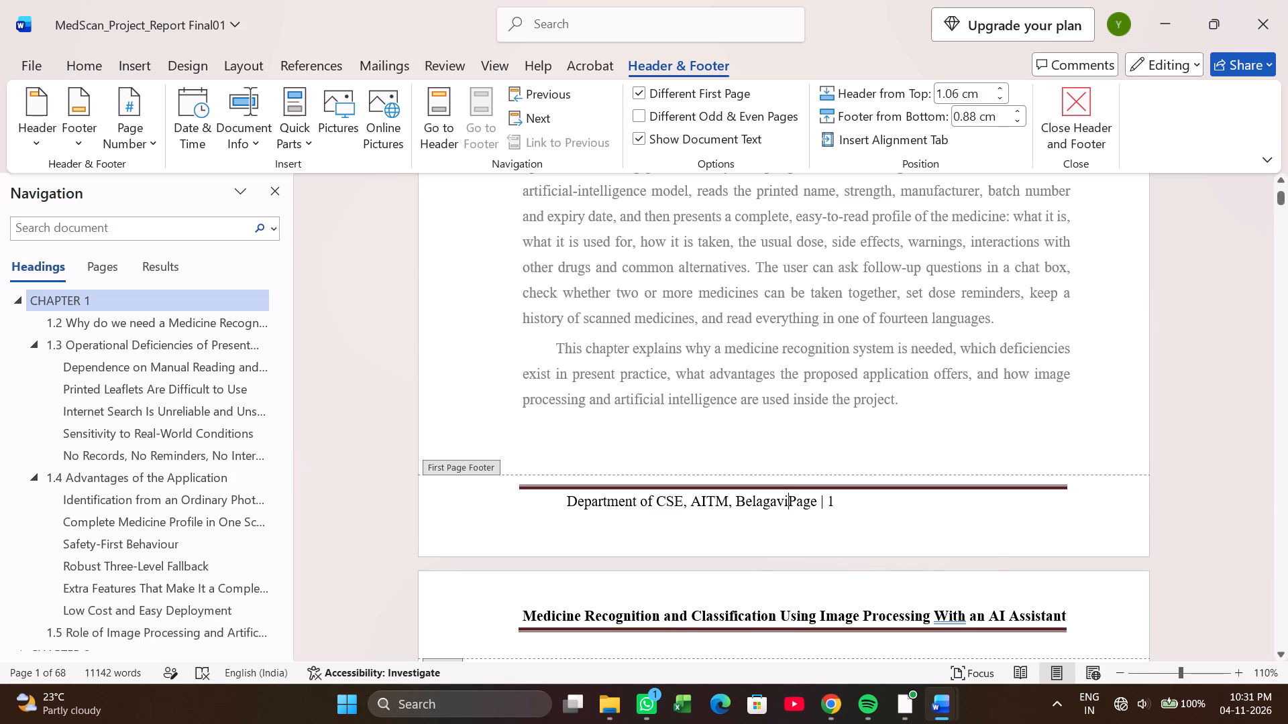
Undo the latest spacing deletions until Page | 1 sits near the right end of the double rule, on the department text's line.
key("ctrl+z")
key("ctrl+z")
key("ctrl+z")
key("ctrl+z")
key("ctrl+z")
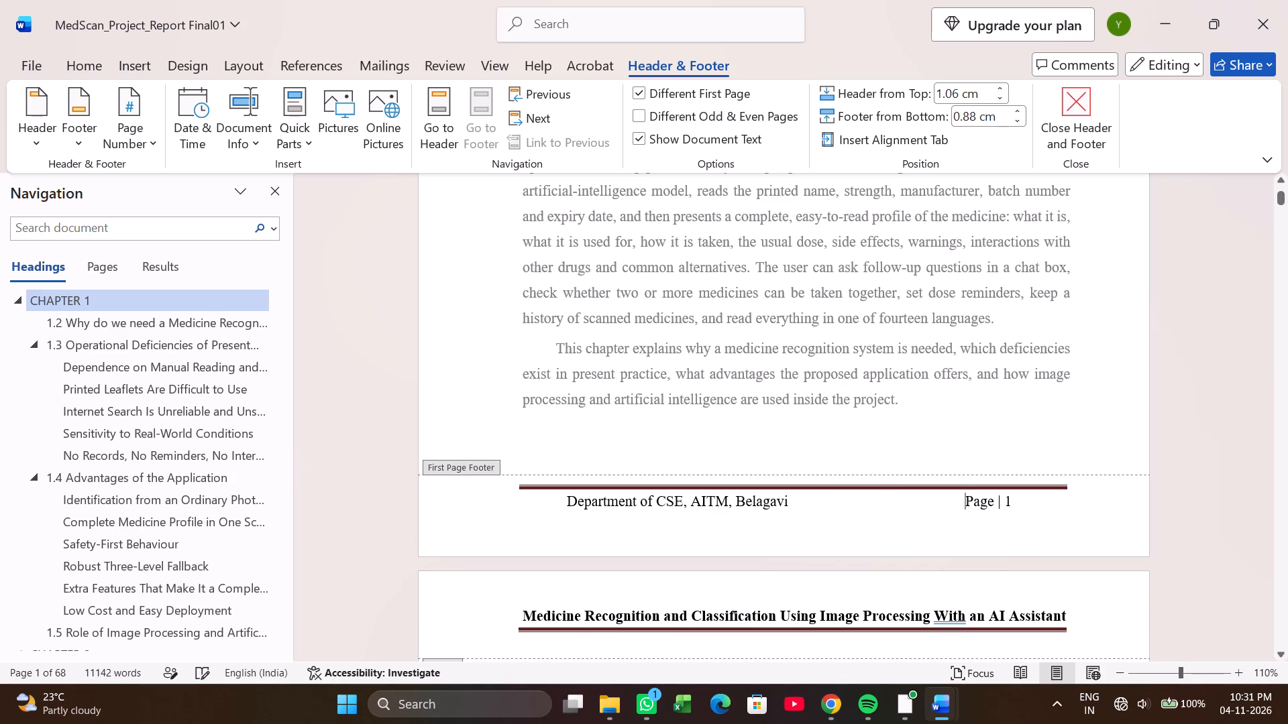
key("ctrl+z")
Remove the indent before "Department of CSE, AITM, Belagavi" so the text starts at the left margin on its own line below the double rule.
left_click(563, 503)
key("BackSpace")
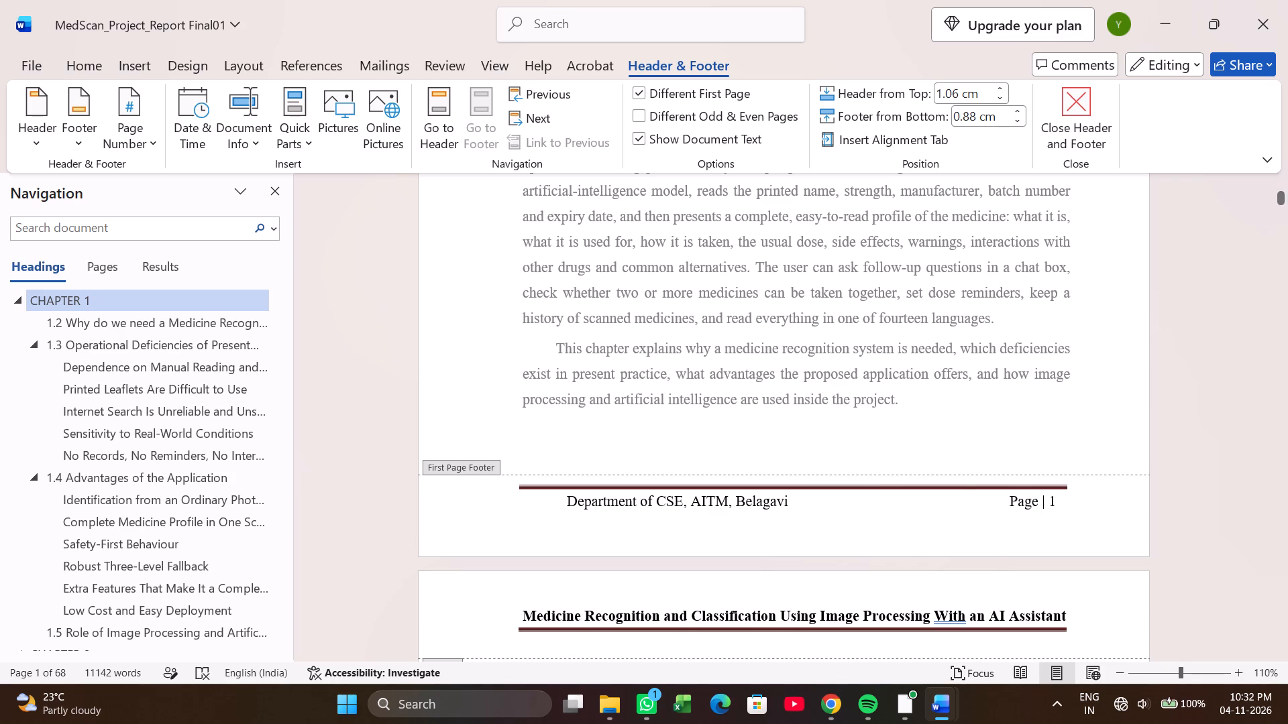
key("BackSpace")
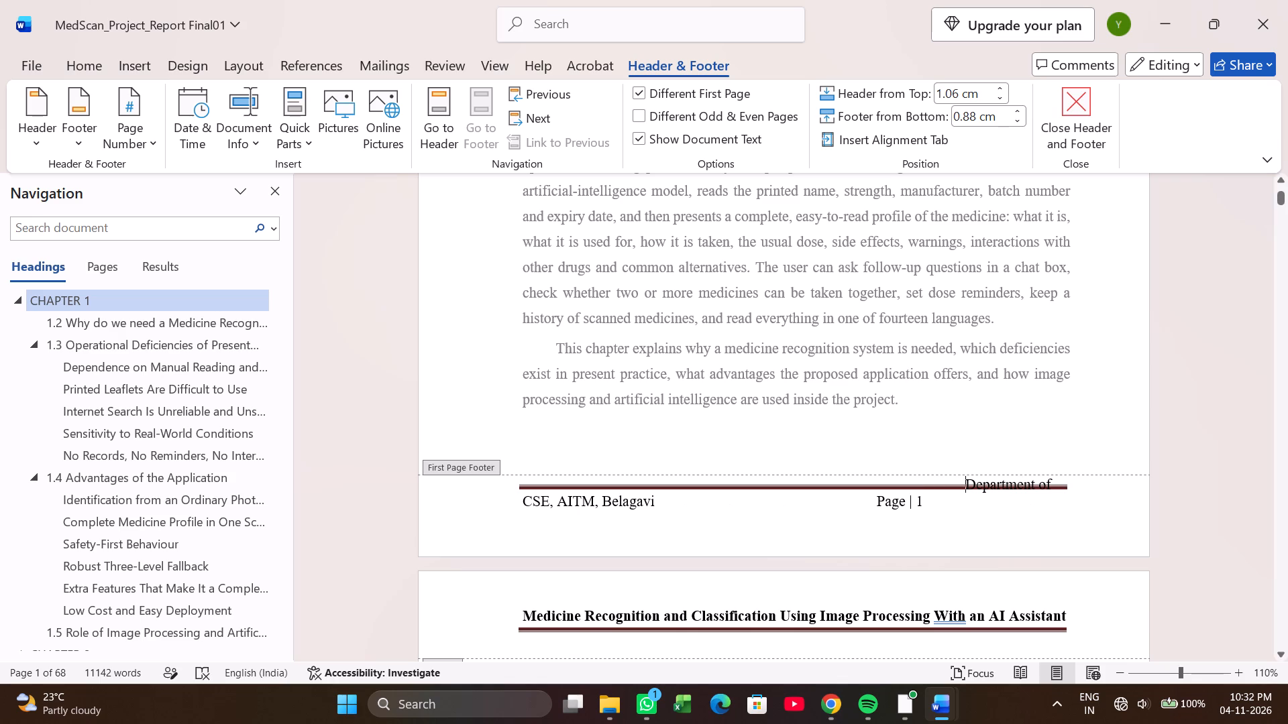
key("Return")
Add spaces and a tab in the gap before Page | 1 to shift it toward the right margin, undoing any excess that wraps it.
left_click(918, 504)
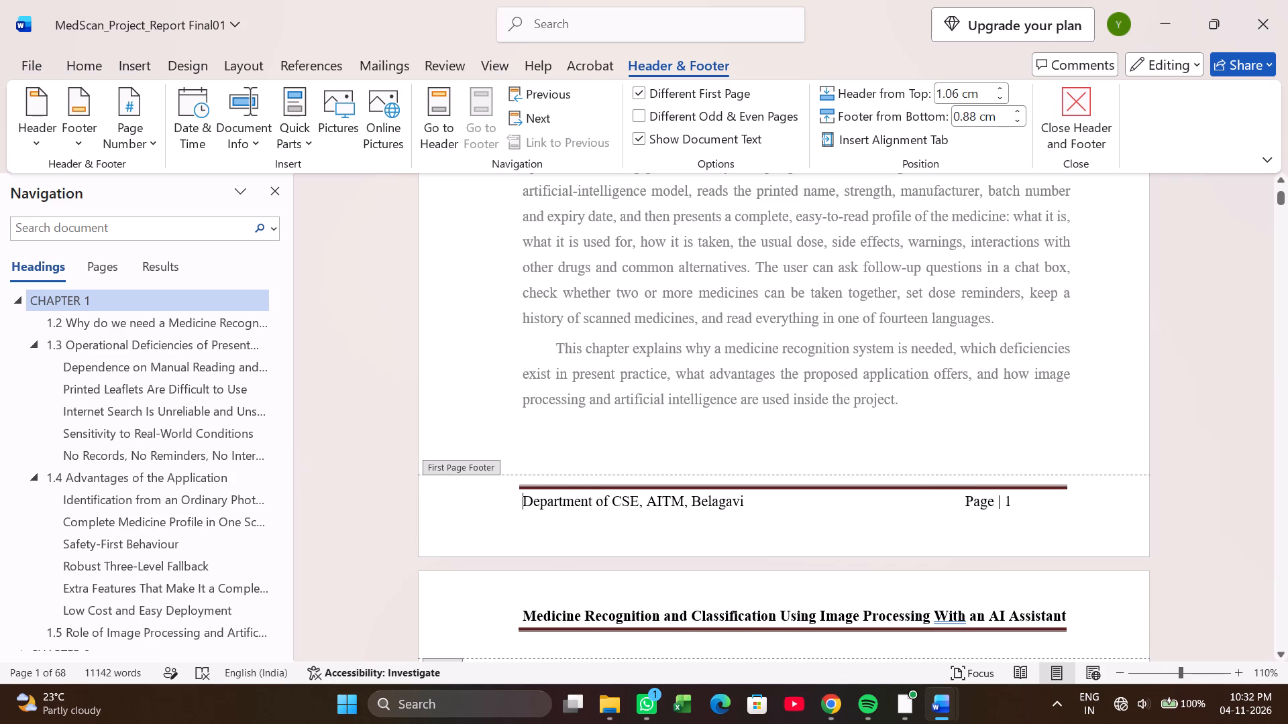
key("space")
key("space")
key("space")
key("space")
key("Tab")
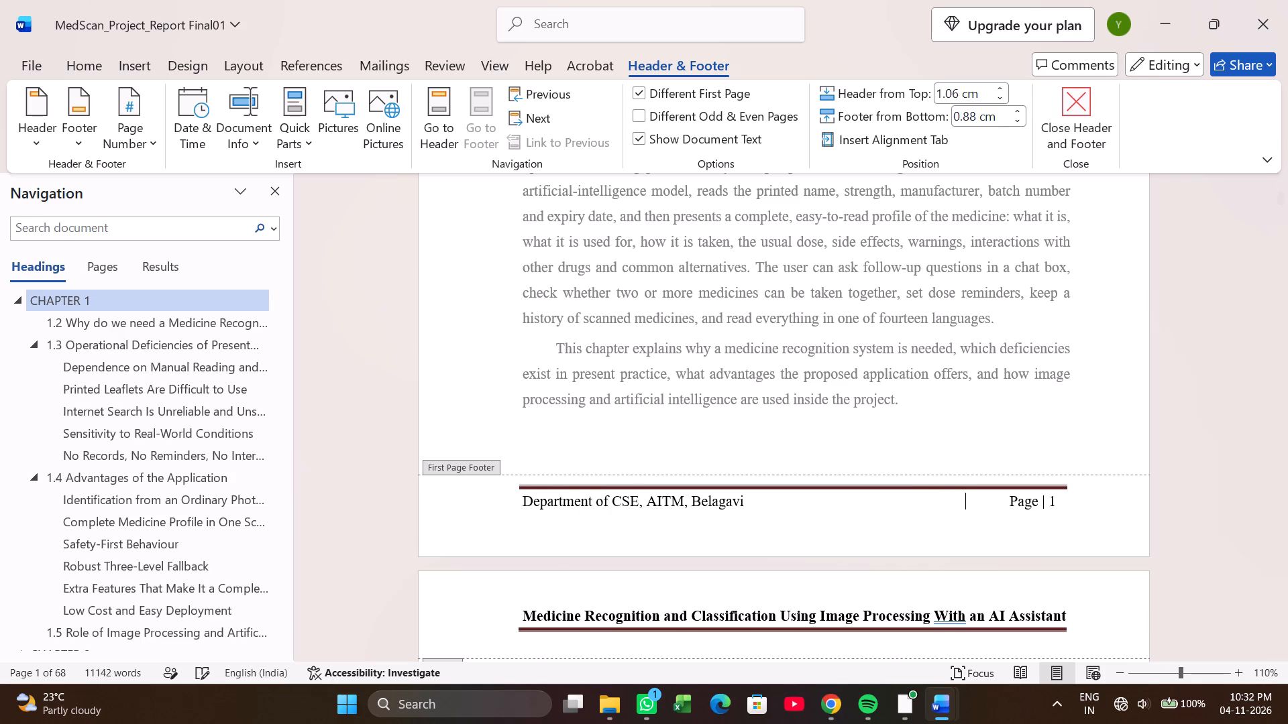
key("space")
key("space")
key("space")
key("space")
key("space")
key("space")
key("space")
key("space")
key("space")
key("space")
key("space")
key("space")
key("space")
key("space")
key("space")
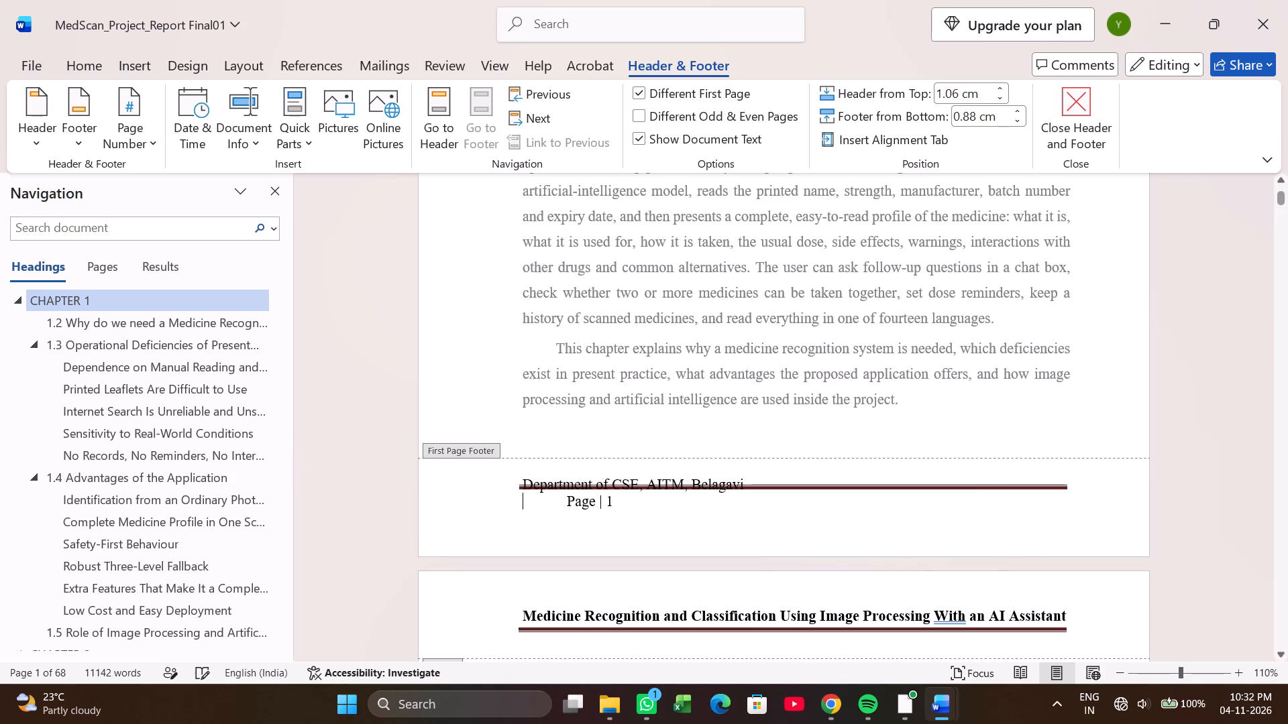
key("ctrl+z")
key("ctrl+z")
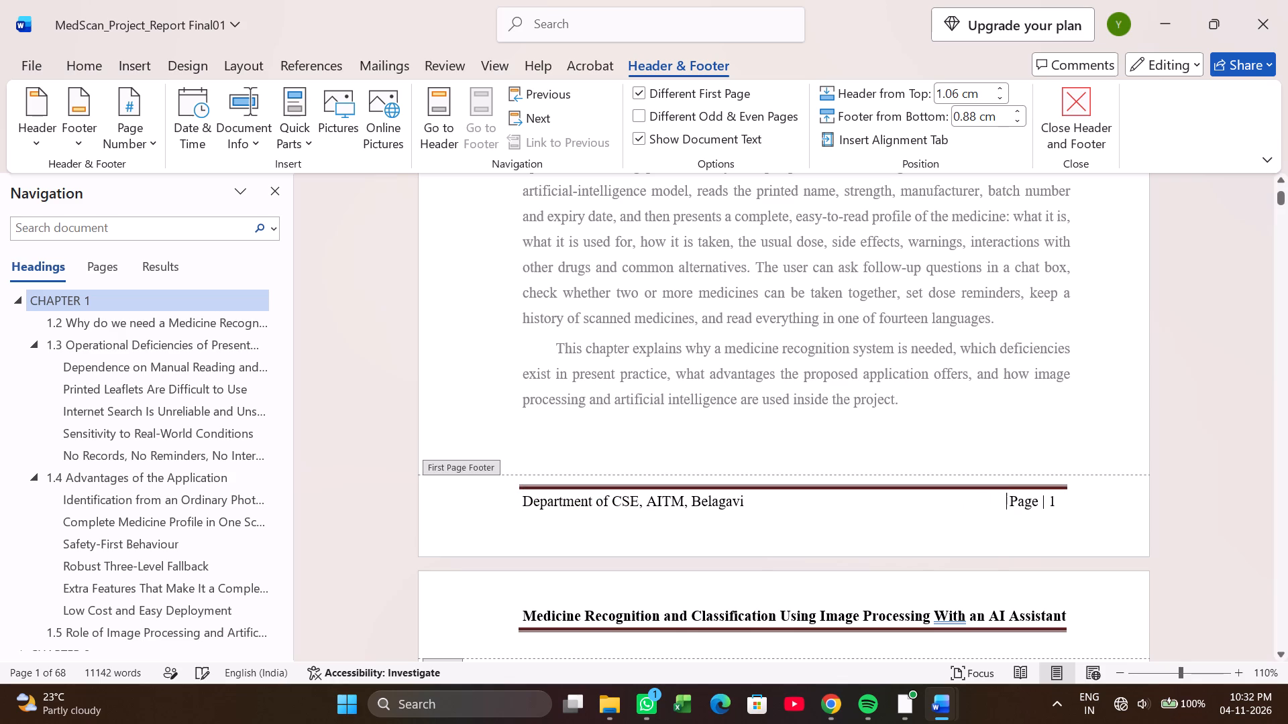
Fine-tune the spaces directly before Page | 1 until it ends flush with the double rule, and return to the body text.
left_click(1002, 512)
key("space")
left_click(1009, 505)
key("space")
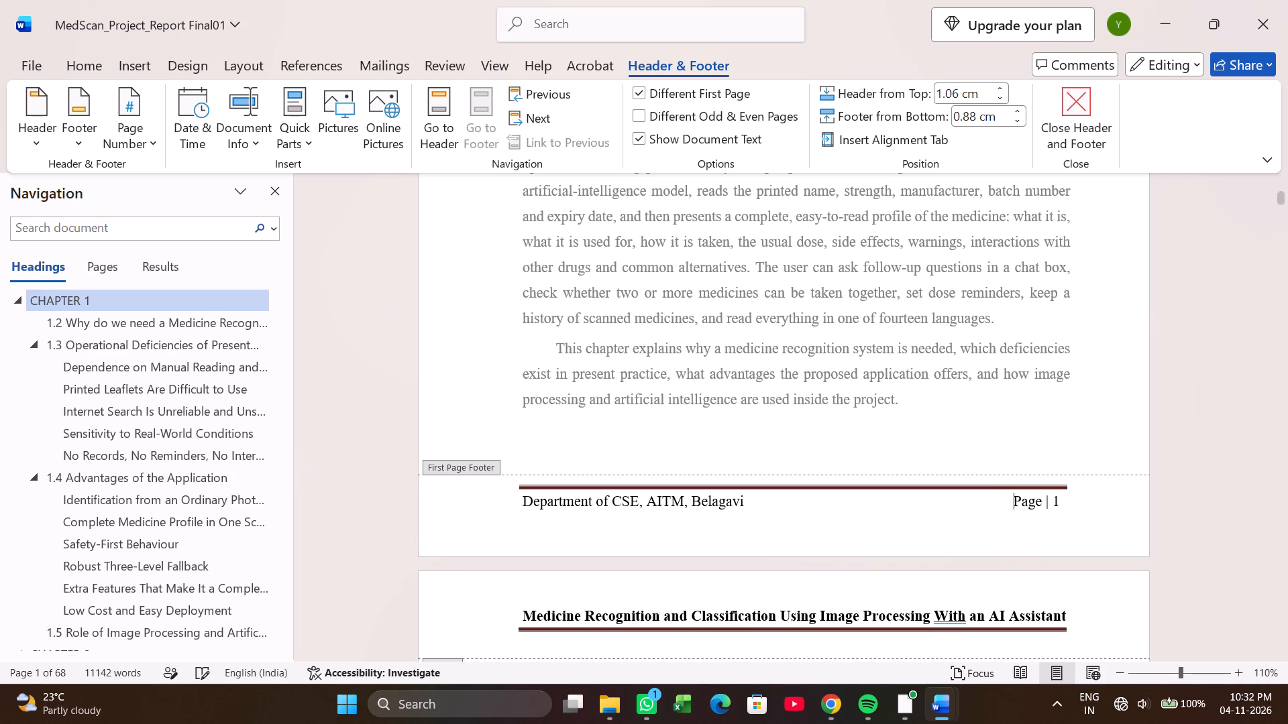
key("space")
key("space")
key("space")
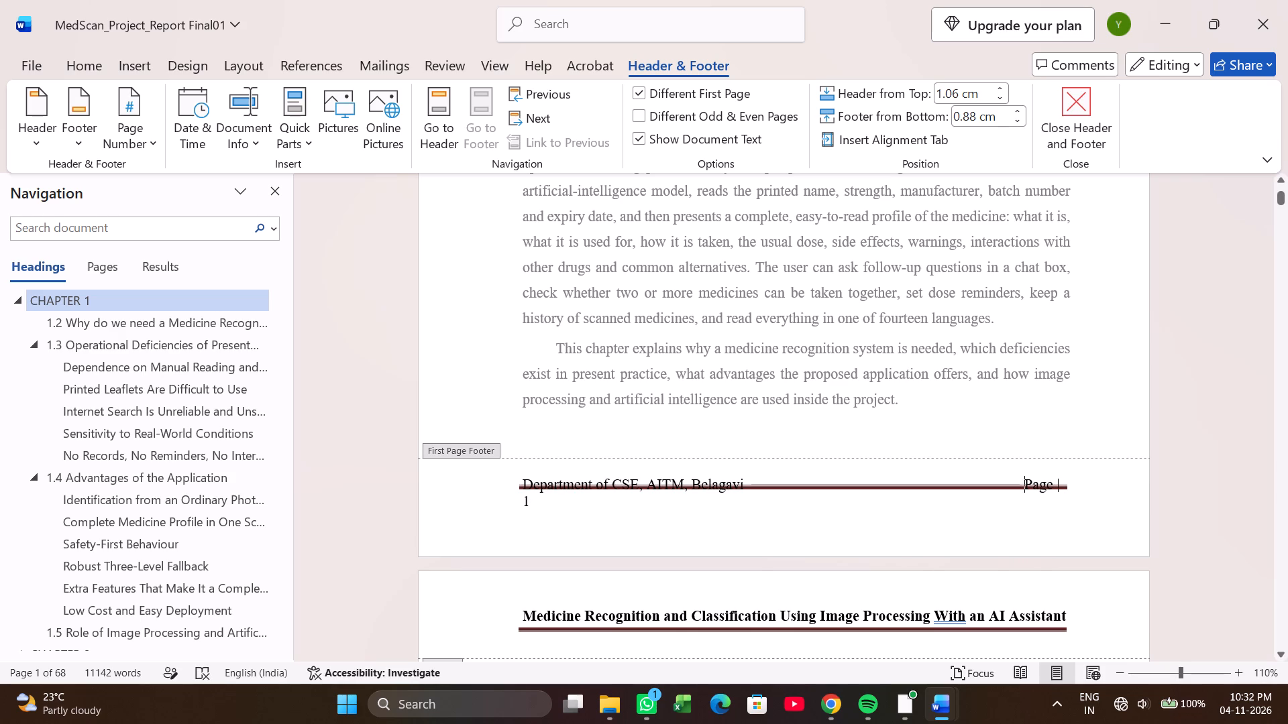
key("ctrl+z")
left_click(1099, 509)
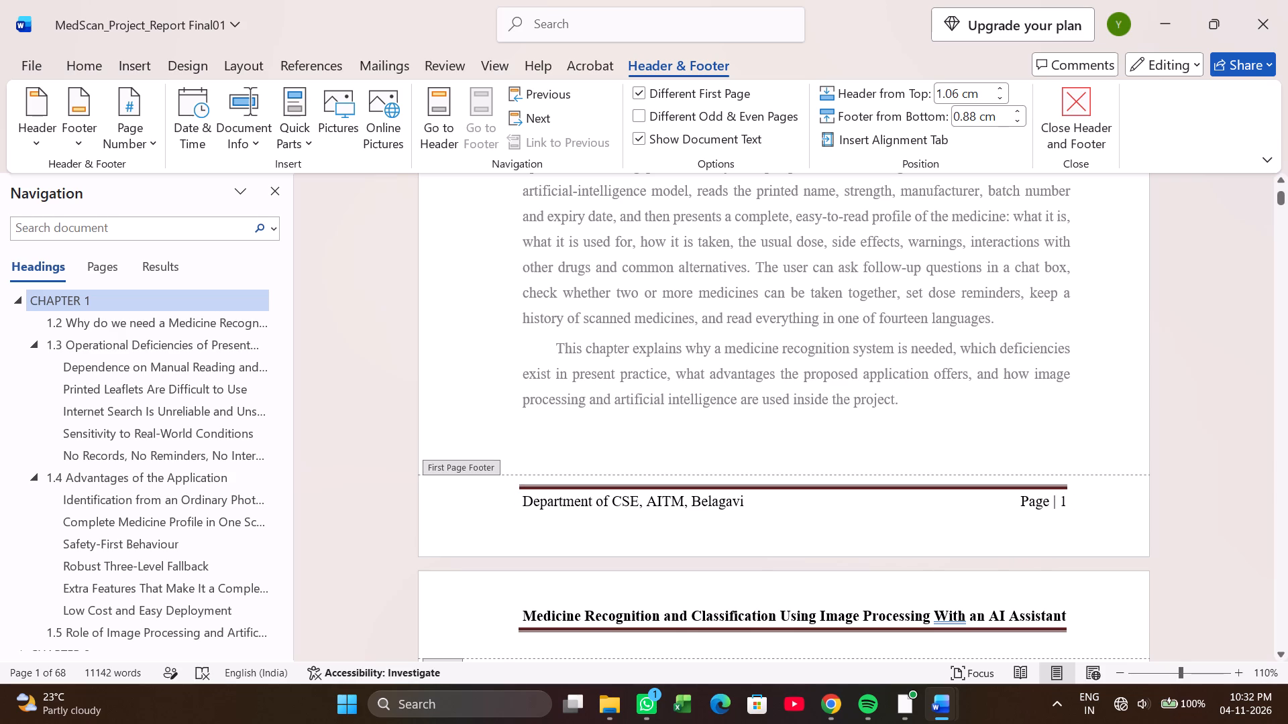
double_click(1222, 467)
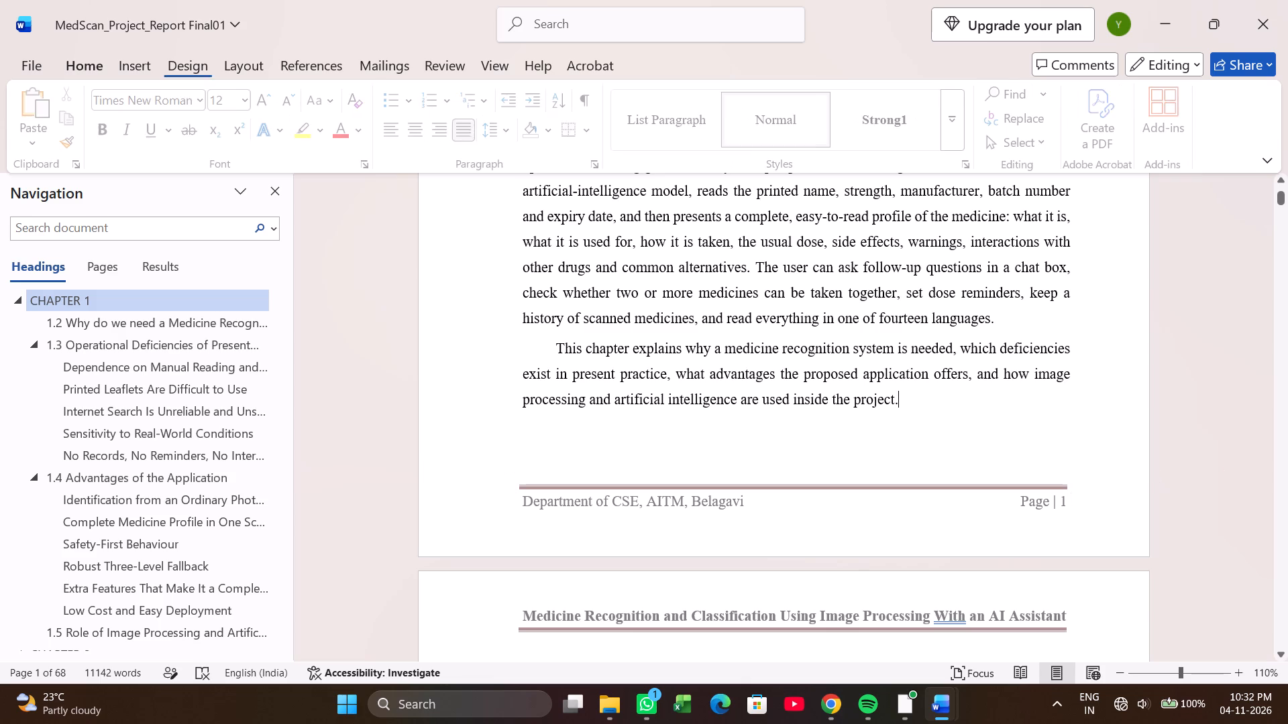
Look over the opening pages of Chapter 1 to check the header and the footer layout.
scroll(1058, 550, "down", 19)
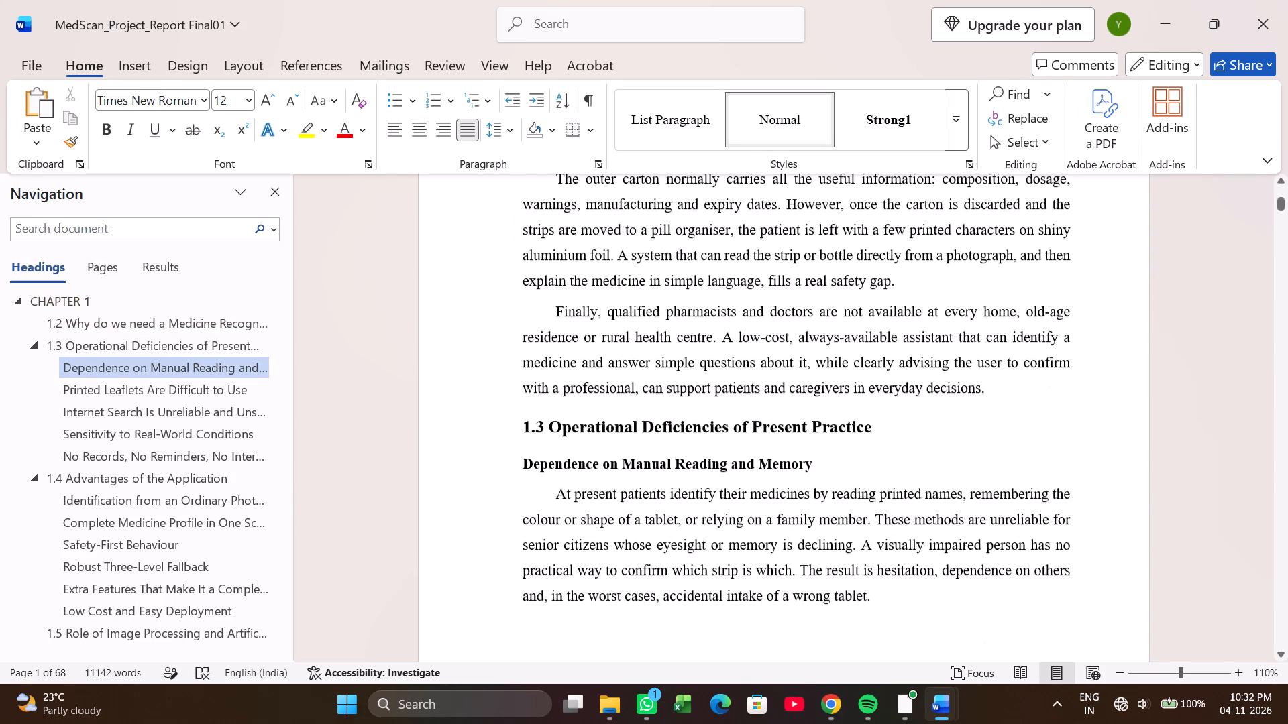
scroll(1066, 518, "down", 7)
scroll(1066, 514, "up", 16)
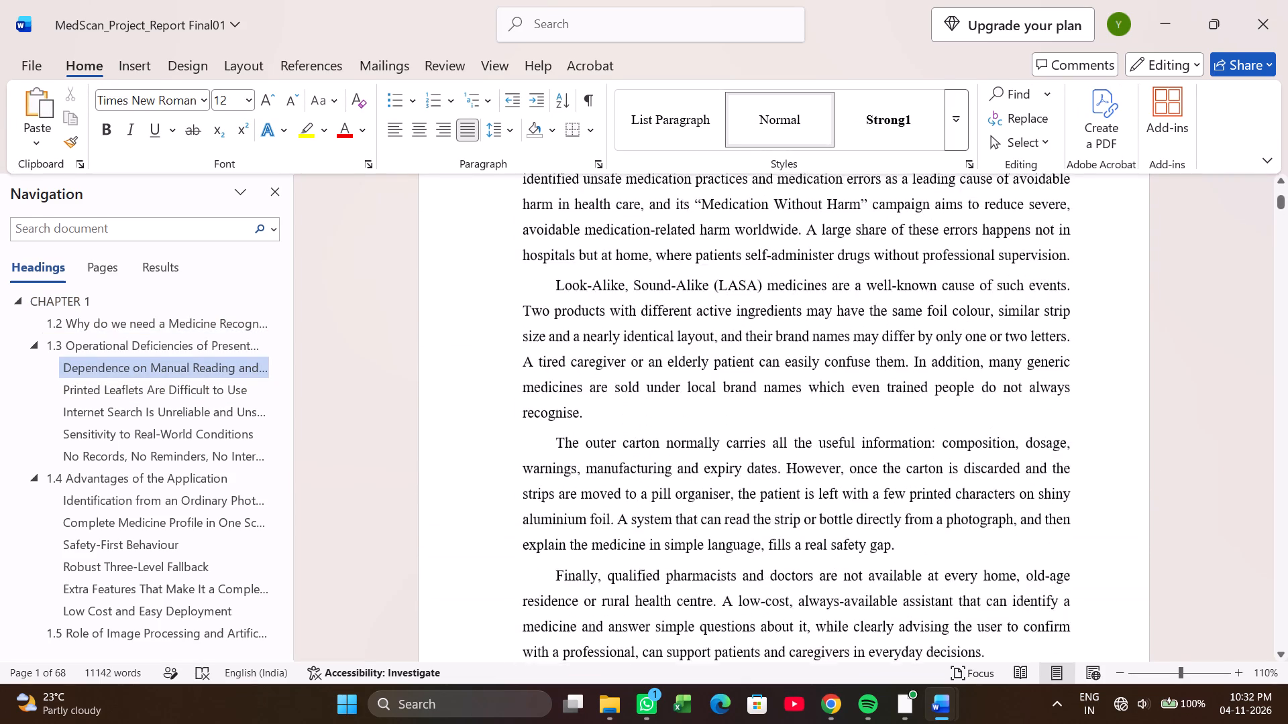
scroll(1046, 473, "up", 8)
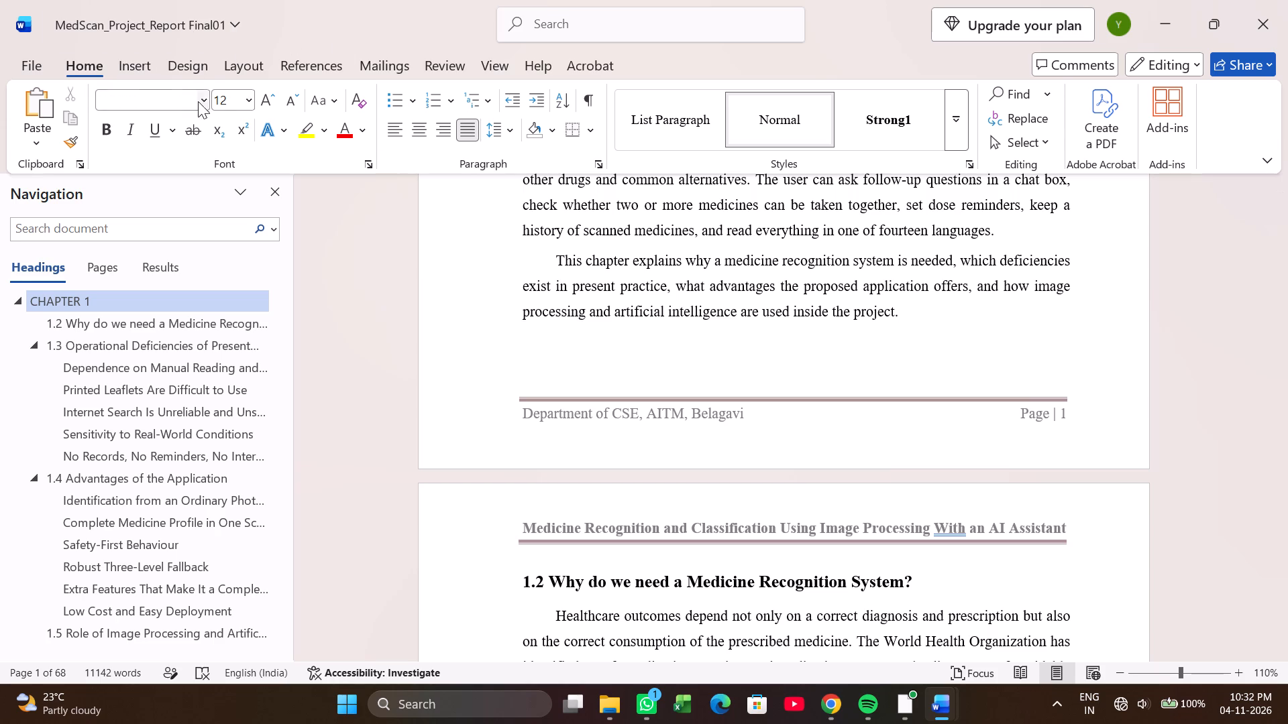
left_click(146, 65)
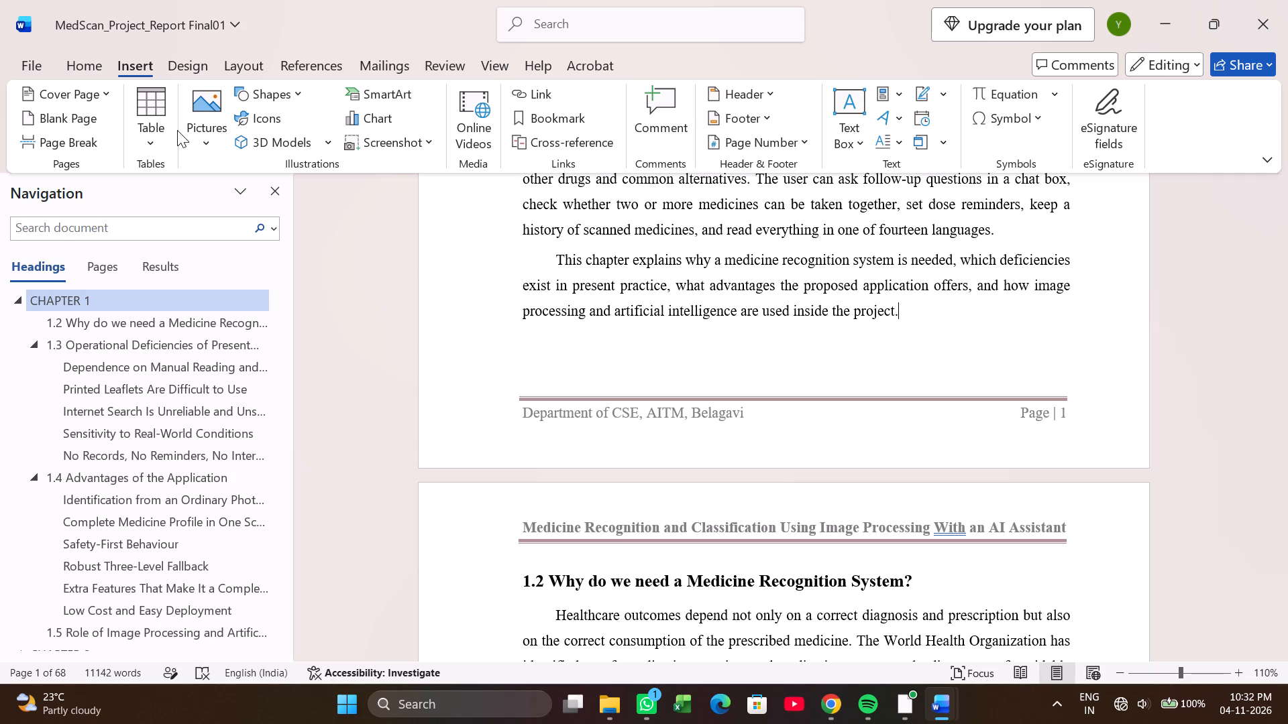
scroll(218, 111, "up", 6)
scroll(378, 226, "up", 2)
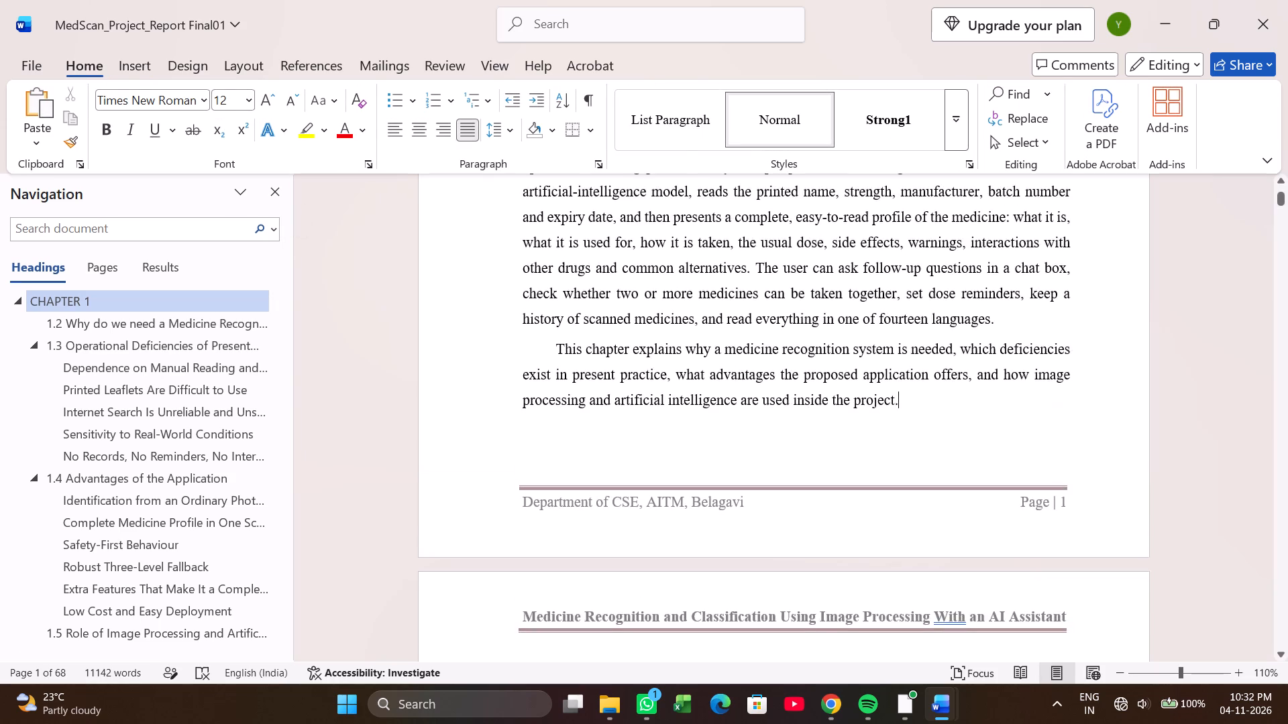
scroll(788, 466, "up", 20)
scroll(788, 466, "up", 14)
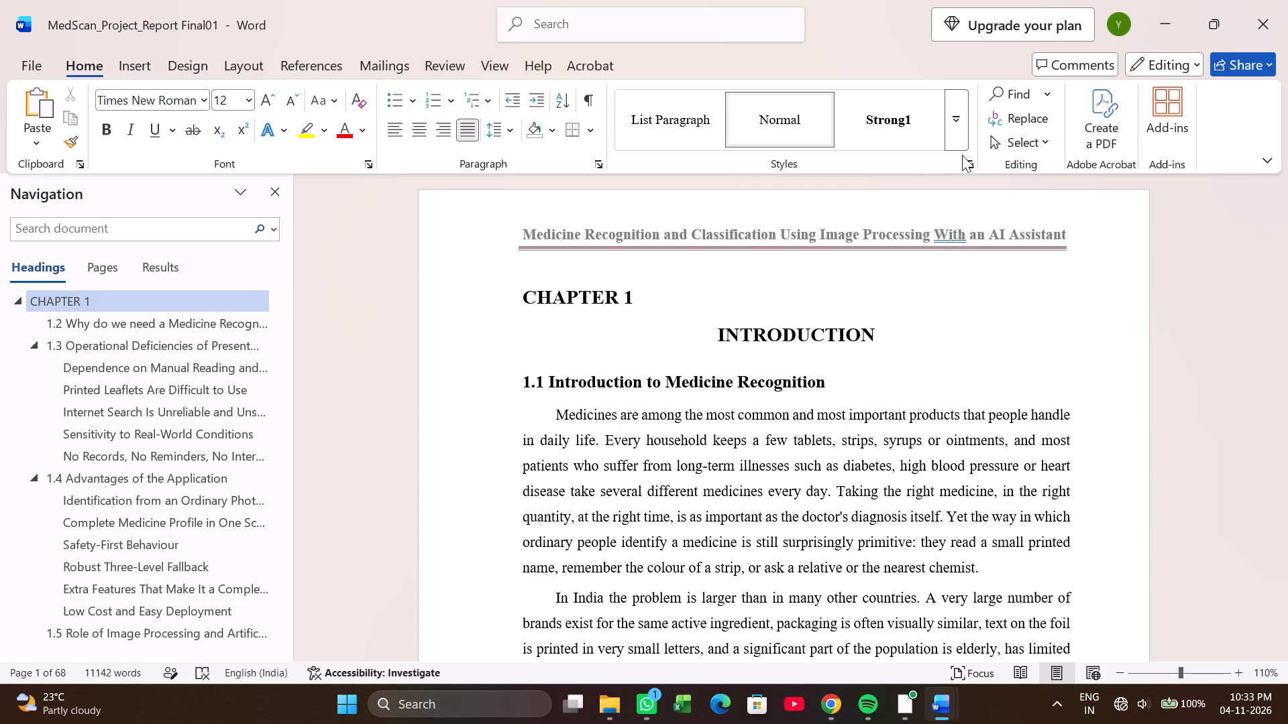
scroll(971, 290, "down", 12)
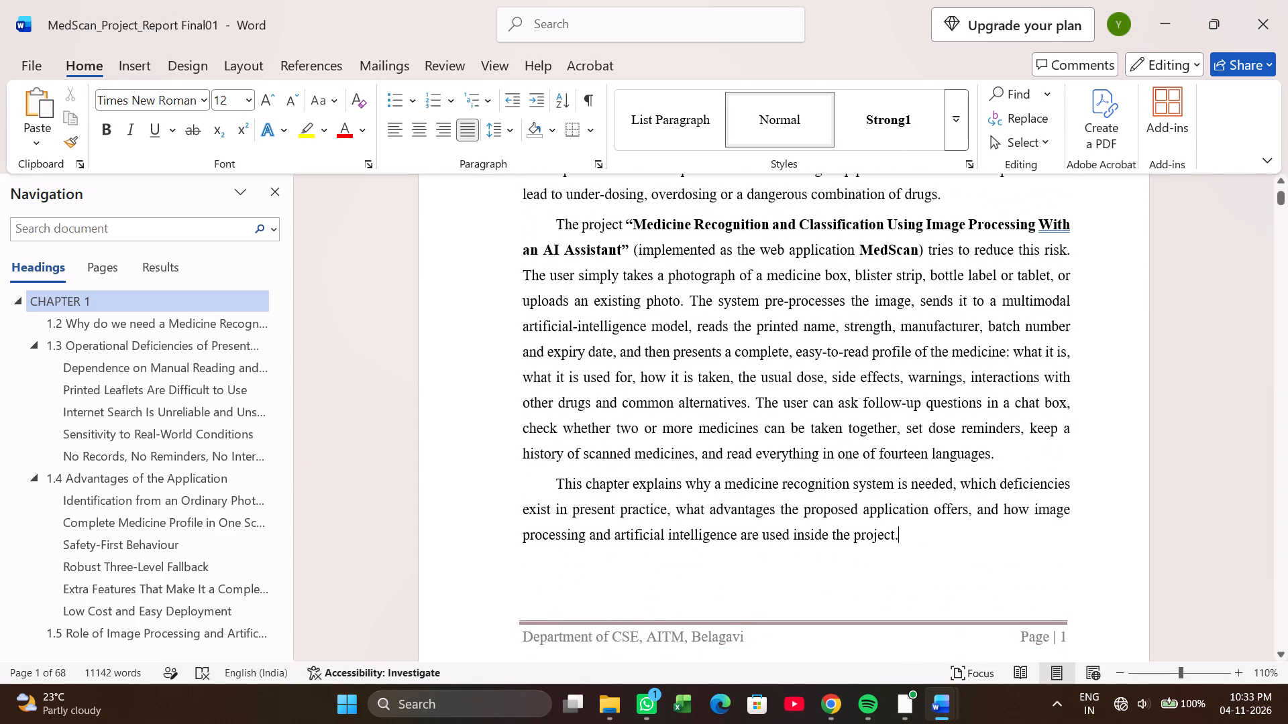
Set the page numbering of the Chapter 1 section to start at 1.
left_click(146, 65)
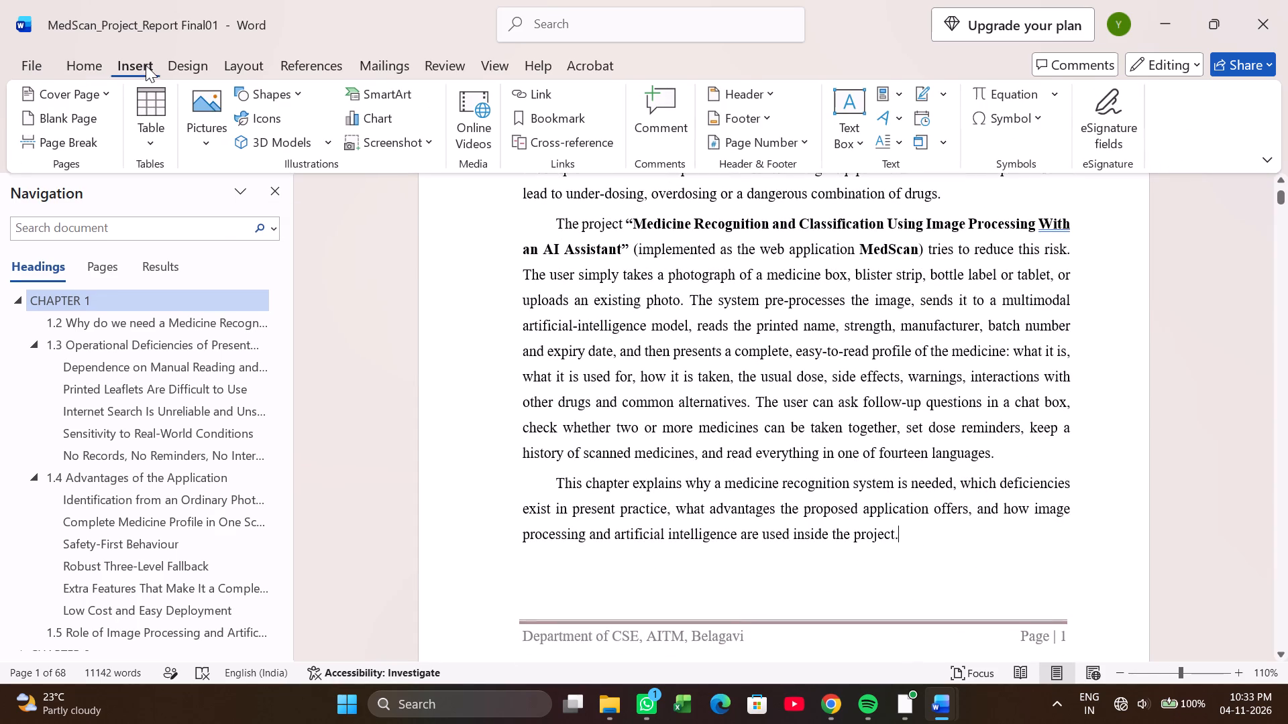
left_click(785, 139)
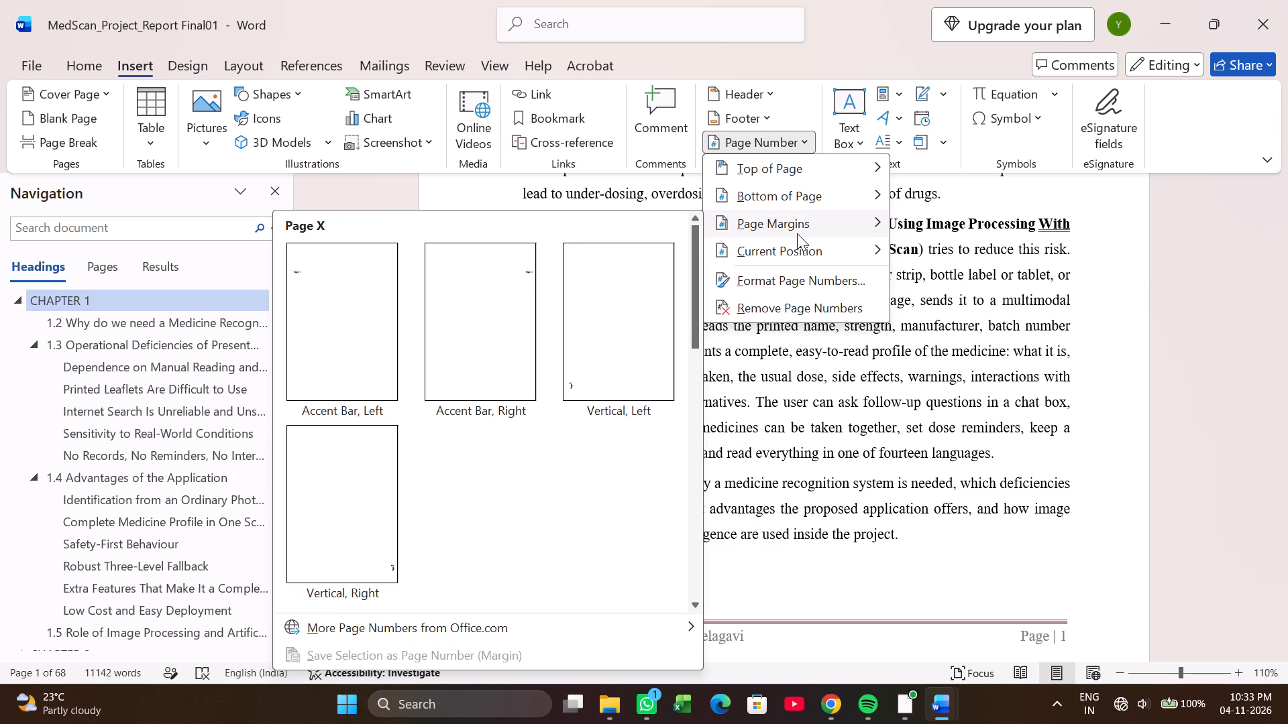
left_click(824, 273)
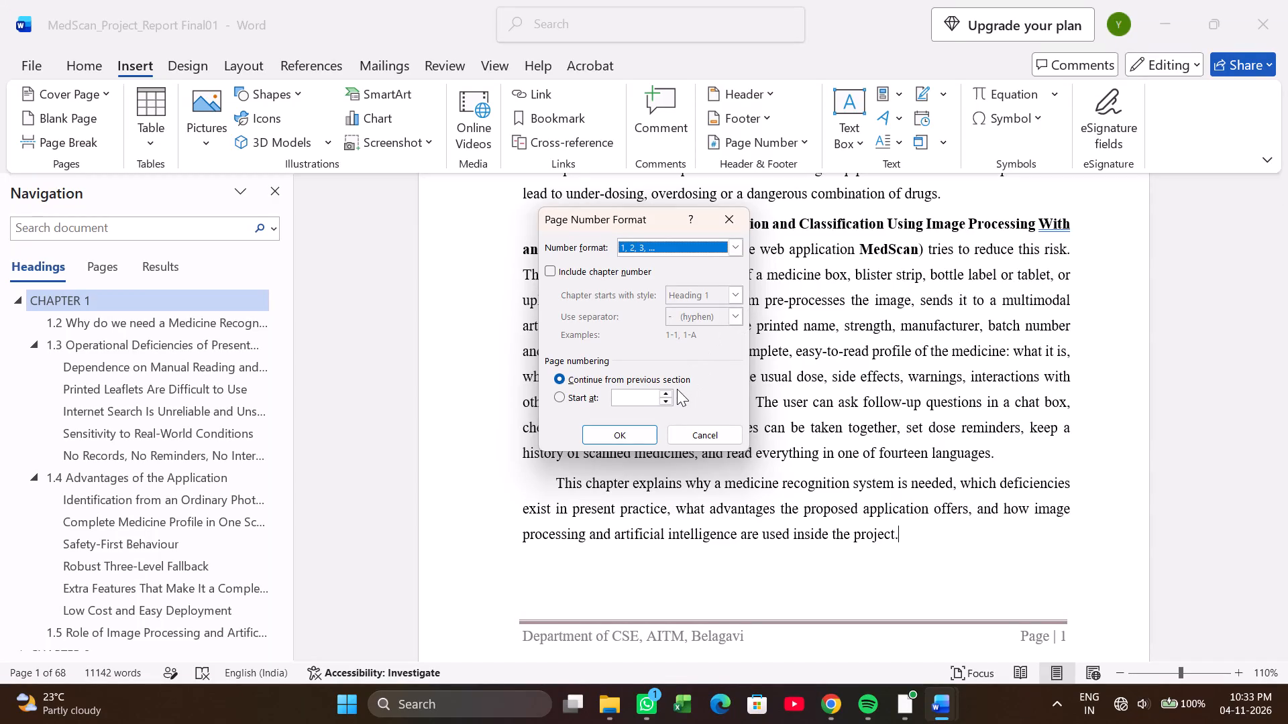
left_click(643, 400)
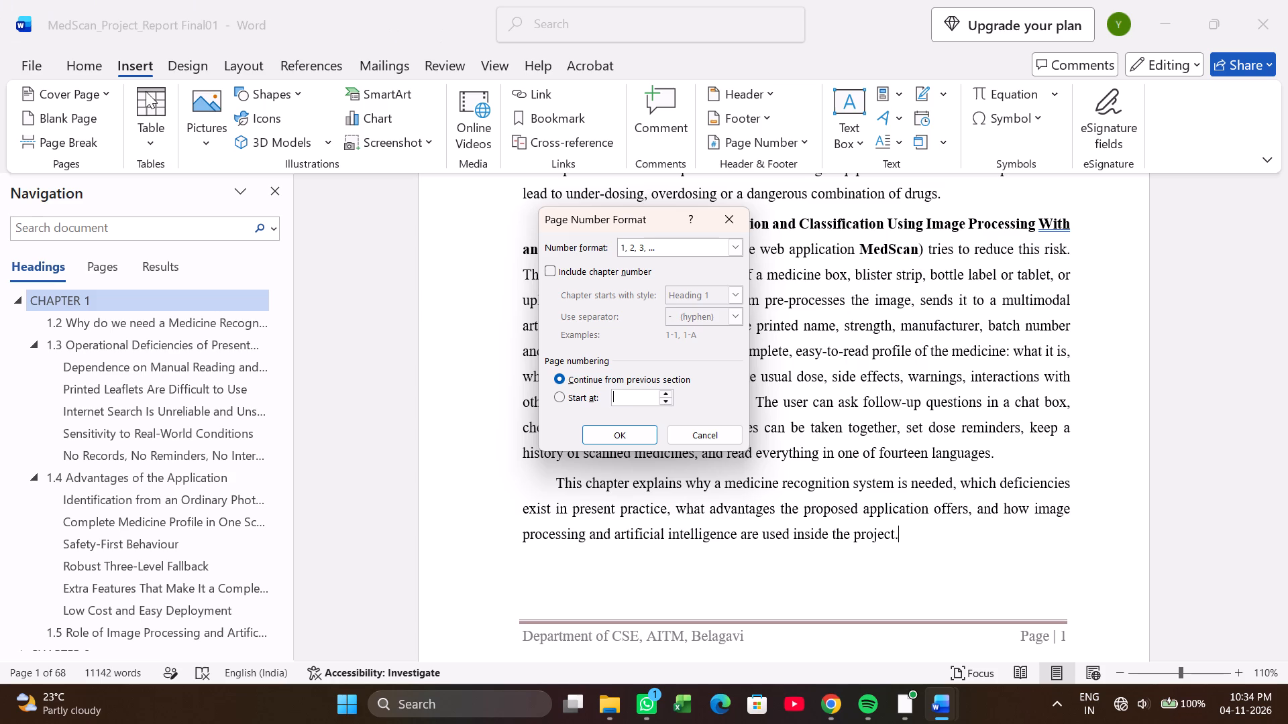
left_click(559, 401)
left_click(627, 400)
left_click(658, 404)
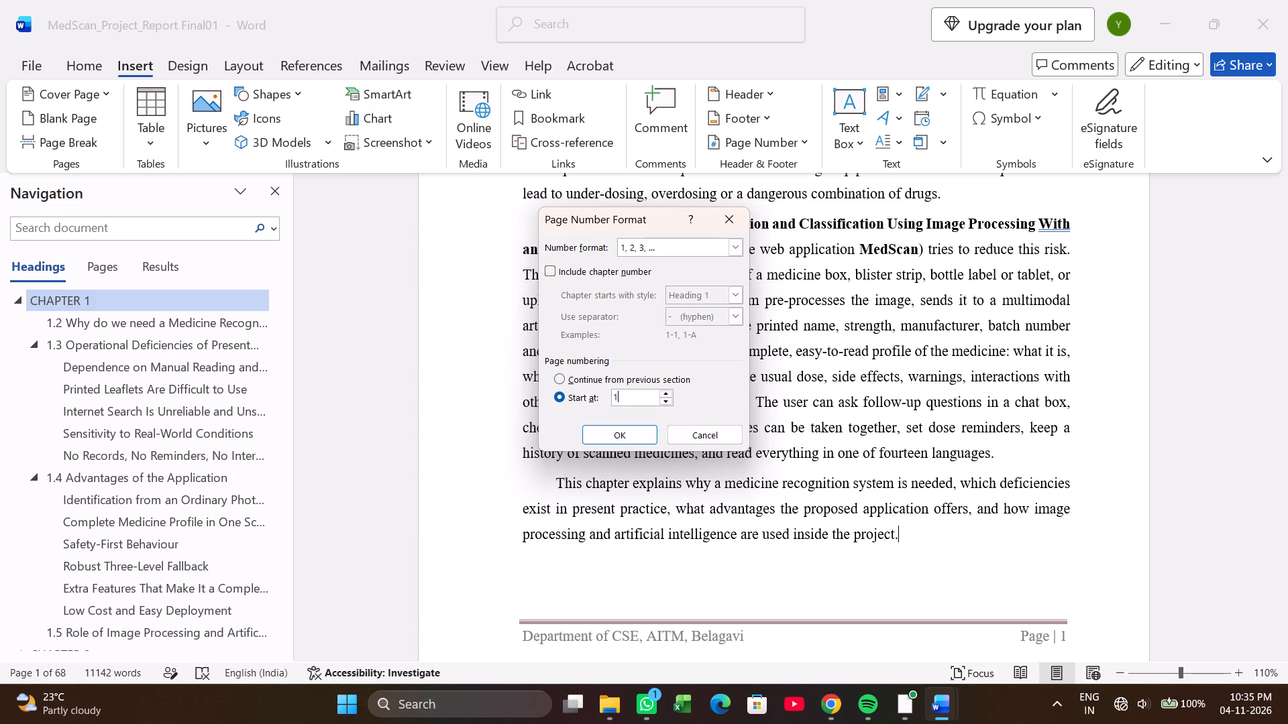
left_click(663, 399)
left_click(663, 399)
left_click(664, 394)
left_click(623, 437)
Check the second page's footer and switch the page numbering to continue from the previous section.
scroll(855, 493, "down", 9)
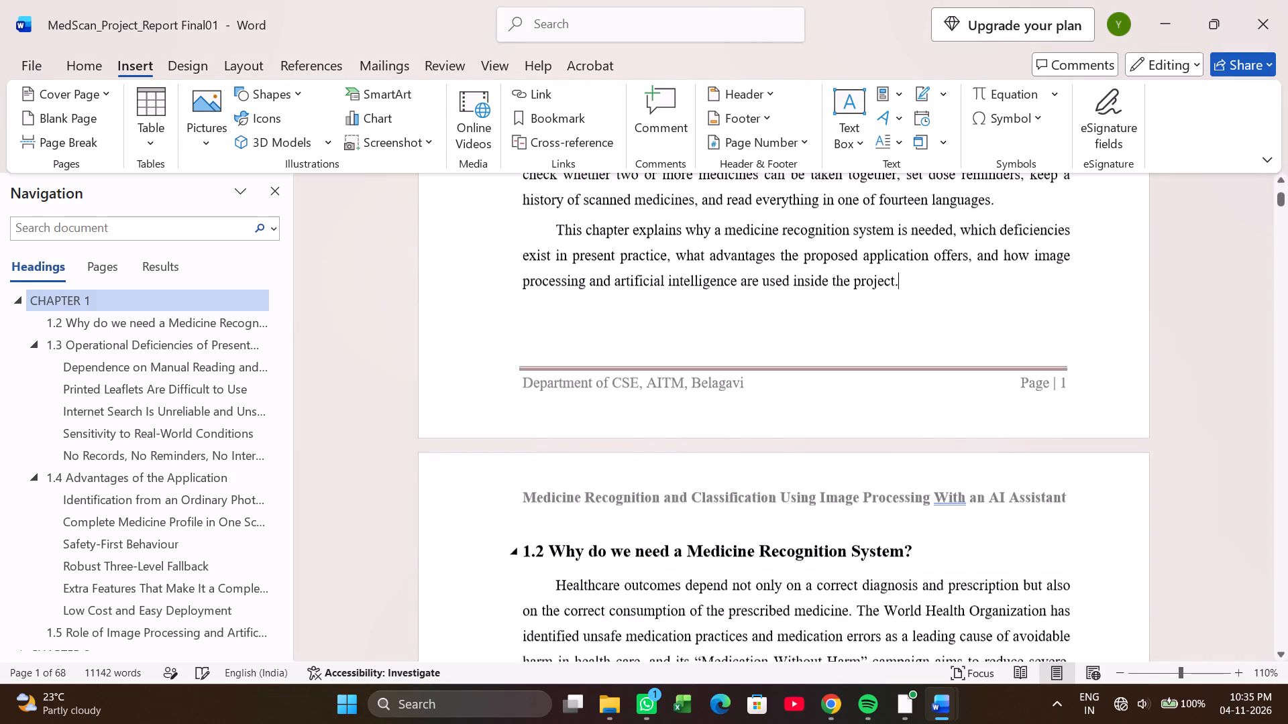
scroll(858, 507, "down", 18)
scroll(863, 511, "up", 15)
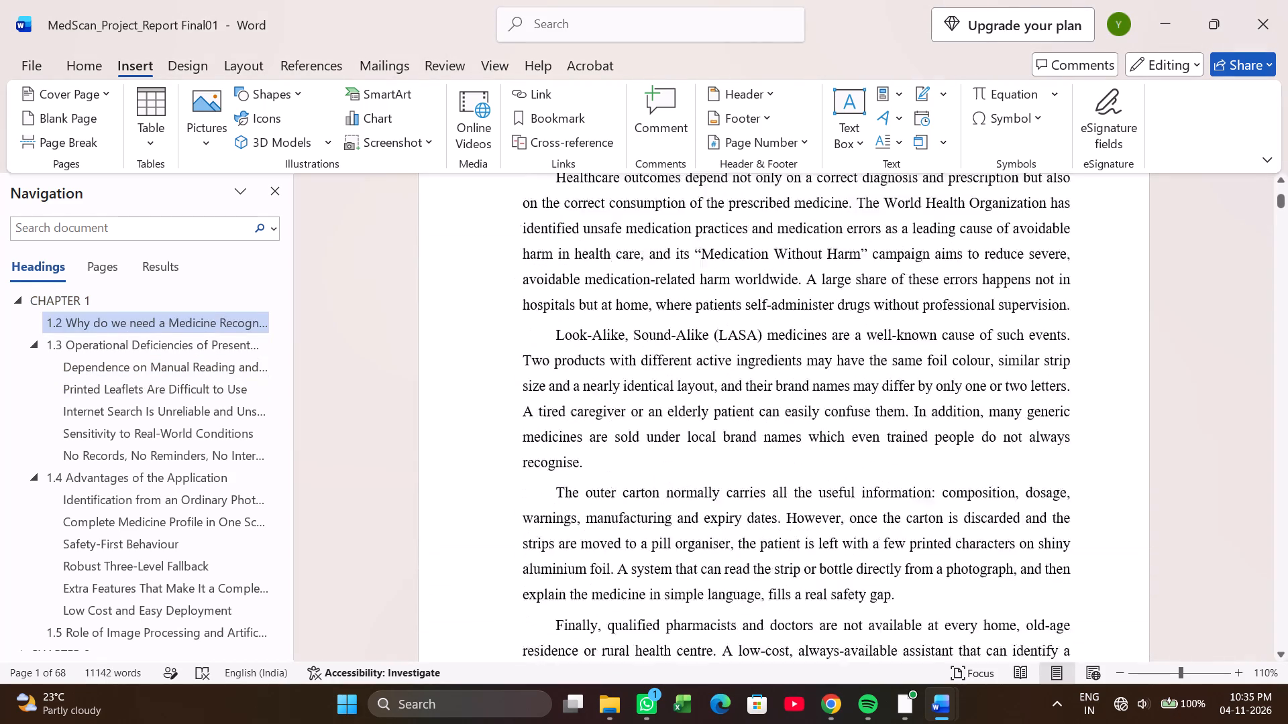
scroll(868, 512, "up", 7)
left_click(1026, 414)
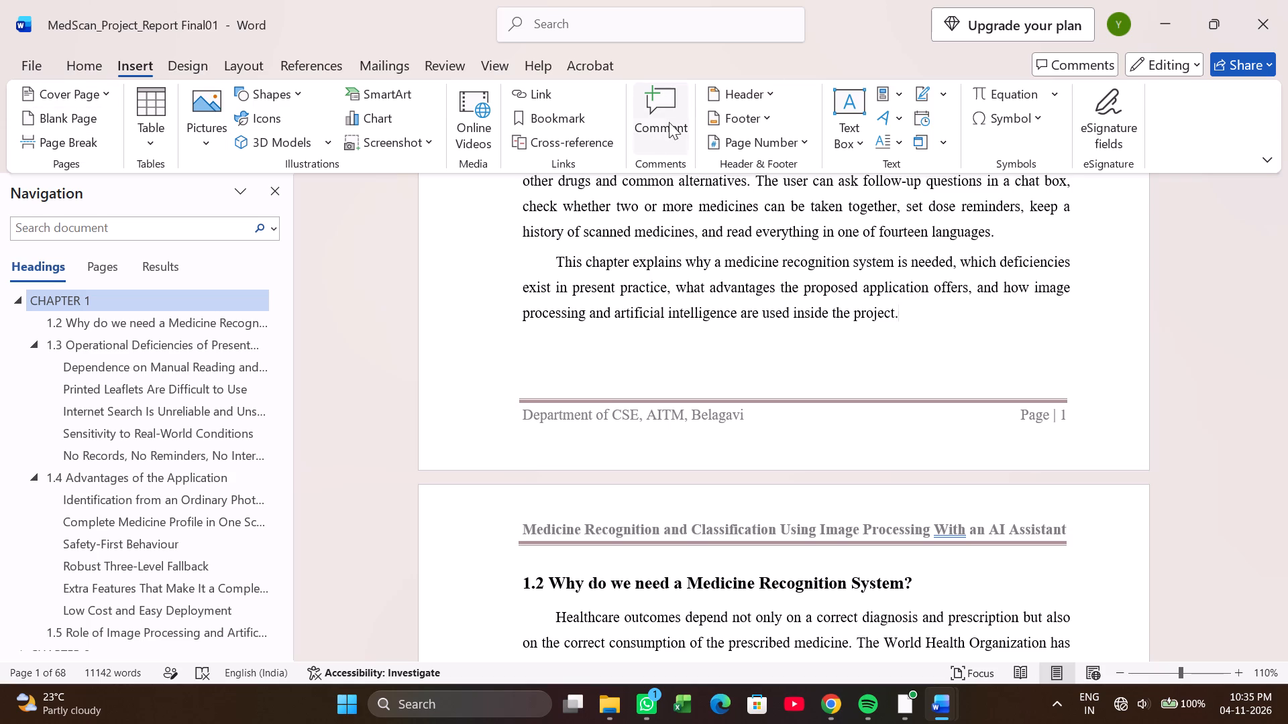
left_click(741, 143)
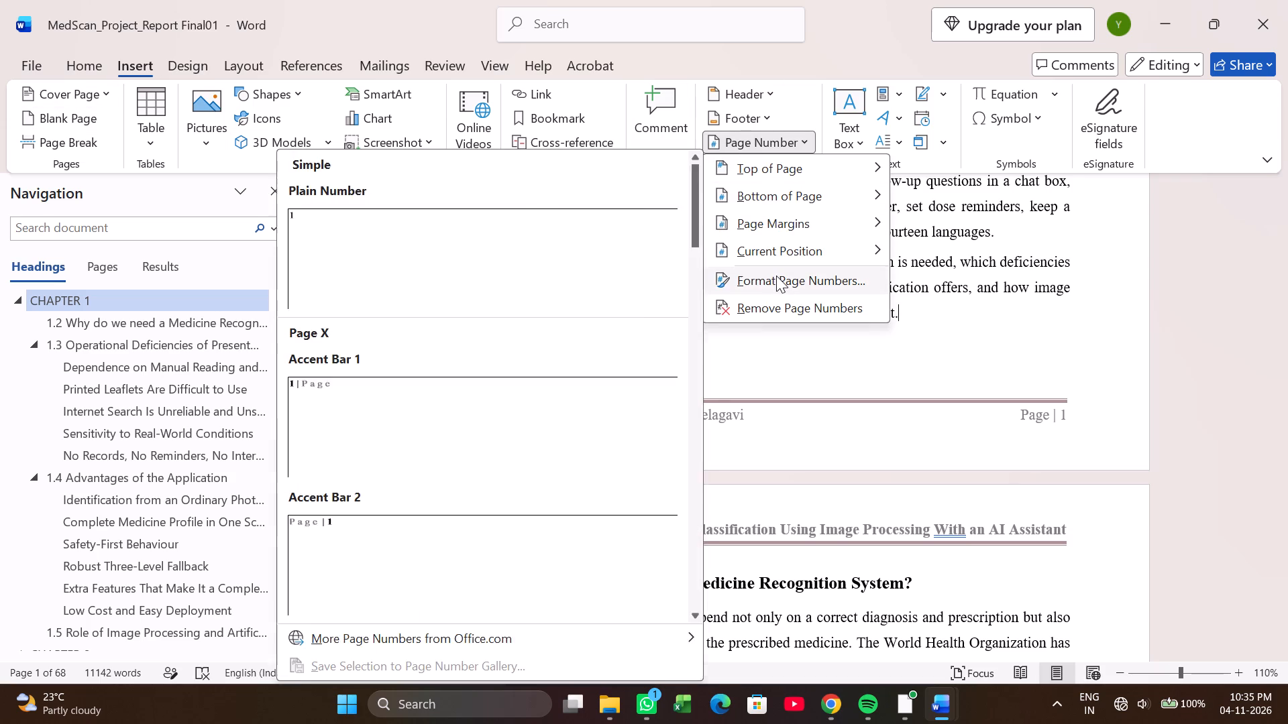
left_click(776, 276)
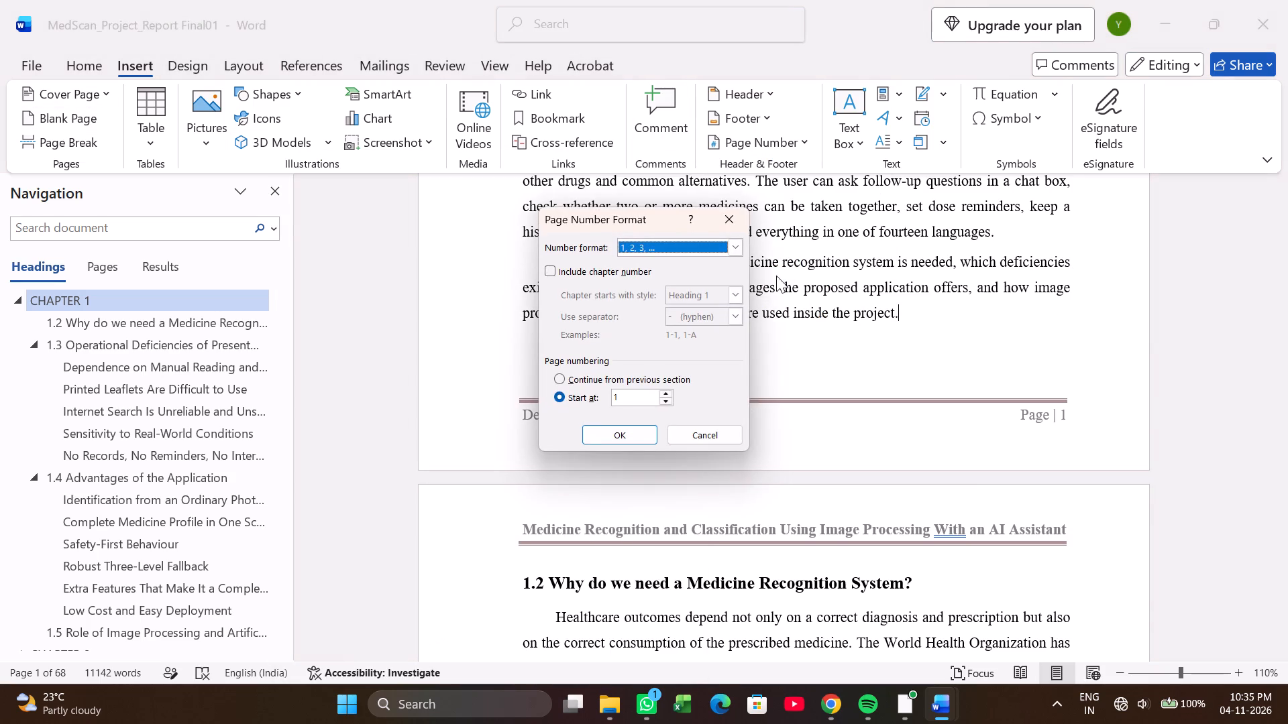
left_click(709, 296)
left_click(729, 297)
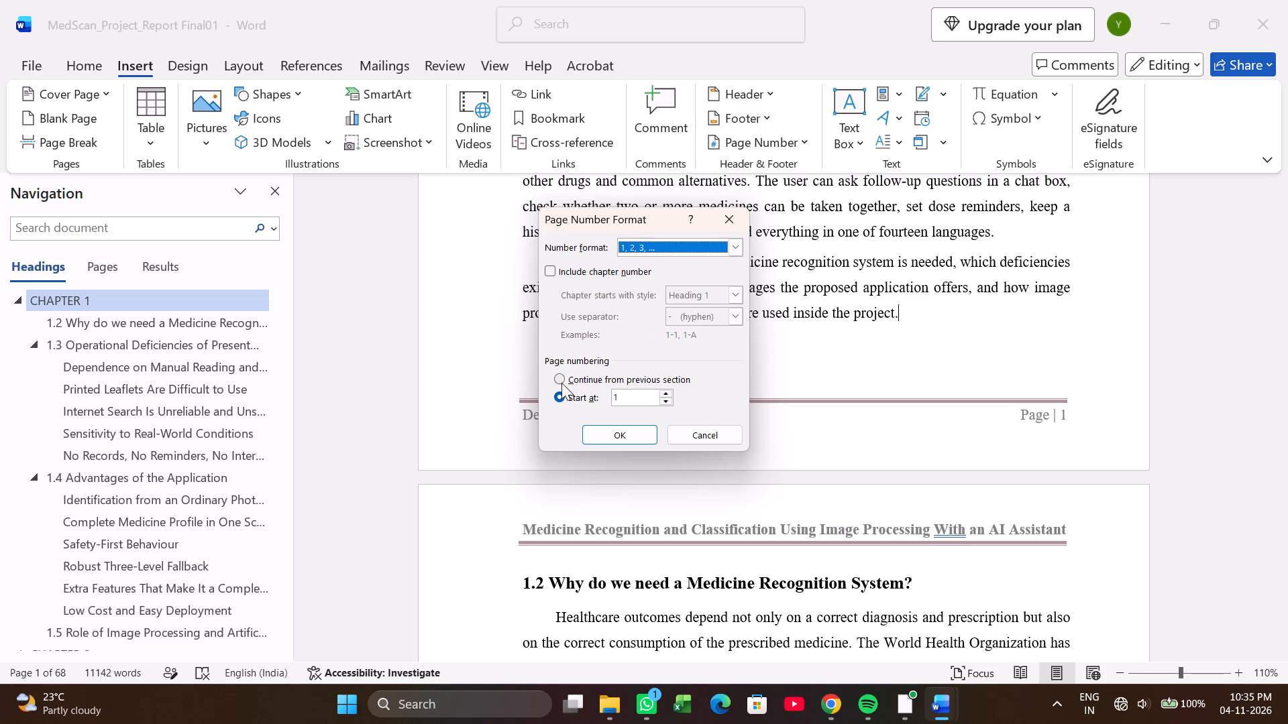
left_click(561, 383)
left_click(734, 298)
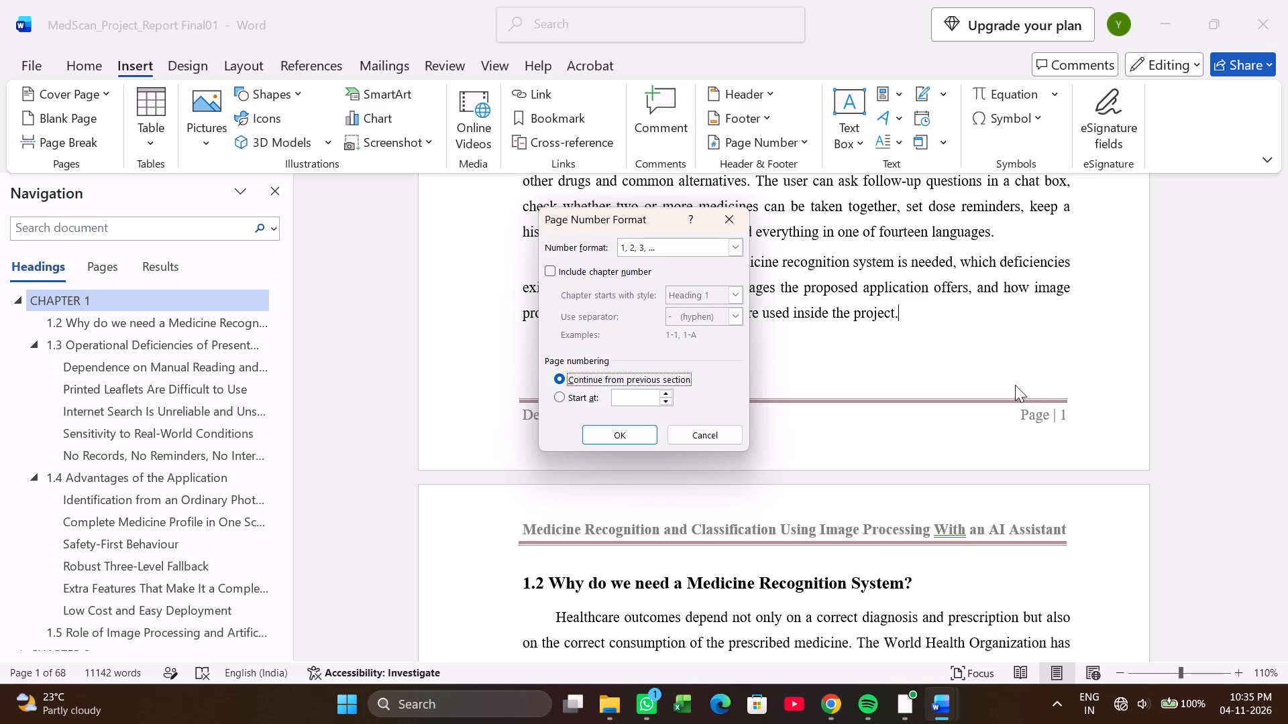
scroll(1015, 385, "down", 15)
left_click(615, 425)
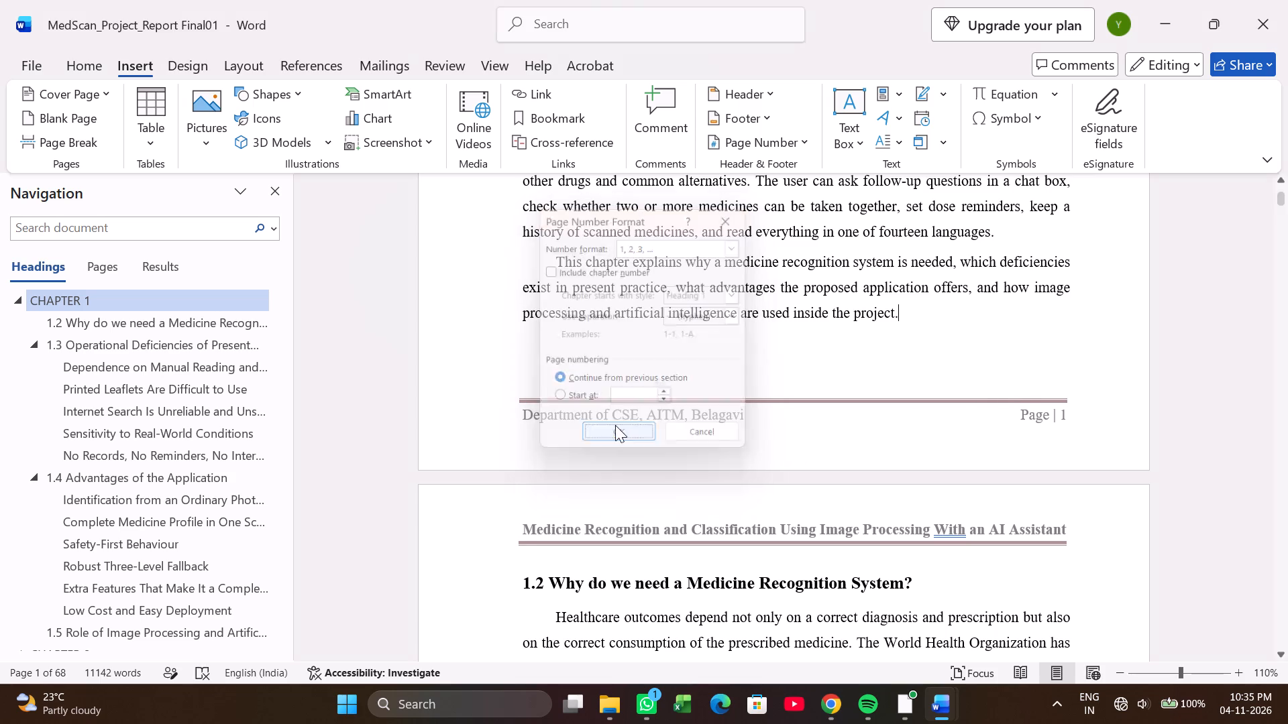
Check the second page's footer, then set the first page footer's number to start at 1.
scroll(814, 363, "down", 19)
scroll(823, 363, "down", 3)
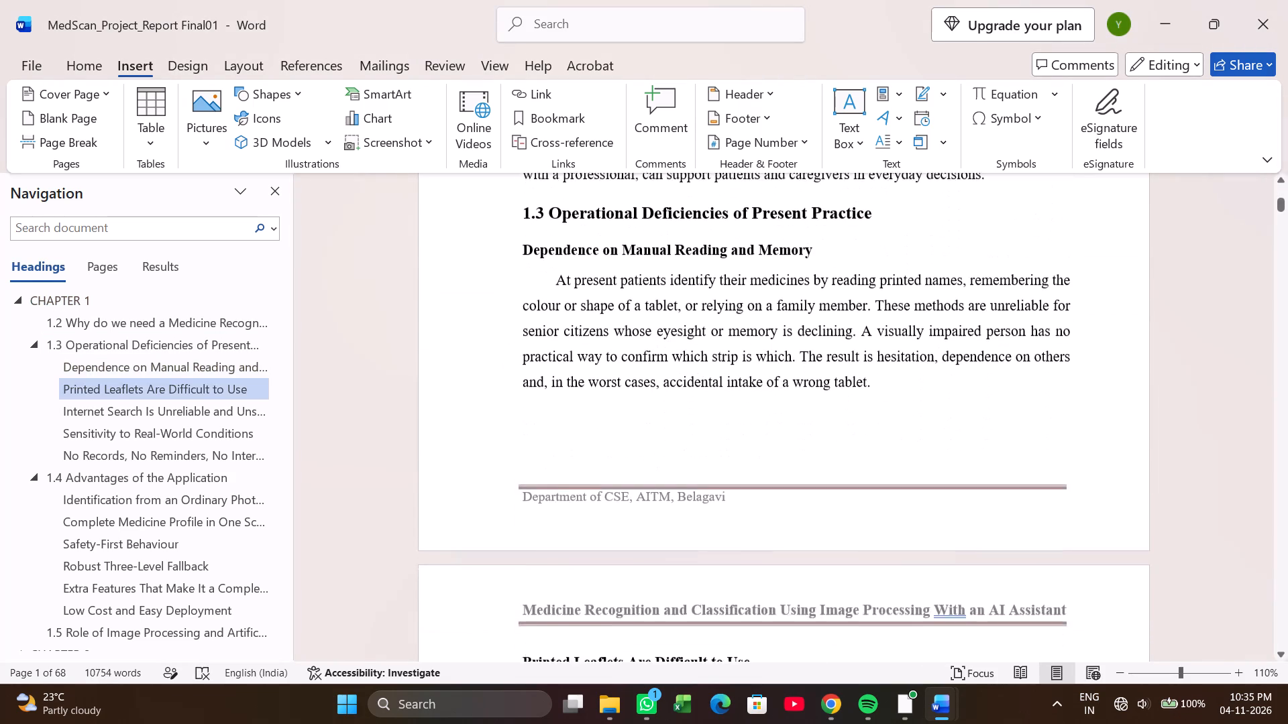
scroll(823, 363, "up", 2)
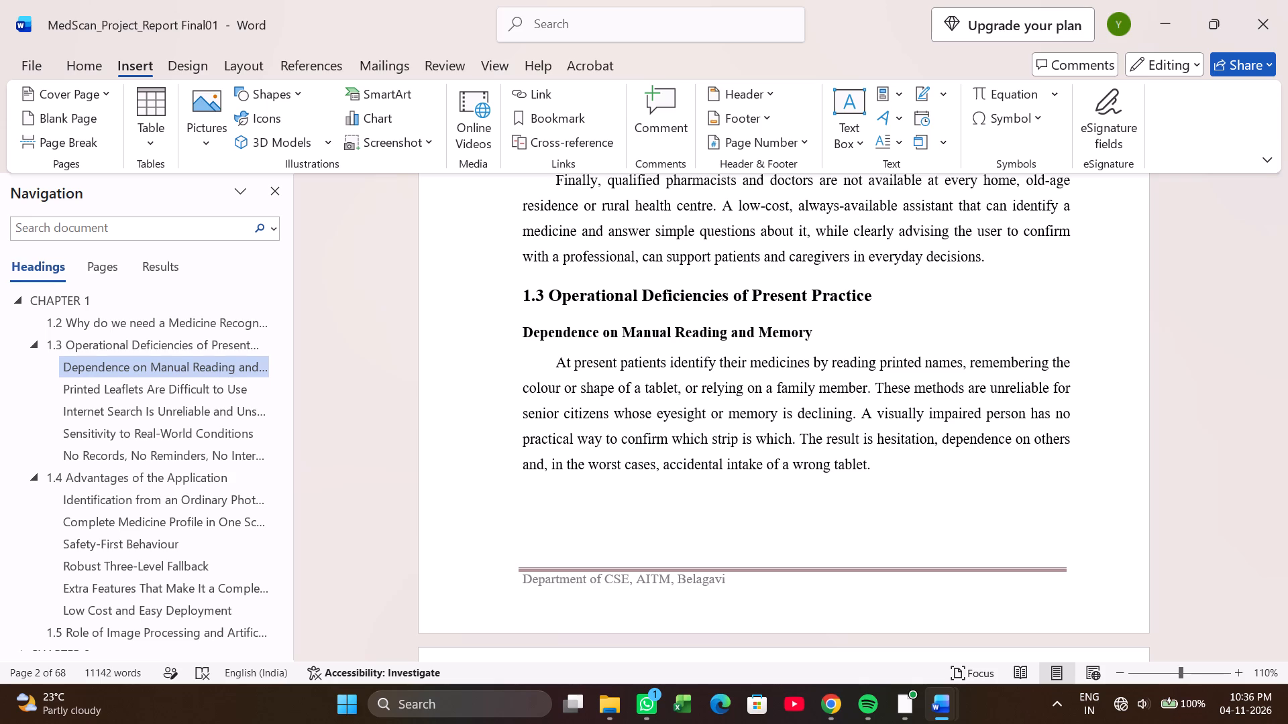
scroll(965, 522, "up", 10)
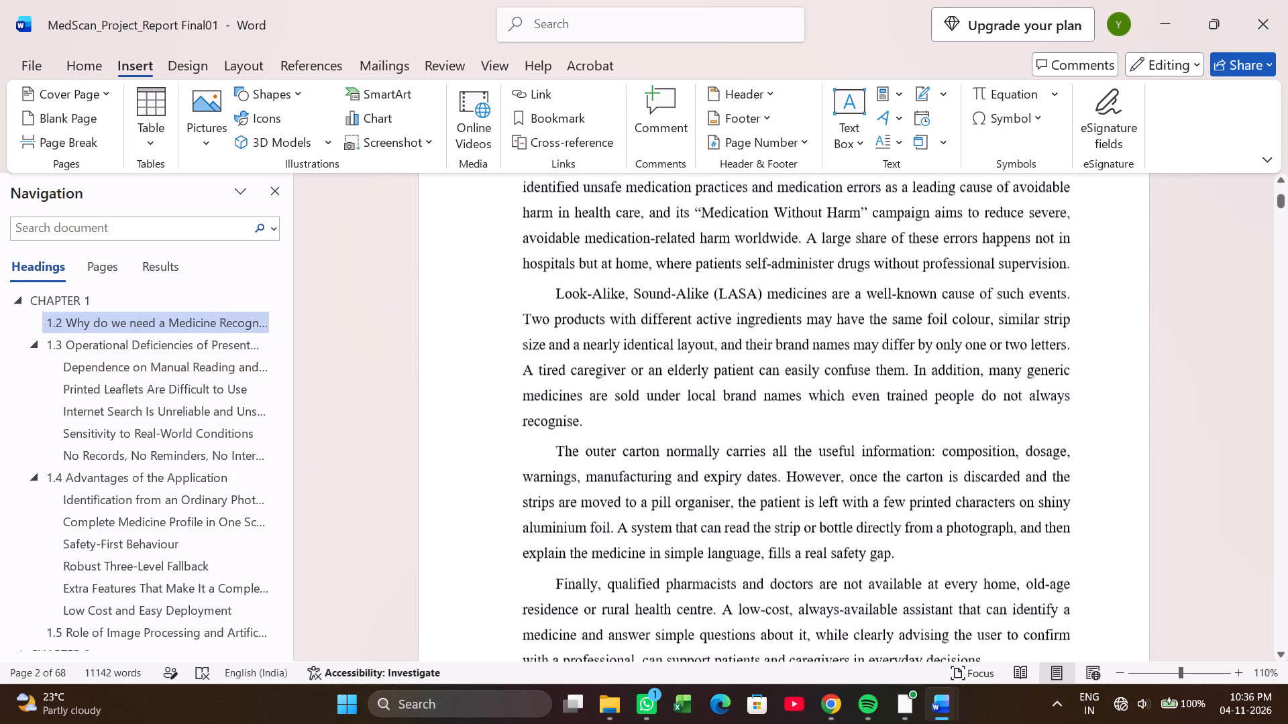
scroll(875, 429, "up", 10)
double_click(1036, 417)
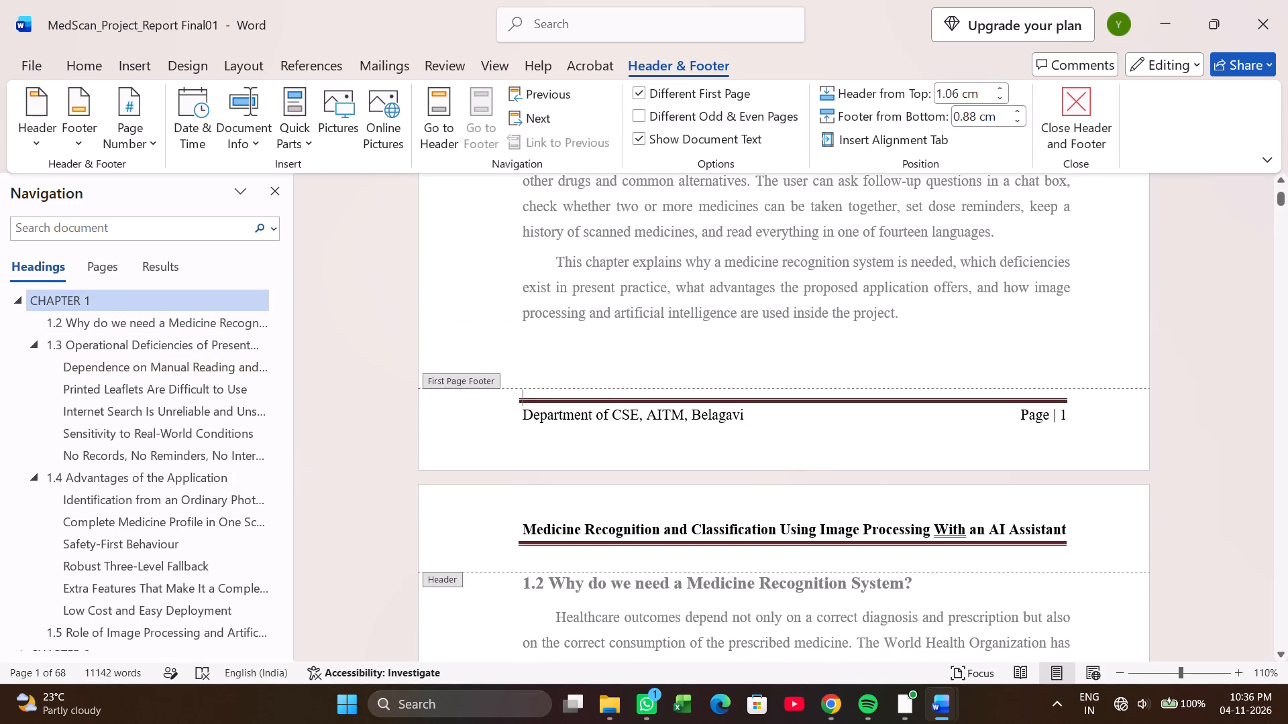
double_click(1058, 419)
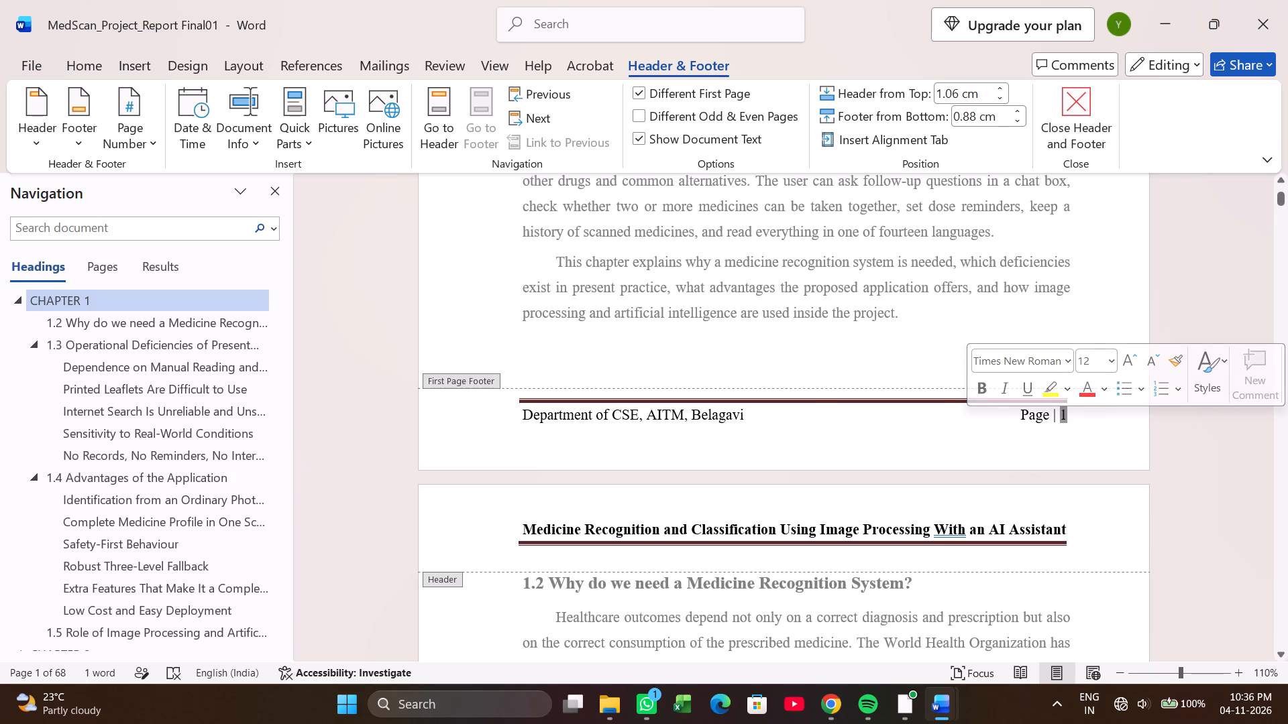
left_click(150, 138)
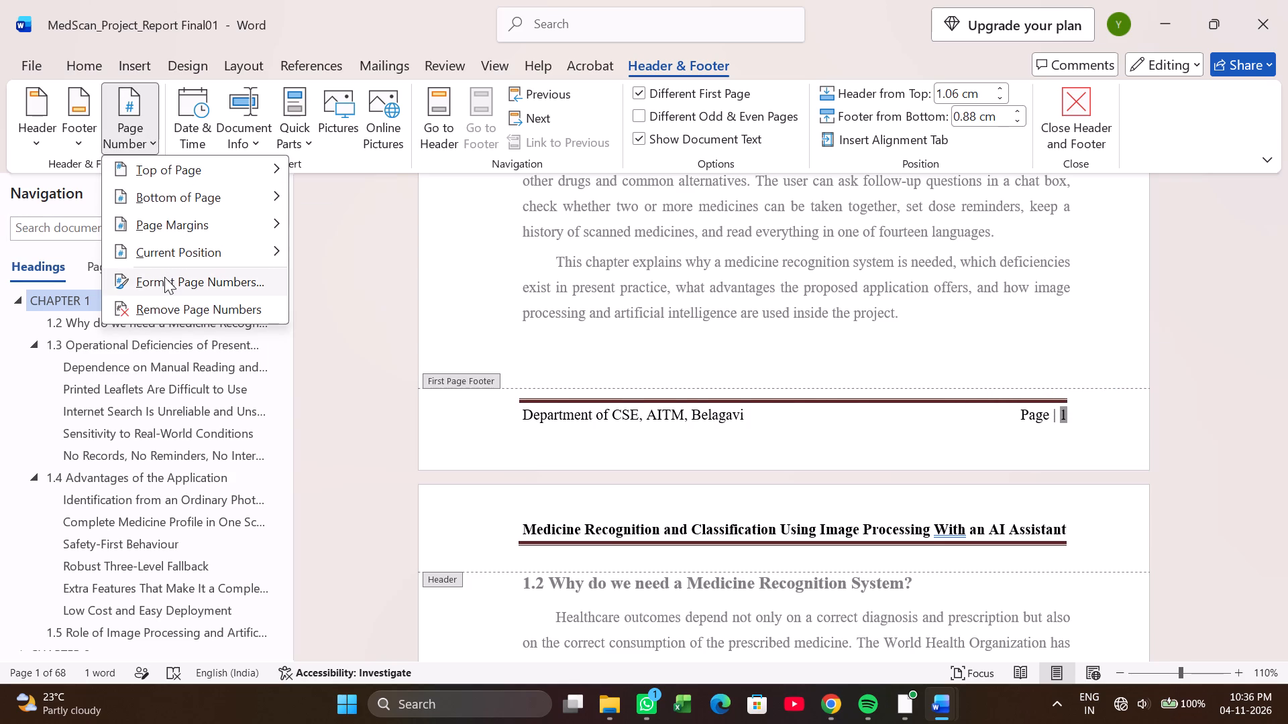
left_click(166, 279)
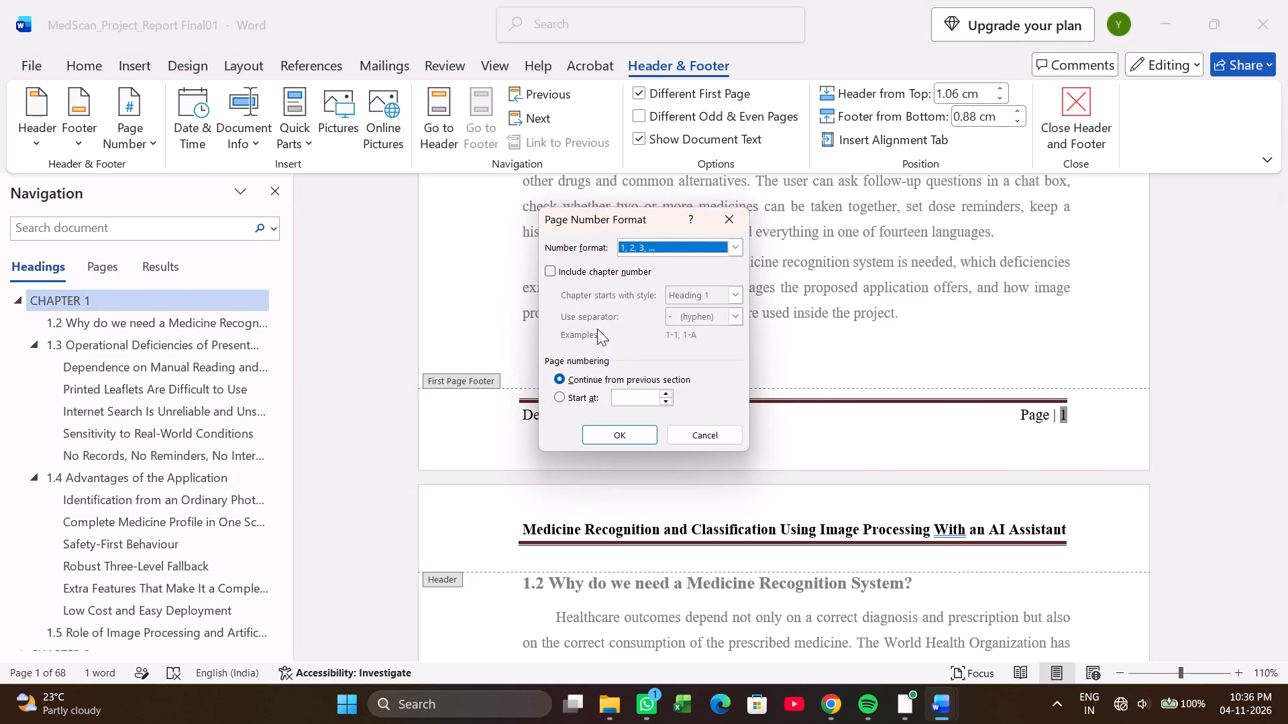
left_click(562, 397)
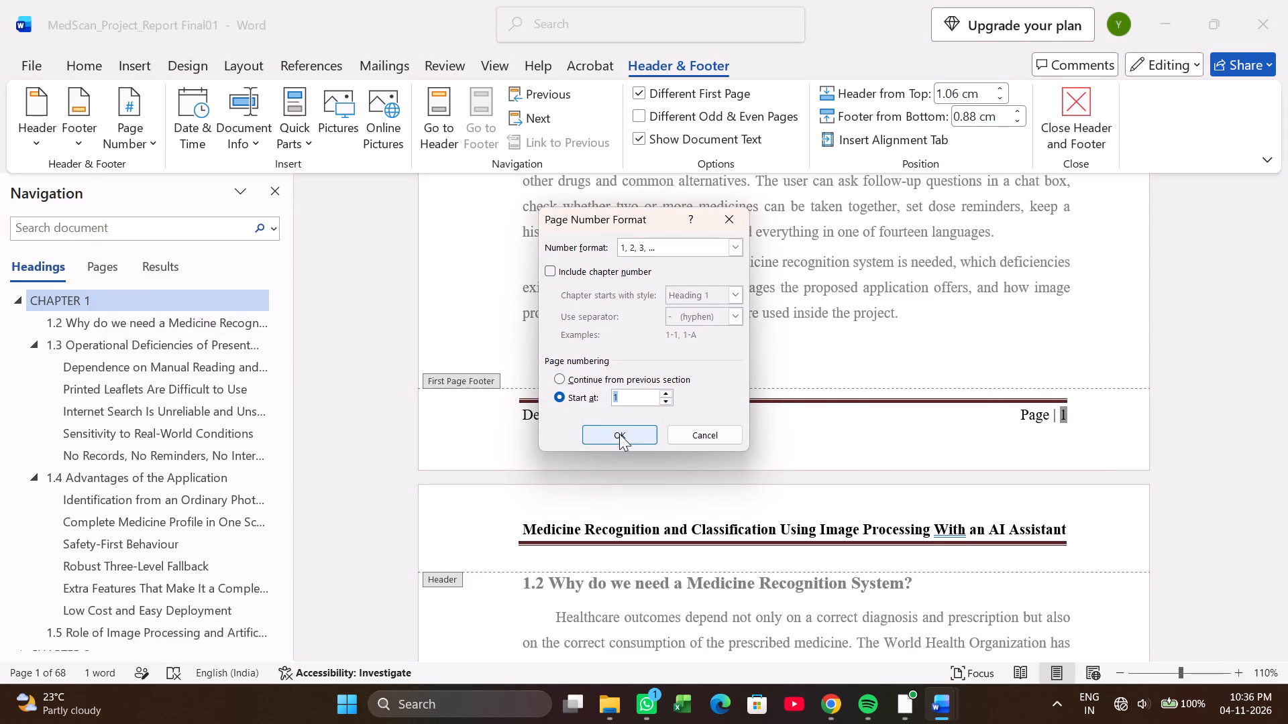
left_click(619, 434)
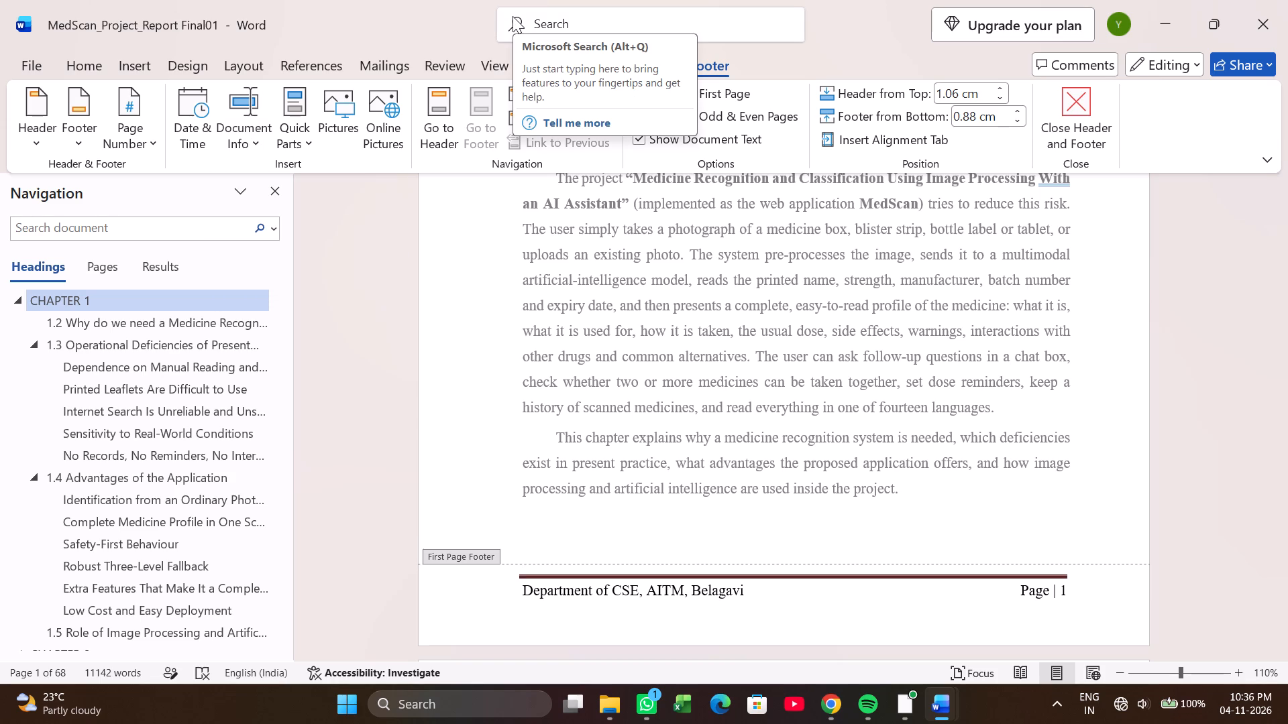
Remove the page number from the first page footer of Chapter 1.
scroll(421, 229, "down", 2)
scroll(524, 327, "down", 1)
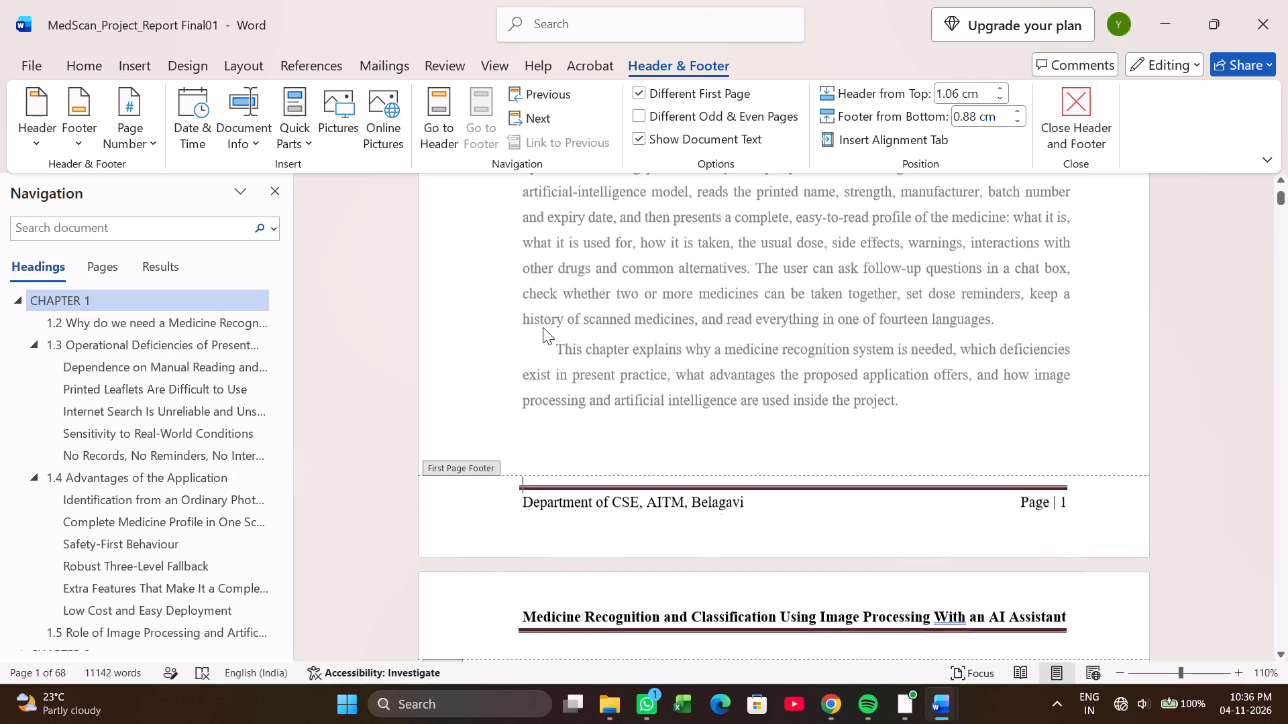
scroll(543, 327, "down", 1)
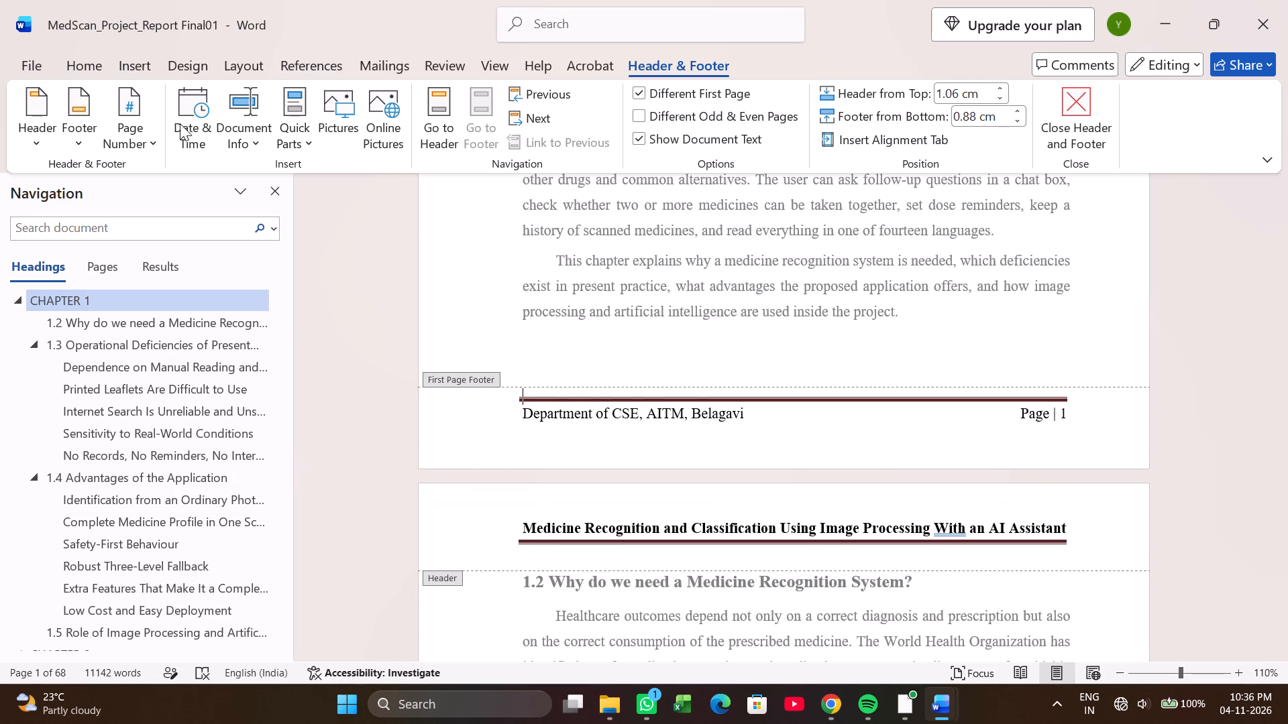
left_click(132, 131)
left_click(170, 308)
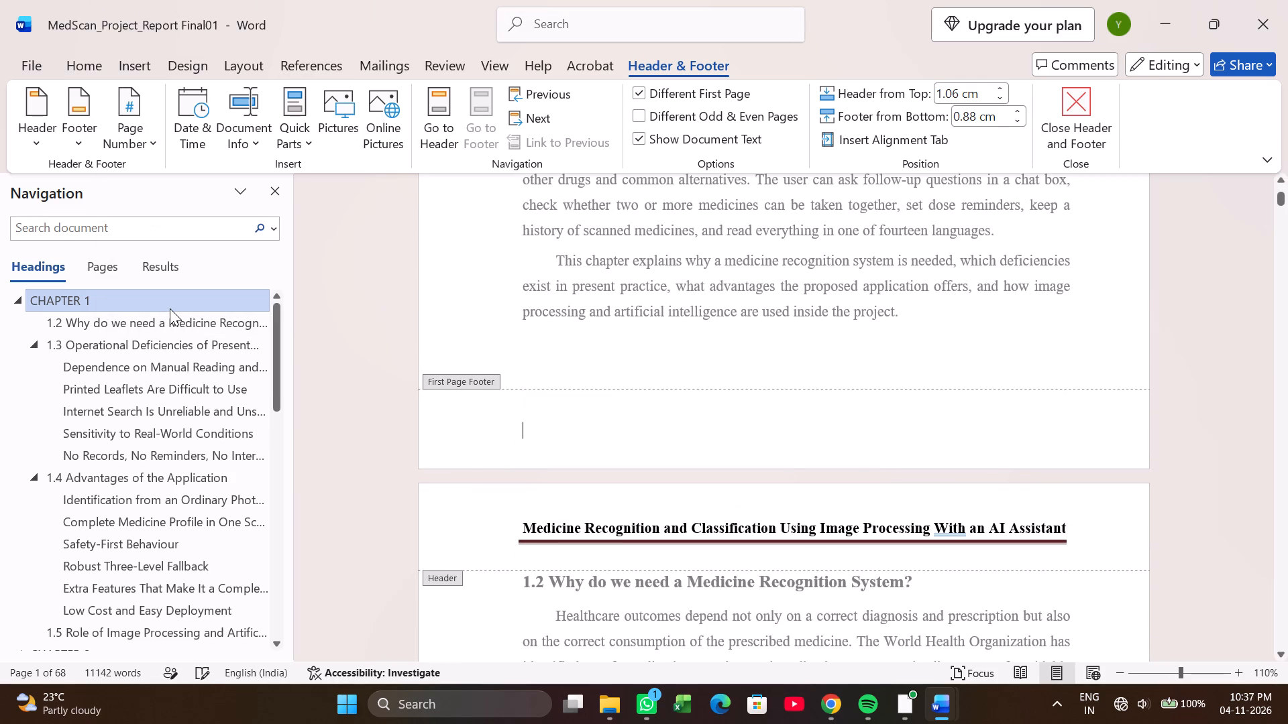
Insert a bottom-of-page number in the Accent Bar 4 style in the first page footer.
left_click(142, 141)
left_click(156, 199)
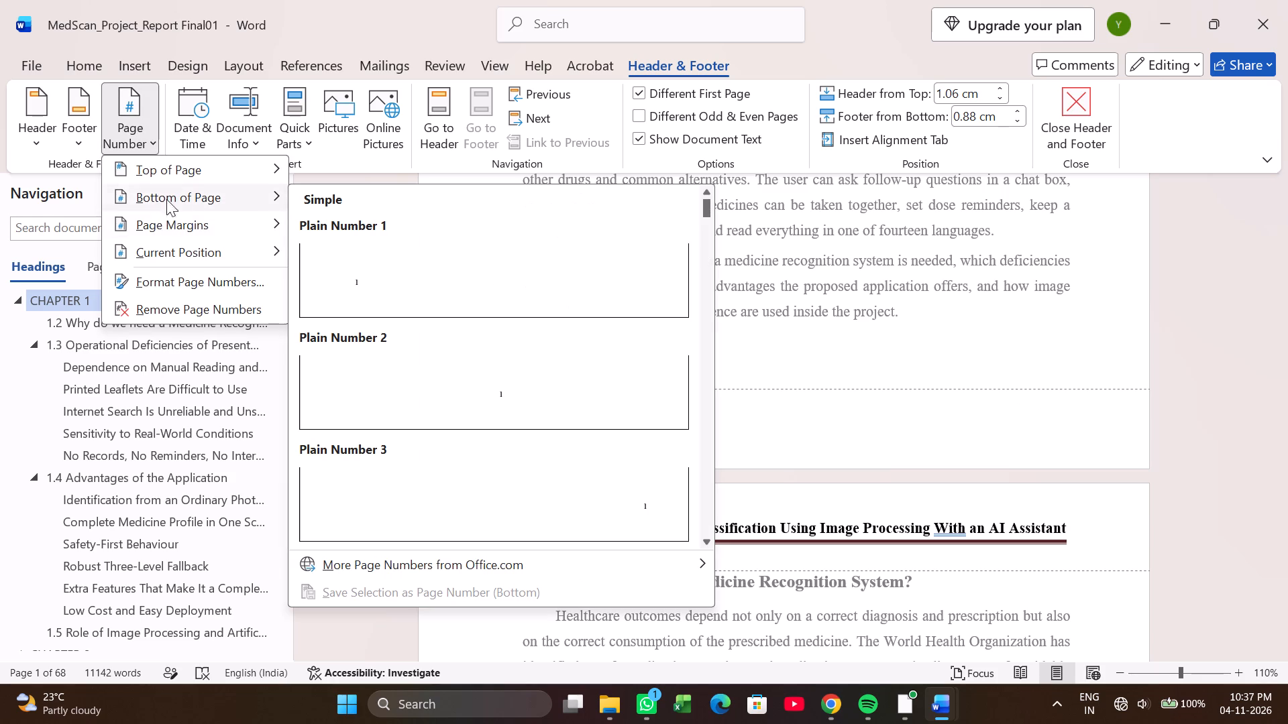
scroll(560, 472, "down", 1)
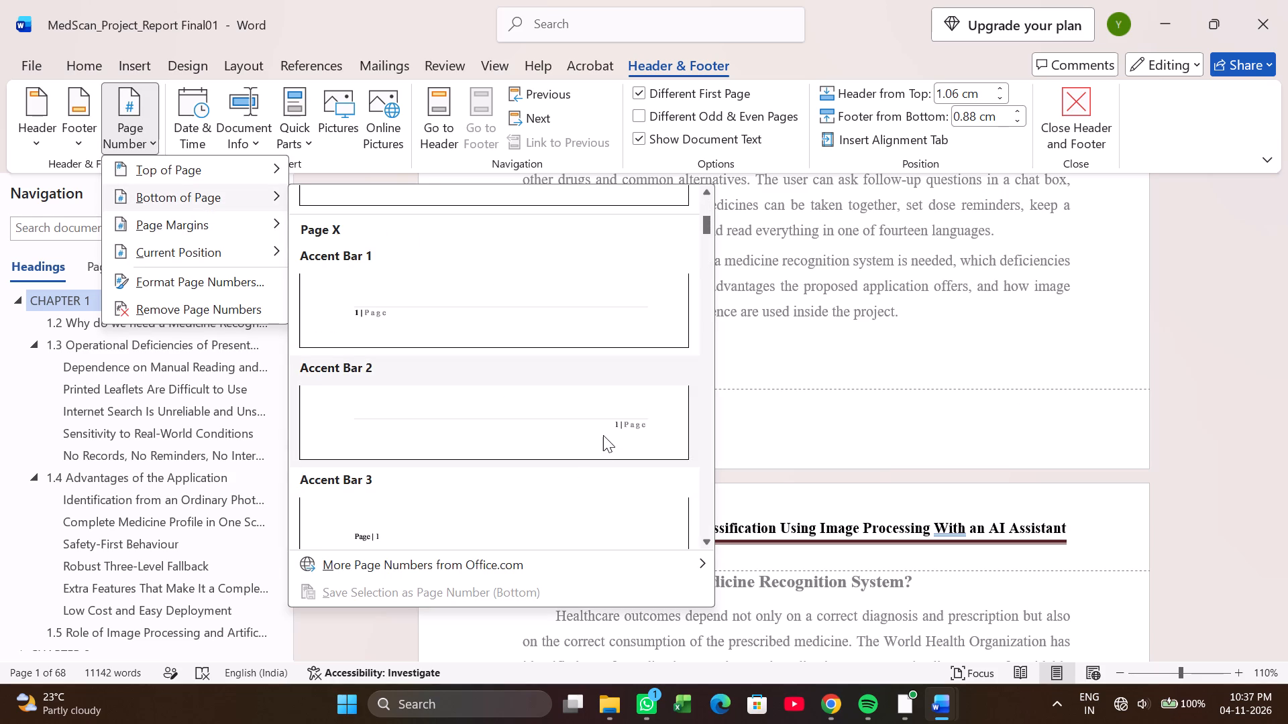
scroll(604, 433, "down", 2)
scroll(604, 433, "up", 1)
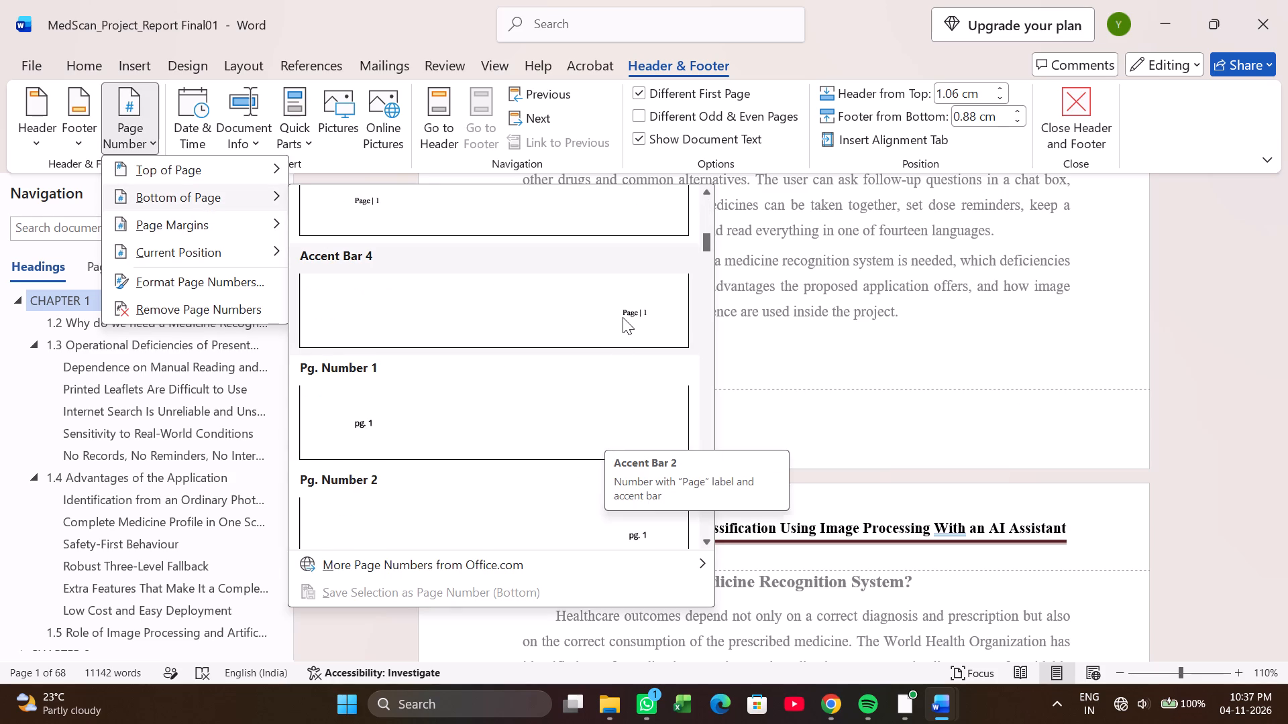
left_click(623, 317)
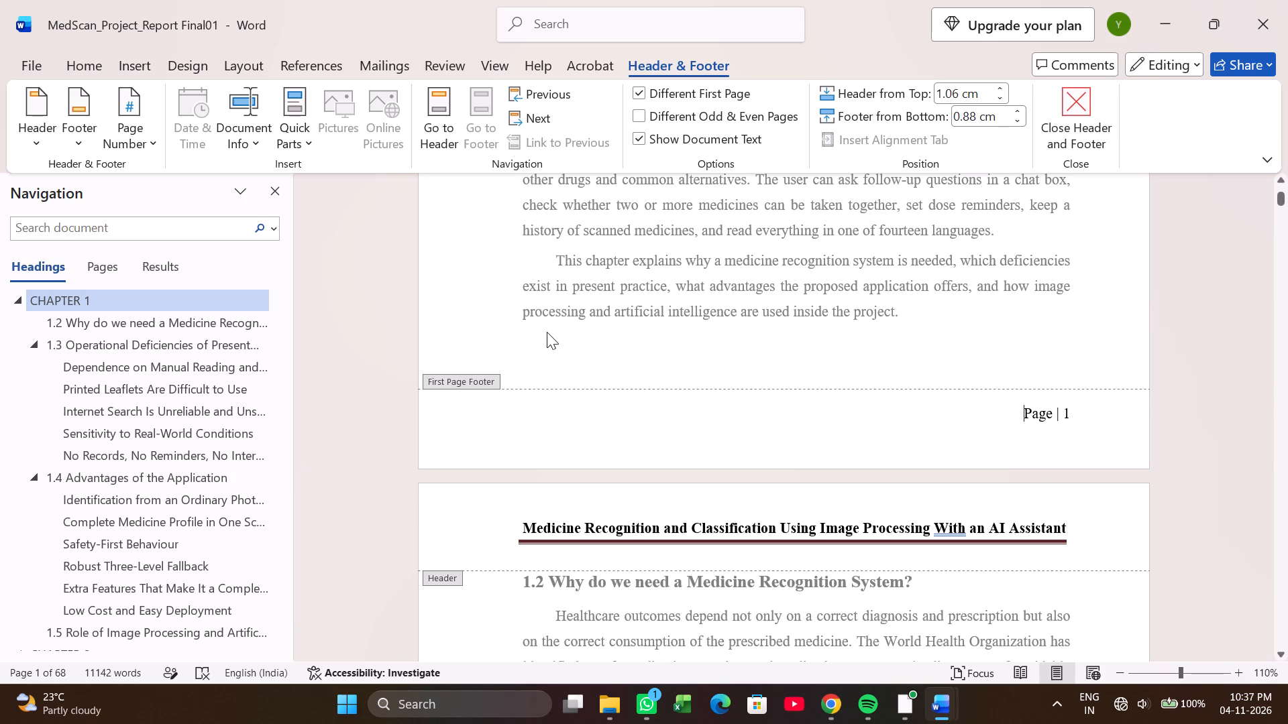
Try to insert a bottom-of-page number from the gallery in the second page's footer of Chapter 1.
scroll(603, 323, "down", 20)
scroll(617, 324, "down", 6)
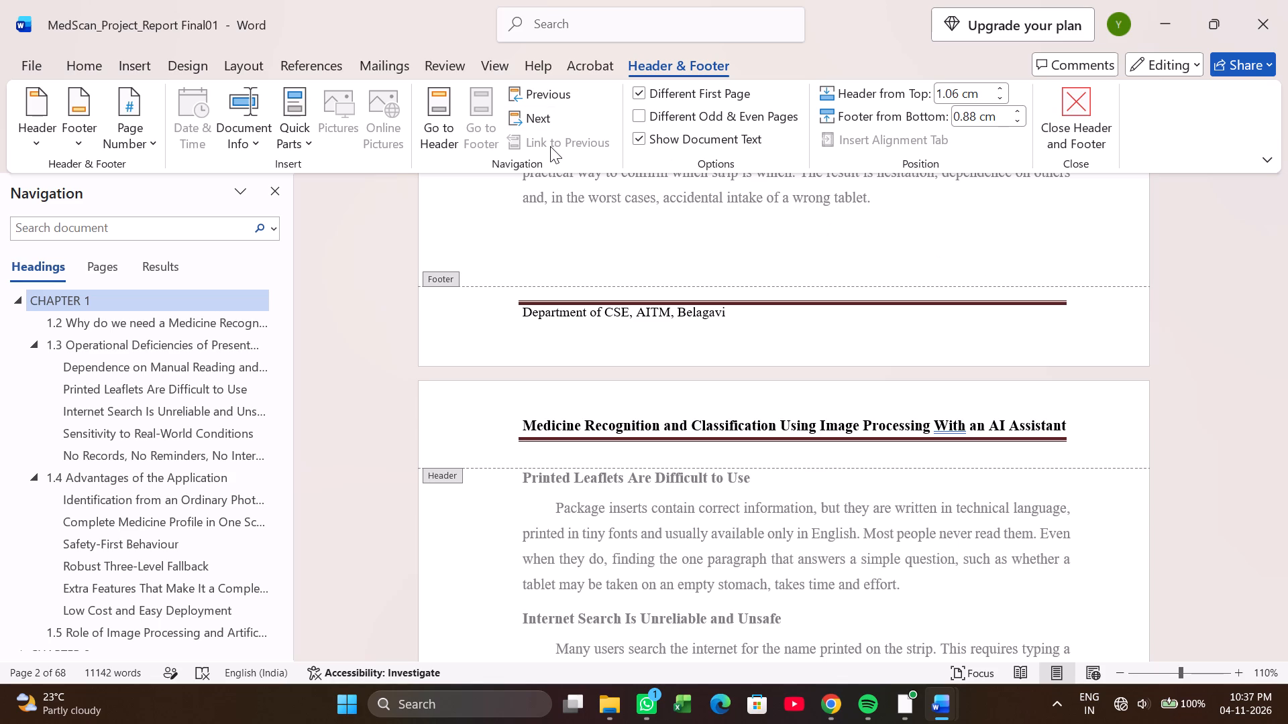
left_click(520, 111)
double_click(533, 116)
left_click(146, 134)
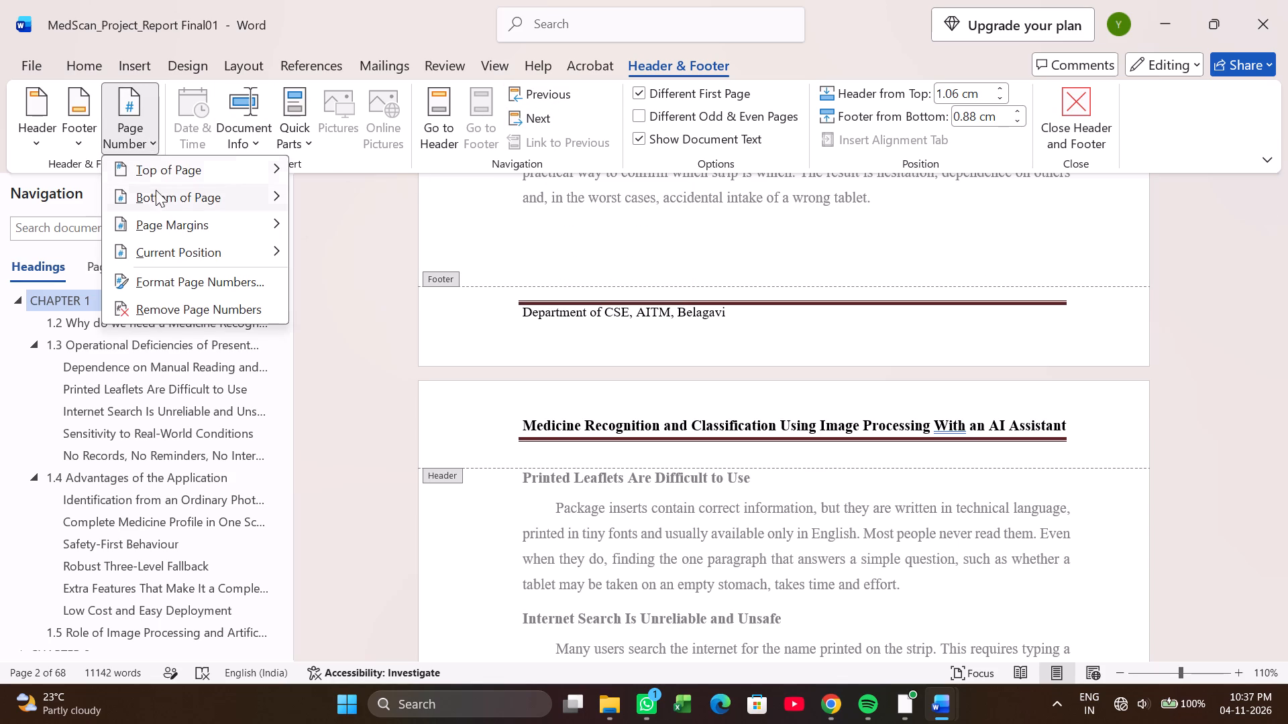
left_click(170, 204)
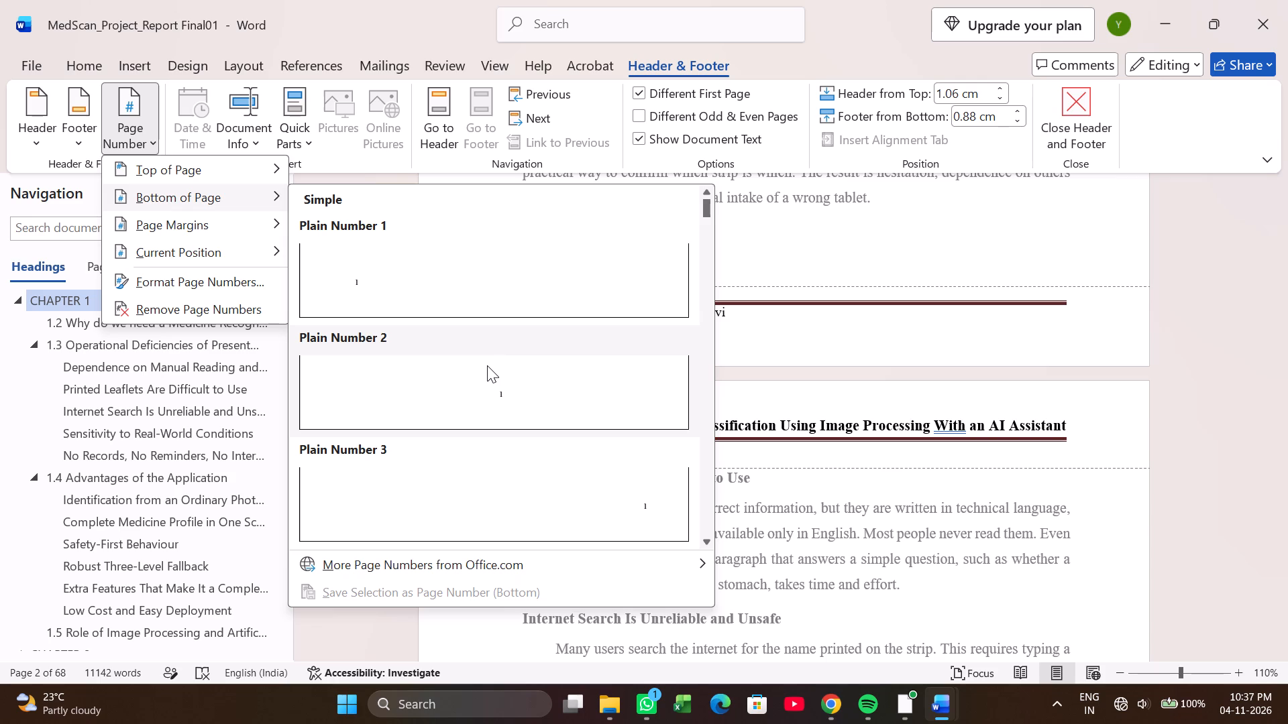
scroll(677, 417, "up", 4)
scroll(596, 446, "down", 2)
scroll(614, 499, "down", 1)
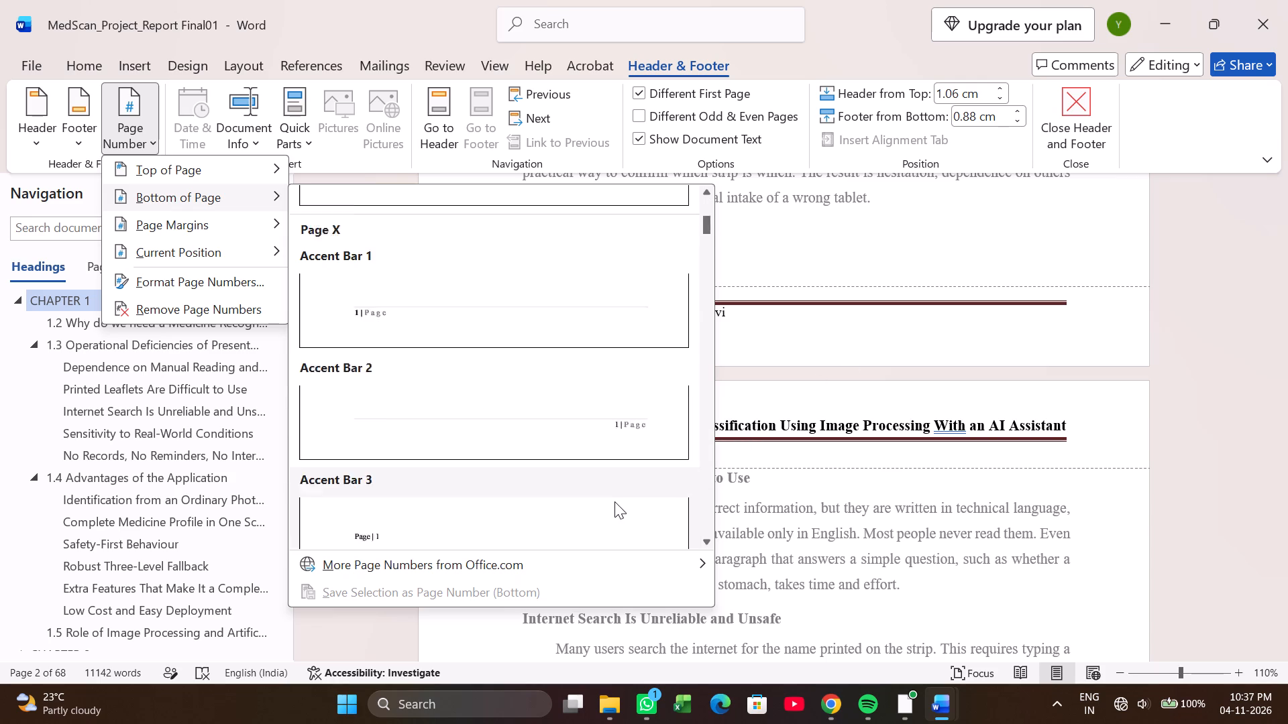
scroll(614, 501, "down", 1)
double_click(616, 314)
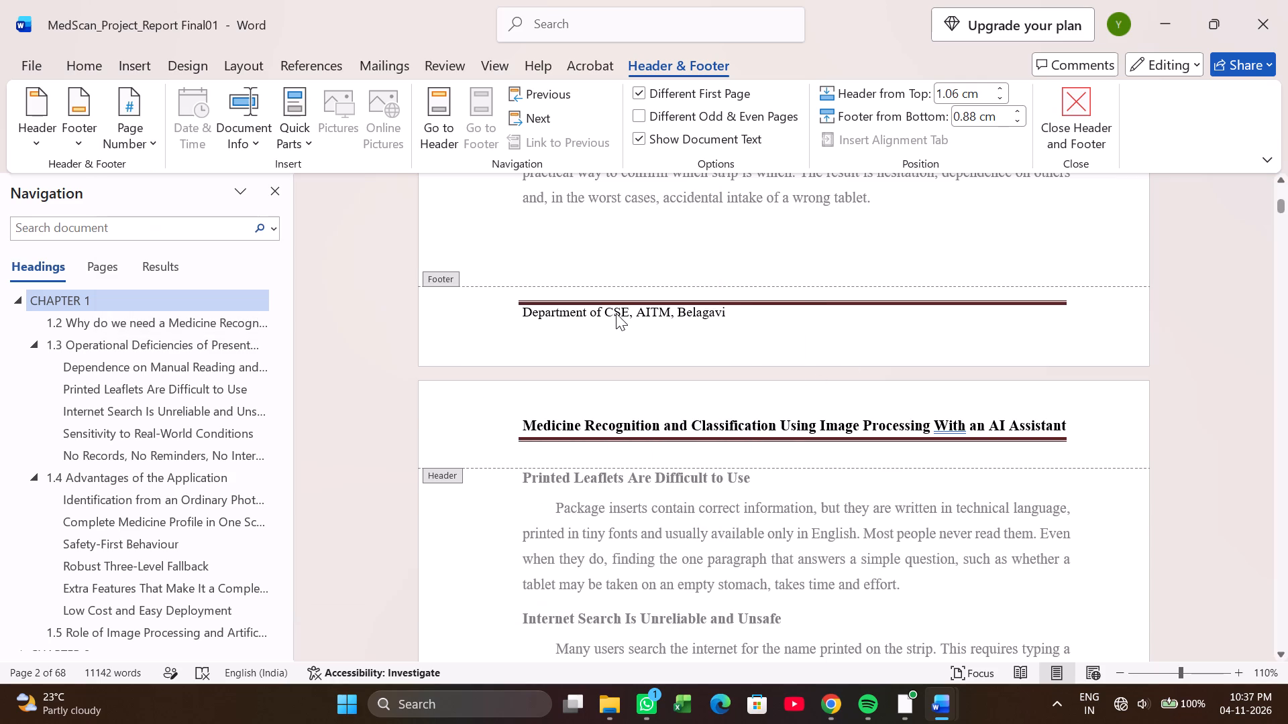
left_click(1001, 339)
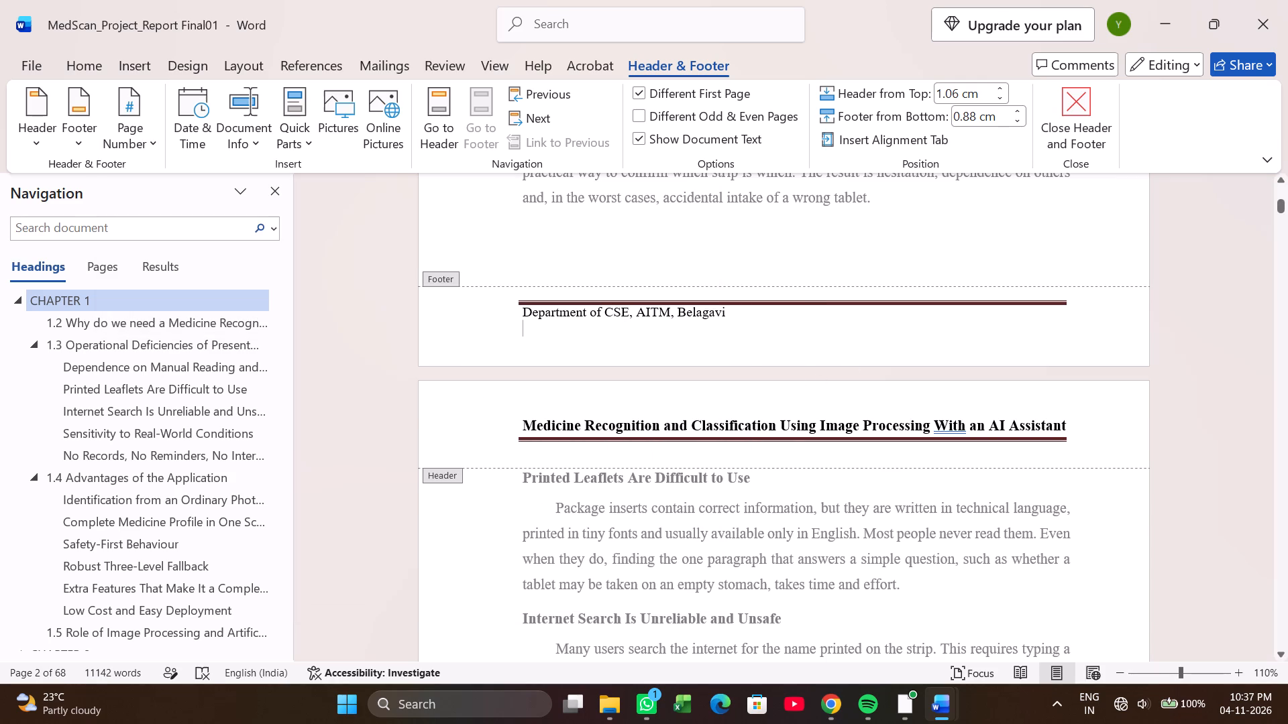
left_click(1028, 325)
Undo the recent page number changes to restore the first page footer with its department text and page number.
scroll(951, 344, "up", 19)
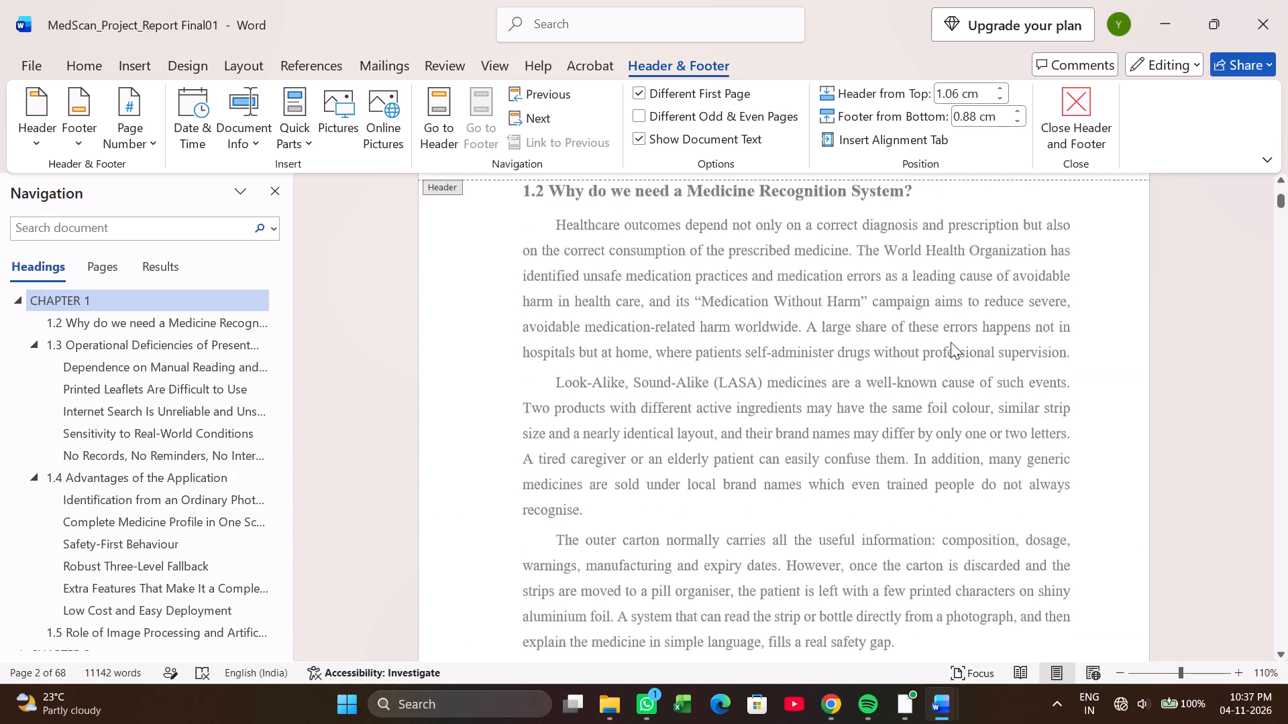
scroll(951, 342, "up", 10)
scroll(956, 339, "up", 11)
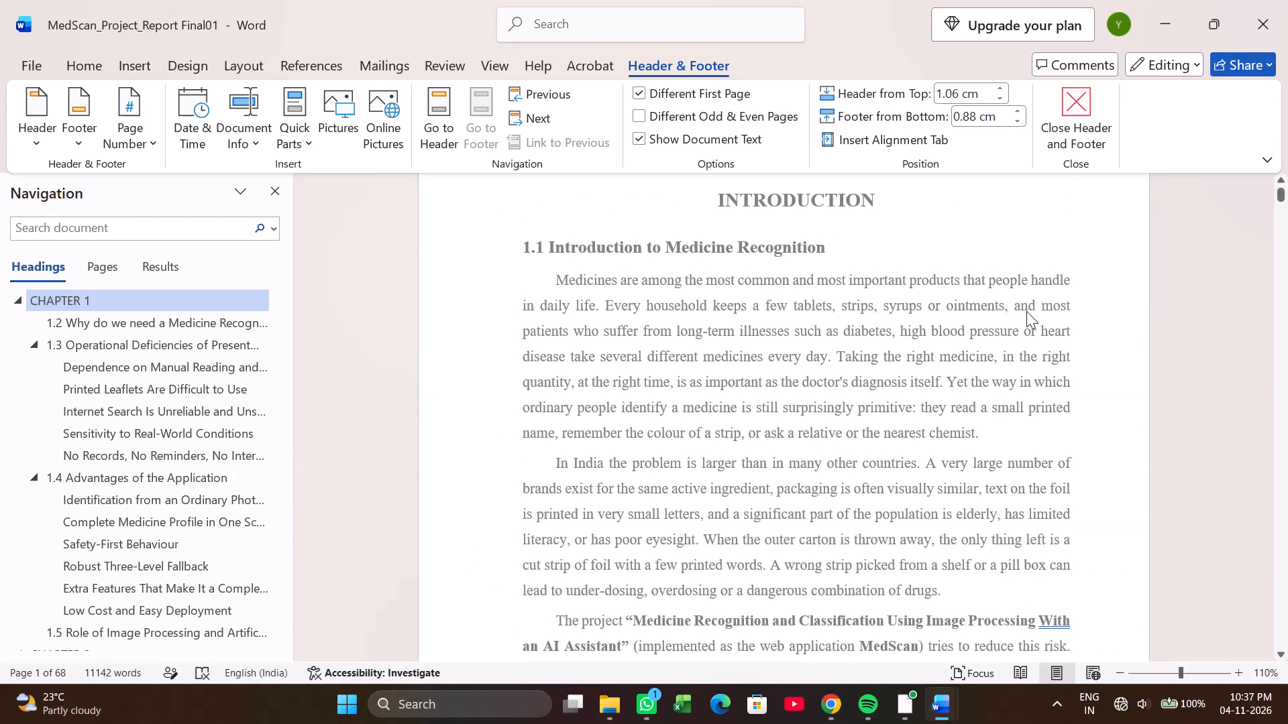
key("ctrl+z")
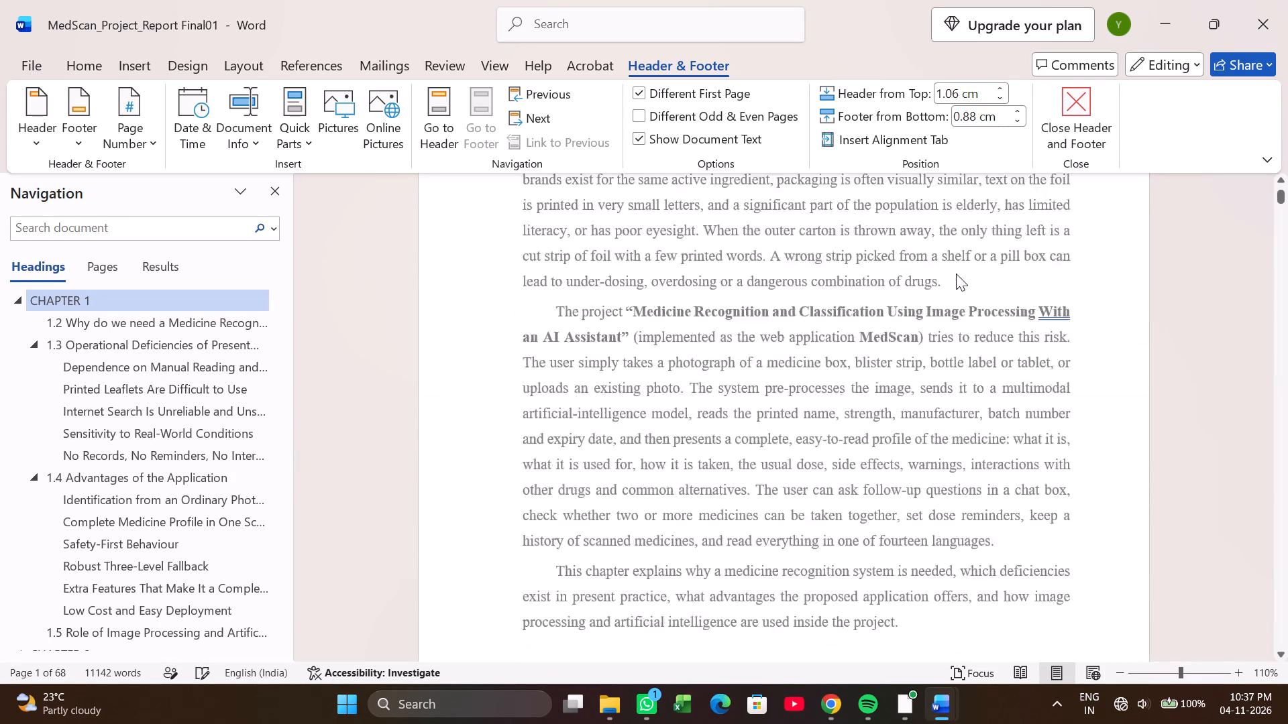
key("ctrl+z")
key("ctrl+z")
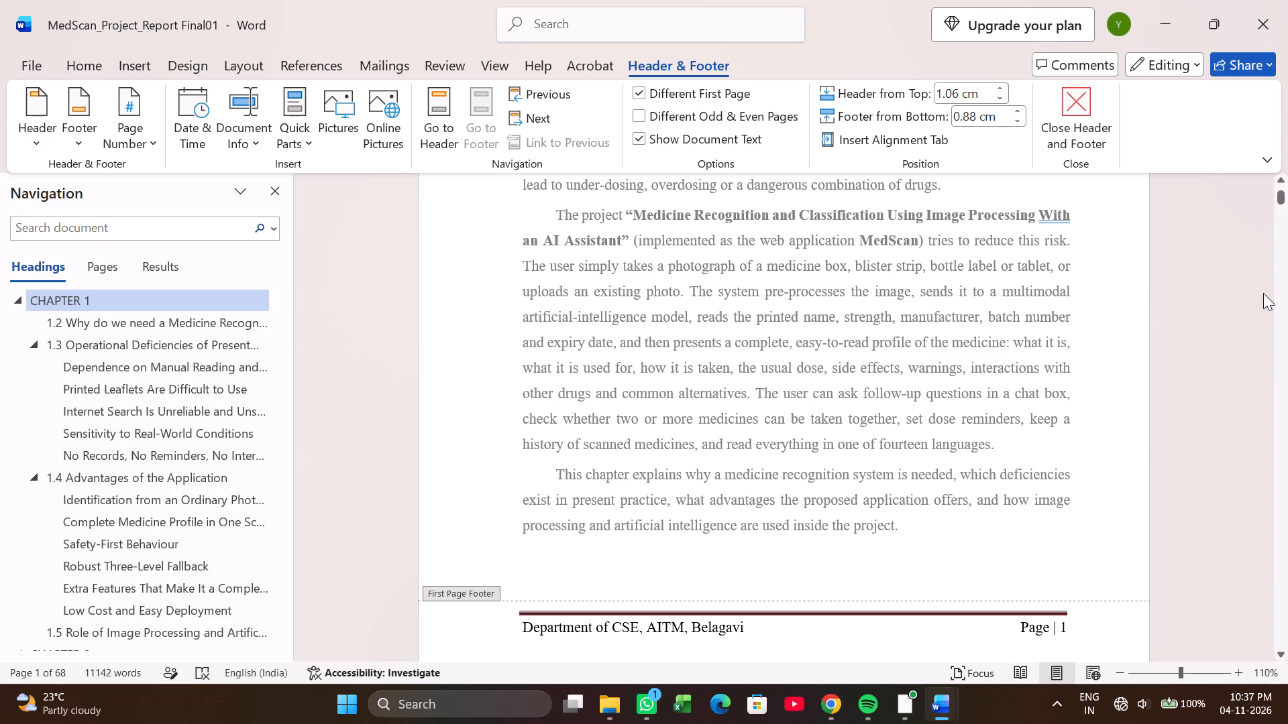
Leave the first page footer, check the second page's footer, and open it with the cursor after the department text.
left_click(1236, 436)
triple_click(1221, 505)
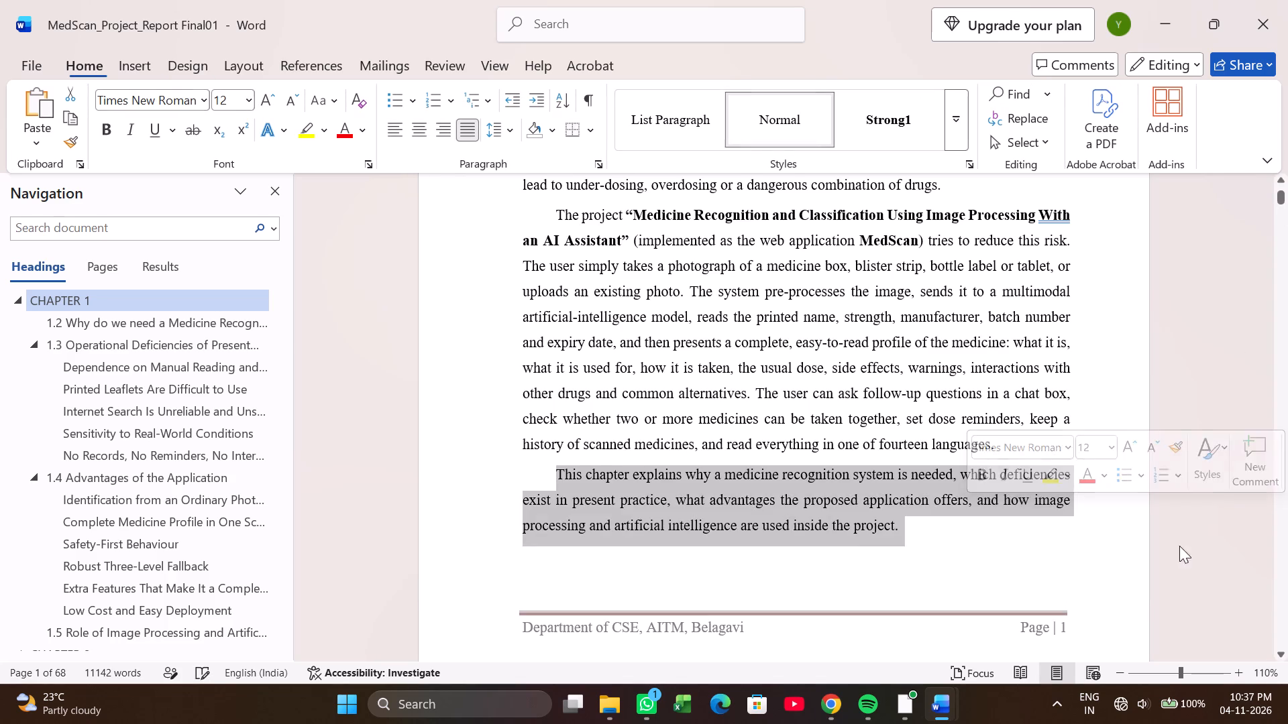
scroll(1178, 547, "down", 1)
left_click(1177, 557)
scroll(1014, 579, "down", 4)
left_click(1186, 435)
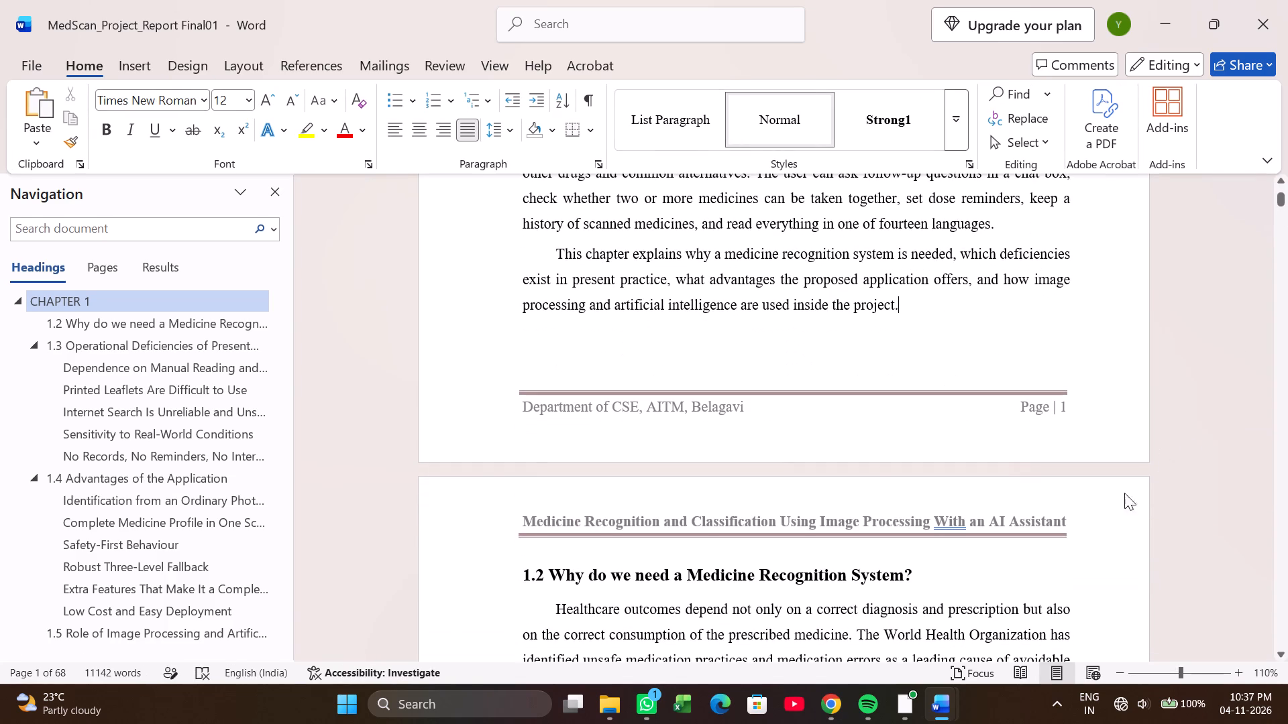
left_click(1138, 562)
left_click(1132, 564)
scroll(1081, 591, "down", 10)
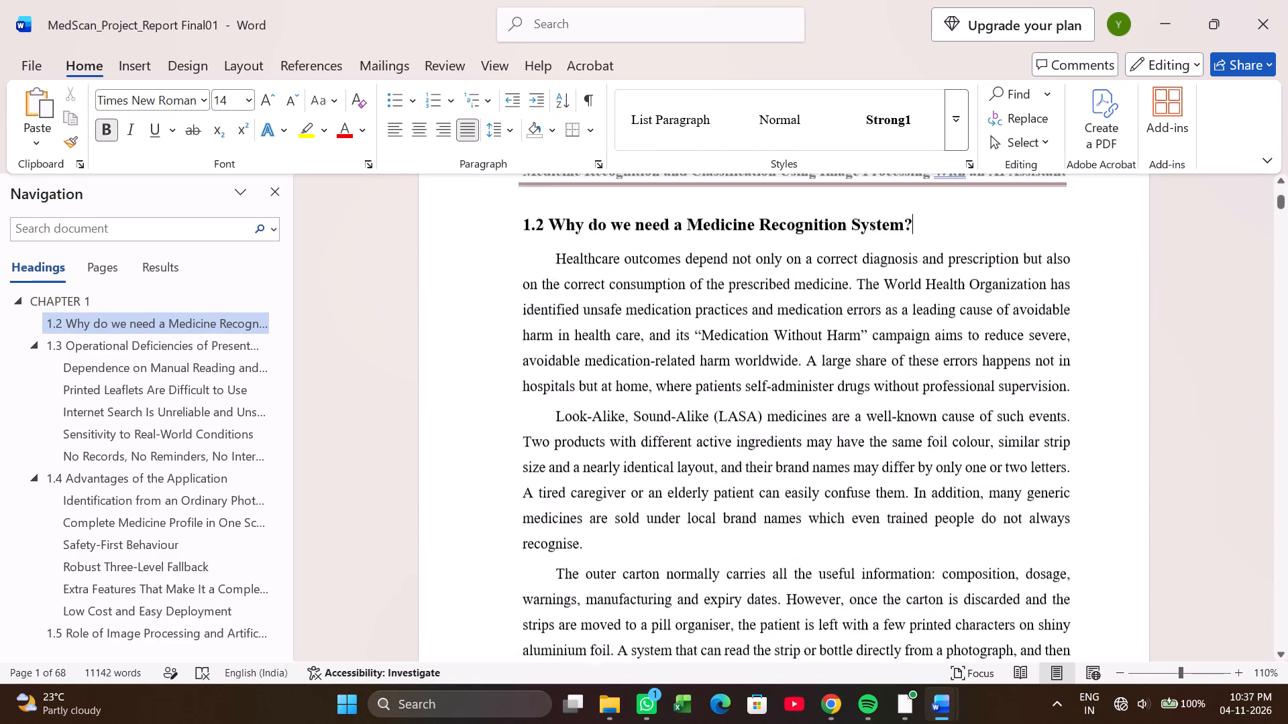
scroll(1081, 591, "down", 11)
scroll(1008, 520, "down", 1)
double_click(1024, 485)
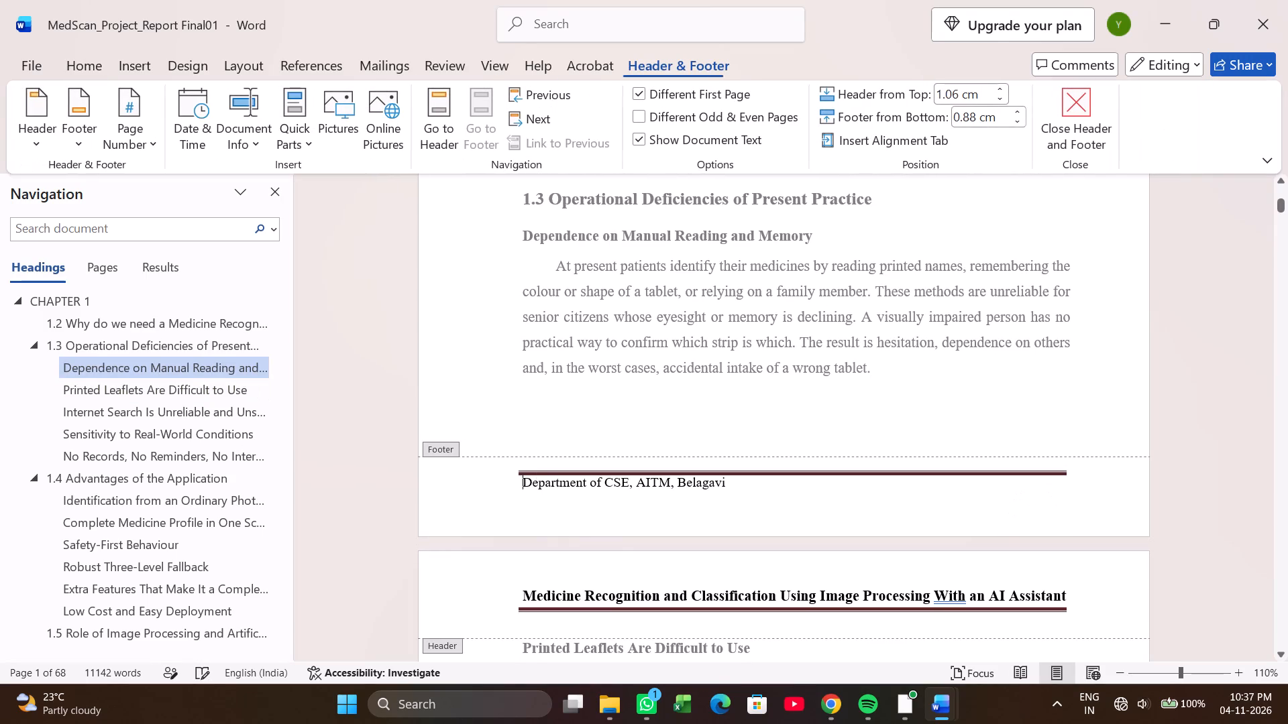
left_click(1048, 496)
left_click(830, 479)
left_click(733, 479)
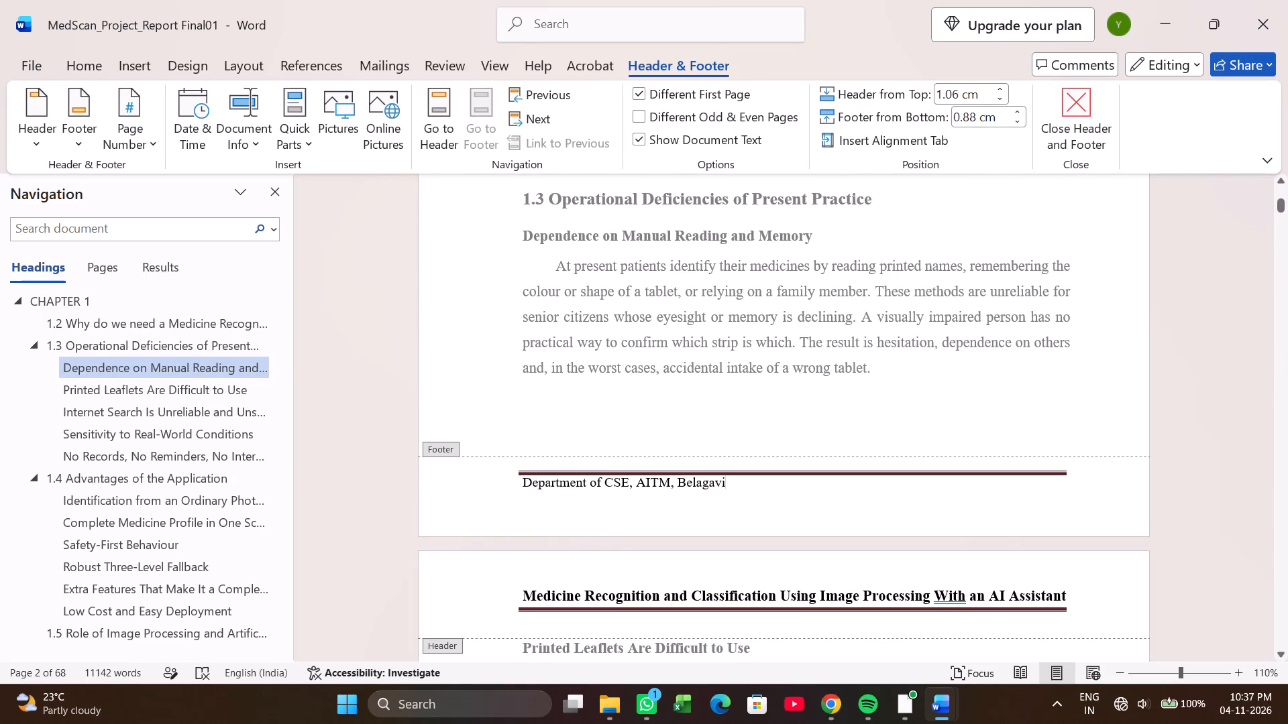
Select the "Page | 1" text in the first page footer of Chapter 1.
scroll(881, 371, "up", 11)
scroll(1029, 263, "up", 6)
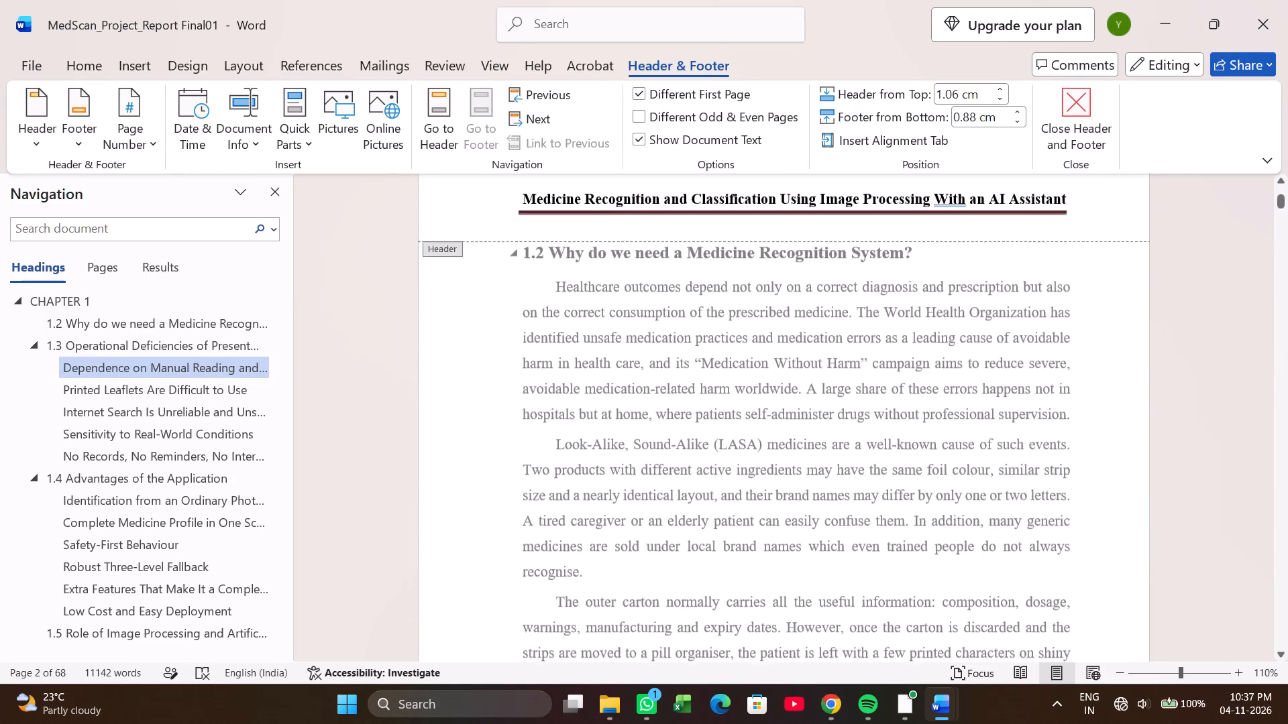
scroll(1029, 263, "up", 2)
left_click_drag(1018, 276, 1070, 274)
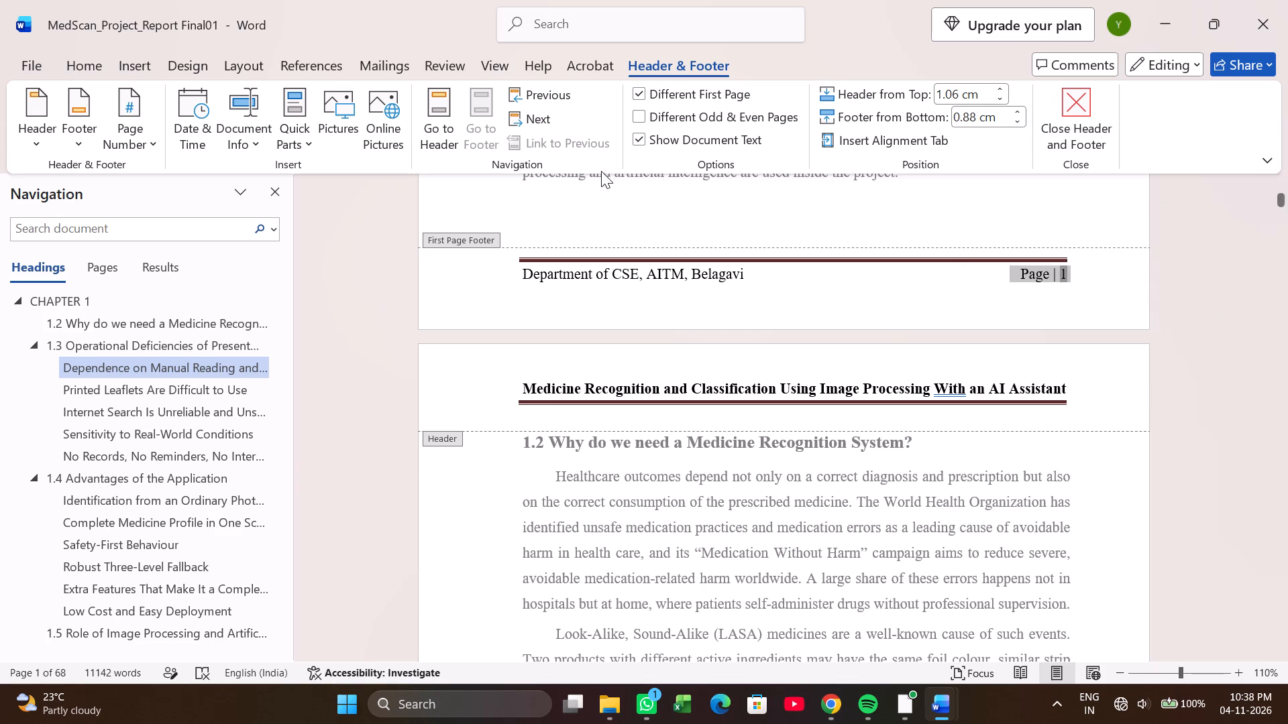
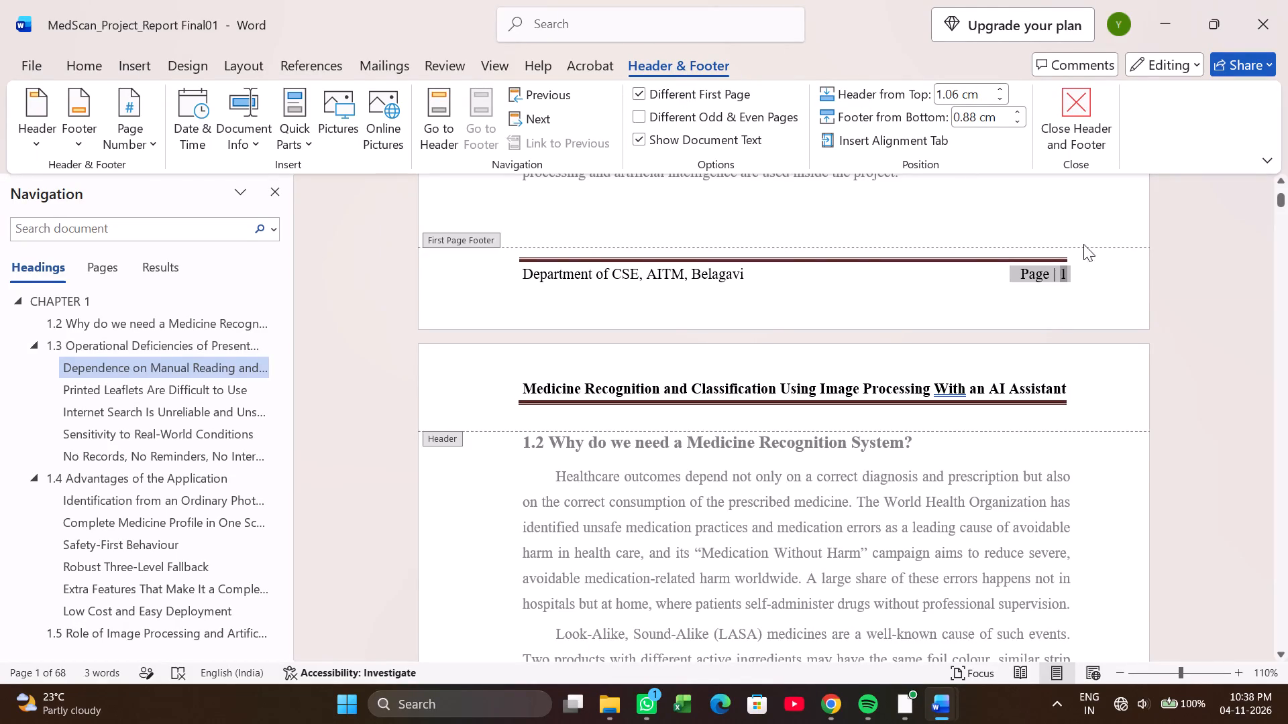
Open Page Setup and examine its margin, paper and layout settings, including the different first page option.
double_click(1219, 283)
left_click(1219, 297)
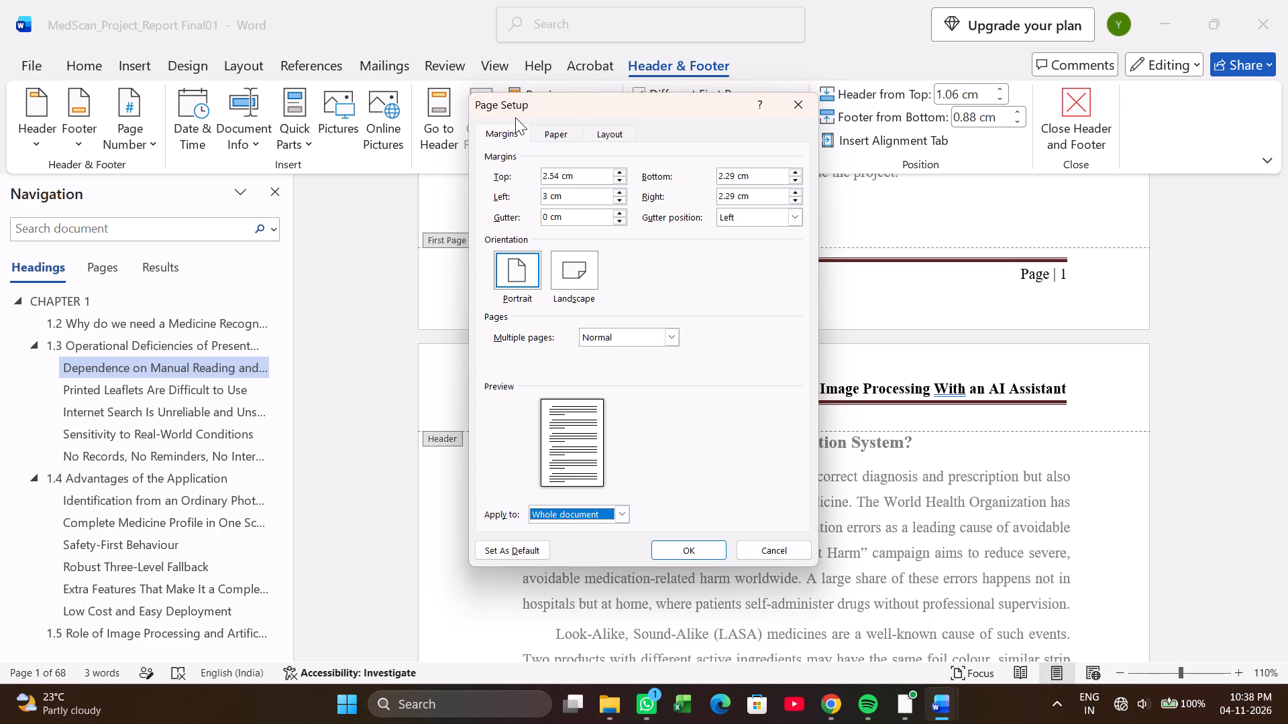
left_click(555, 136)
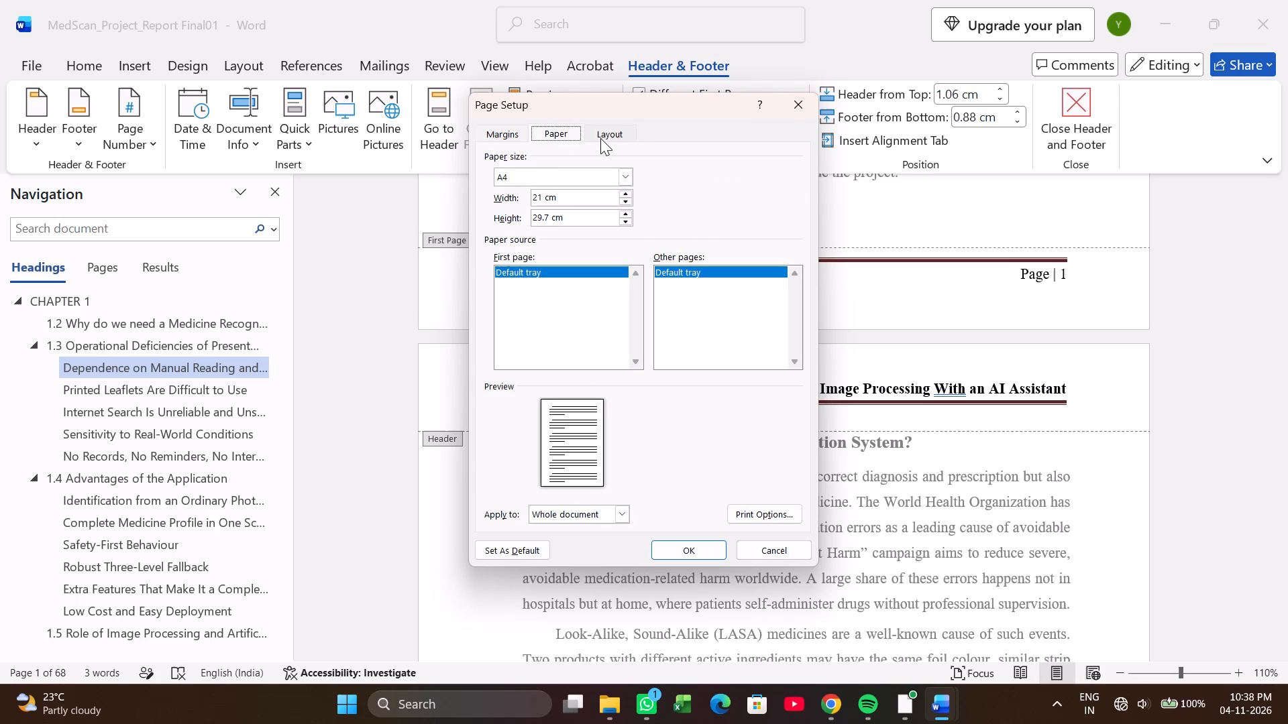
left_click(604, 131)
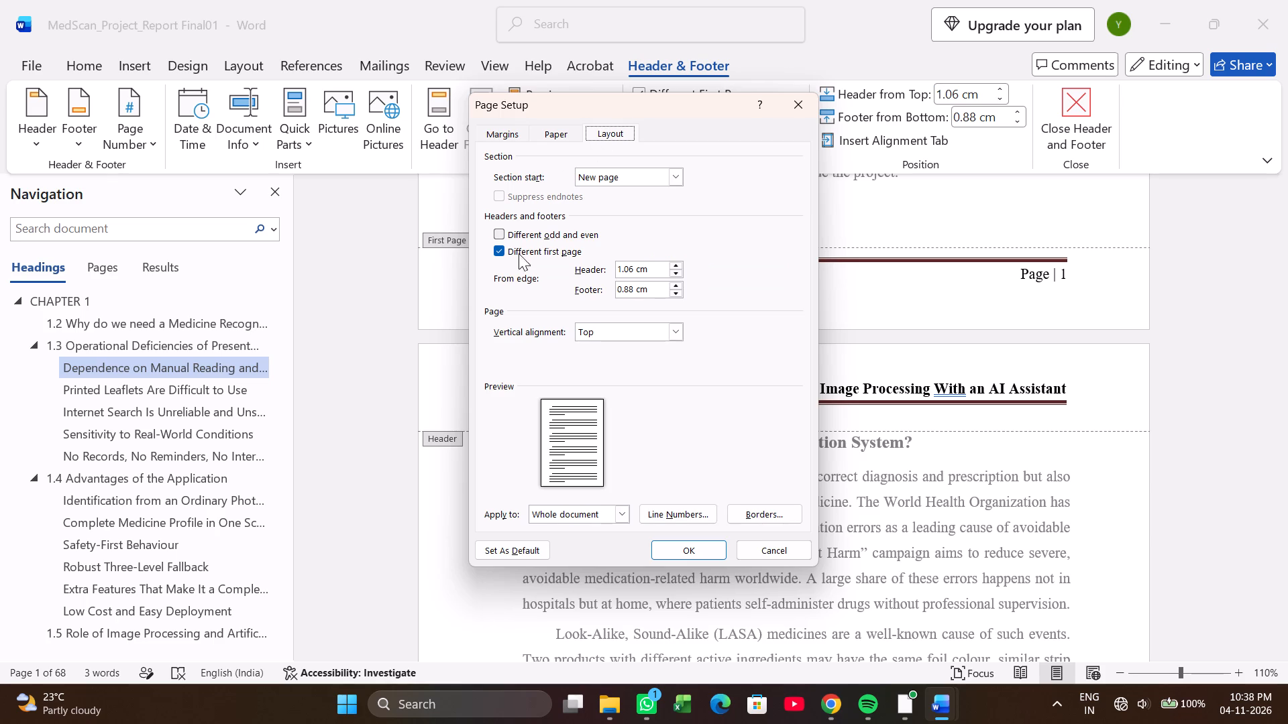
scroll(519, 328, "down", 3)
scroll(557, 442, "down", 4)
left_click(504, 135)
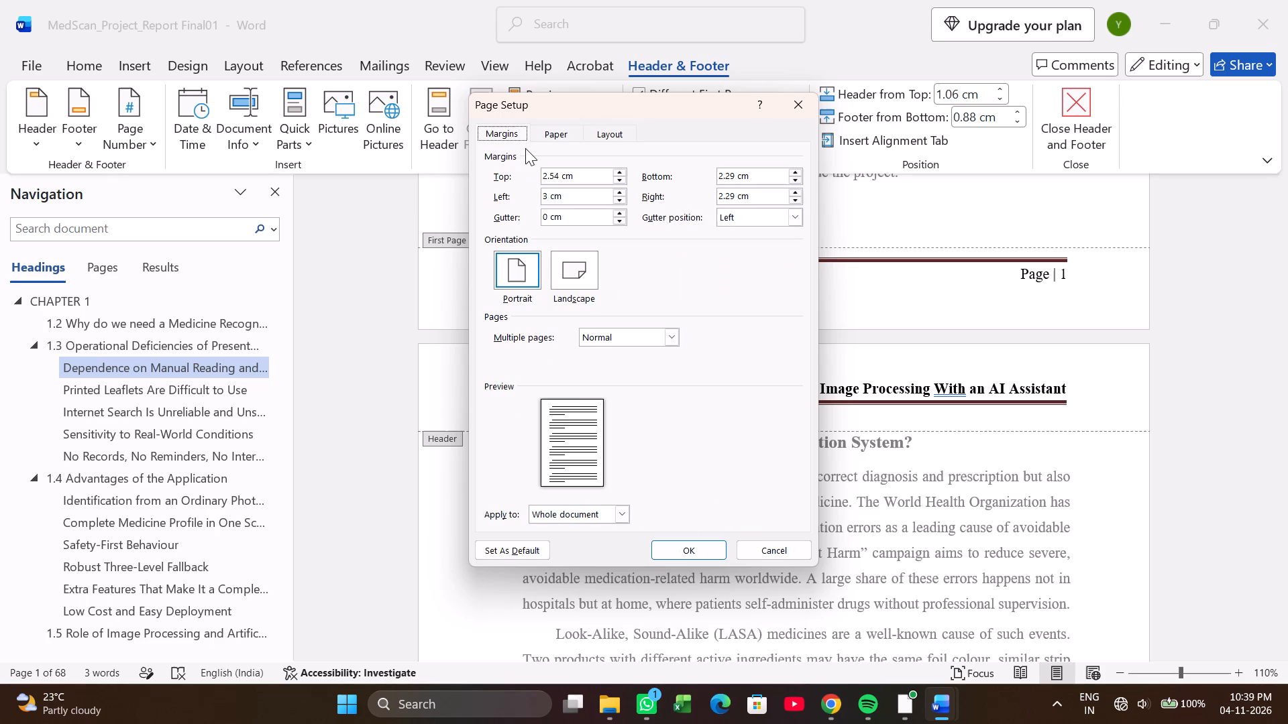
left_click(525, 148)
left_click(546, 132)
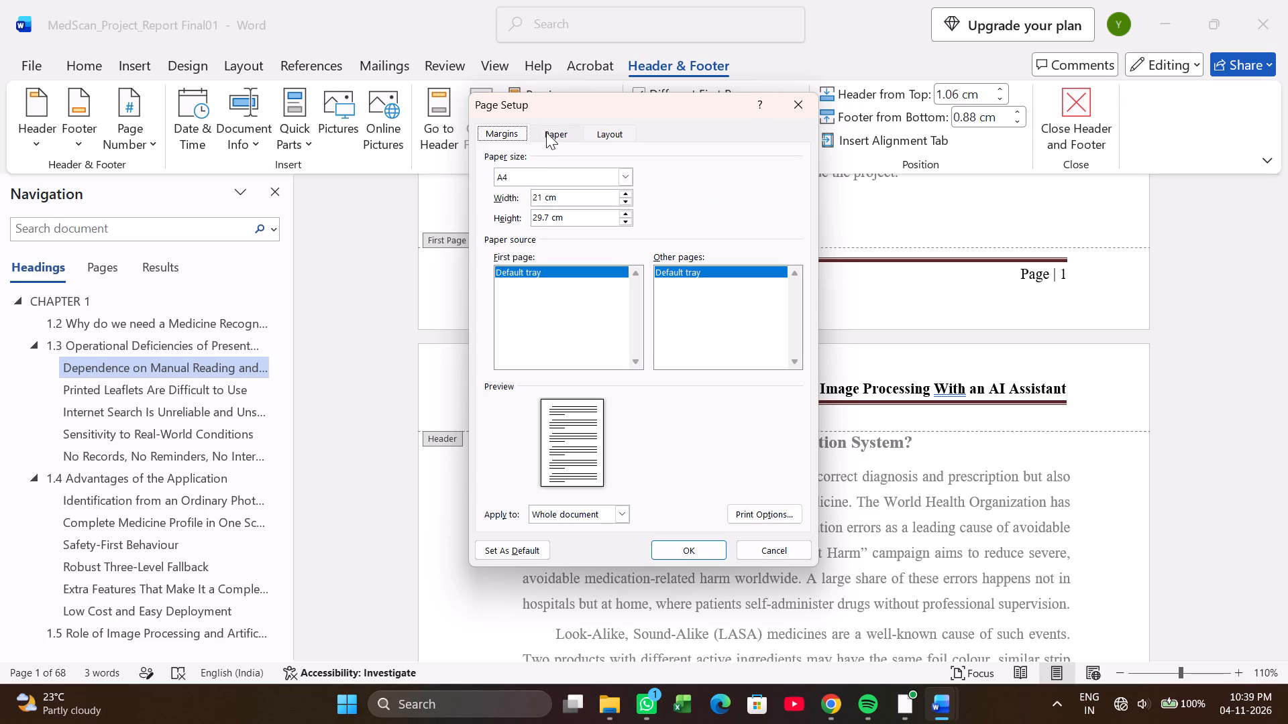
left_click(596, 131)
left_click(566, 131)
Check the paper source and Apply to options in Page Setup, and close it without saving defaults or applying changes.
left_click_drag(796, 277, 796, 295)
left_click(753, 261)
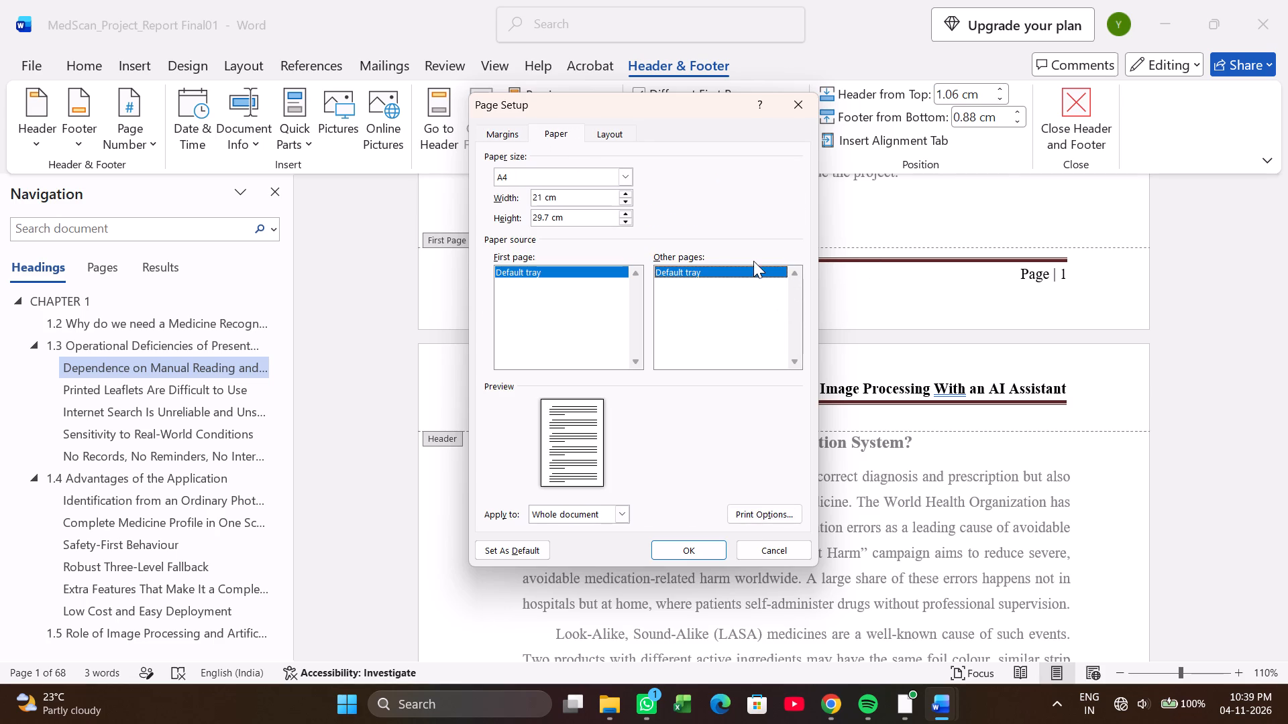
left_click(738, 280)
left_click(570, 265)
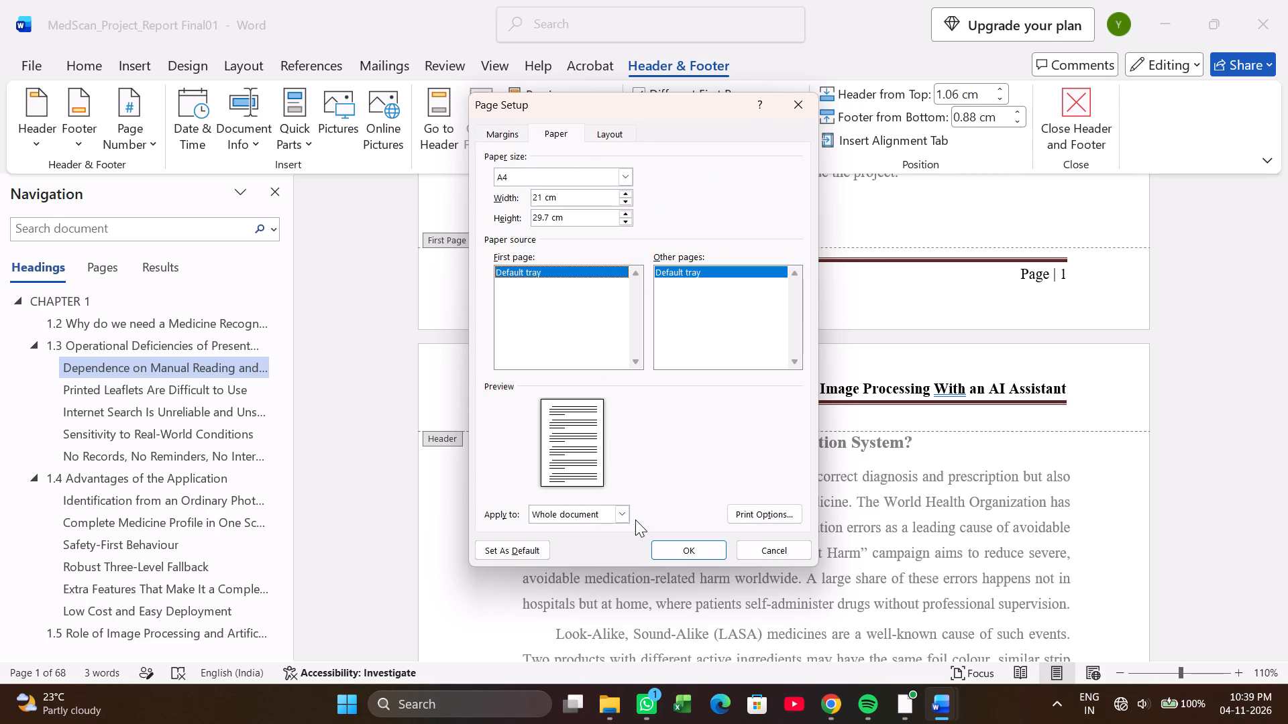
left_click(627, 513)
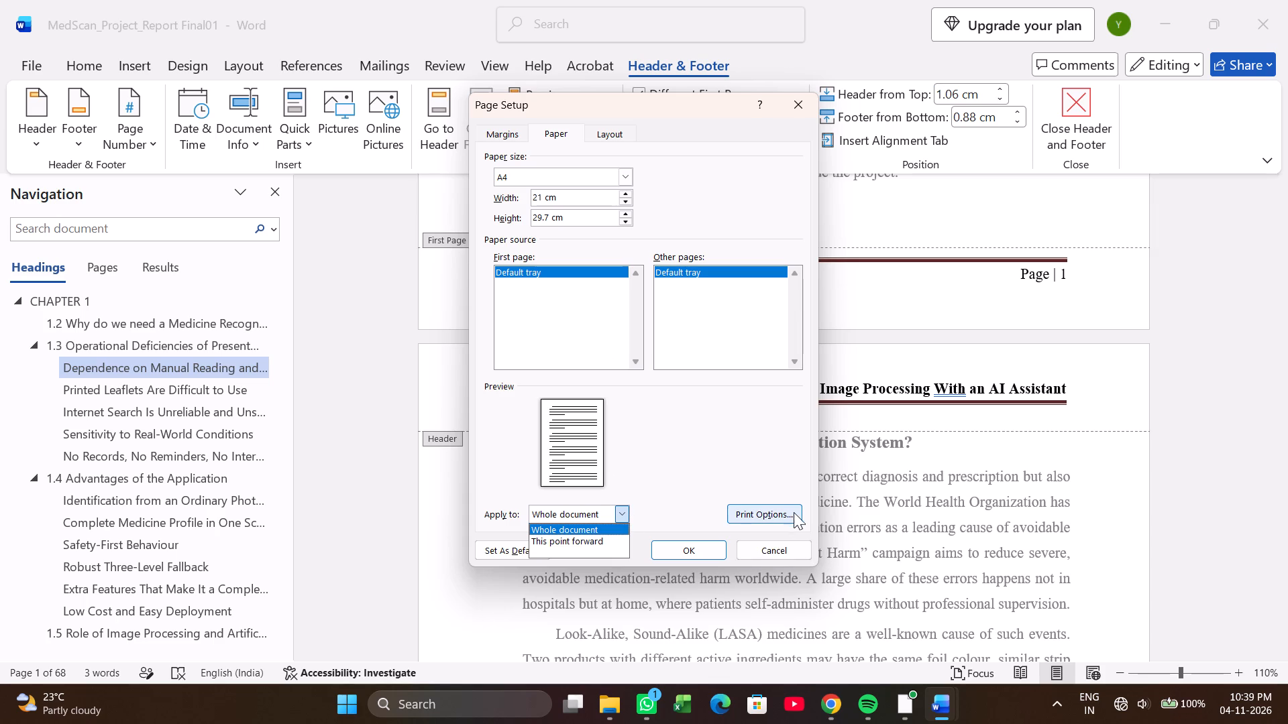
left_click(443, 548)
left_click(511, 555)
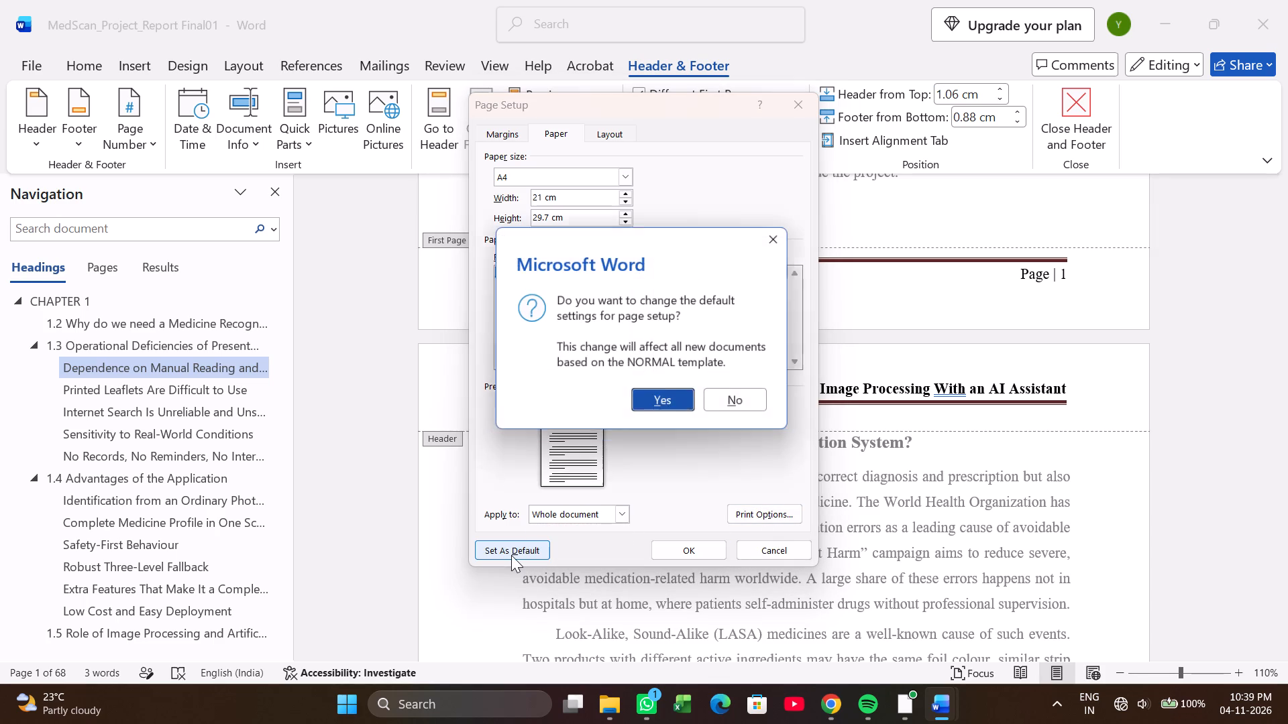
left_click(777, 244)
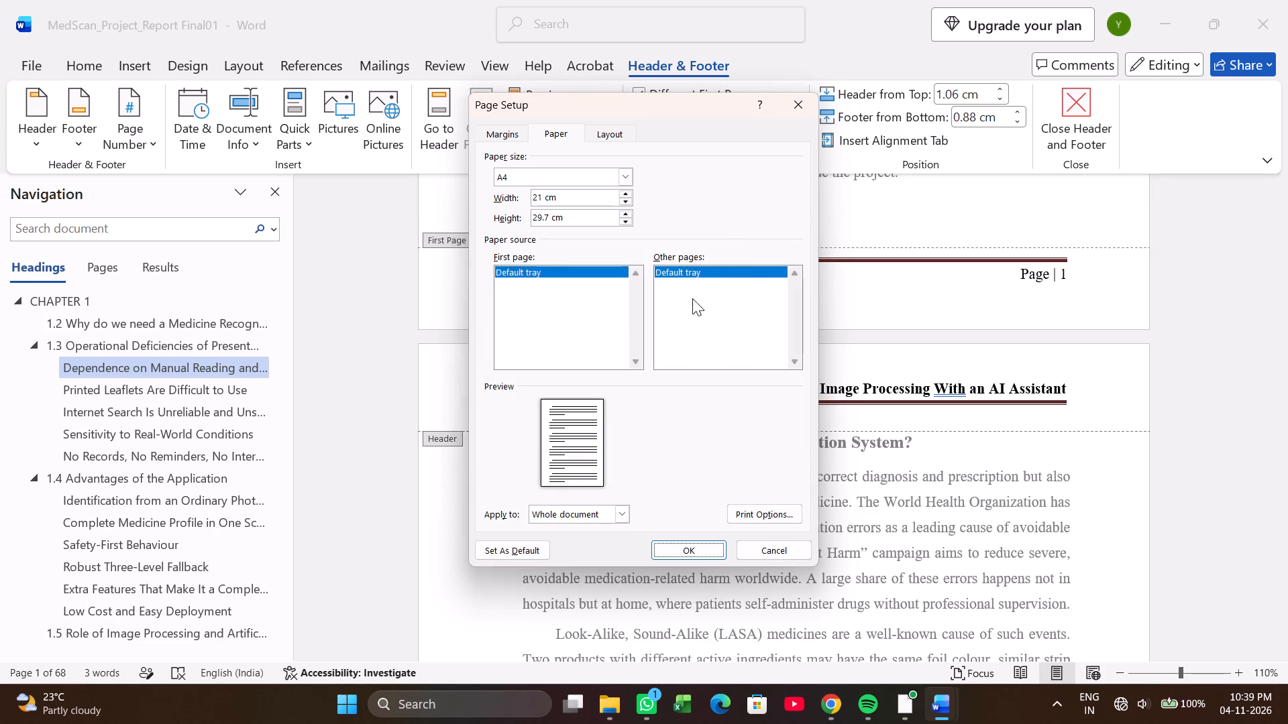
left_click(804, 105)
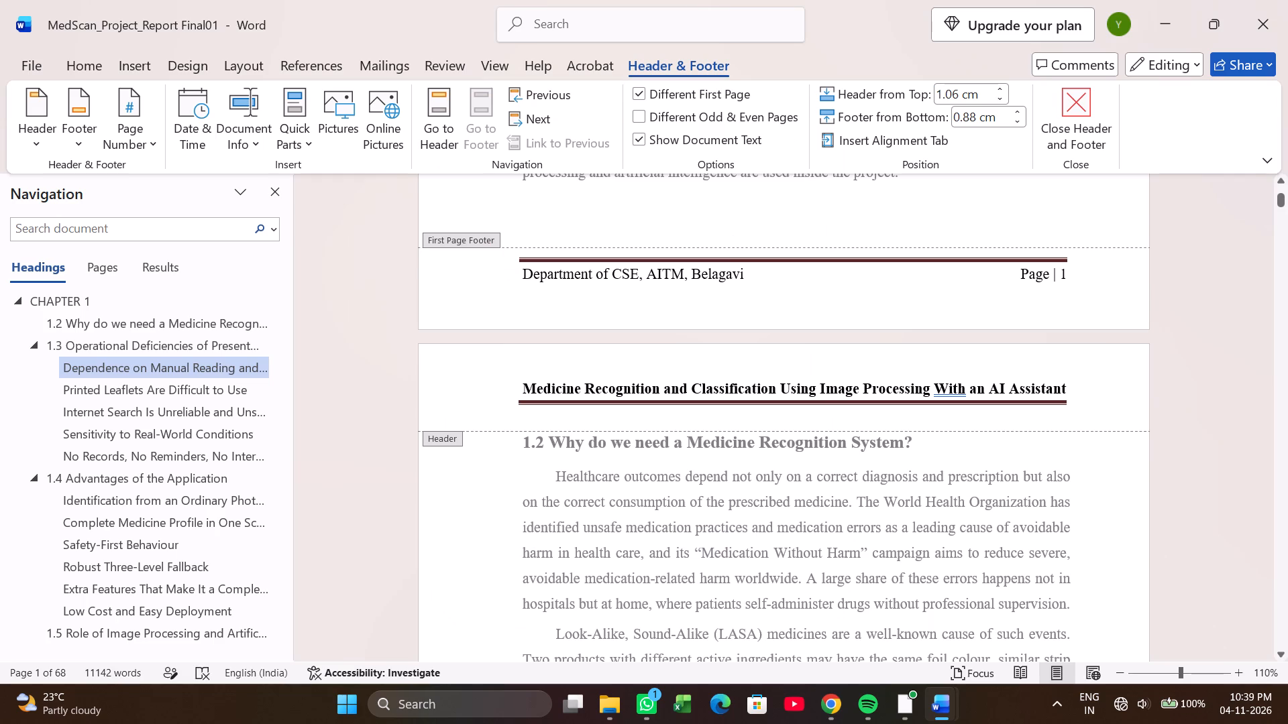
Leave footer editing at the second page of Chapter 1 and select the whole document body.
scroll(986, 314, "down", 12)
scroll(981, 384, "down", 6)
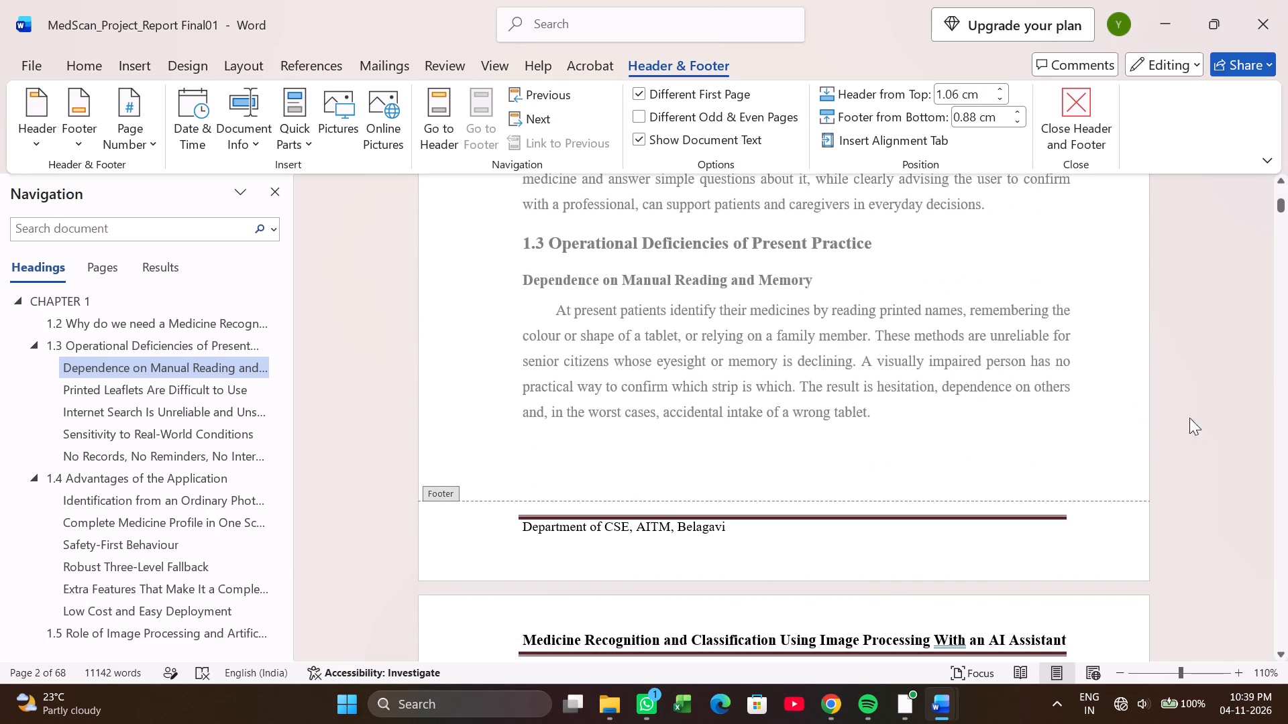
double_click(1212, 411)
scroll(1167, 430, "up", 1)
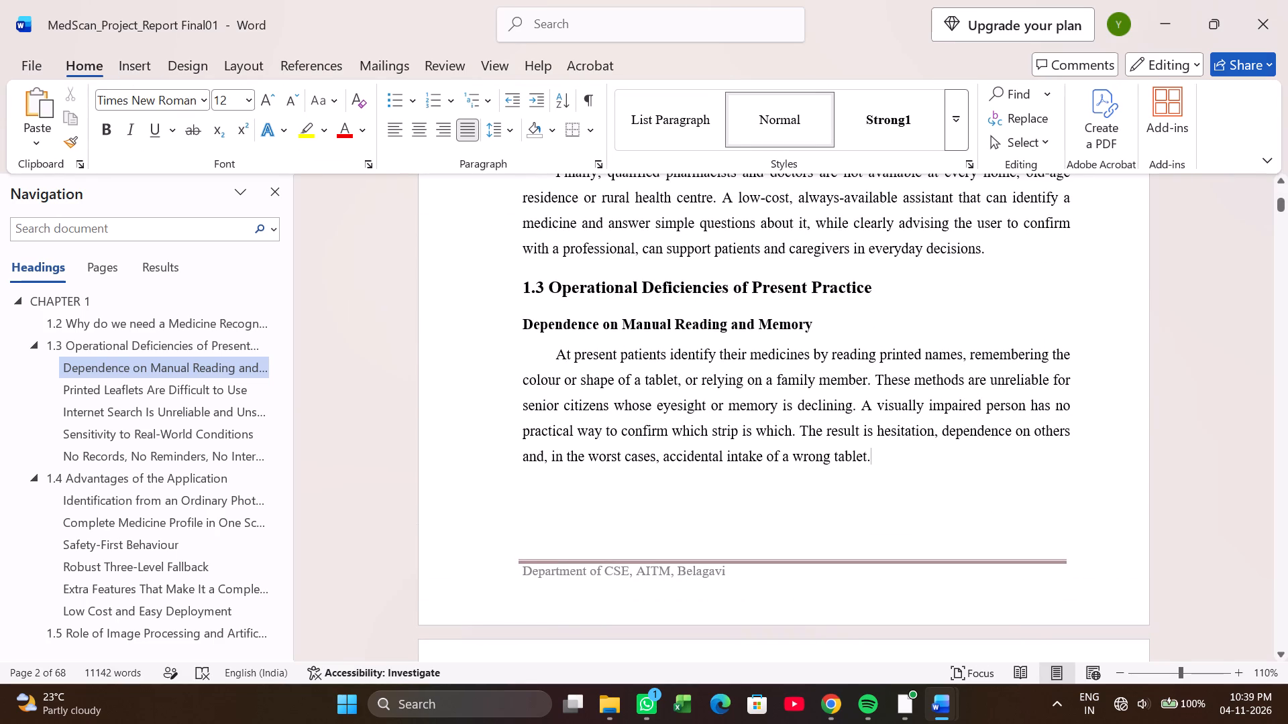
key("ctrl+a")
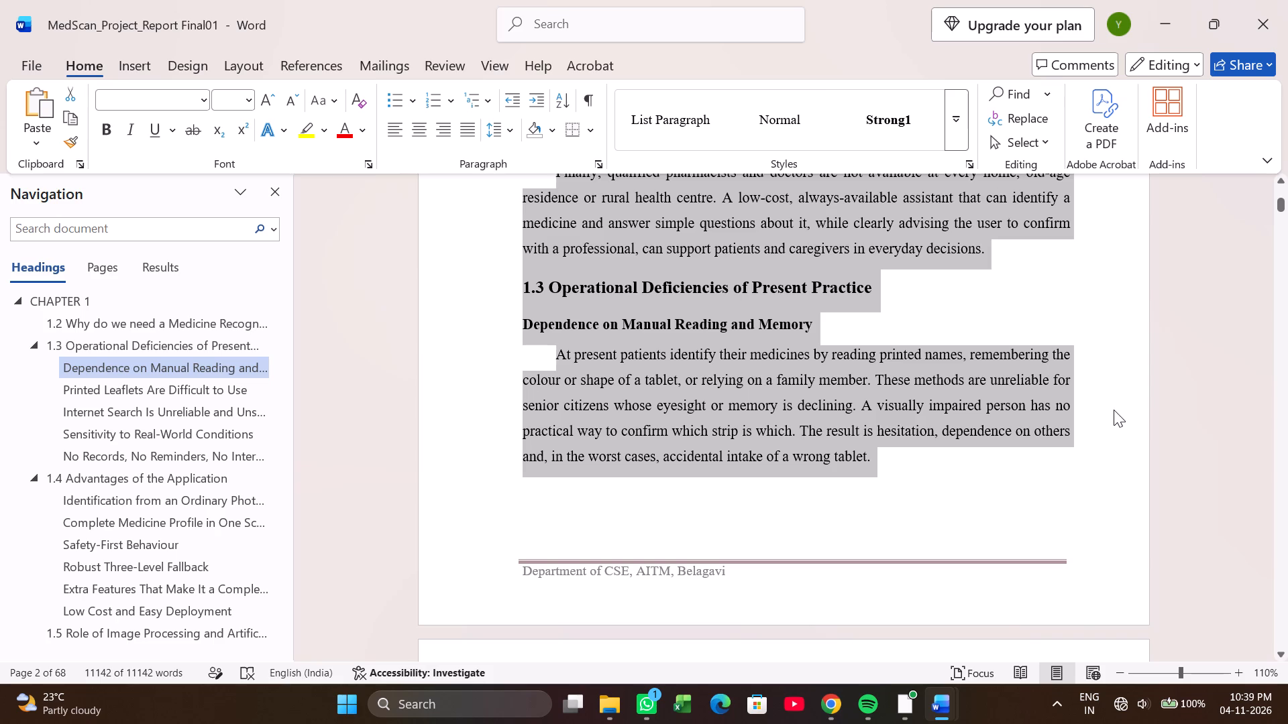
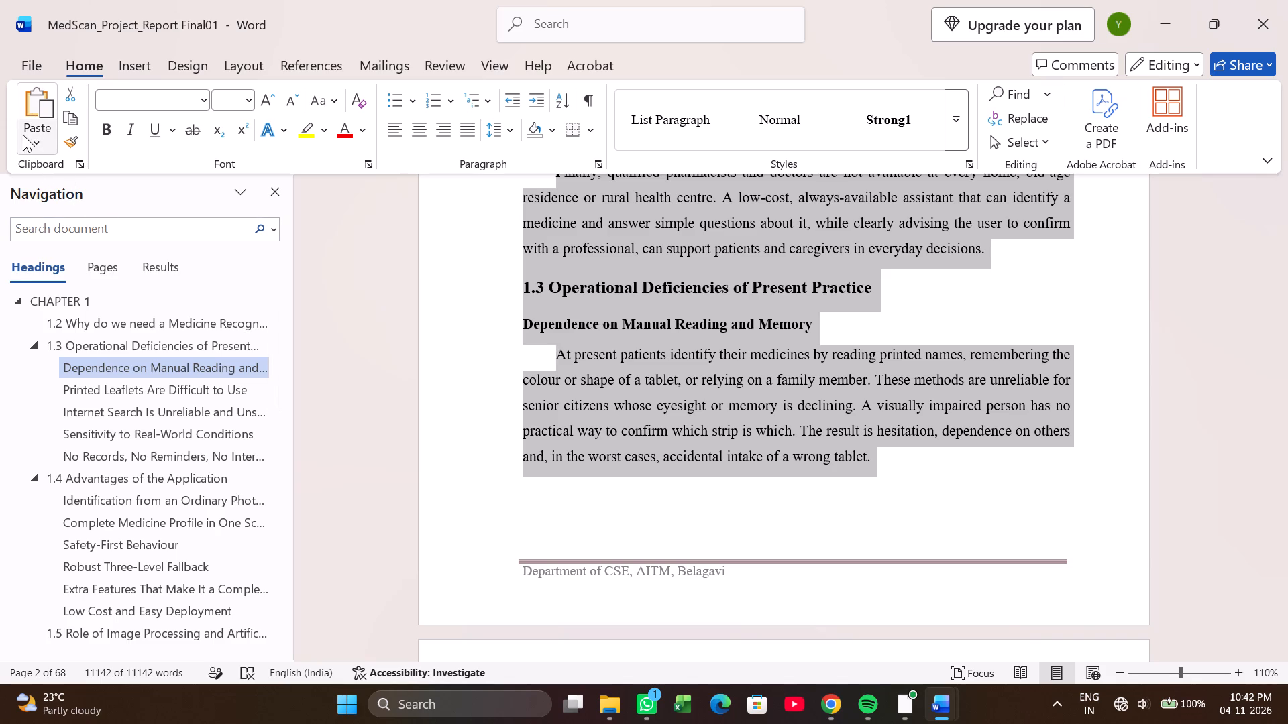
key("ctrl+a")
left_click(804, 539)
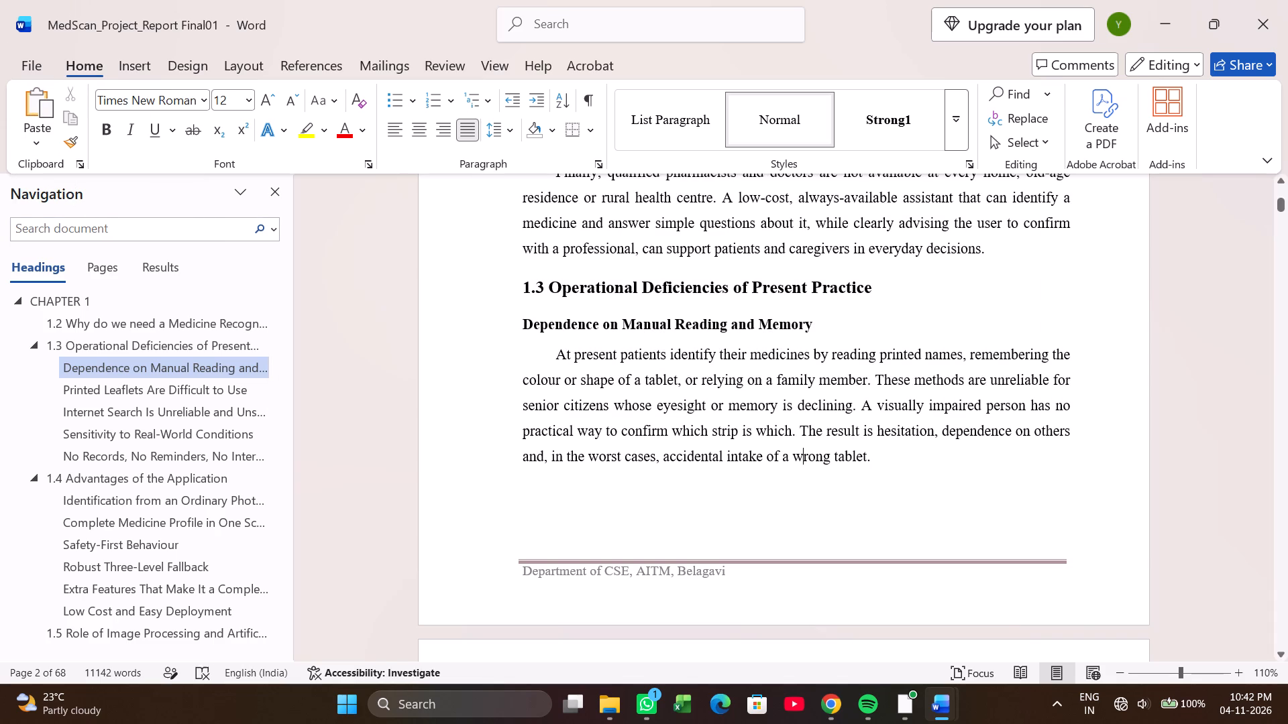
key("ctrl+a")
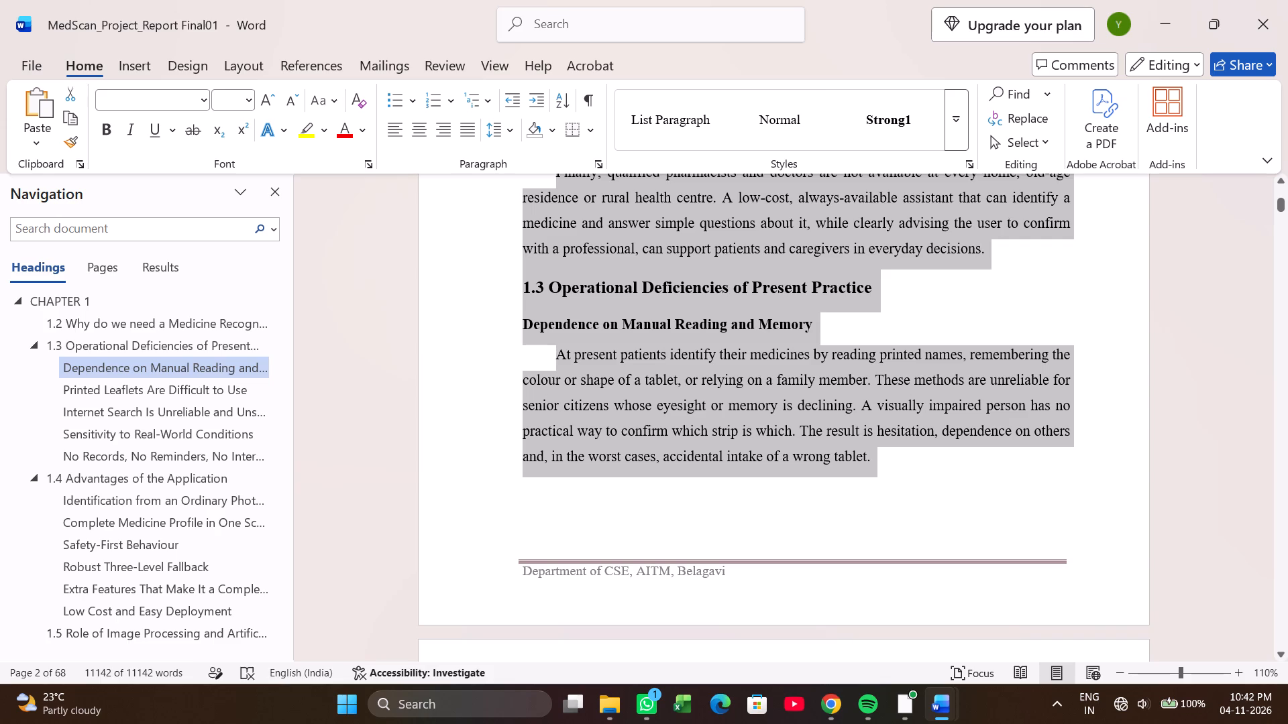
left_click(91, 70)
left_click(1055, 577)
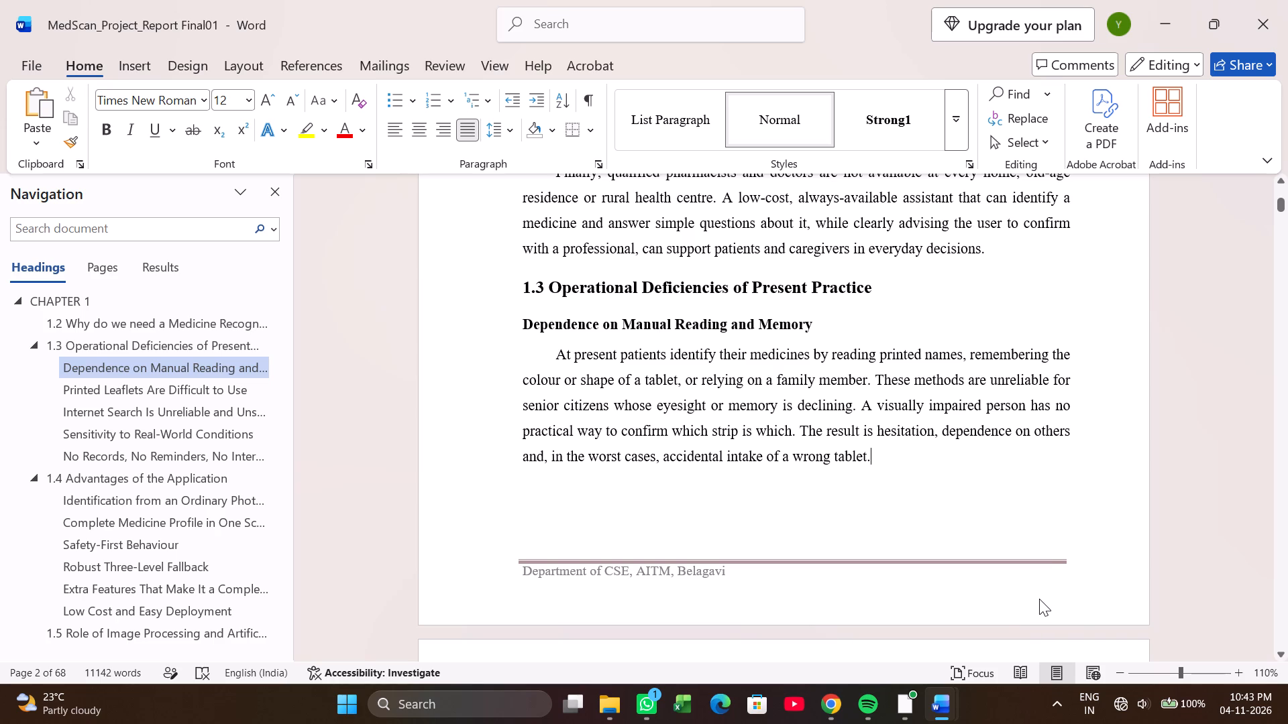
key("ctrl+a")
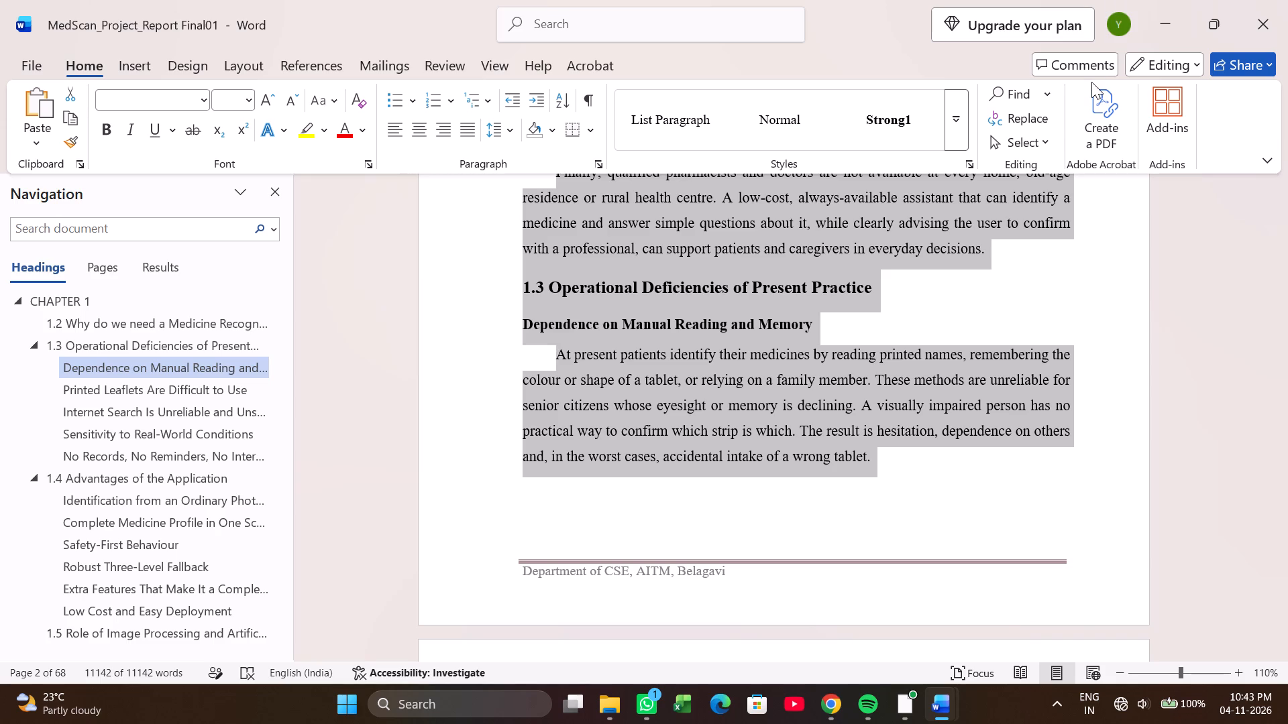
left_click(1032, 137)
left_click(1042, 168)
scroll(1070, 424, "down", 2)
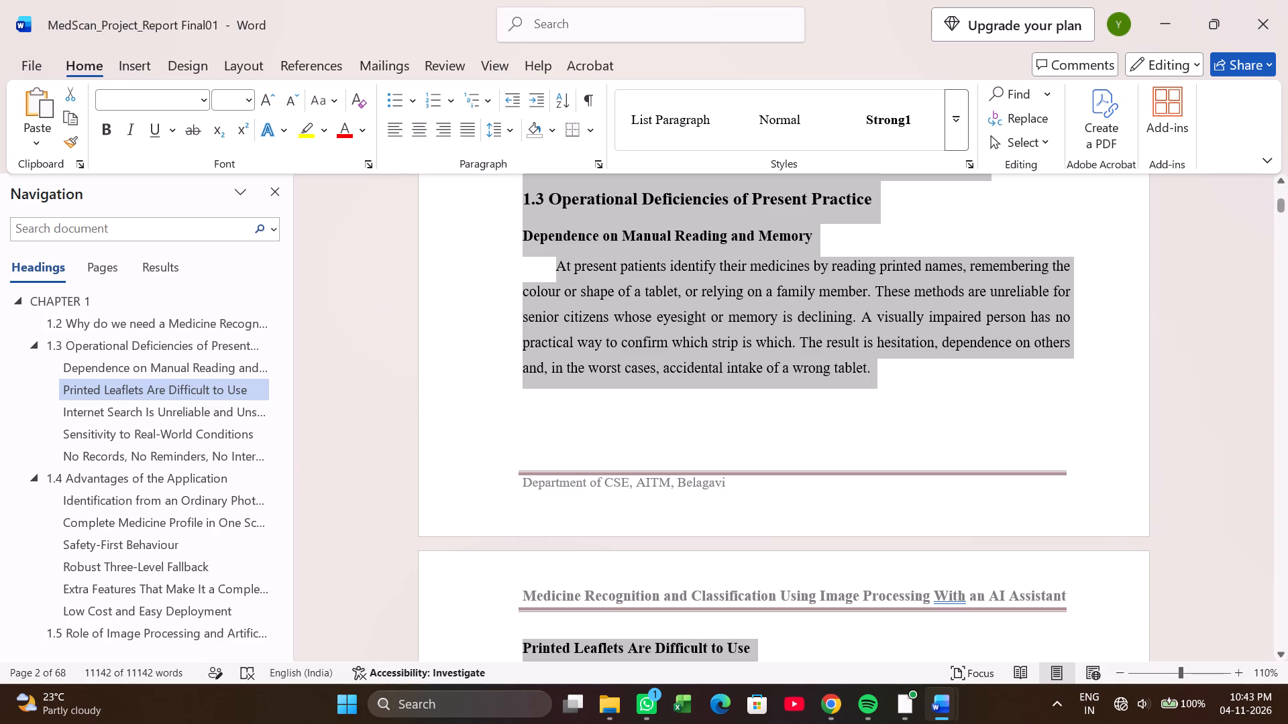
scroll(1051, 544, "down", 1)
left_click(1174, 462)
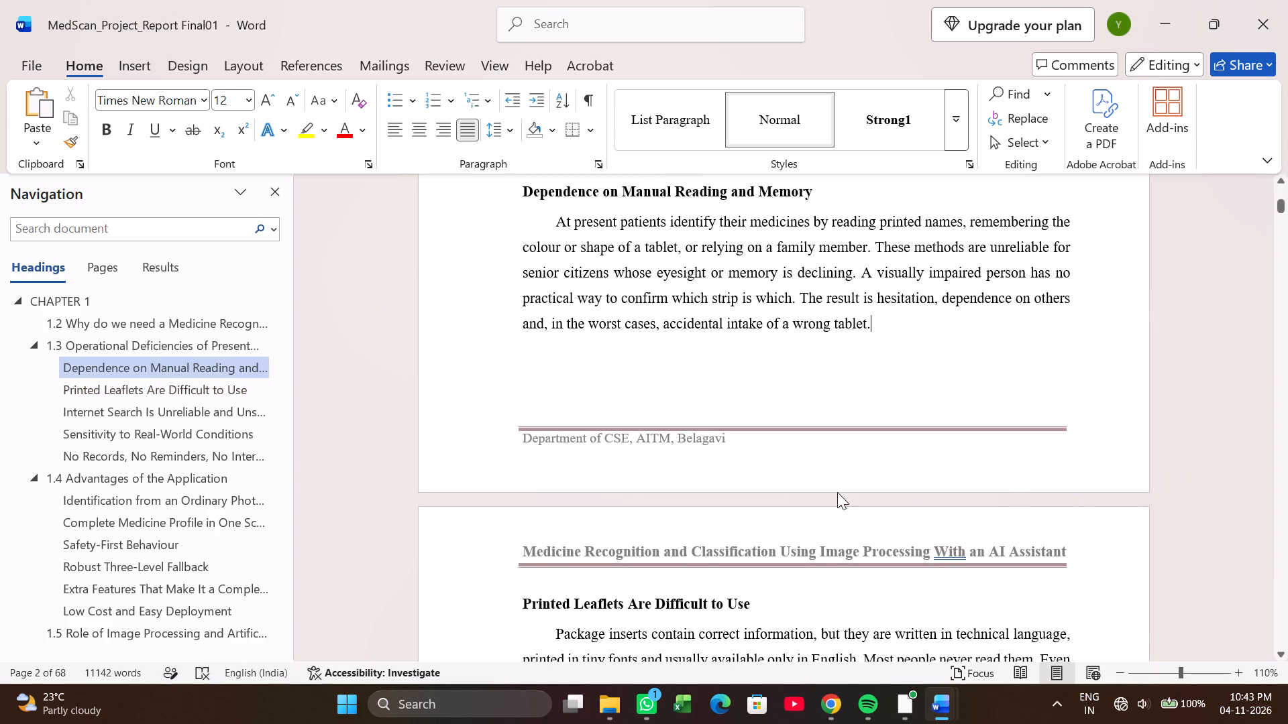
Insert a right-aligned bottom-of-page number in the "Page | 2" style on Chapter 1's second page and leave footer editing.
scroll(480, 310, "up", 4)
left_click(126, 59)
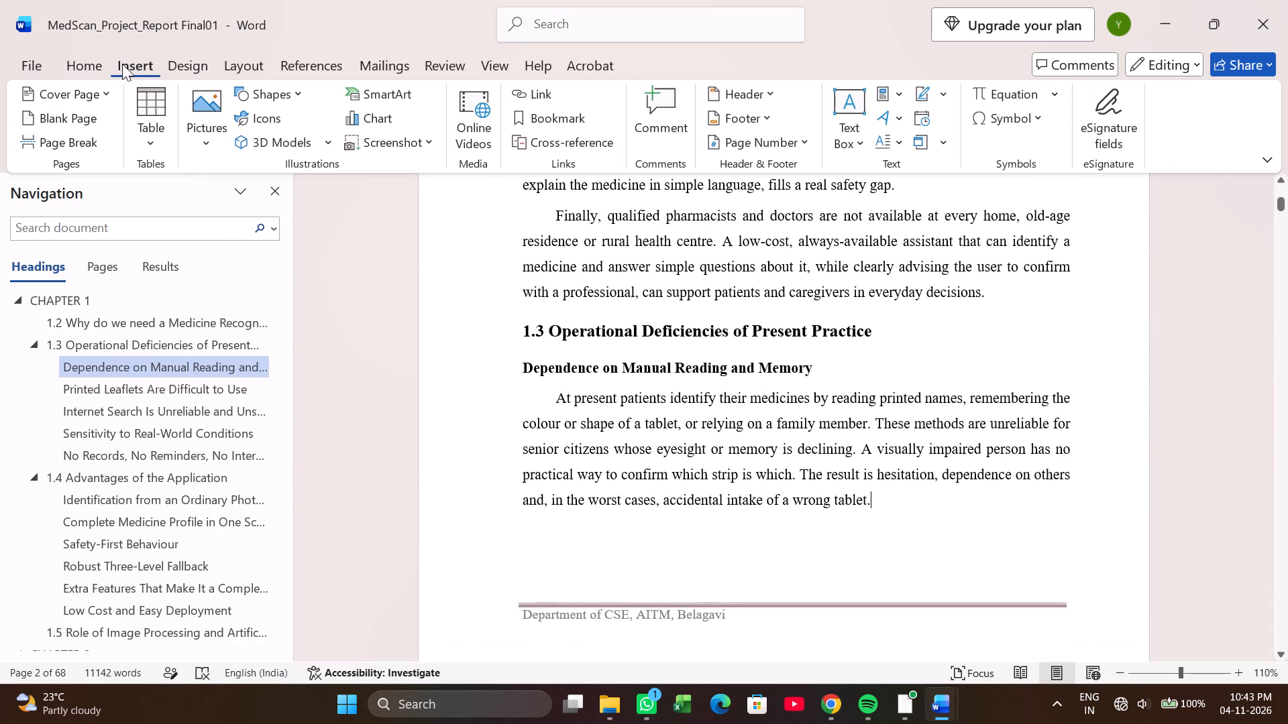
left_click(750, 125)
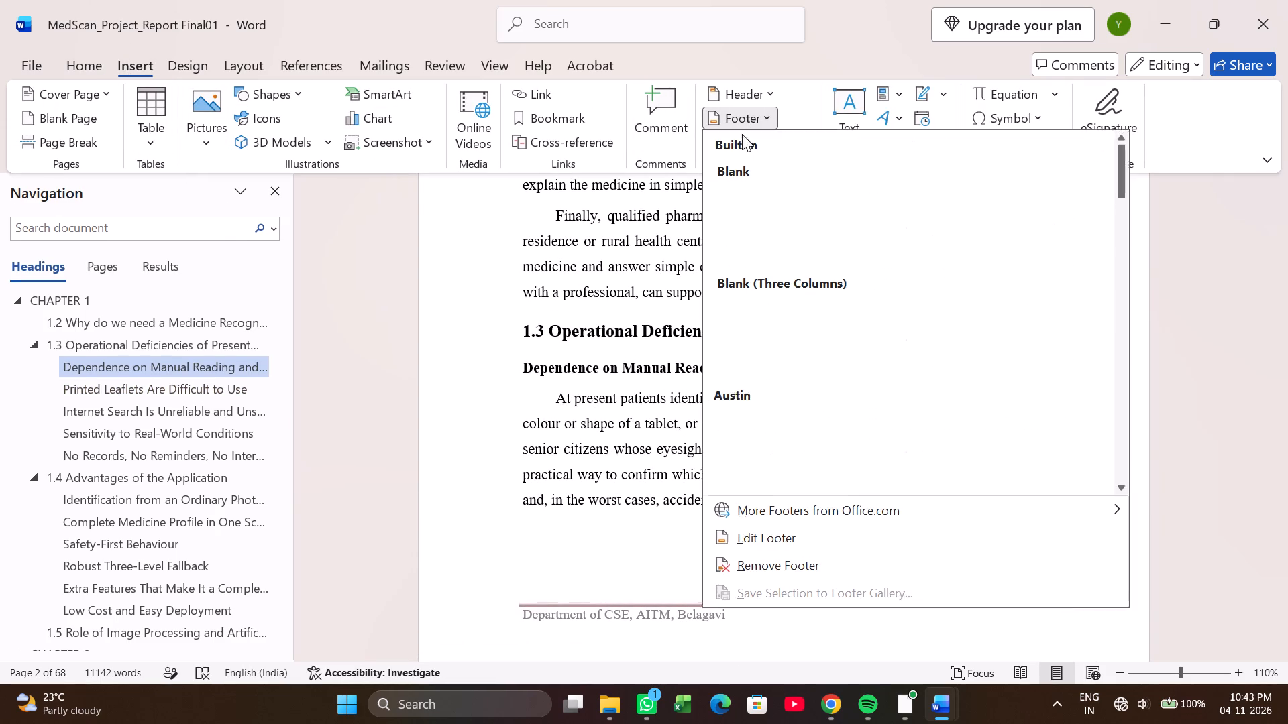
left_click(743, 120)
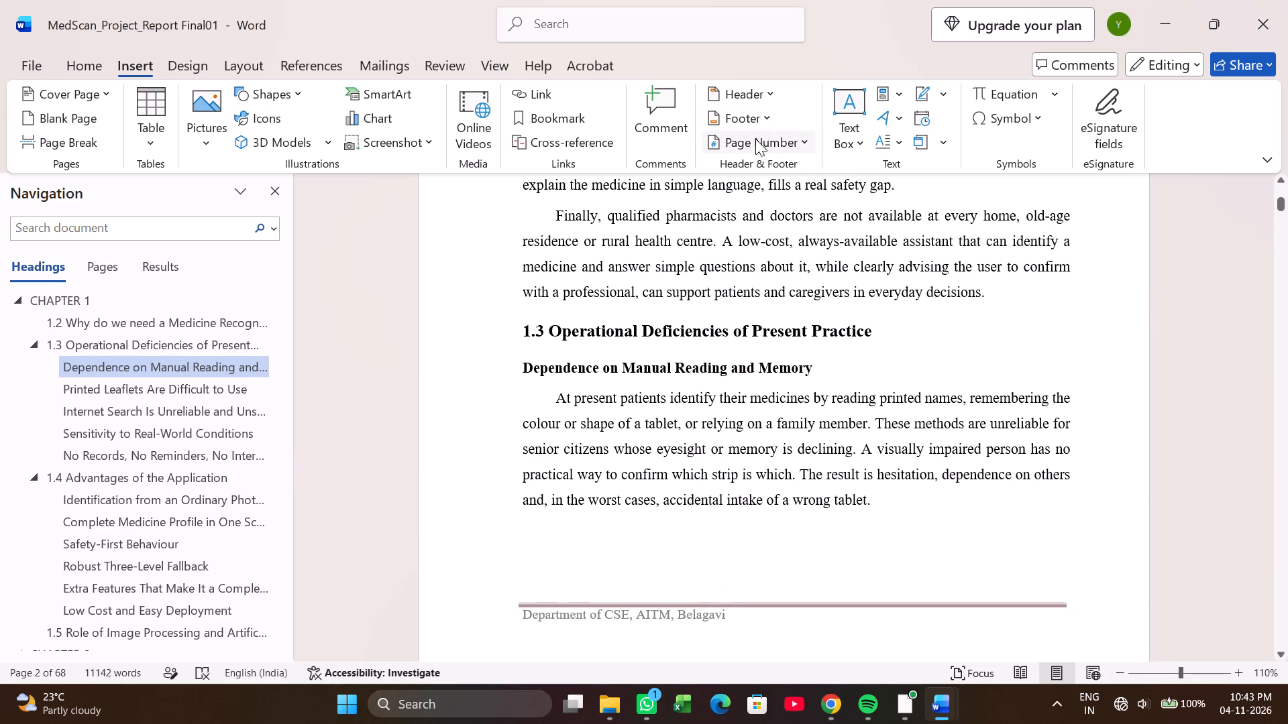
left_click(757, 139)
left_click(777, 204)
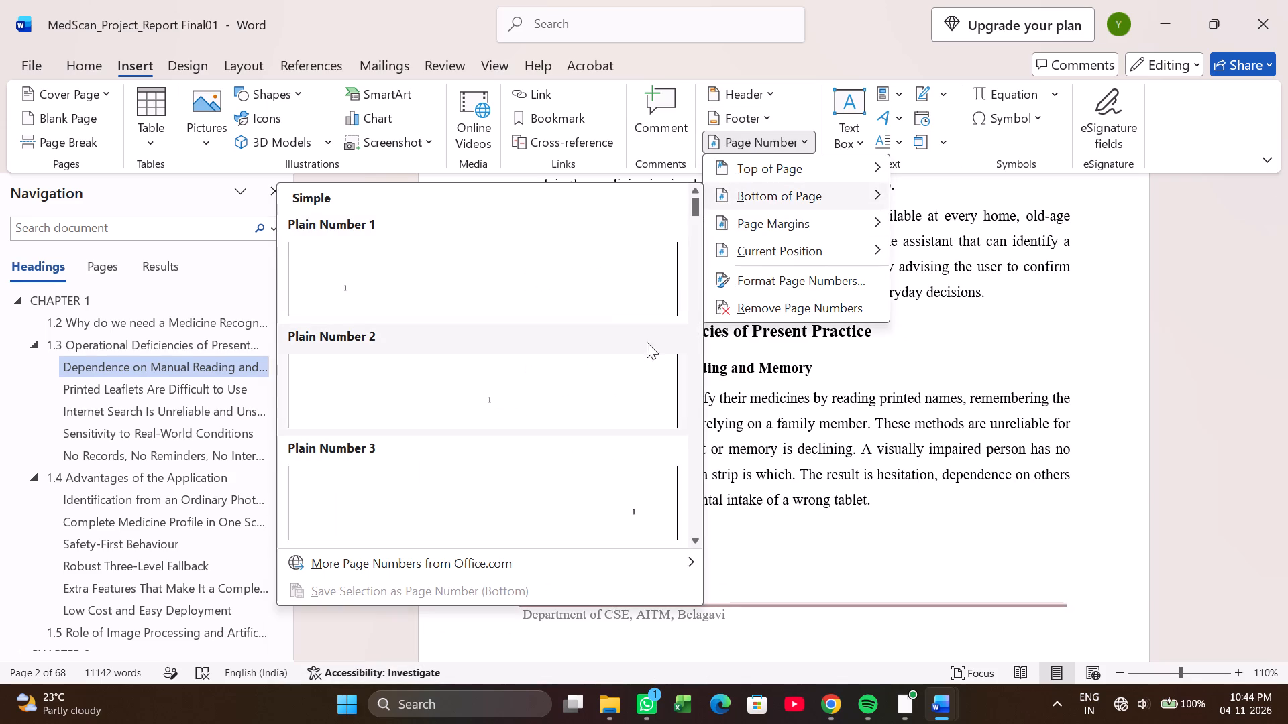
scroll(629, 412, "down", 2)
left_click(617, 318)
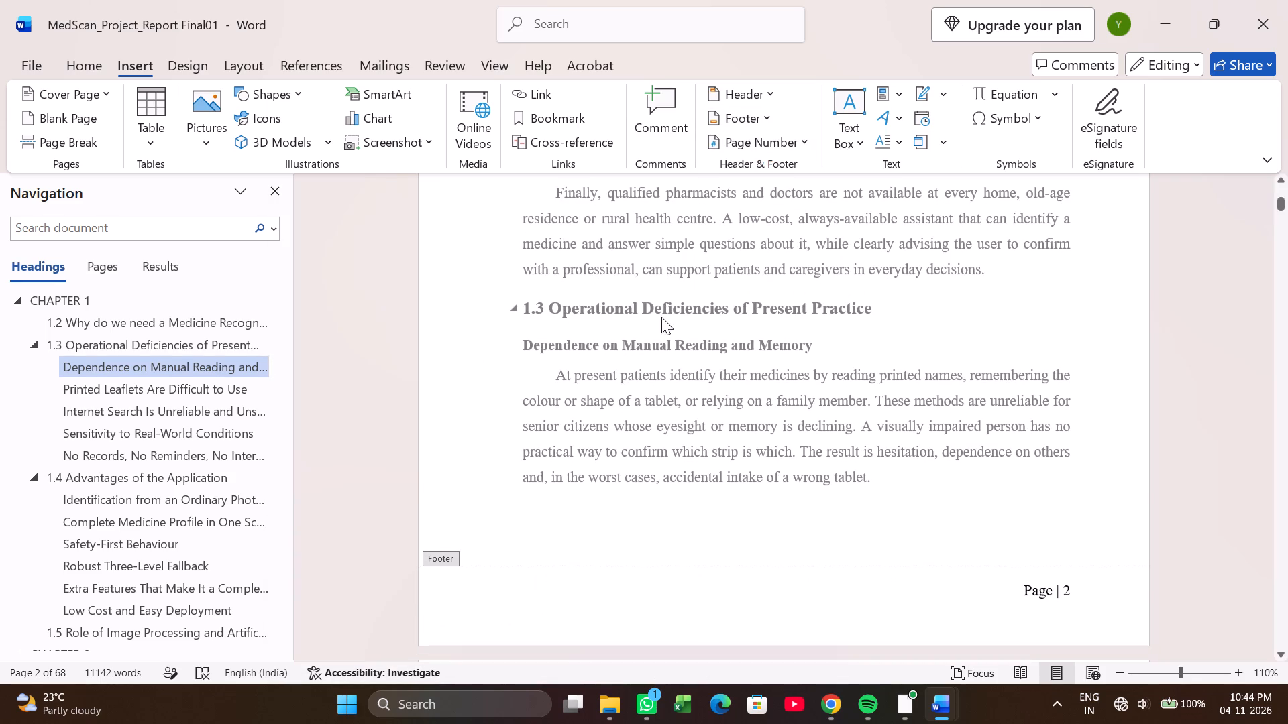
double_click(1184, 425)
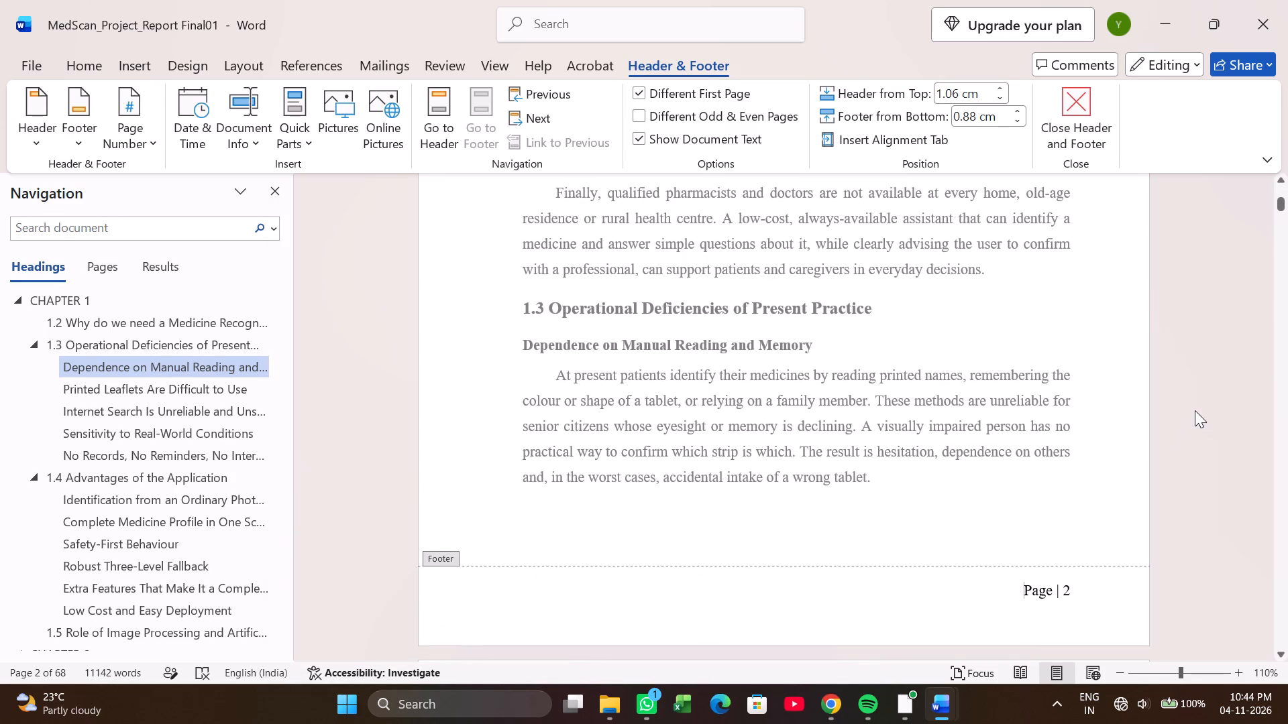
double_click(1195, 410)
double_click(1185, 445)
left_click(1177, 502)
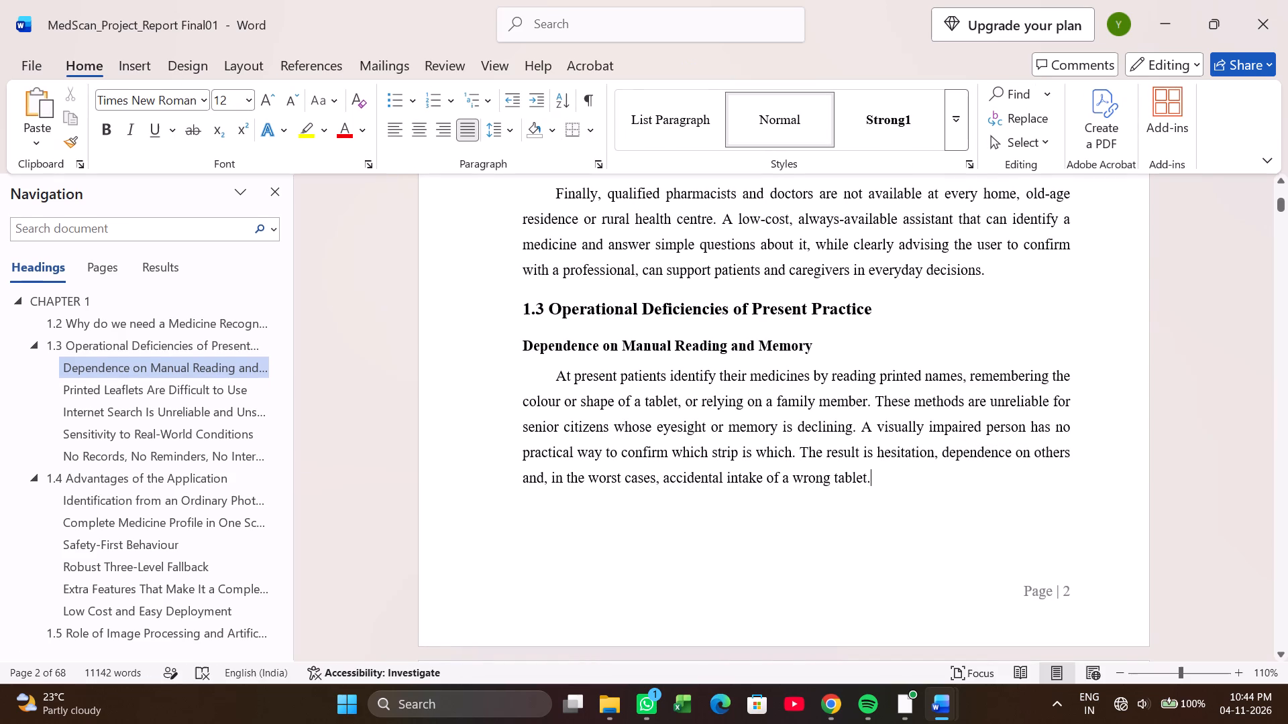
Examine the footers across Chapter 1's pages, comparing the first page's footer with those of the following pages.
scroll(1173, 497, "down", 6)
scroll(1169, 502, "up", 1)
scroll(1169, 502, "down", 20)
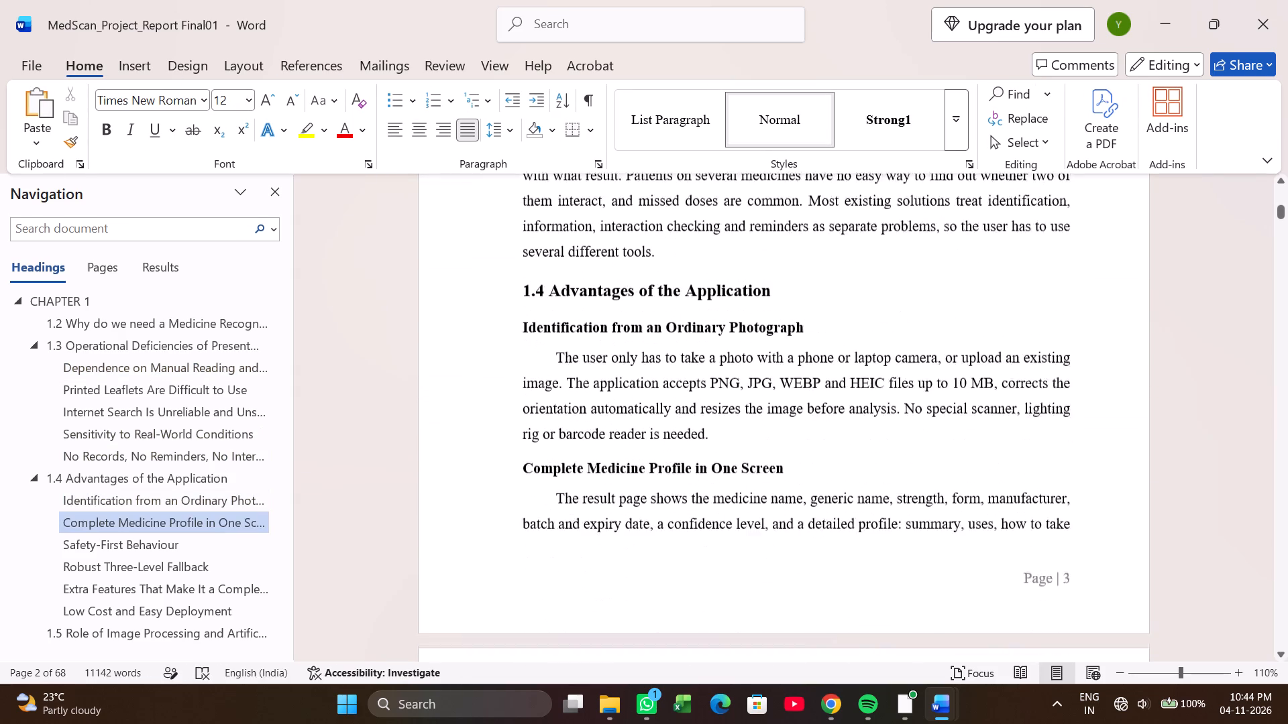
scroll(1166, 475, "down", 13)
scroll(1164, 473, "down", 14)
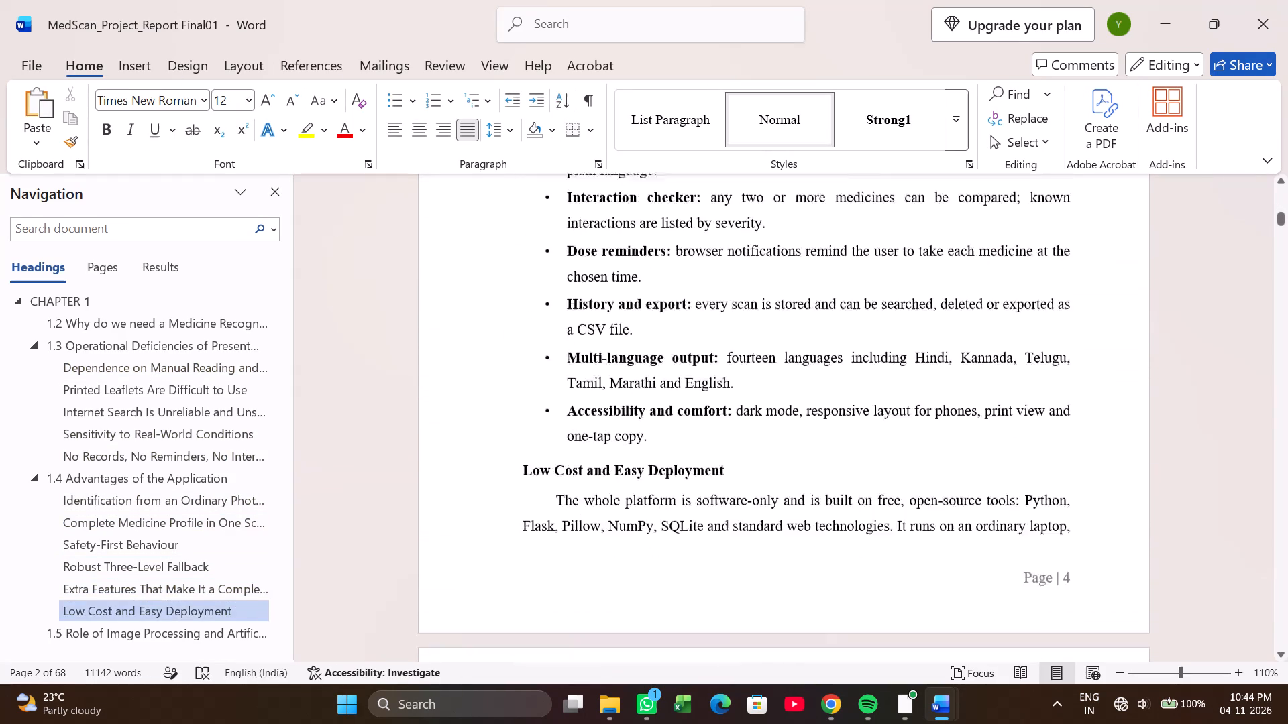
scroll(1161, 460, "down", 18)
scroll(1151, 446, "up", 7)
left_click_drag(1277, 226, 1277, 163)
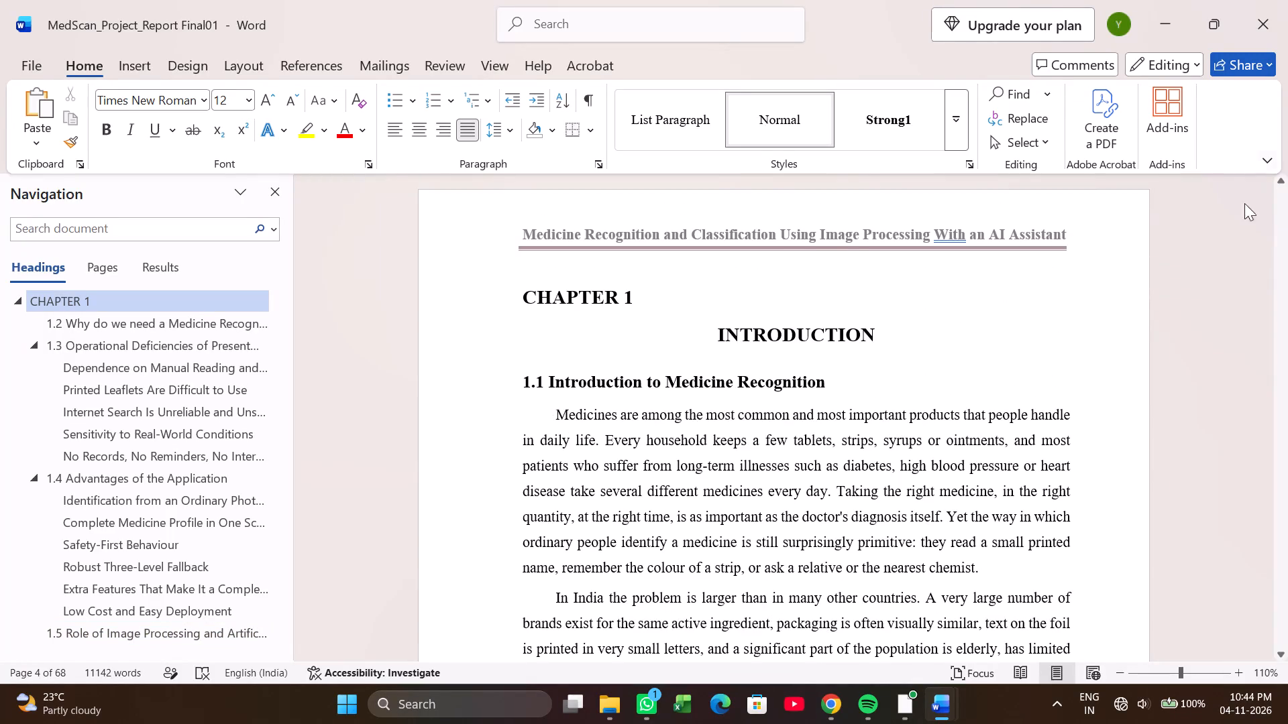
scroll(1035, 422, "down", 15)
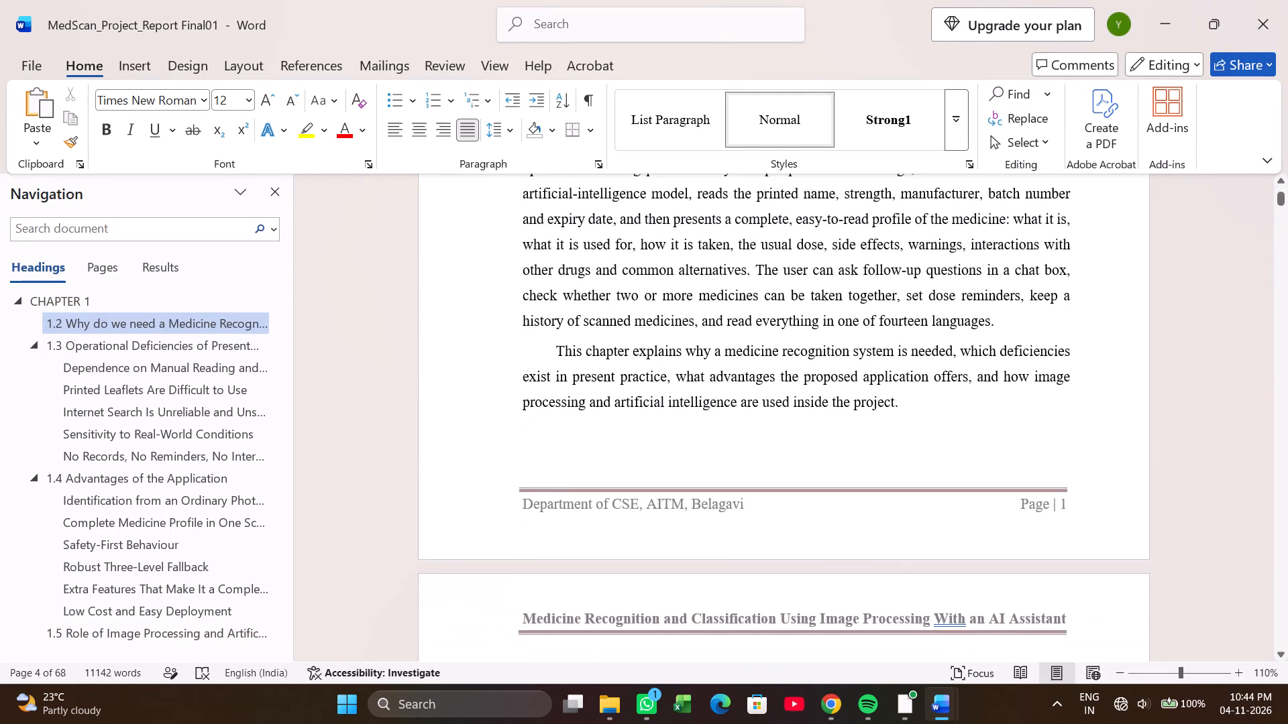
scroll(960, 452, "down", 19)
scroll(966, 450, "down", 5)
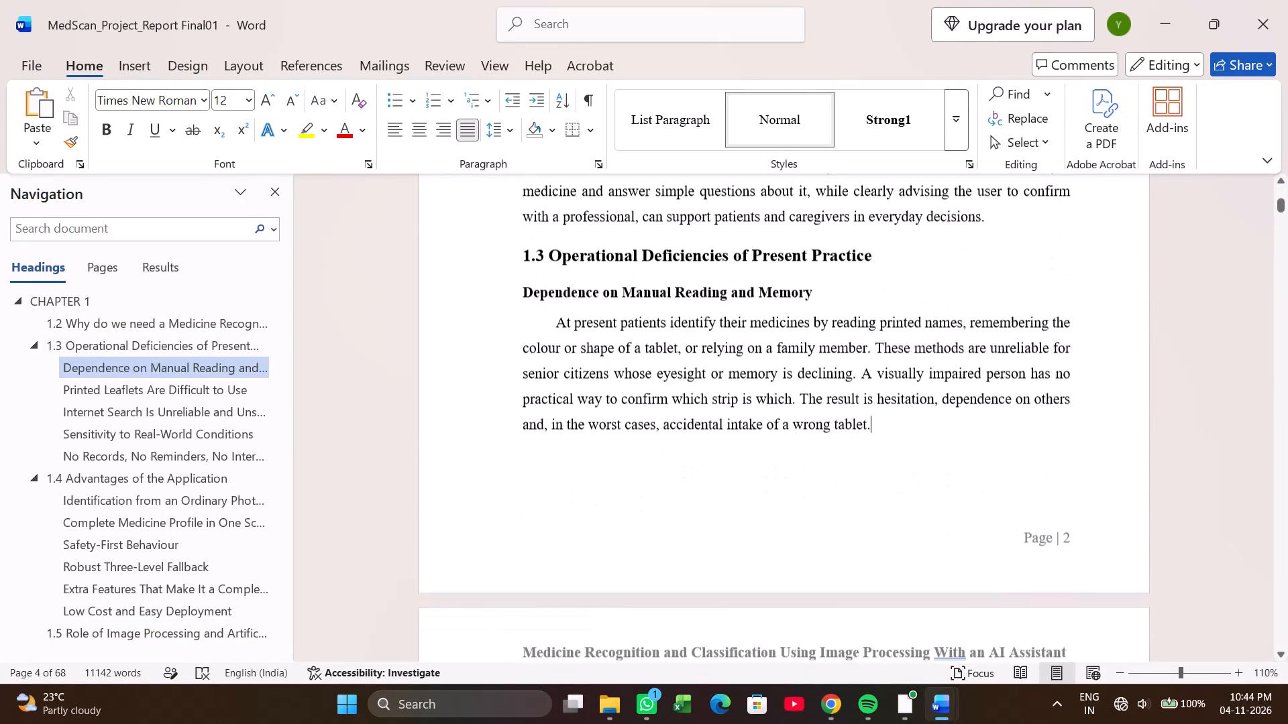
Paste "Department of CSE, AITM, Belagavi" from the clipboard history before the page number in the second page's footer.
left_click(912, 478)
left_click(909, 477)
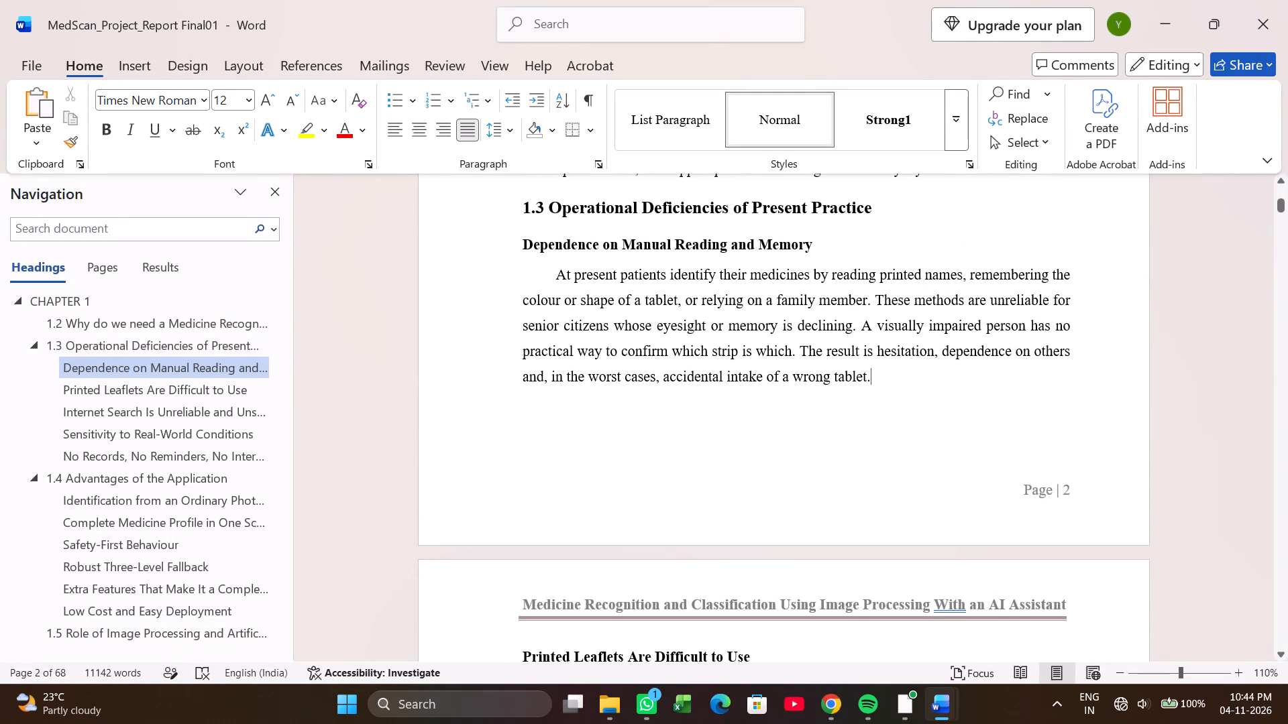
double_click(914, 475)
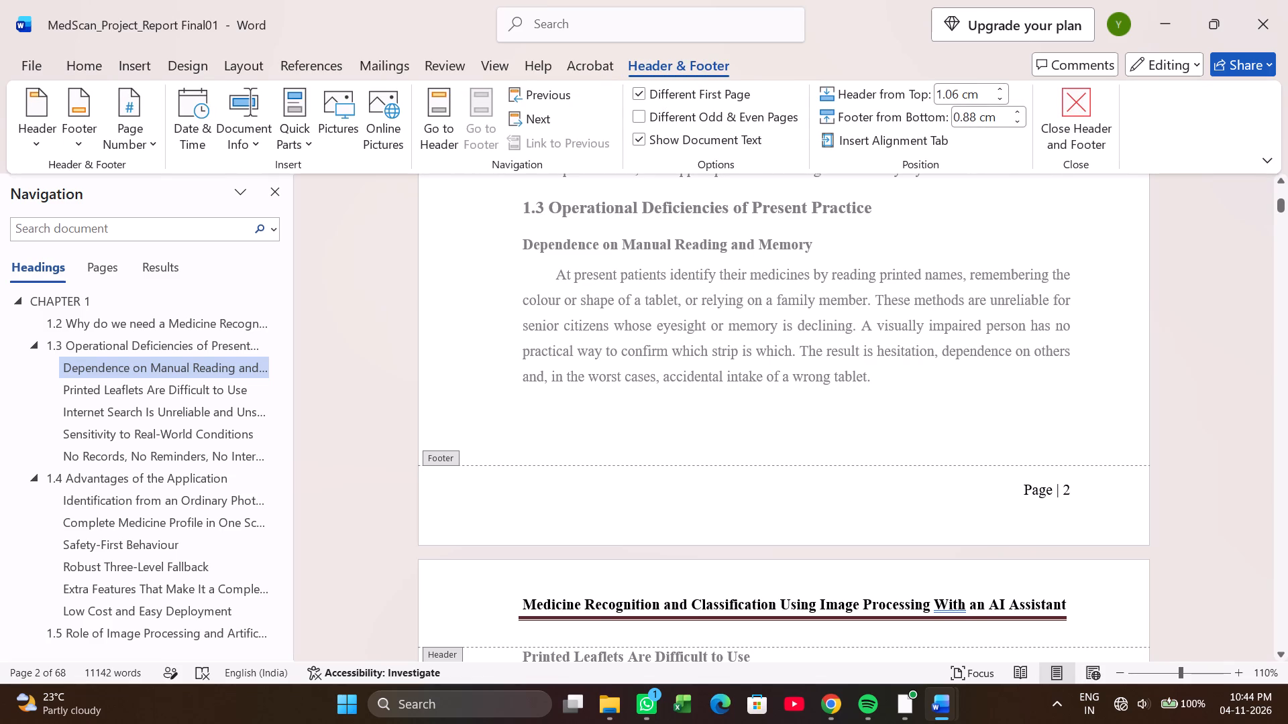
key("super+v")
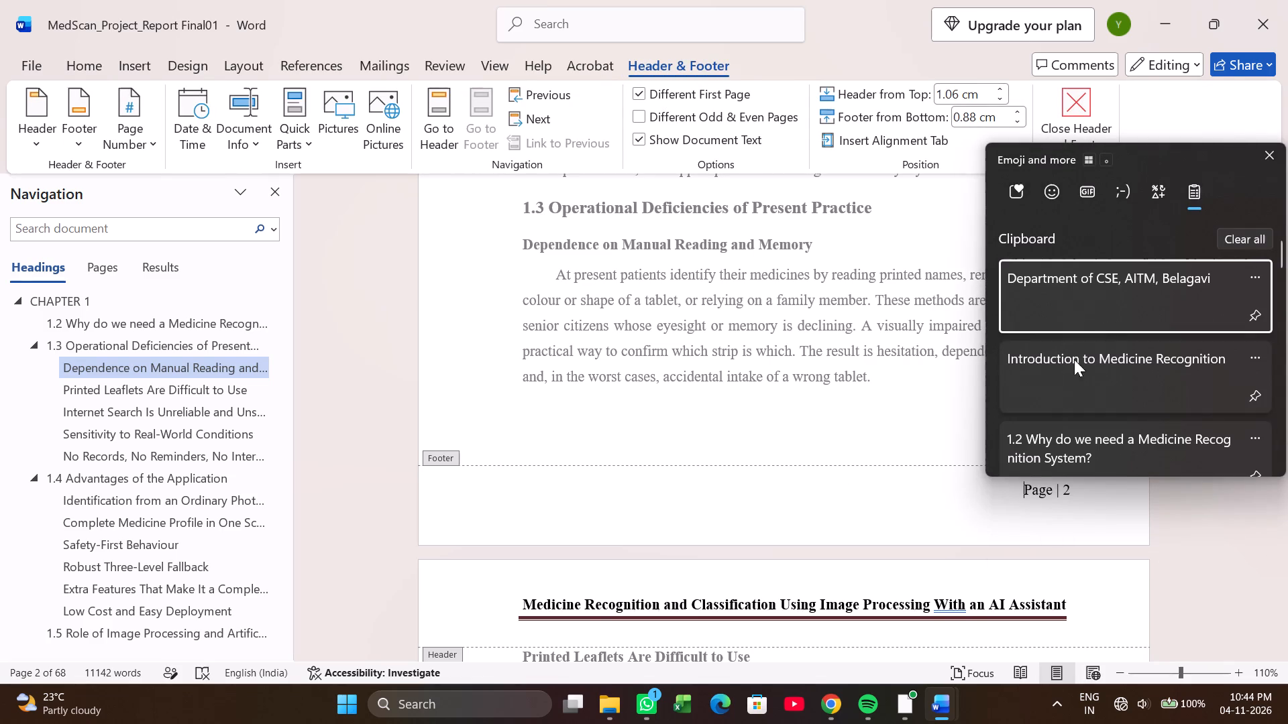
left_click(1080, 300)
key("ctrl+v")
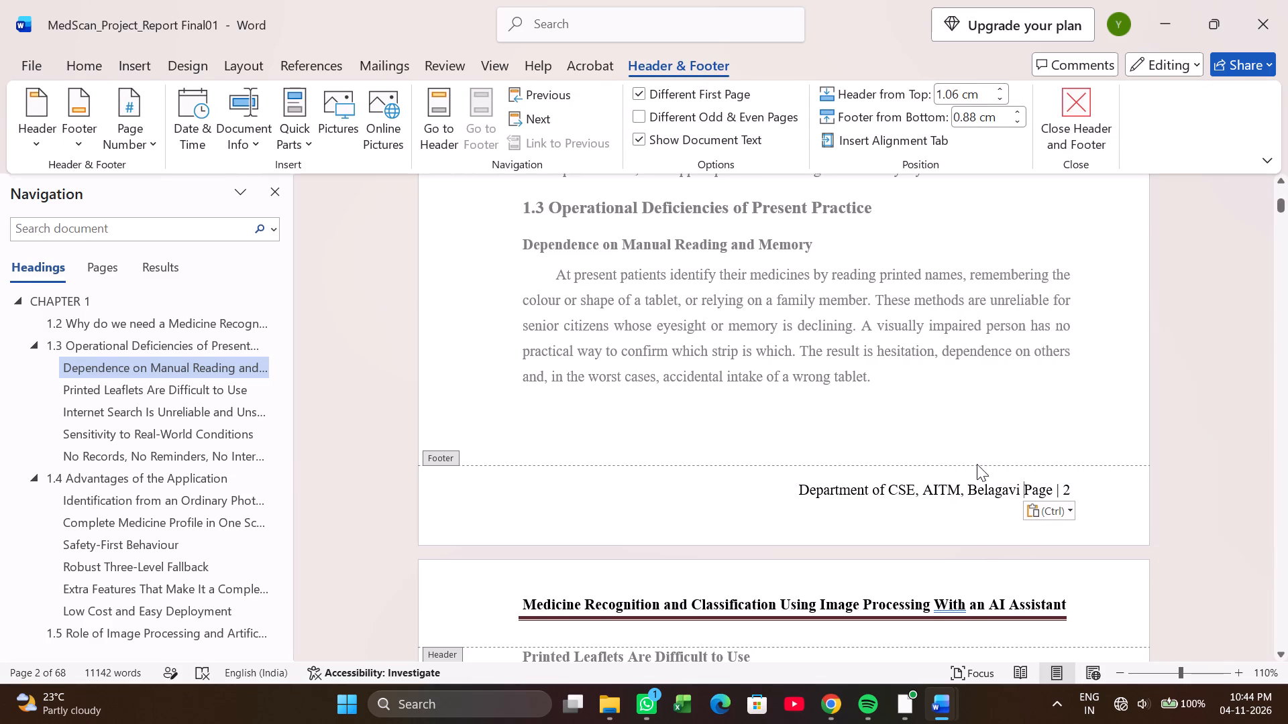
Left-align the department text in the second page's footer and tab the page number across to the right margin.
left_click(1055, 490)
left_click(1051, 486)
left_click(793, 487)
key("BackSpace")
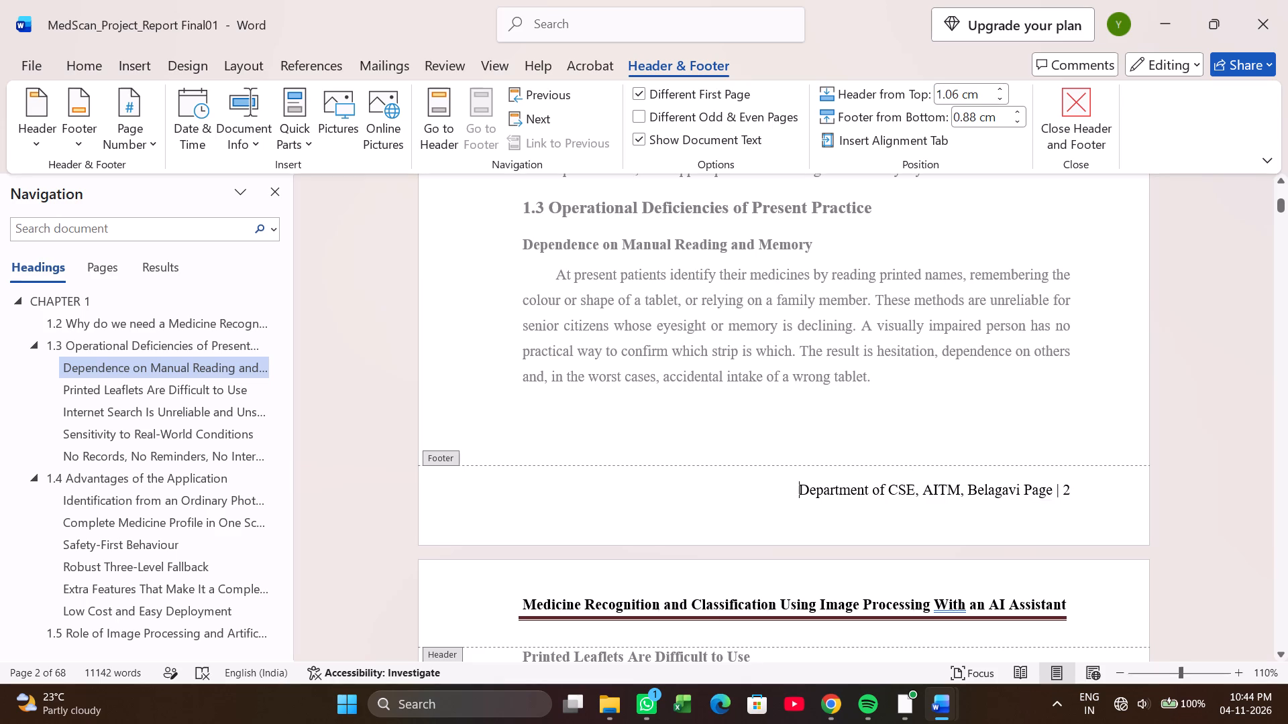
key("BackSpace")
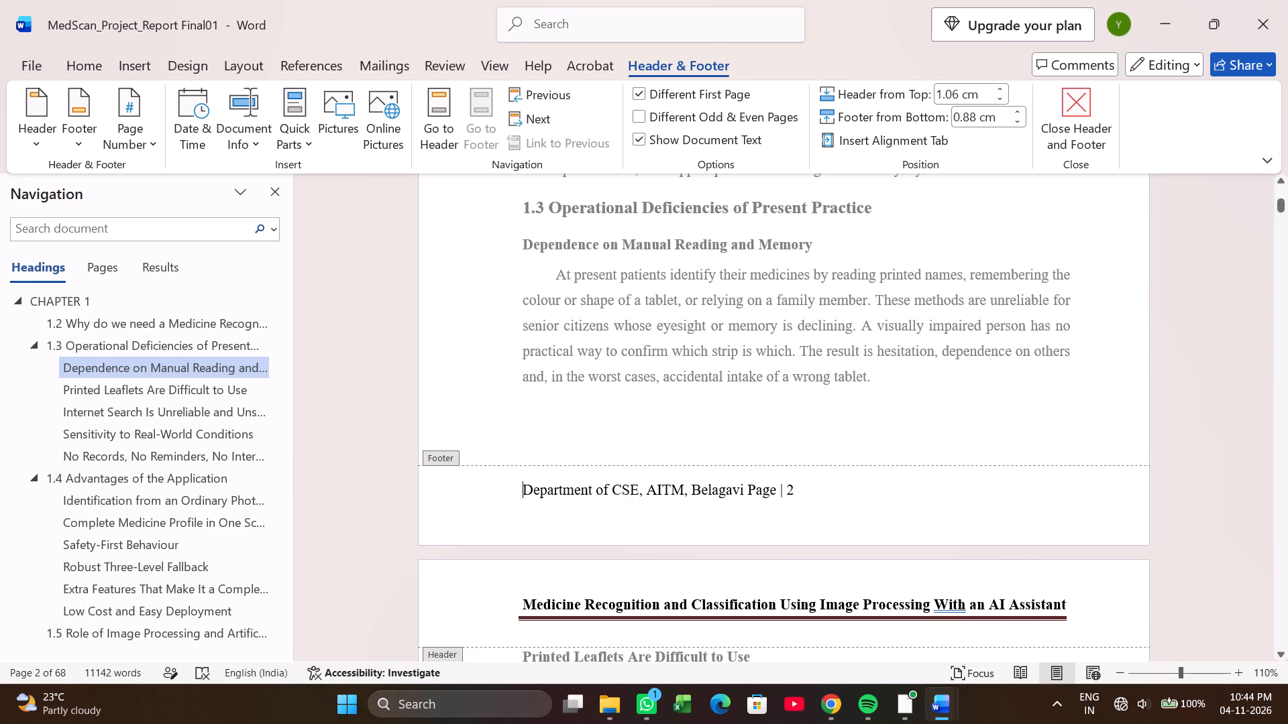
left_click(743, 490)
key("Tab")
key("Tab")
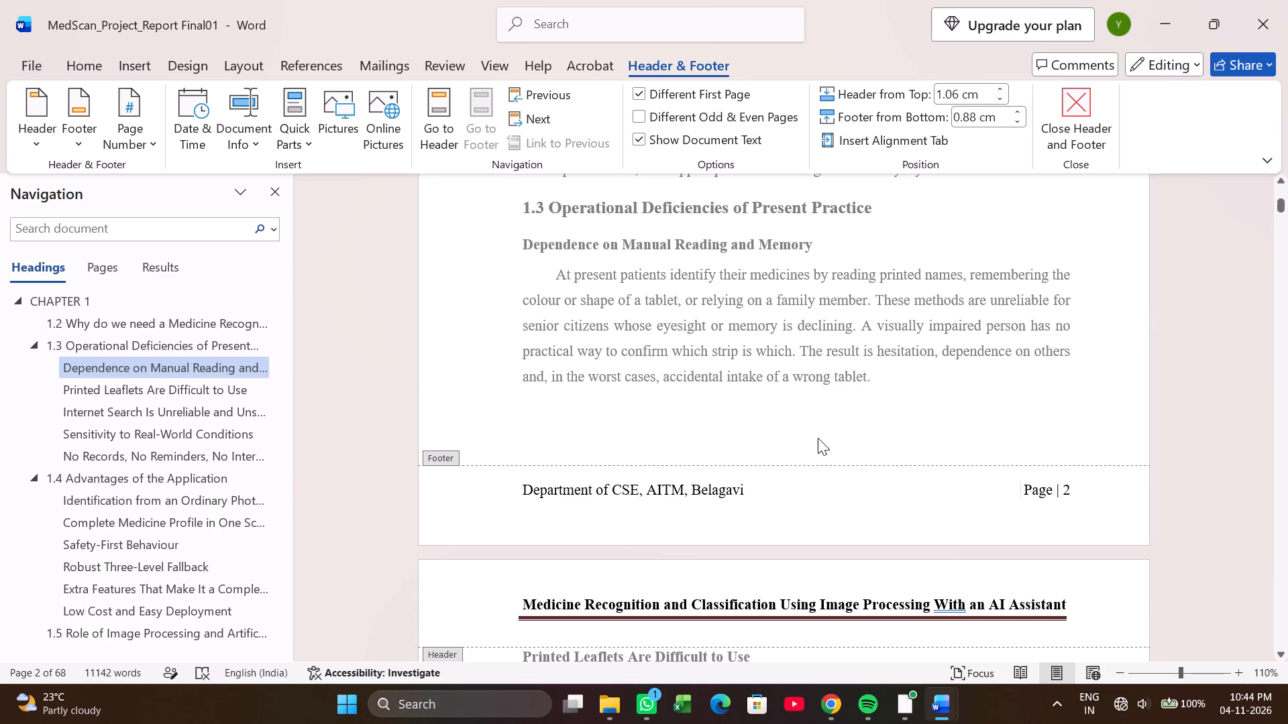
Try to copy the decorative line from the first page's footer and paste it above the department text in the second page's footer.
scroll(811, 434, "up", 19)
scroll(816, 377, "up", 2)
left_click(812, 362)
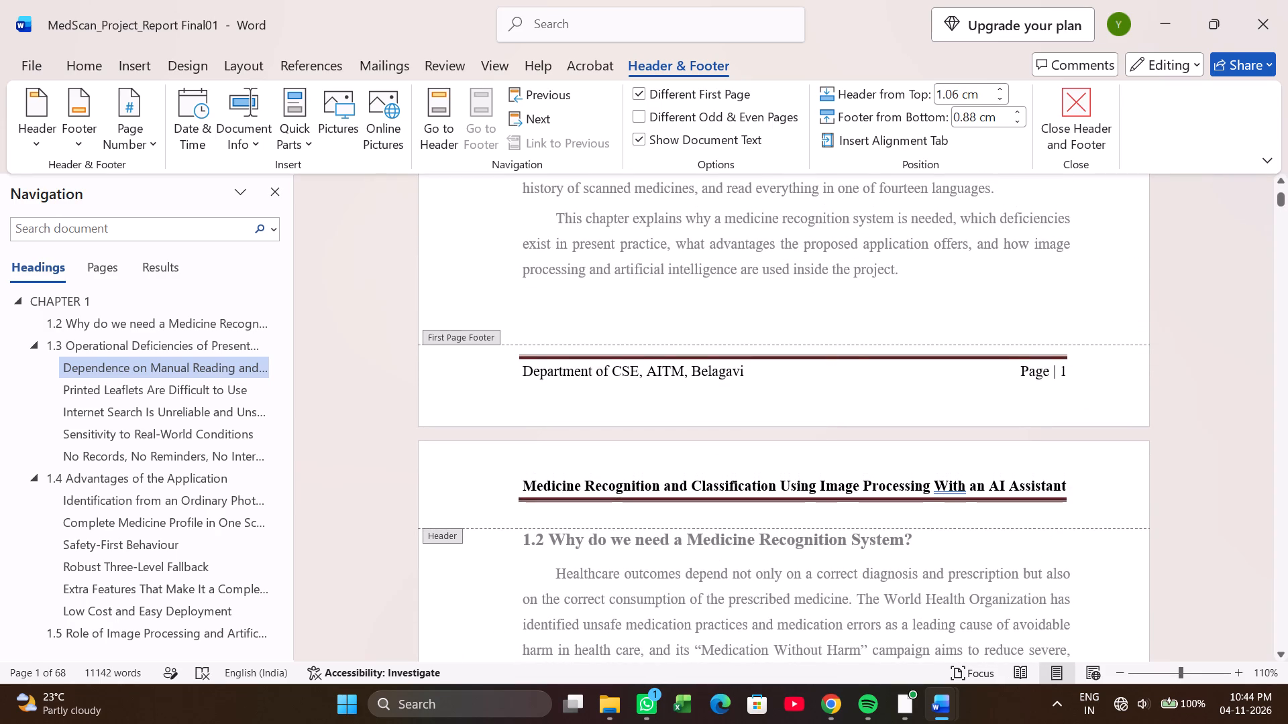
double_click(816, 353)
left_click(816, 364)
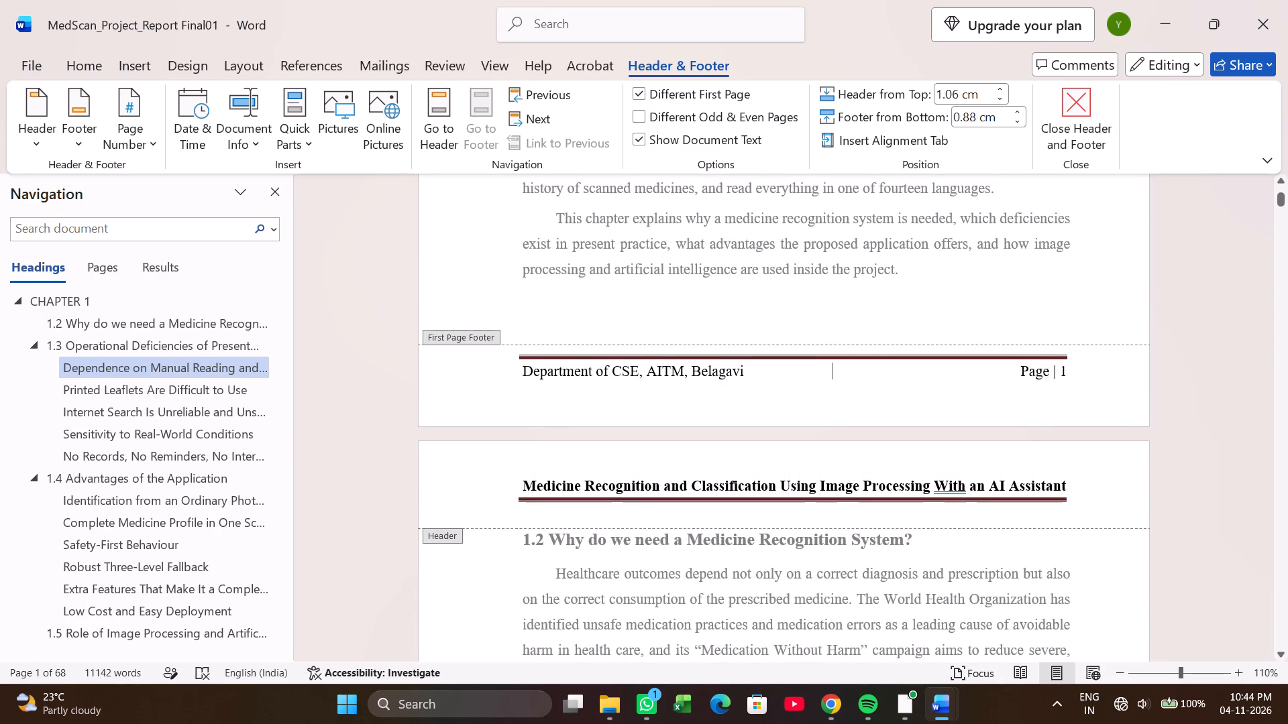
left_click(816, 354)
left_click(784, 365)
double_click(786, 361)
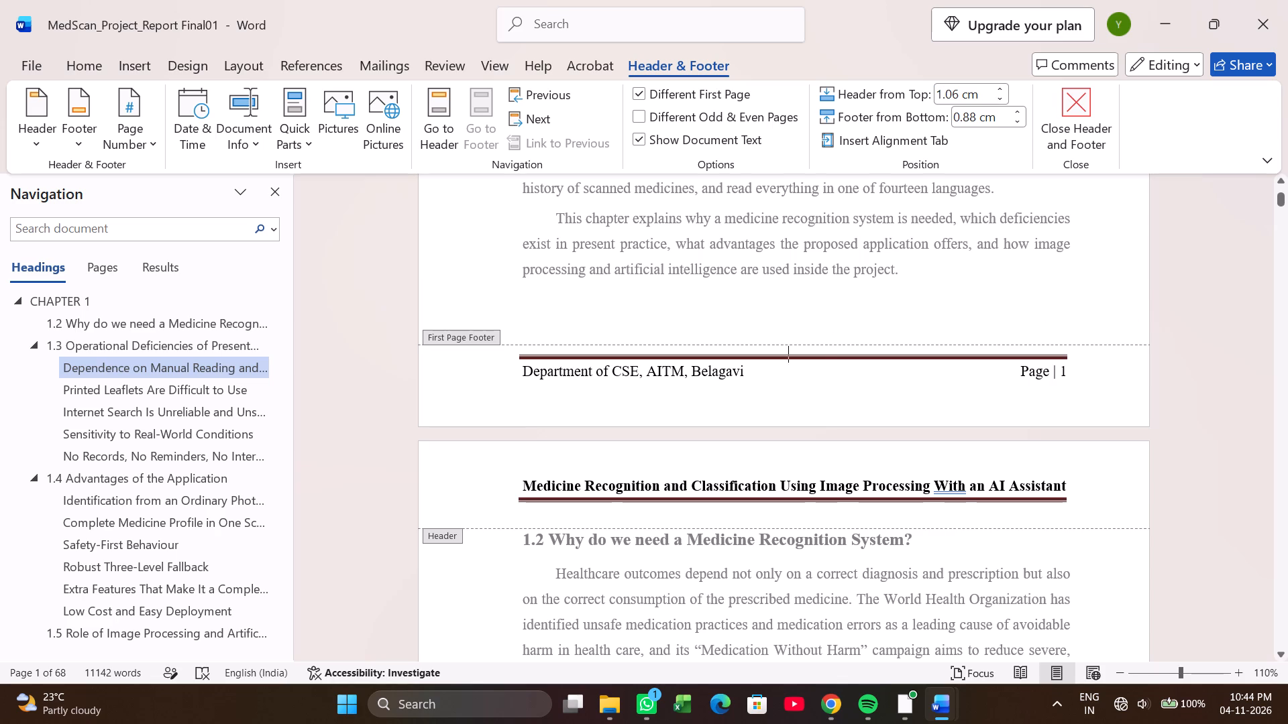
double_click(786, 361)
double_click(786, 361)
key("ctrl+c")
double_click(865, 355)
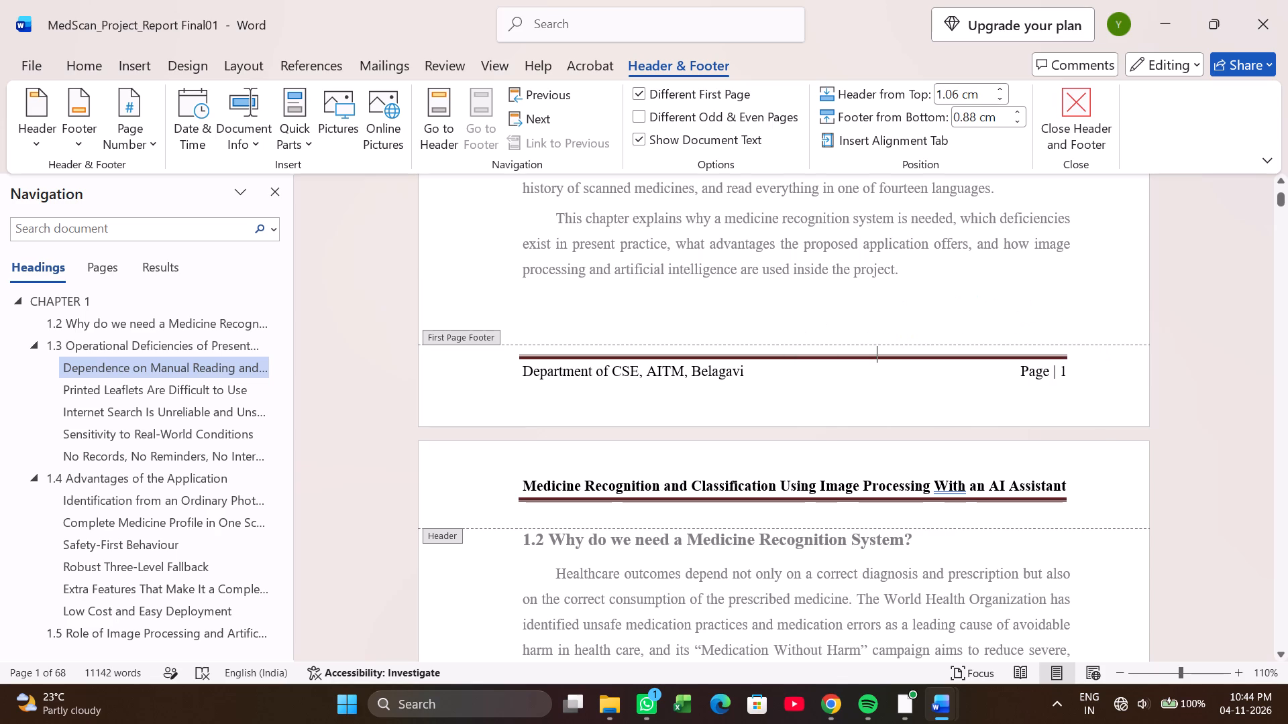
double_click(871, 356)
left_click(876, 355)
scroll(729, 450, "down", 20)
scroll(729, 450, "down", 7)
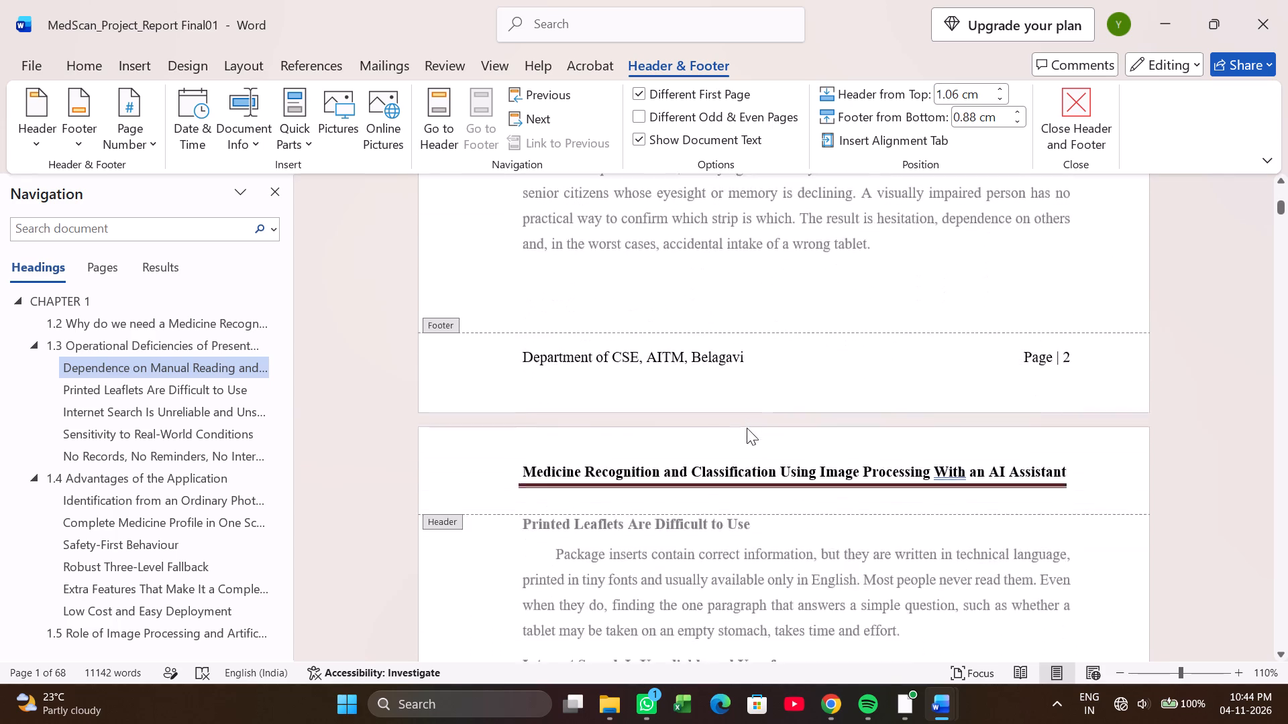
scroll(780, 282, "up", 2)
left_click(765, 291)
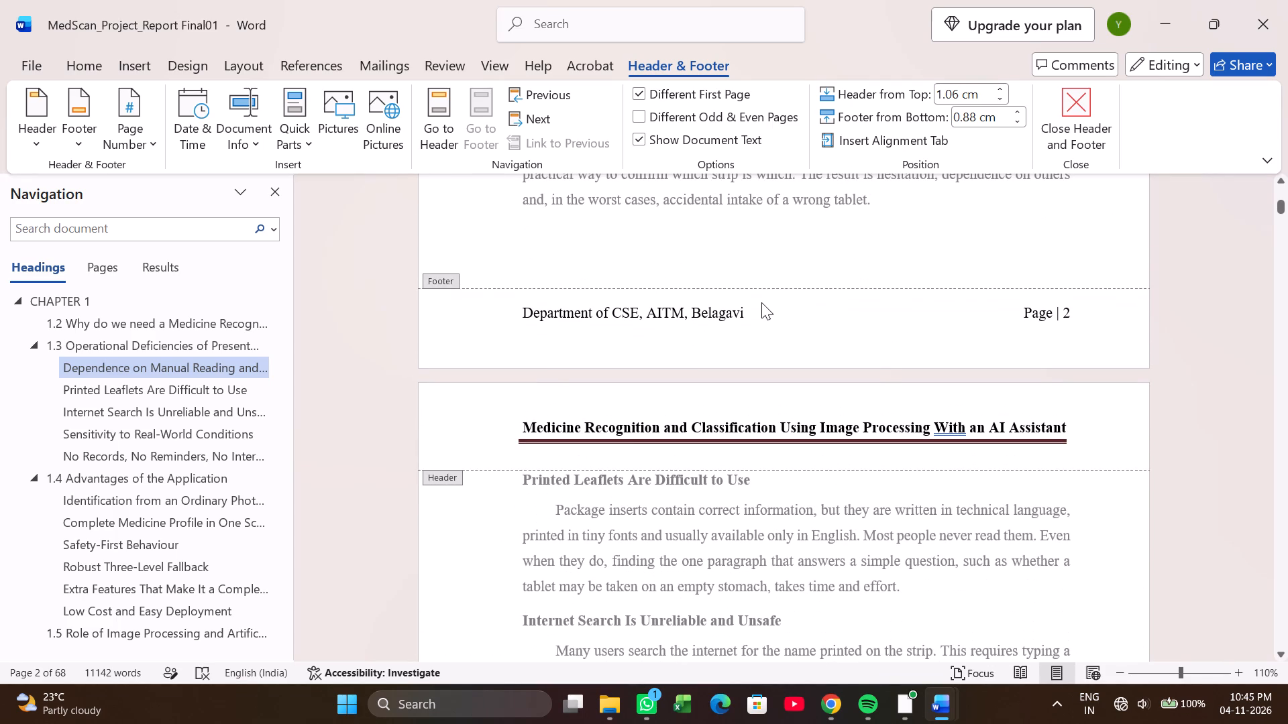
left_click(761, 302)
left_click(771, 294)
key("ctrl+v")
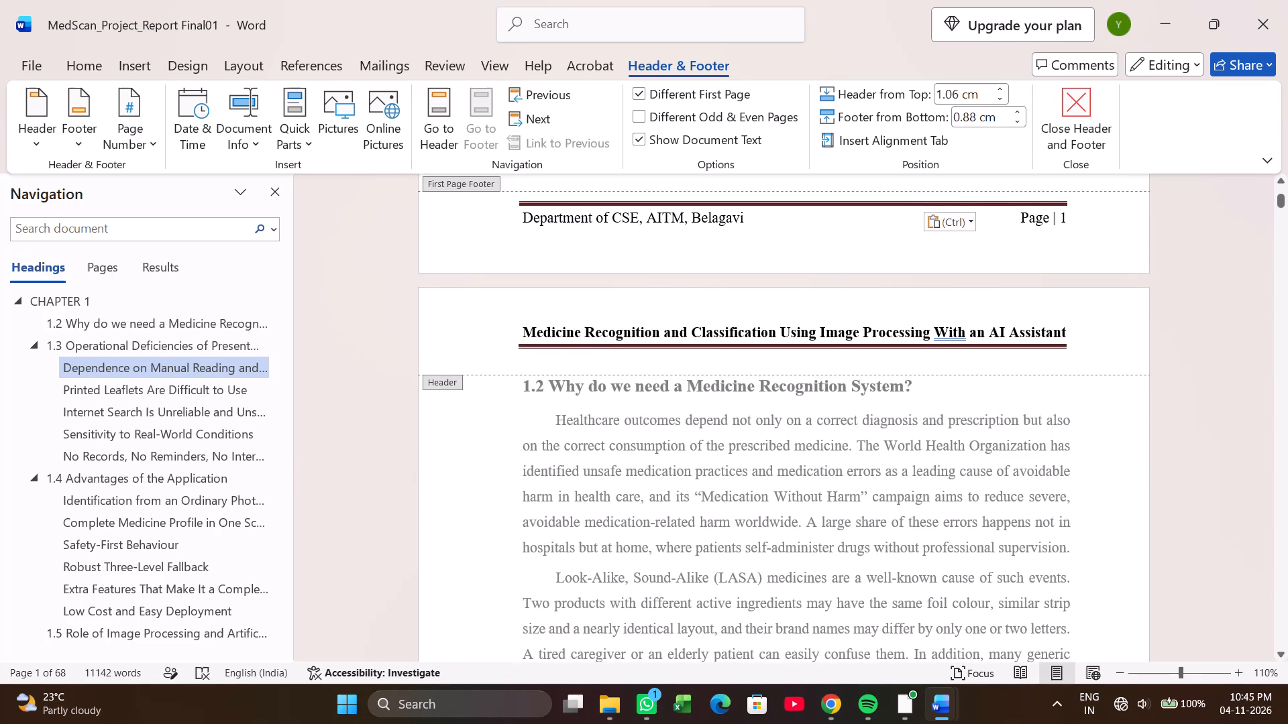
Compare the footers of Chapter 1's first and second pages, checking for the decorative line.
scroll(797, 290, "up", 10)
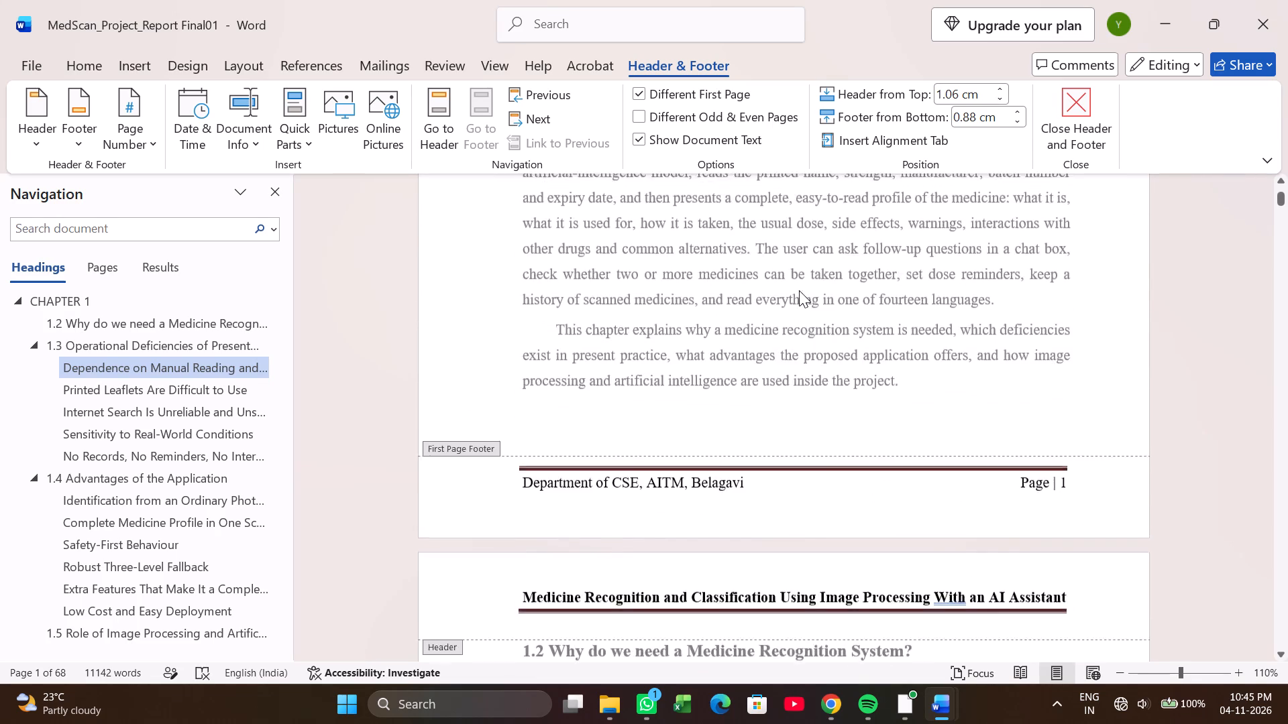
scroll(799, 290, "up", 16)
scroll(803, 286, "down", 20)
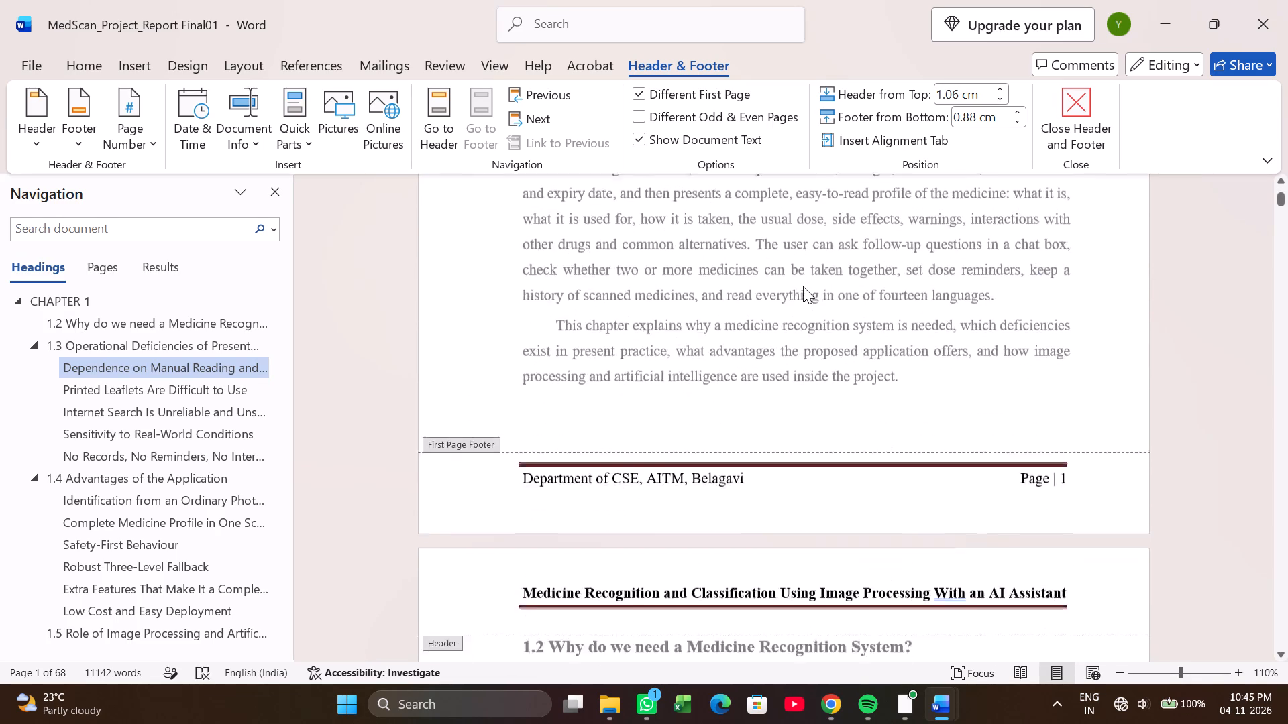
scroll(803, 286, "down", 3)
scroll(800, 309, "up", 3)
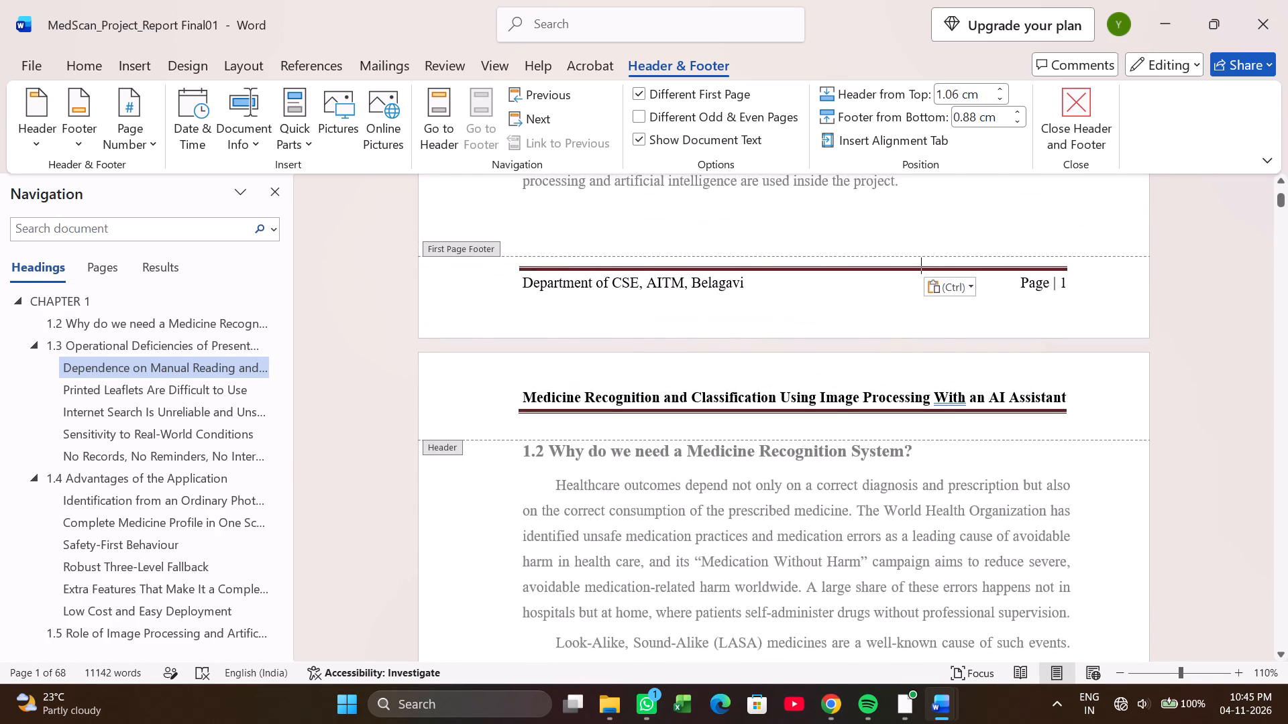
scroll(800, 309, "down", 18)
left_click(727, 509)
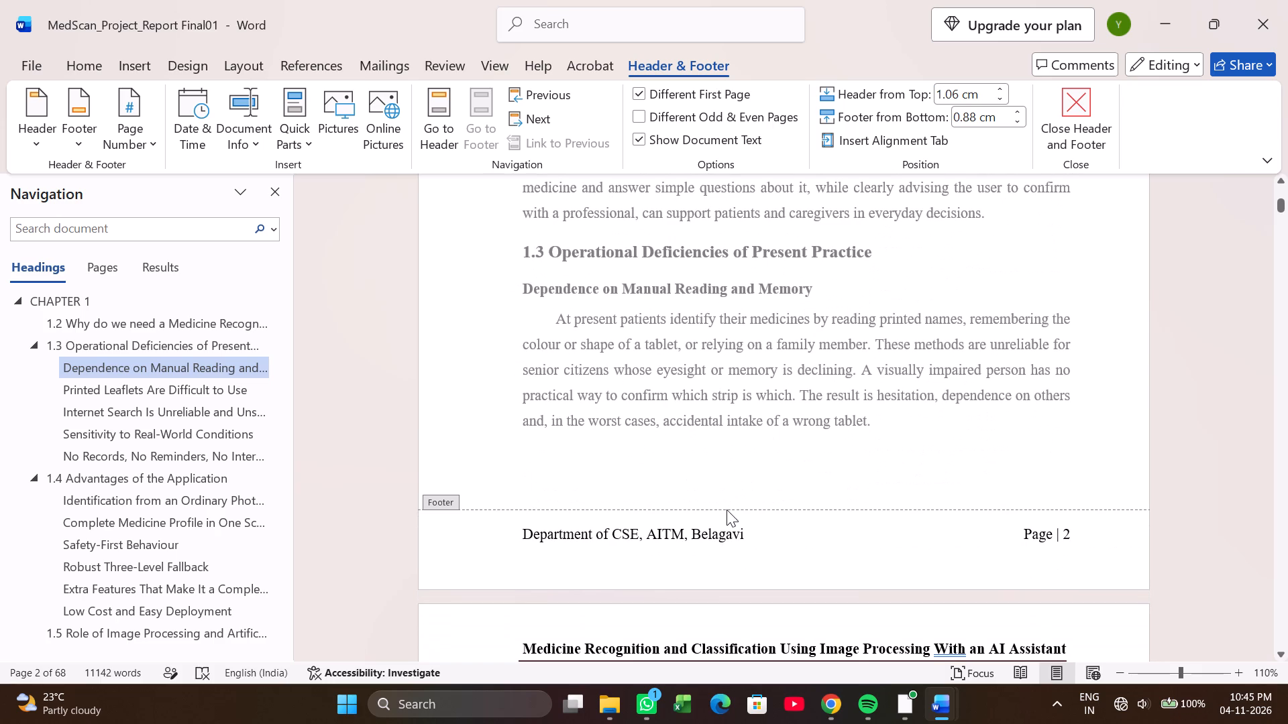
left_click(722, 521)
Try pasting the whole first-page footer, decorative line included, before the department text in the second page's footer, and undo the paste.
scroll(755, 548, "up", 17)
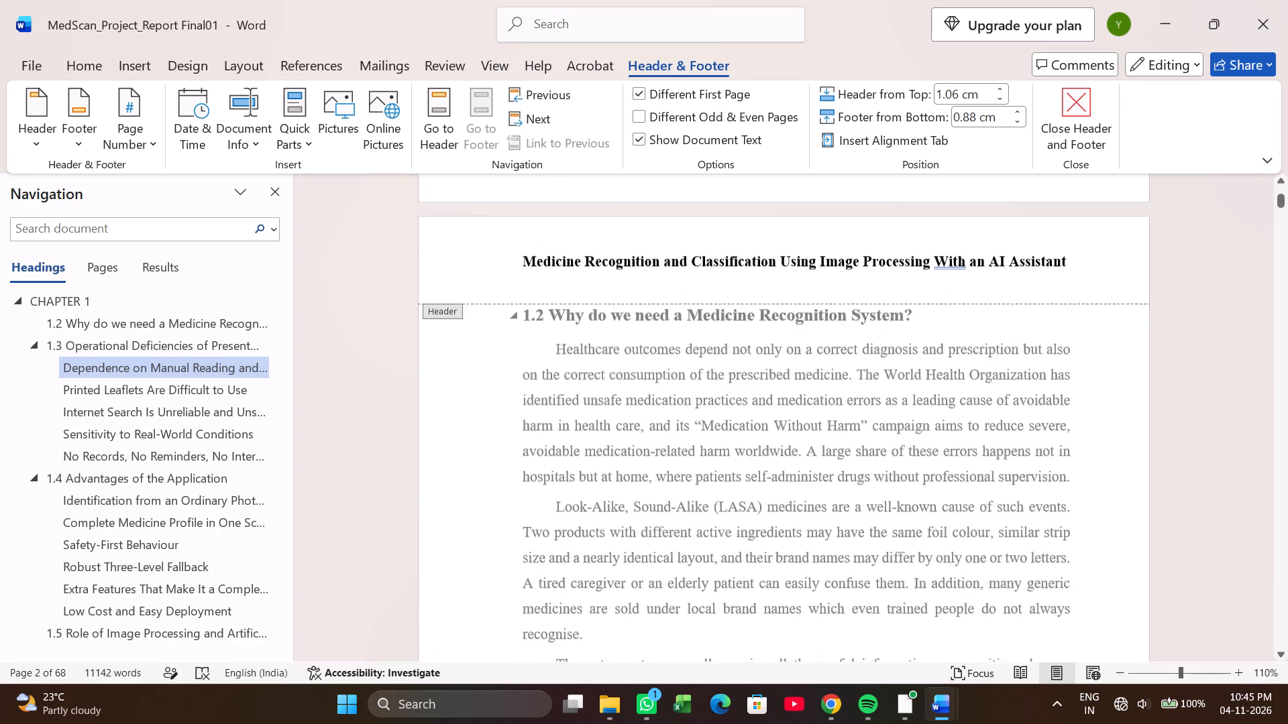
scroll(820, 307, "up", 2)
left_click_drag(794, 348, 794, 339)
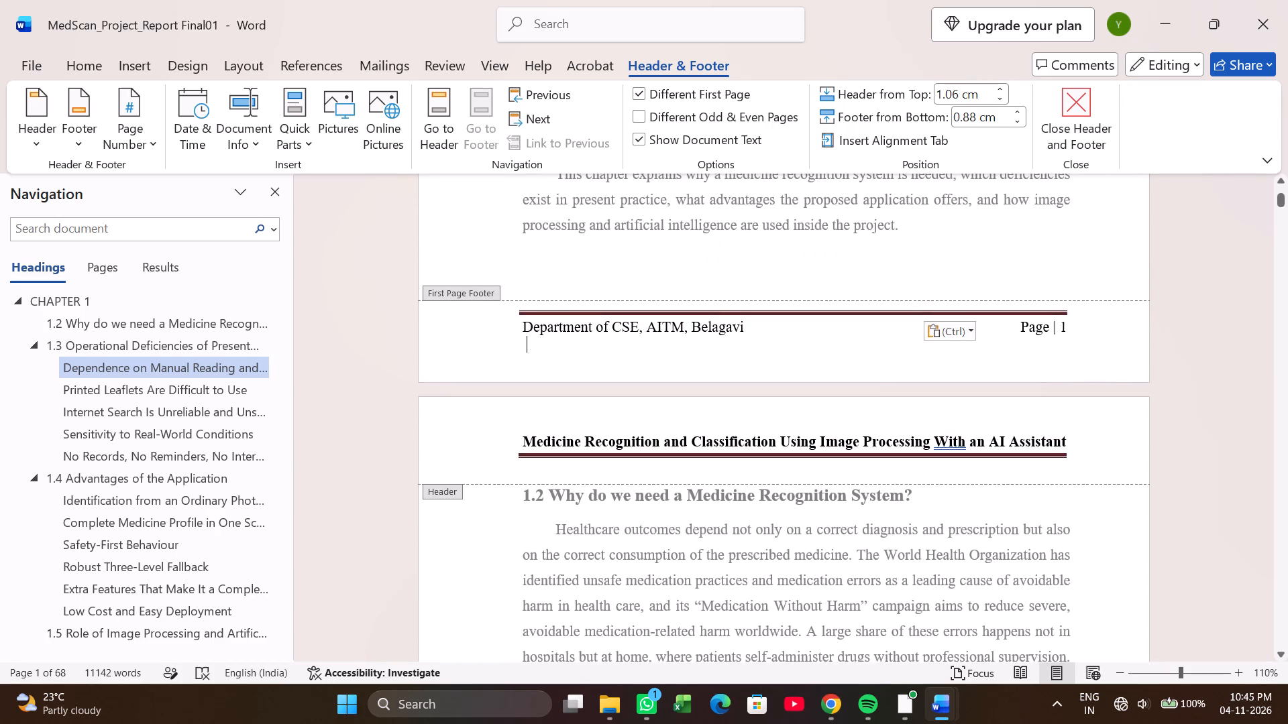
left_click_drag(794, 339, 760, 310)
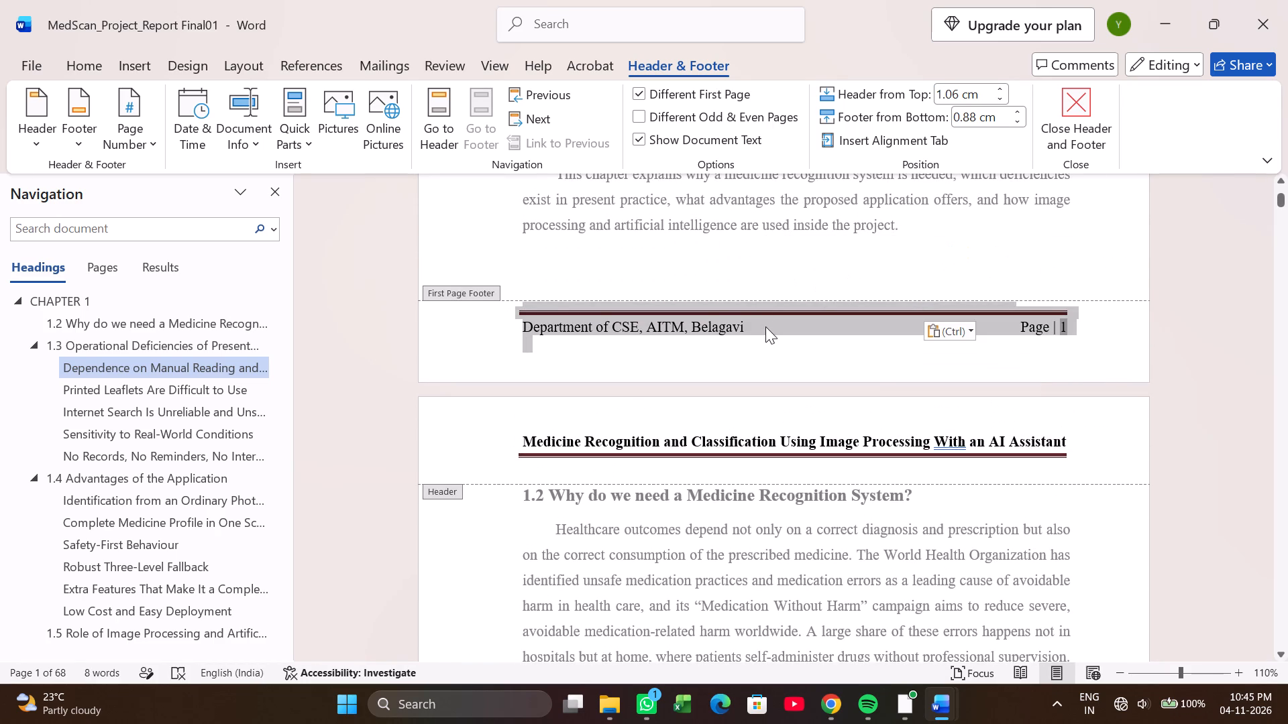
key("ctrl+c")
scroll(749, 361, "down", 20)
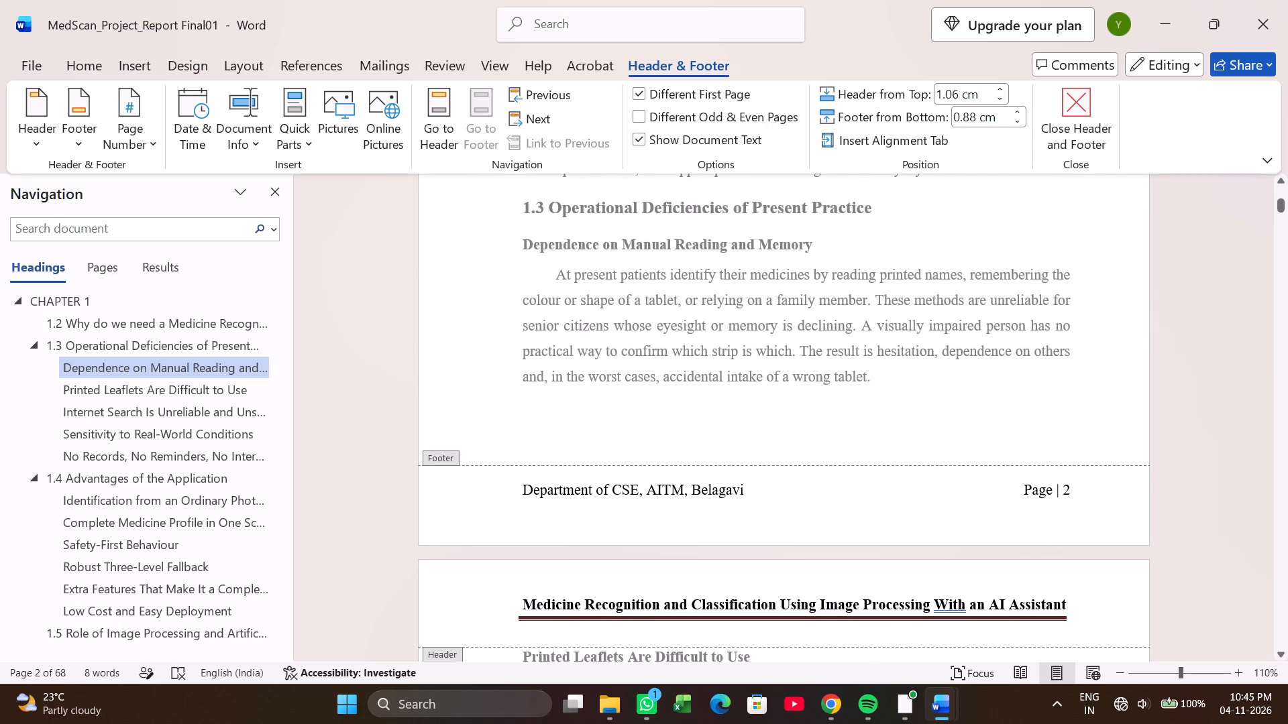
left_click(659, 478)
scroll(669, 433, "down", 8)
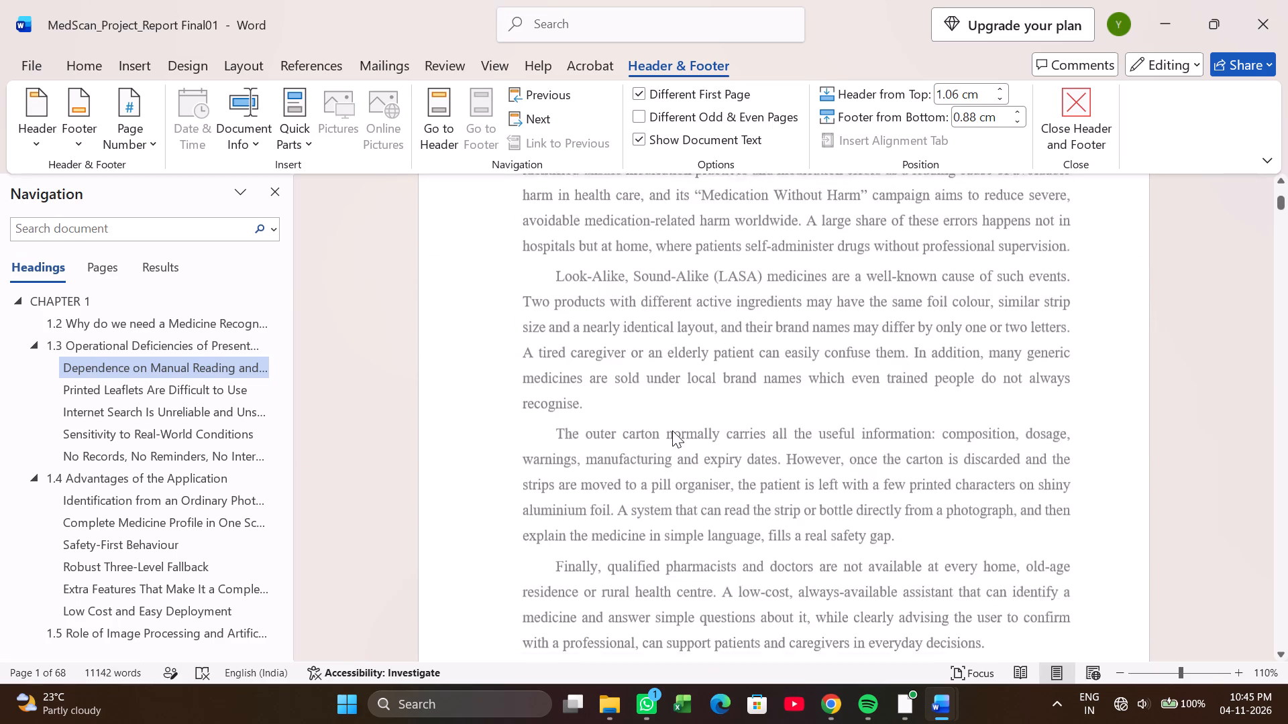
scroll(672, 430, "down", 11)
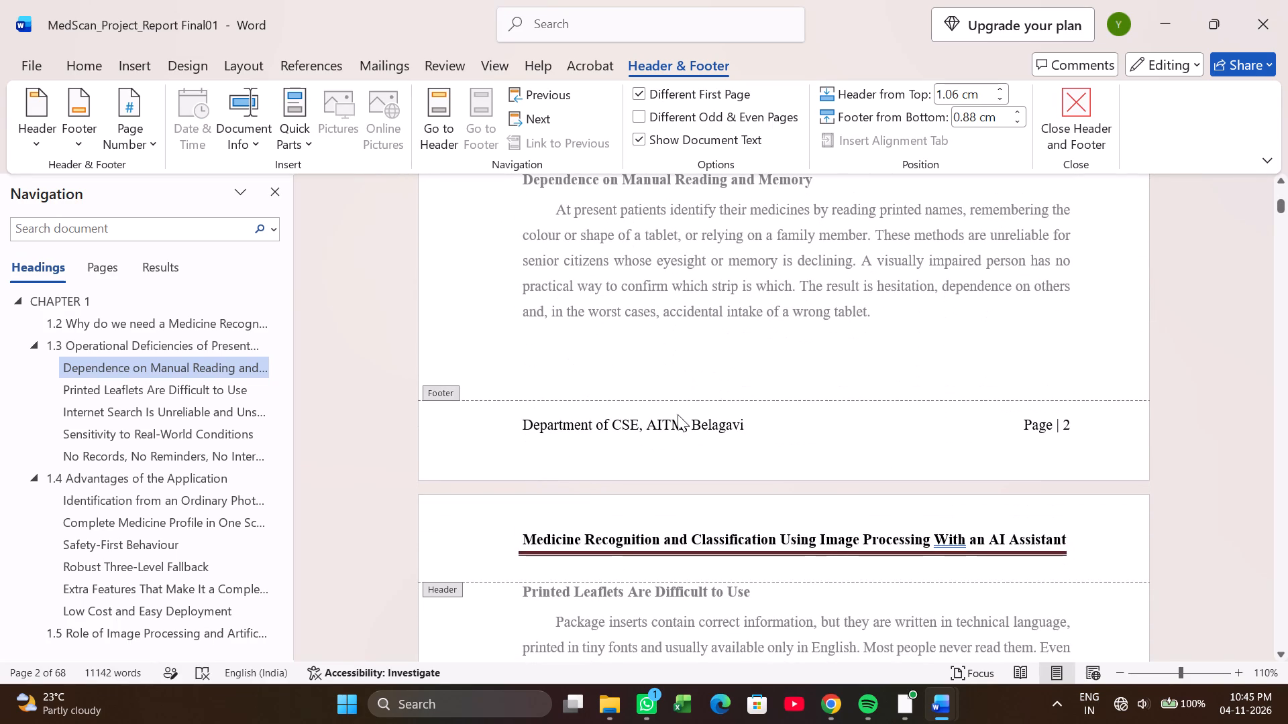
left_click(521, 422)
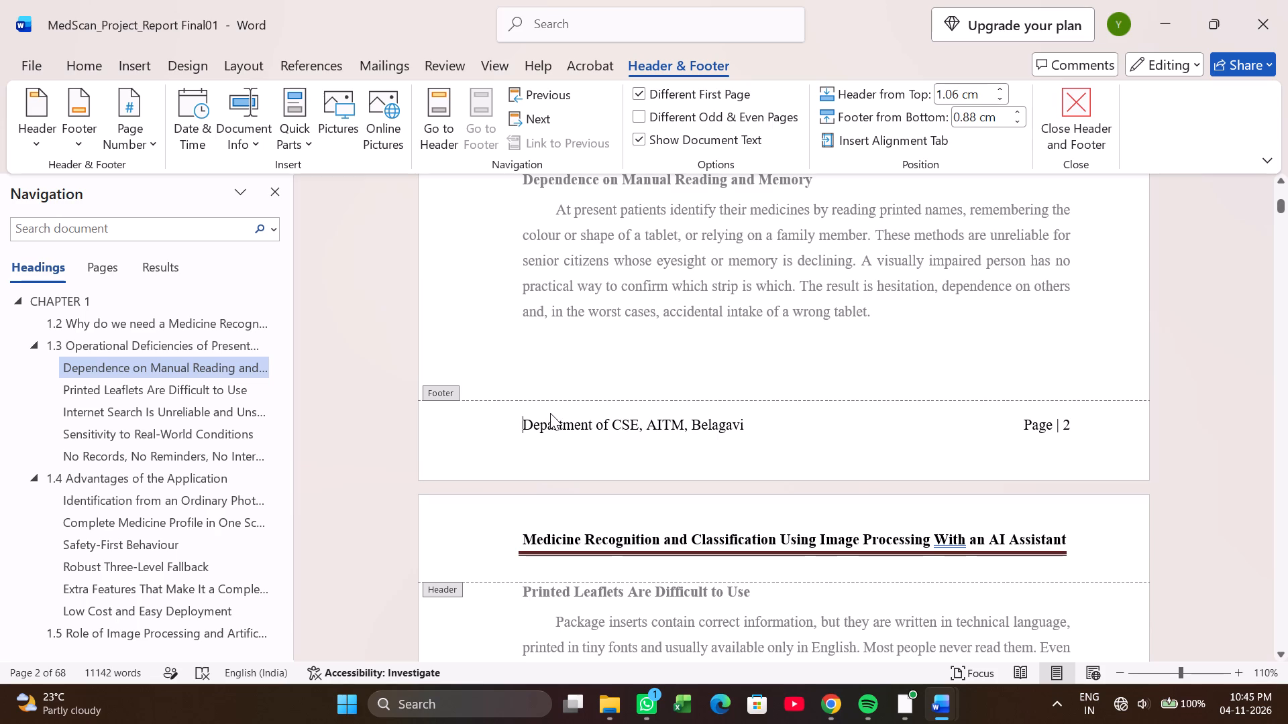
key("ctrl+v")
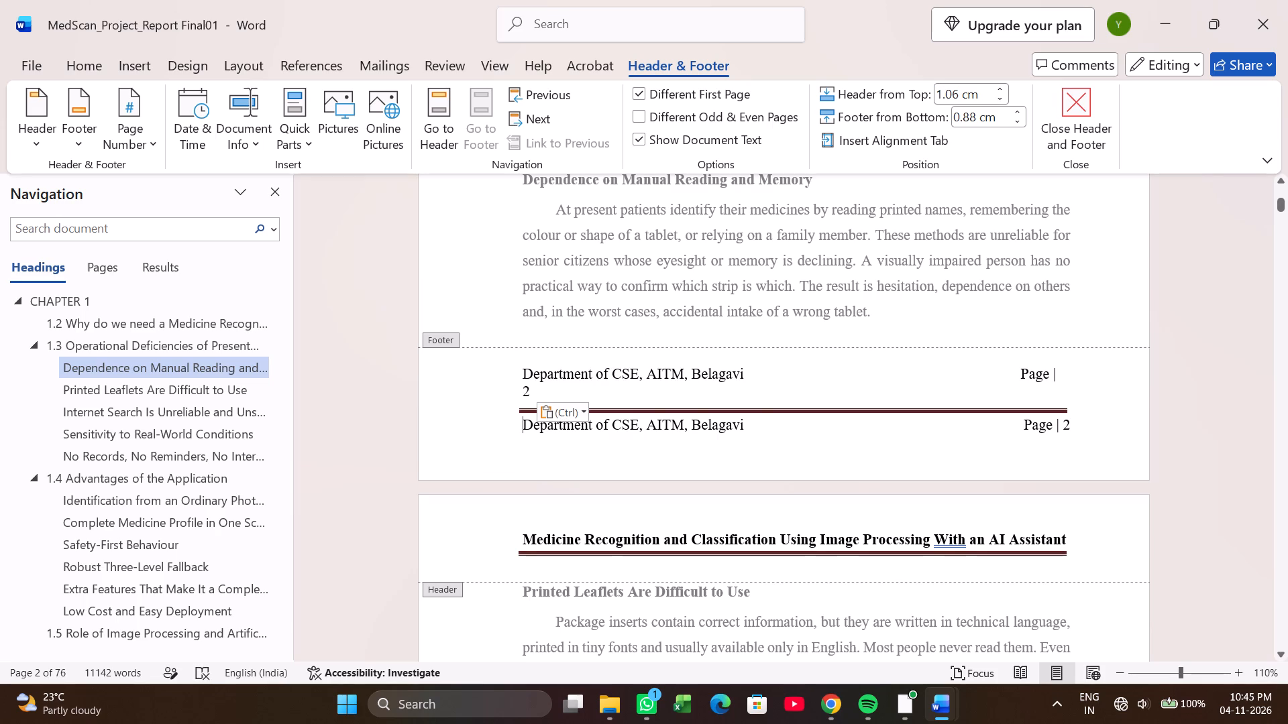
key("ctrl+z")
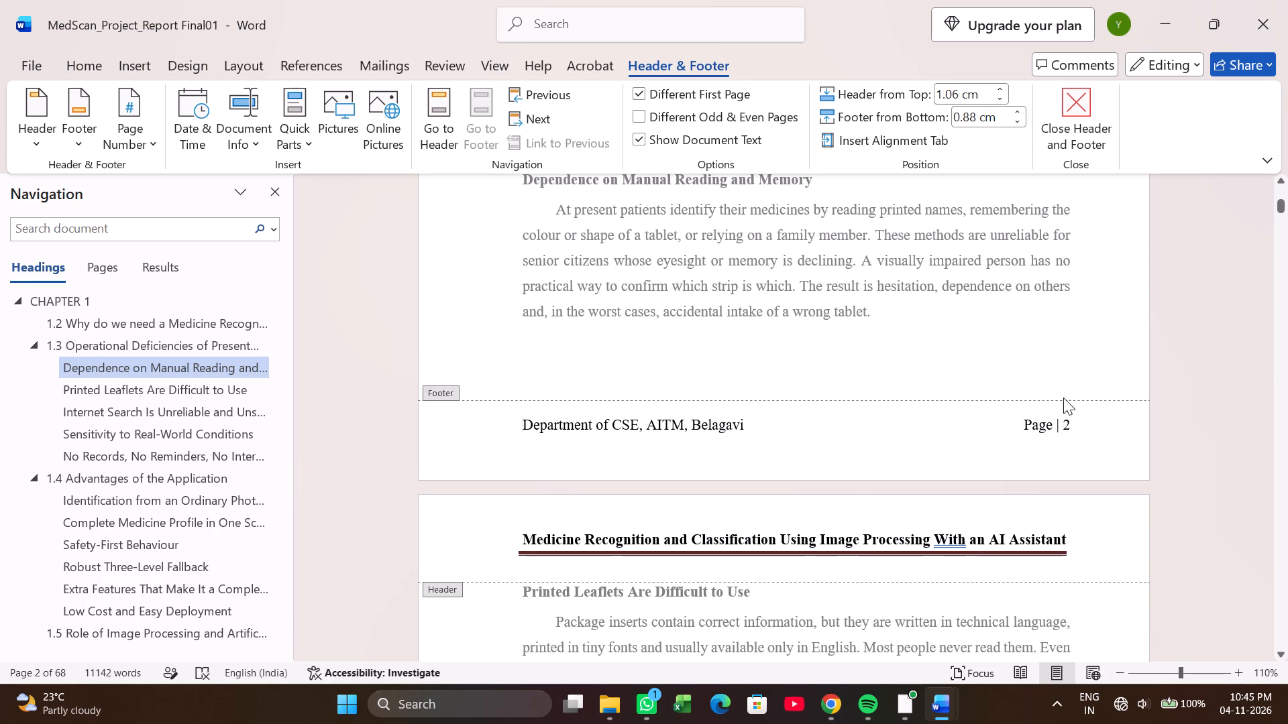
Move the decorative line in page 3's header up towards page 2's footer and back beneath the header title.
left_click(1052, 415)
scroll(886, 442, "up", 2)
scroll(889, 434, "down", 6)
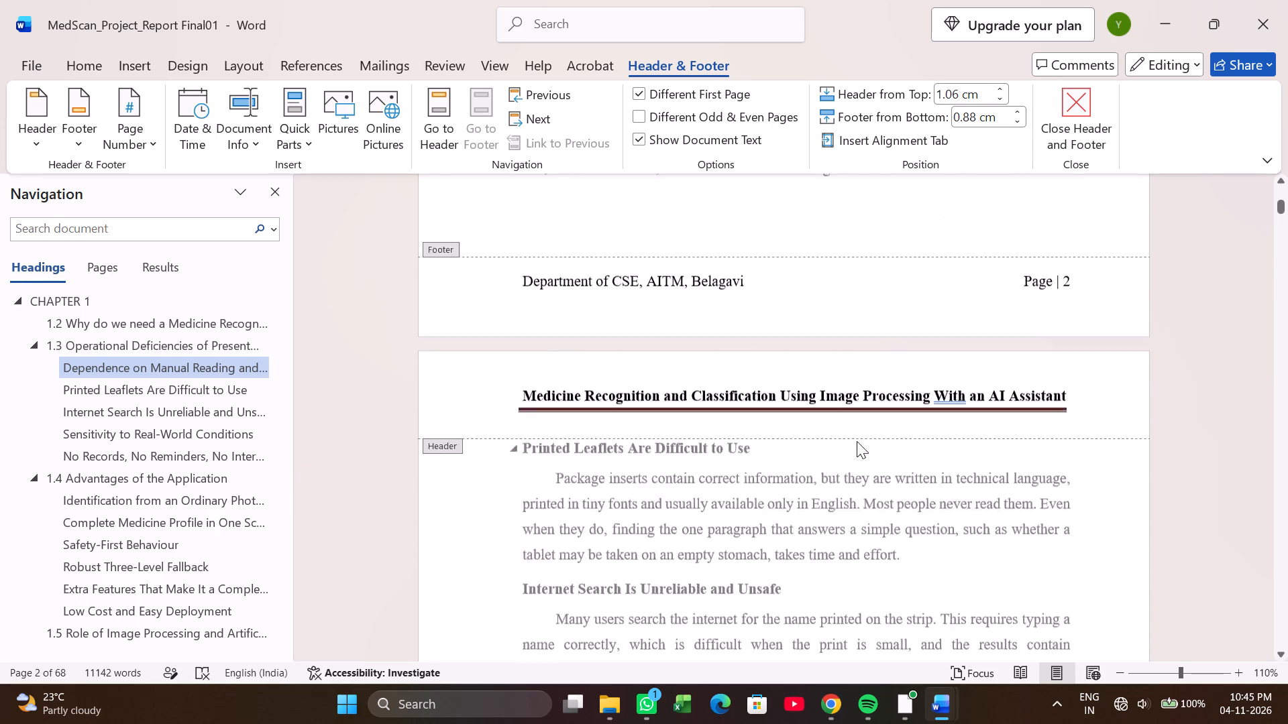
left_click(826, 379)
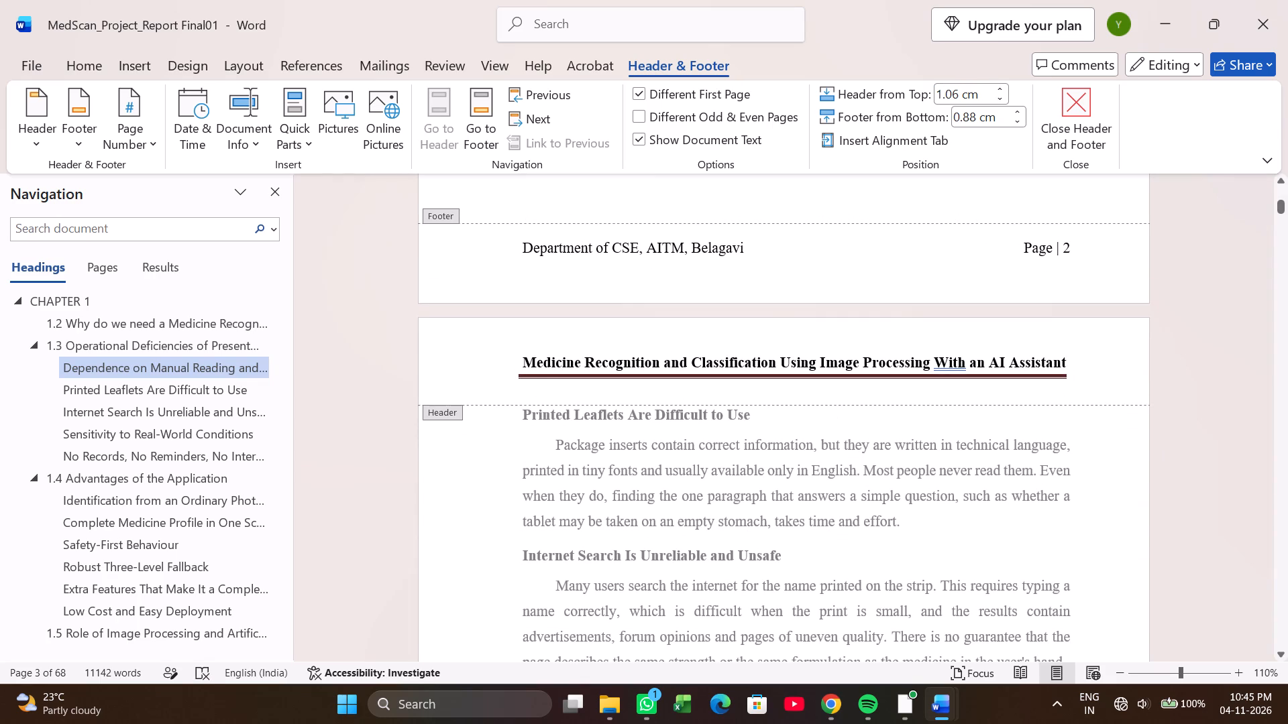
left_click_drag(827, 376, 822, 298)
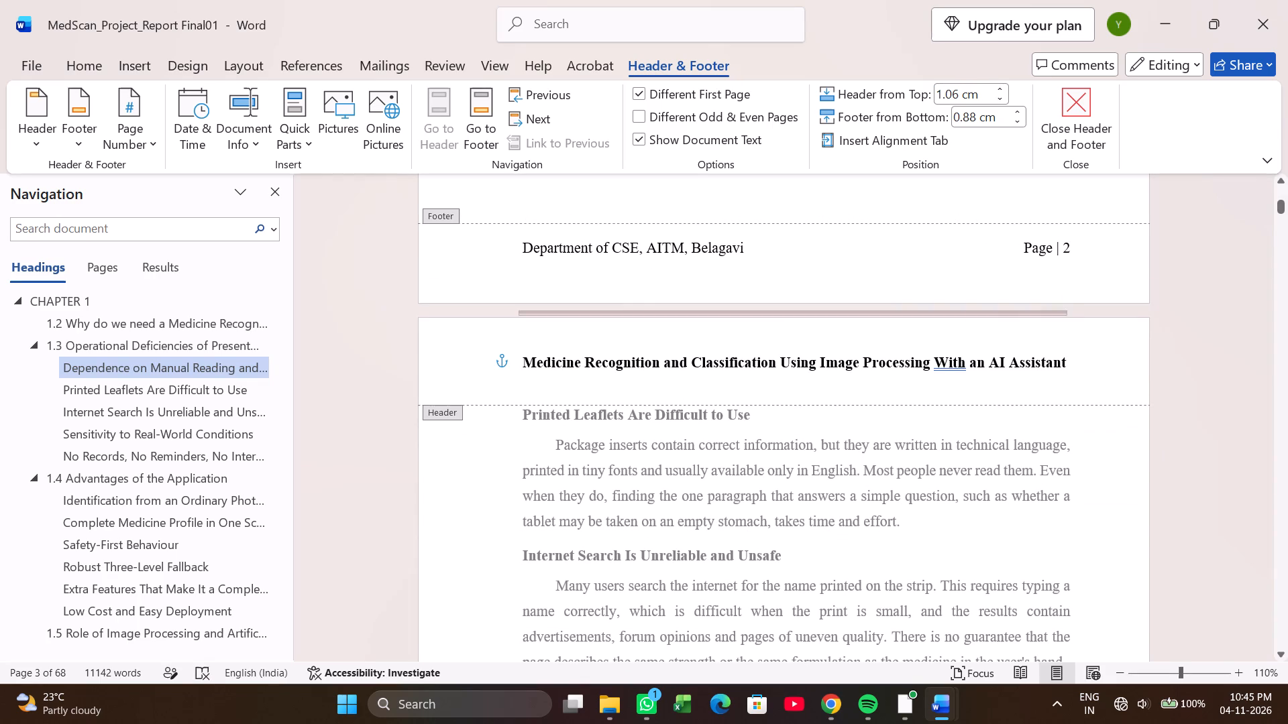
left_click_drag(822, 298, 813, 375)
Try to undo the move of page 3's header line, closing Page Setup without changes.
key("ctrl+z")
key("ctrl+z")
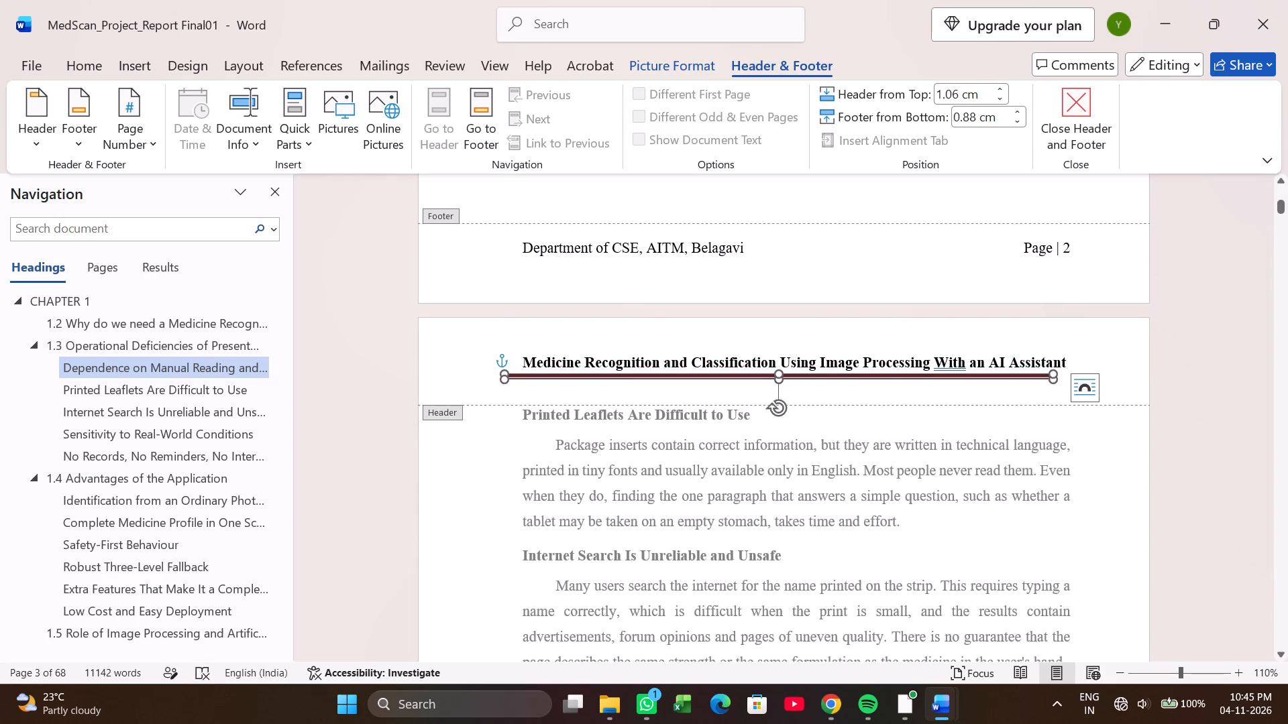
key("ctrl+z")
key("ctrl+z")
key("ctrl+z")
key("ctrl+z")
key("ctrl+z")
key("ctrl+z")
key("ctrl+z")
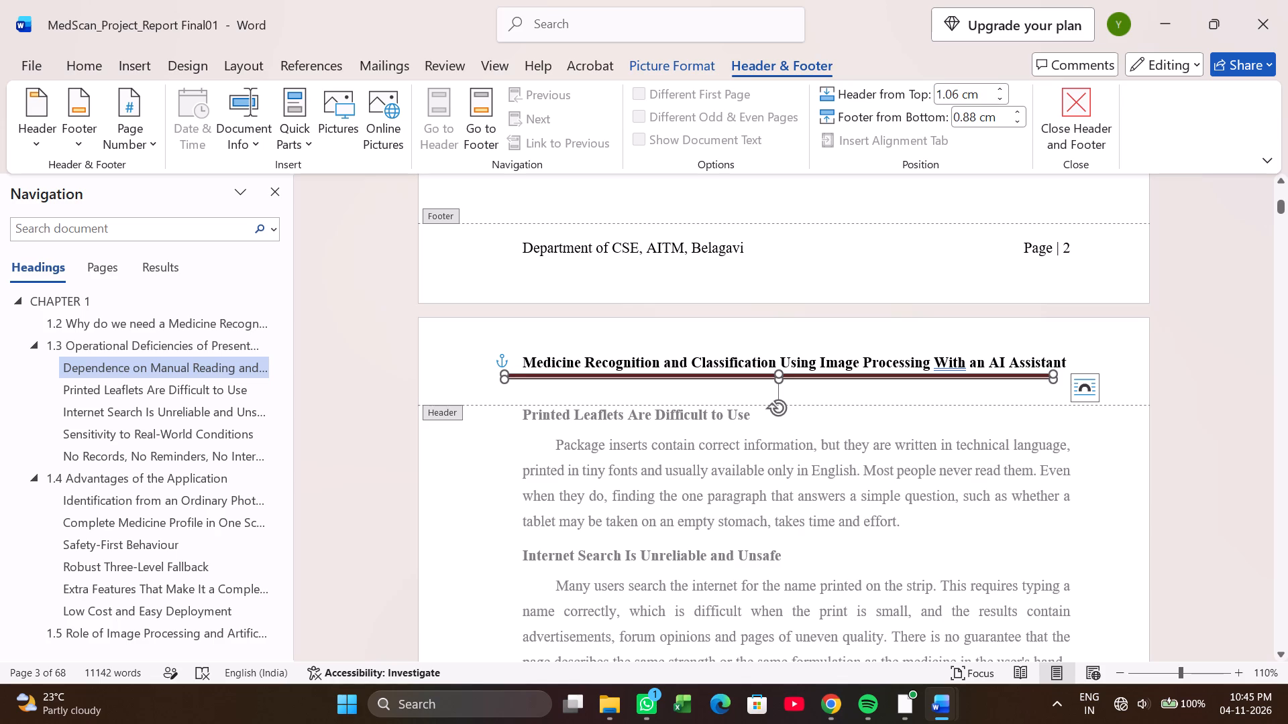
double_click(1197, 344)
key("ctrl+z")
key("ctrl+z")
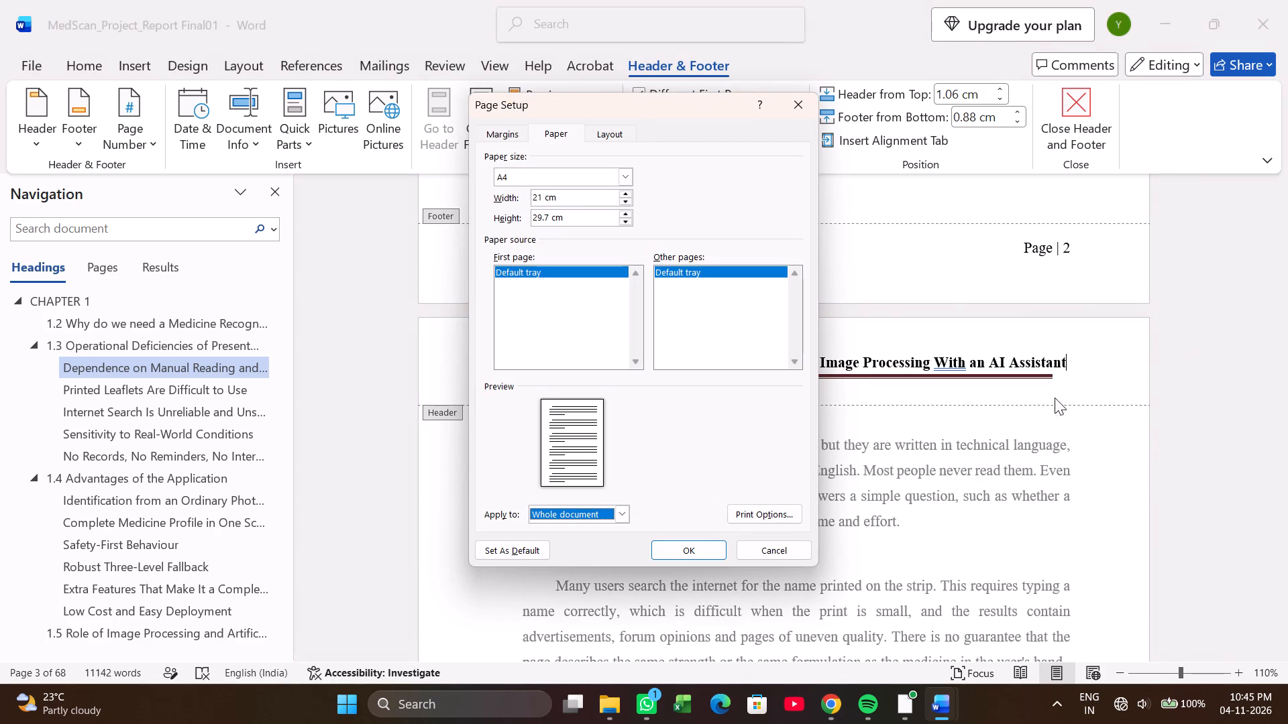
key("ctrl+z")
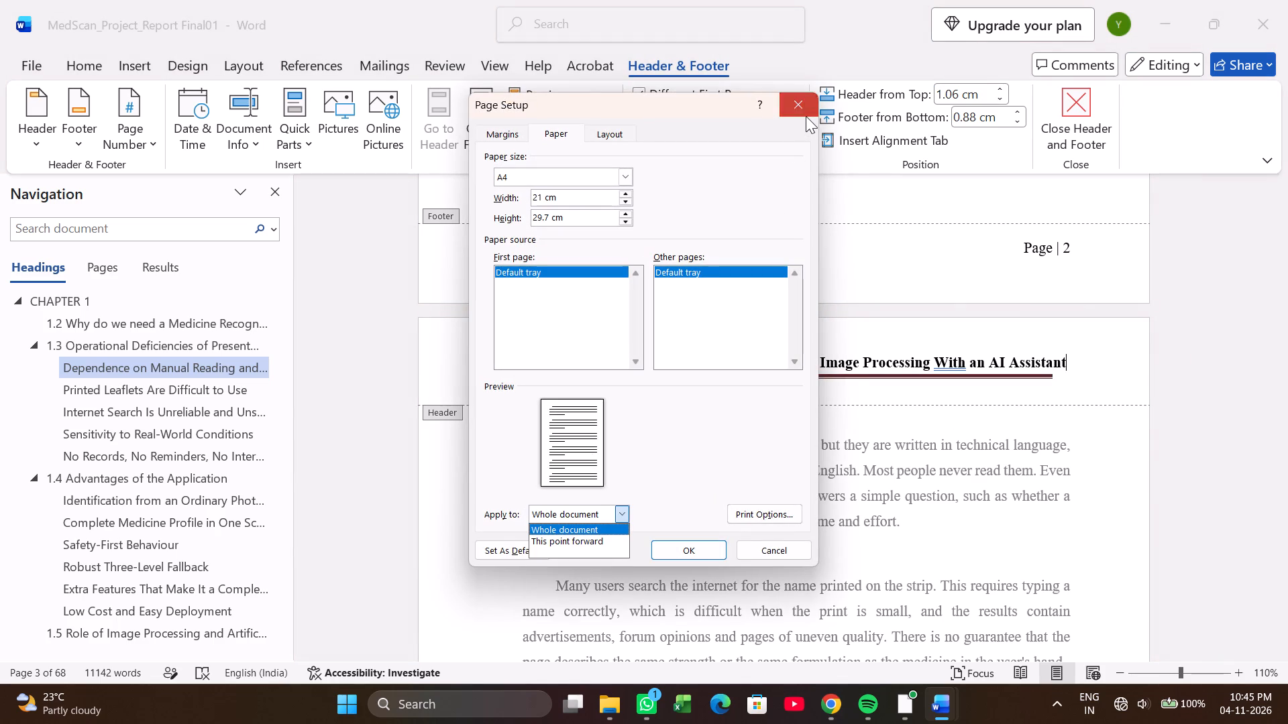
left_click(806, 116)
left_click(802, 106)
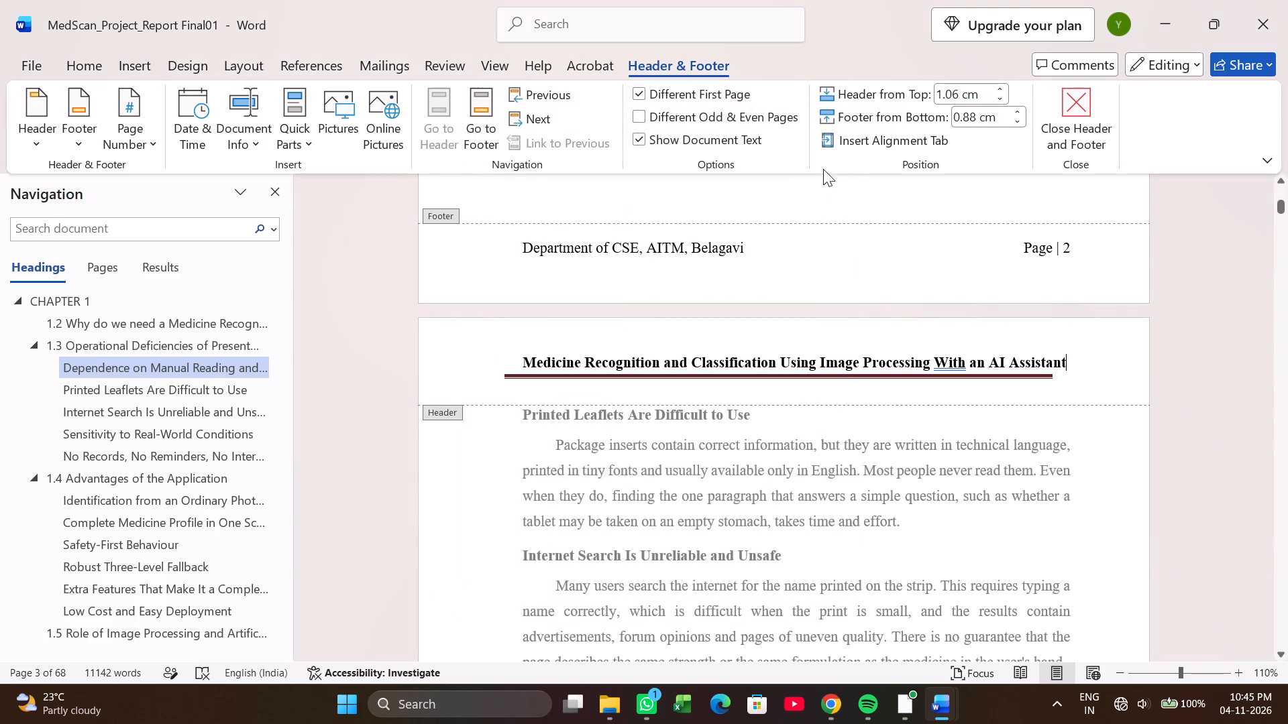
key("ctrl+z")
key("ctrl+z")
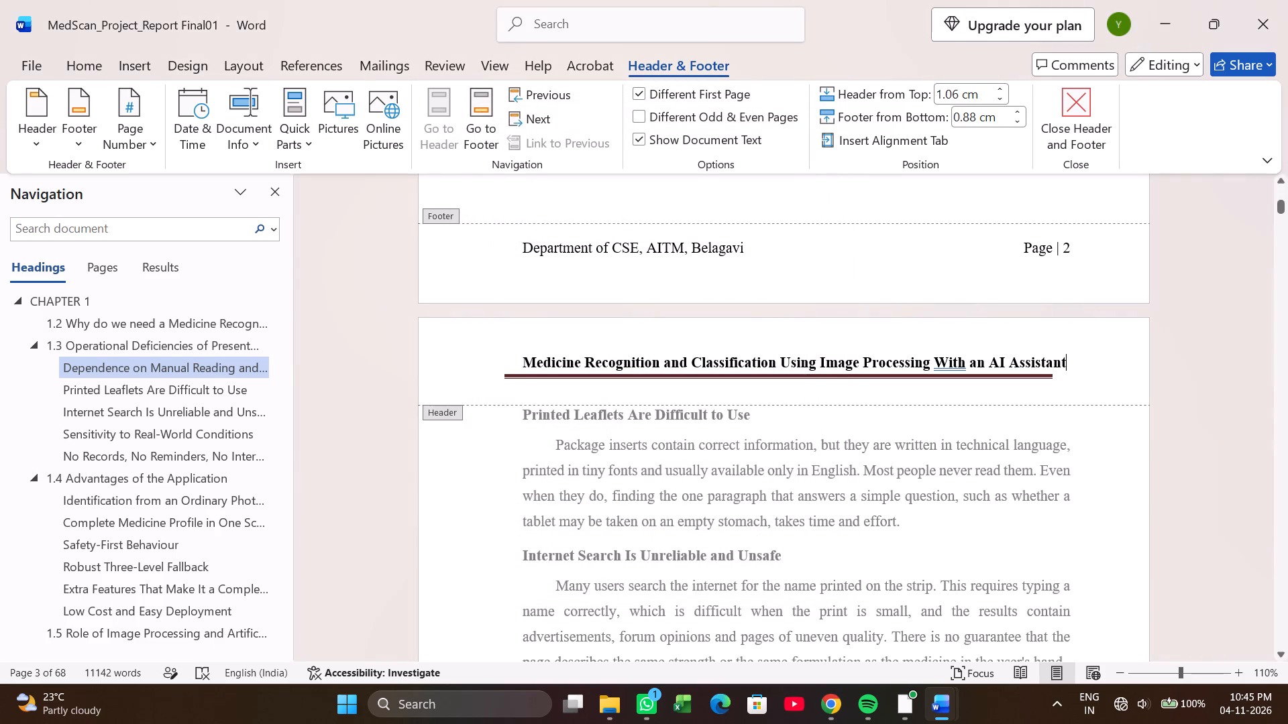
Reposition the decorative line in page 3's header directly beneath the title, starting at the text's left margin.
double_click(1035, 372, "ctrl")
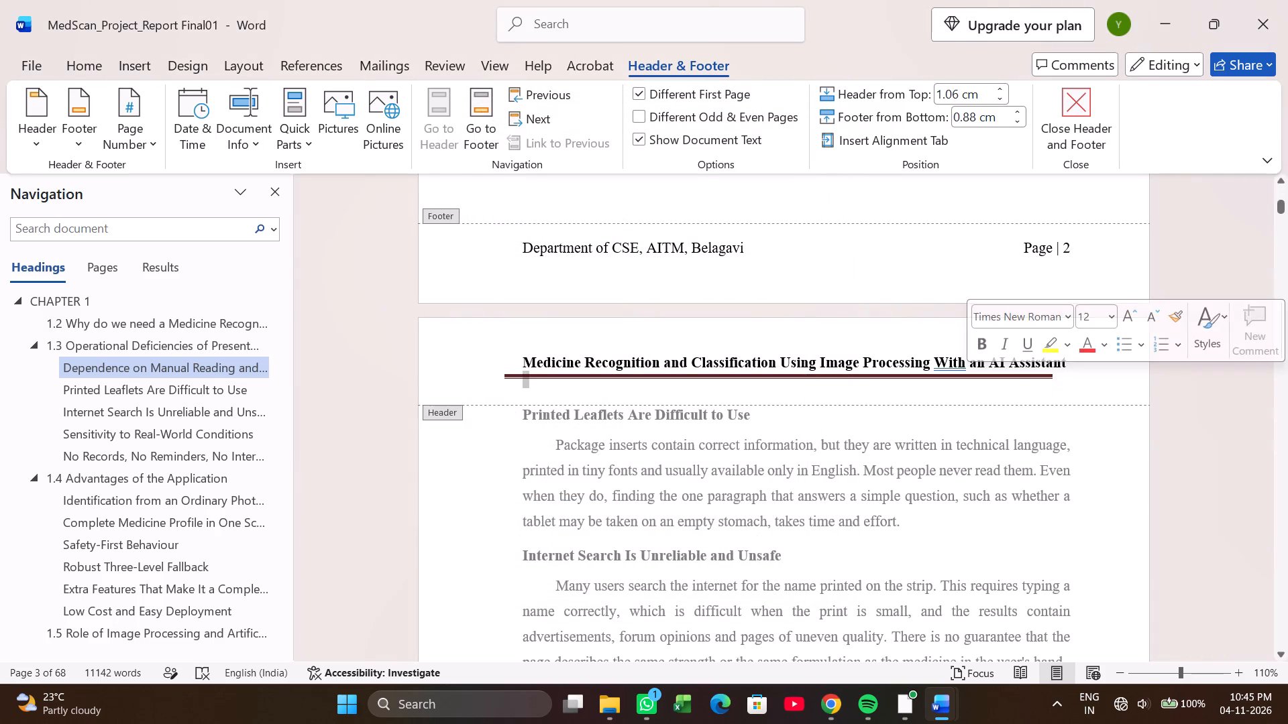
double_click(1019, 388)
left_click(914, 381)
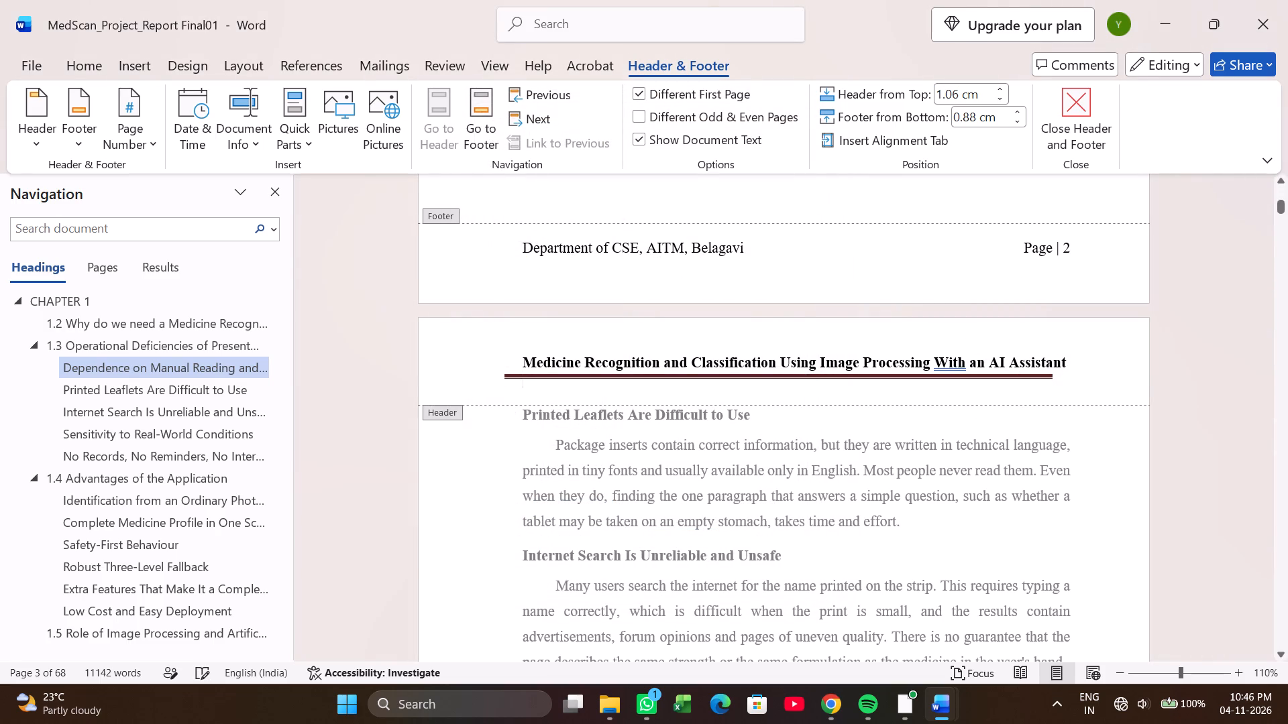
left_click_drag(914, 376, 929, 371)
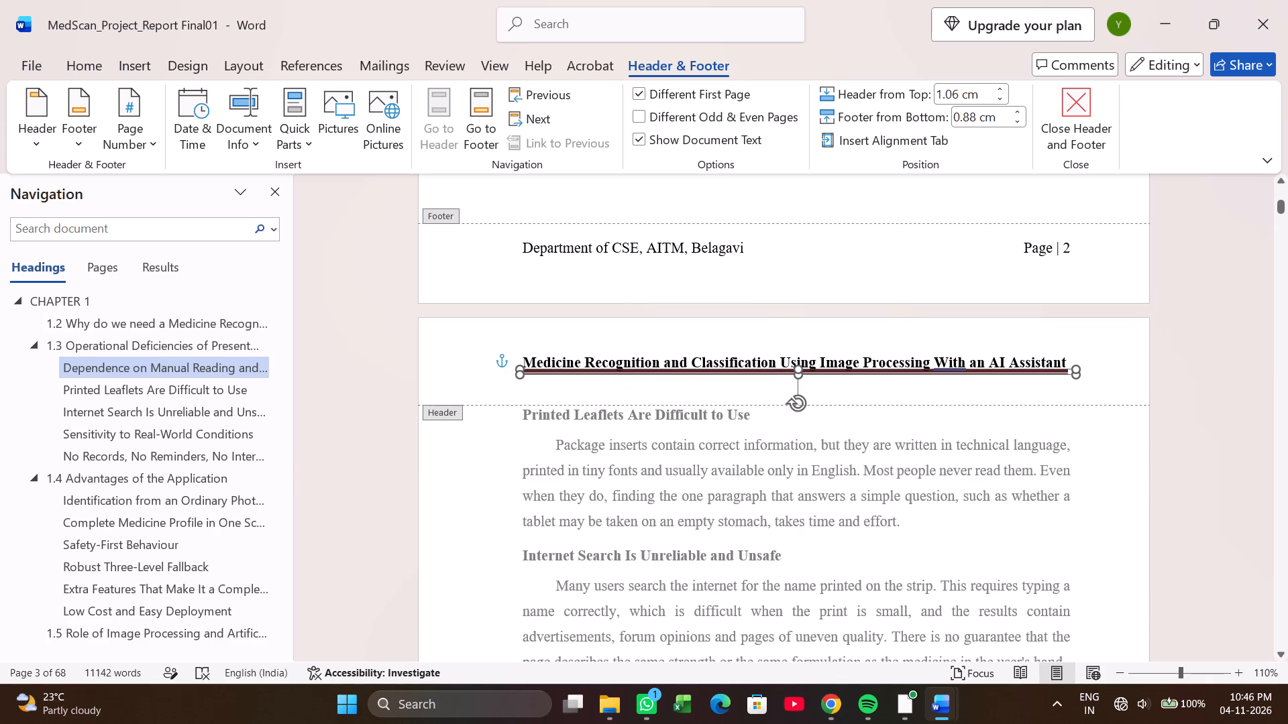
left_click_drag(929, 371, 929, 373)
left_click_drag(929, 373, 928, 377)
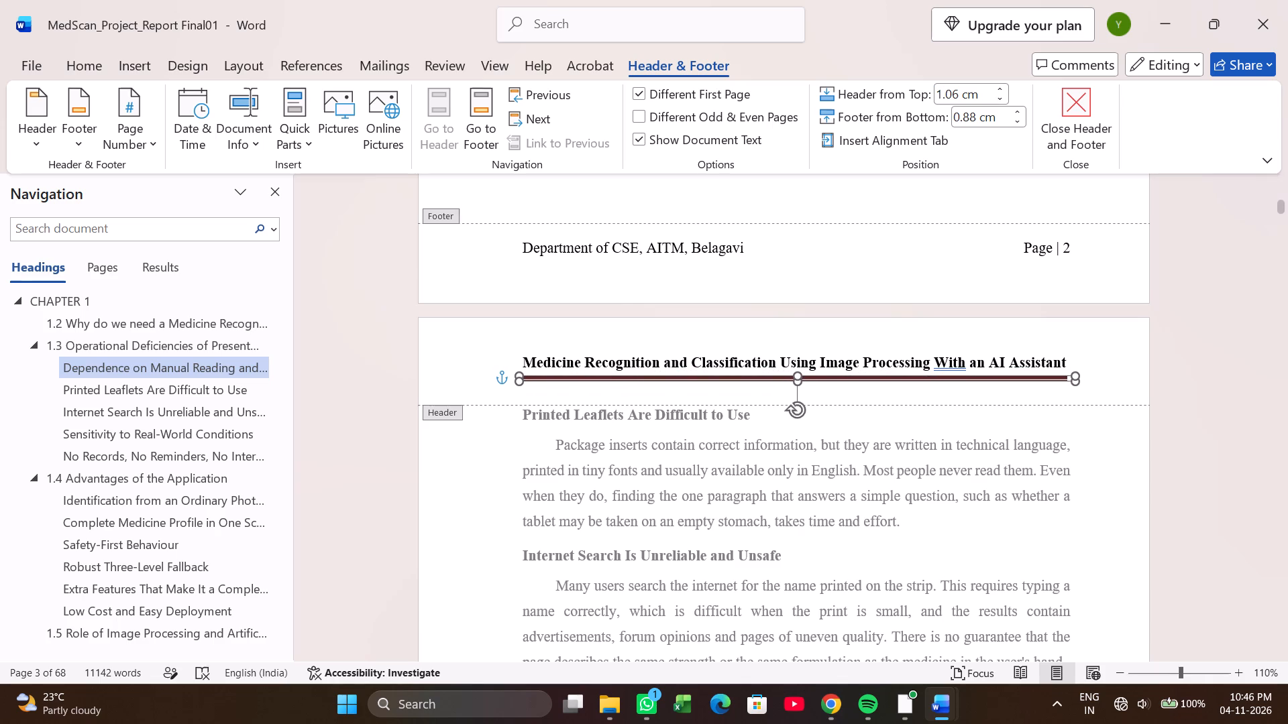
left_click_drag(928, 377, 924, 381)
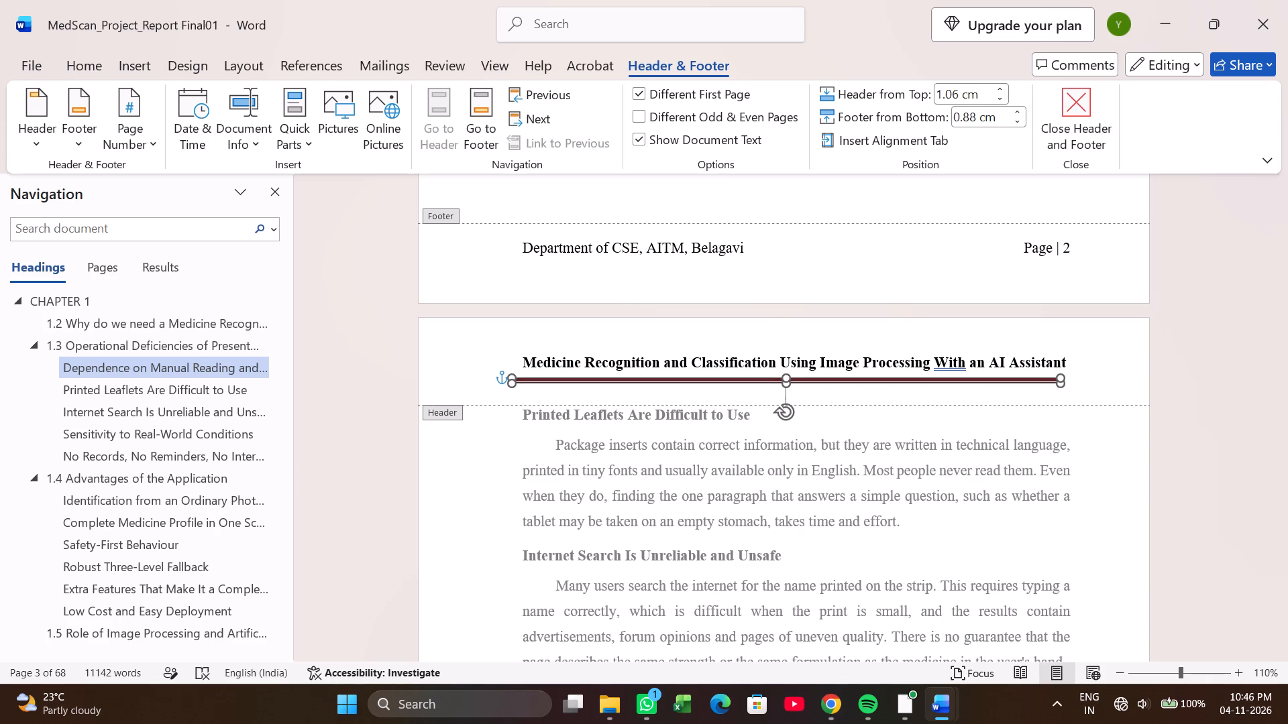
left_click_drag(924, 381, 932, 375)
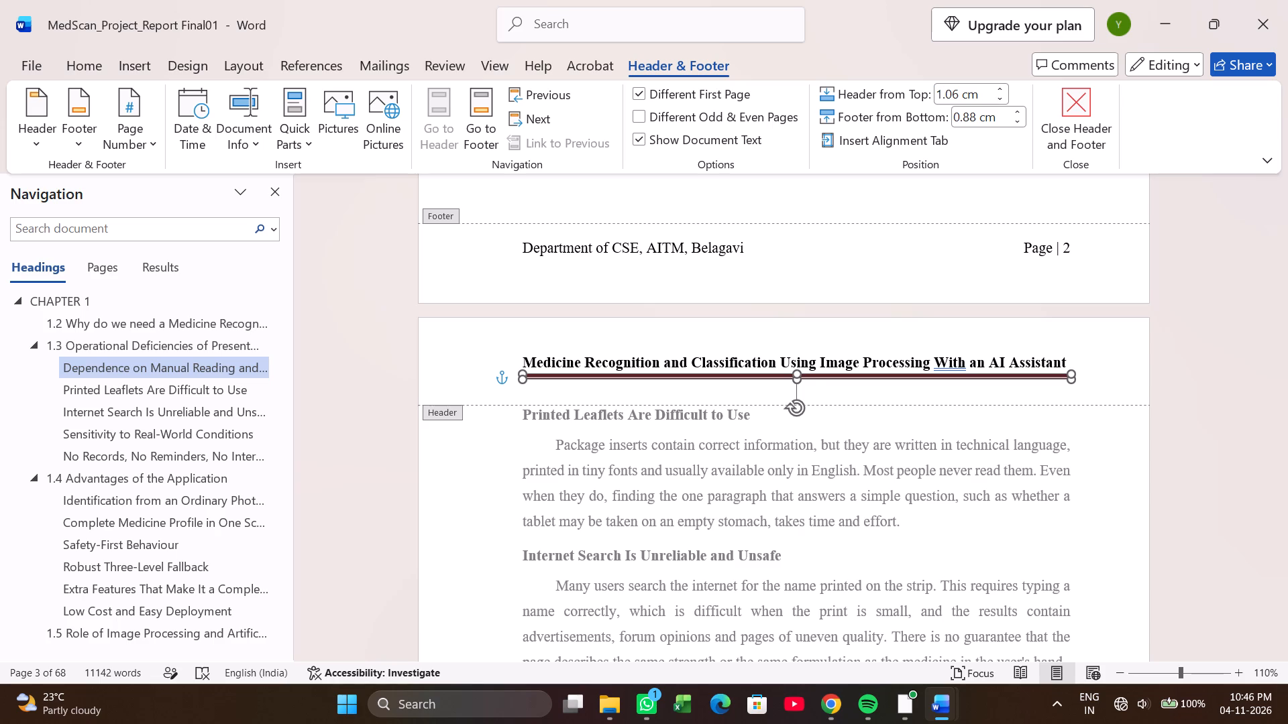
left_click_drag(932, 375, 932, 377)
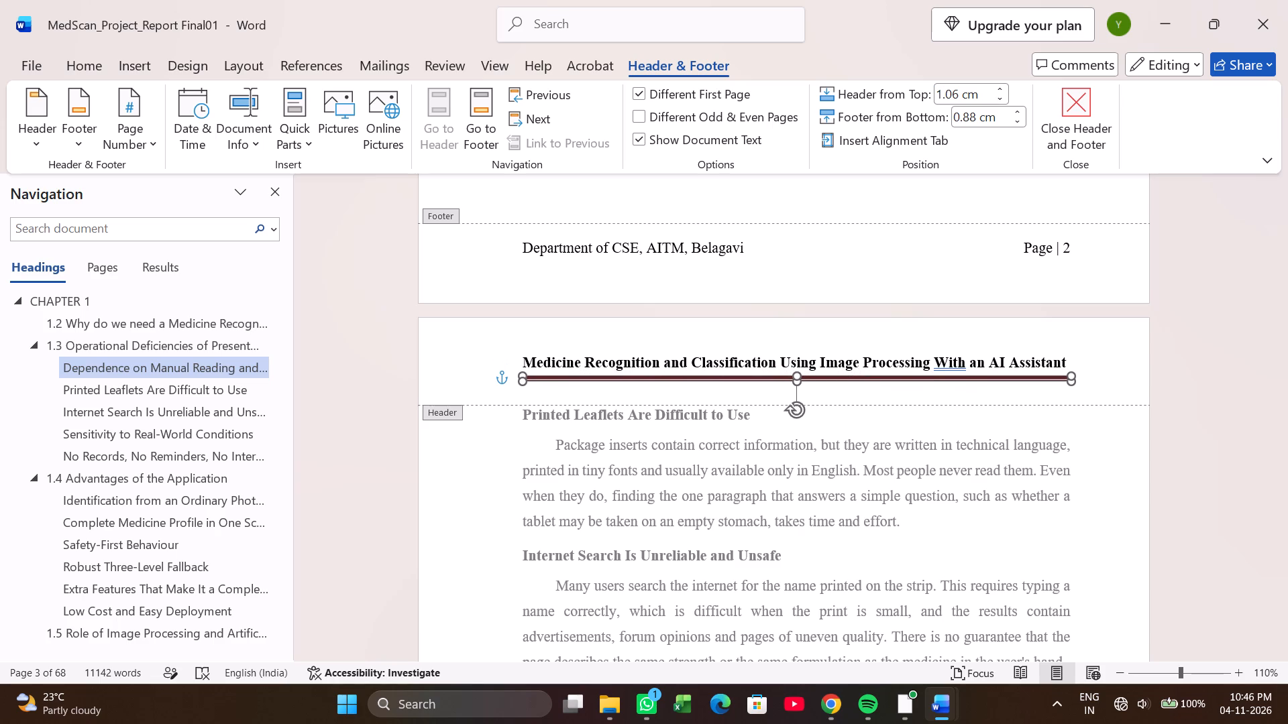
left_click_drag(932, 377, 930, 371)
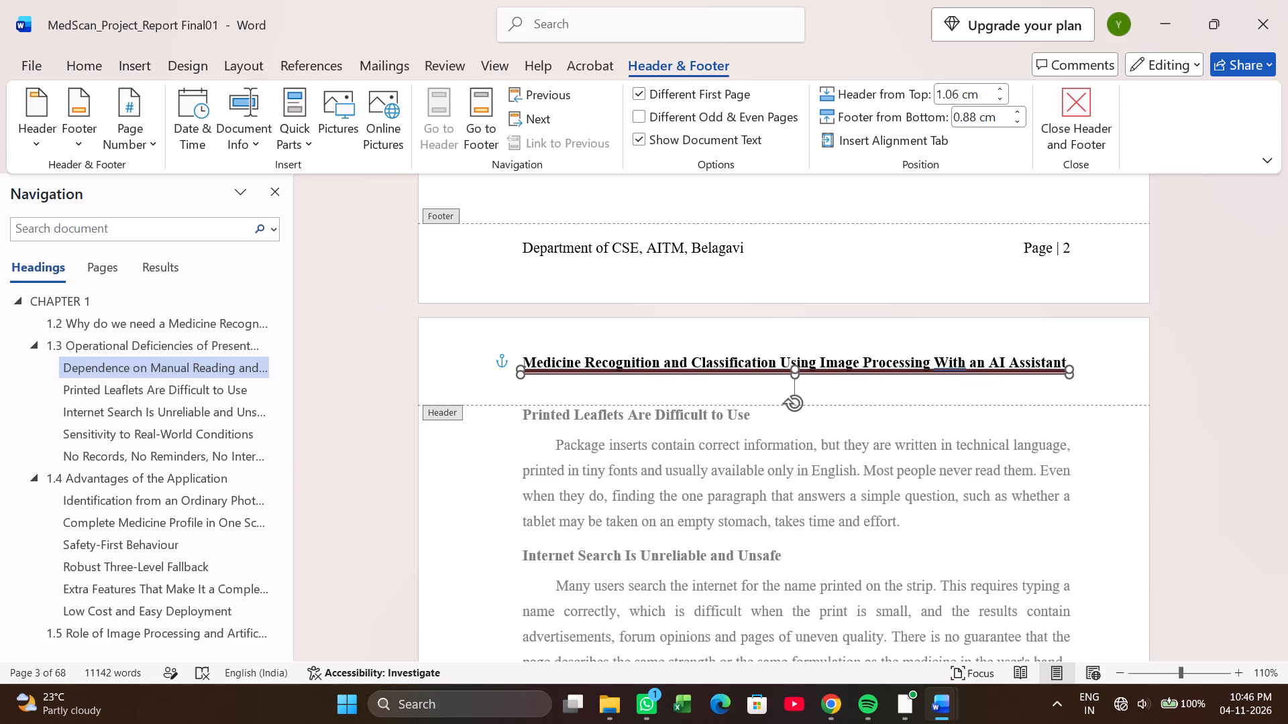
left_click_drag(930, 371, 932, 375)
left_click(1097, 359)
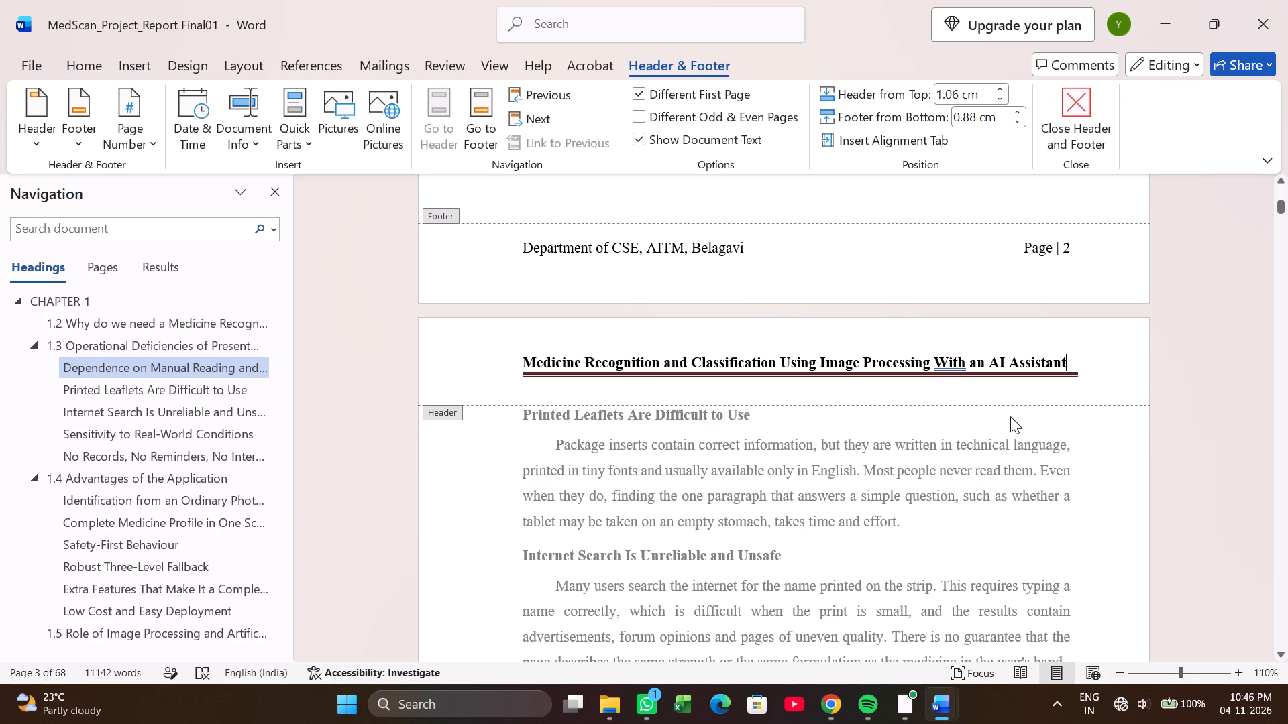
Nudge page 3's header line slightly left so its right end meets the text margin, and leave header editing.
left_click(680, 371)
left_click_drag(681, 375, 677, 375)
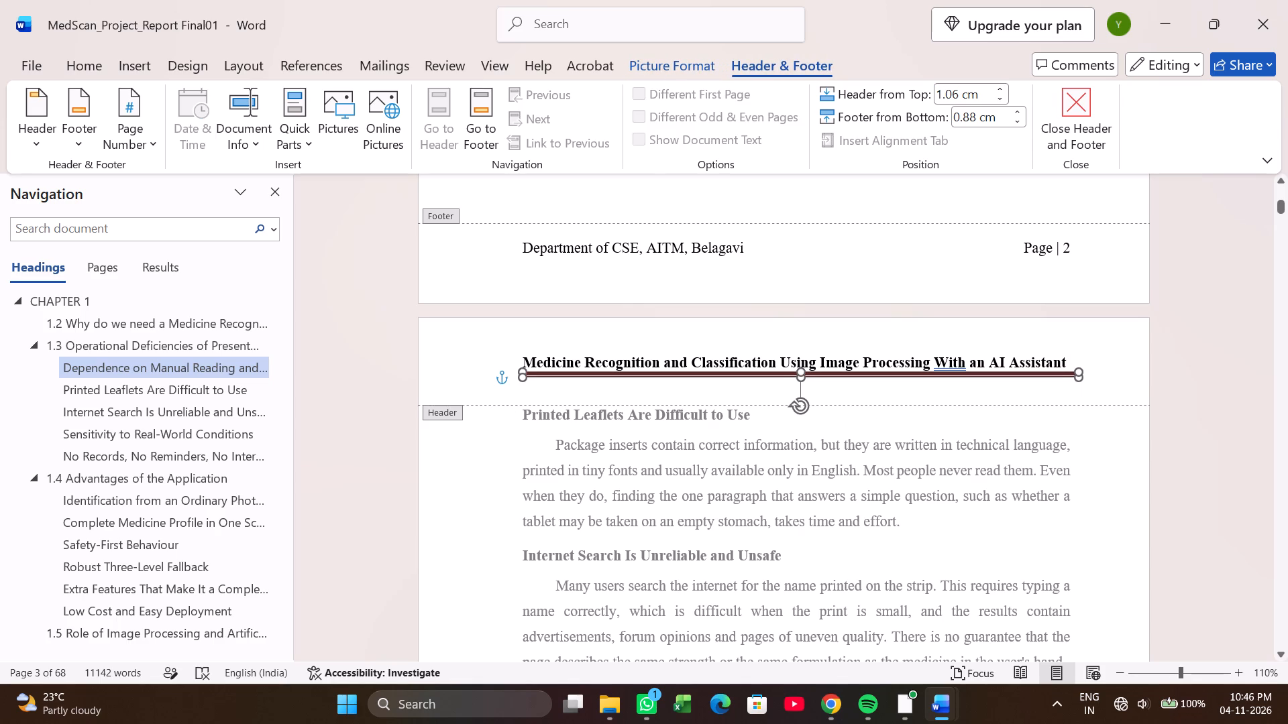
left_click_drag(677, 375, 674, 375)
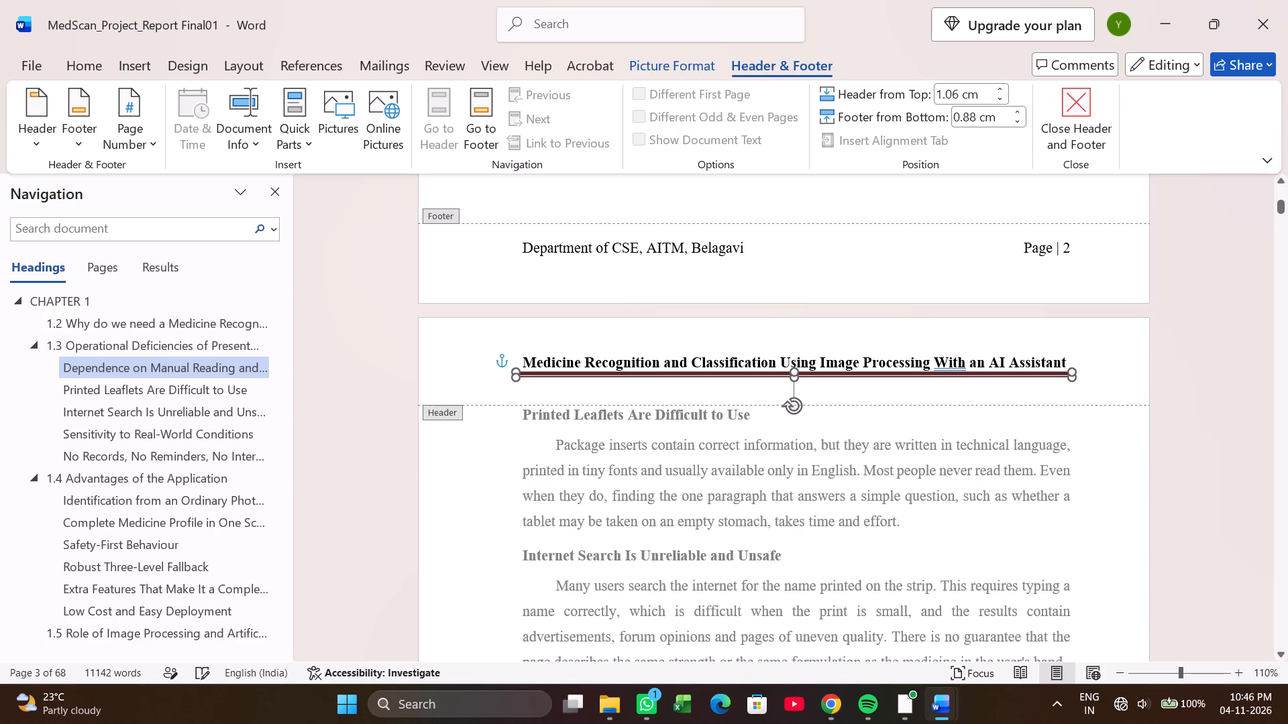
double_click(1224, 324)
left_click(710, 556)
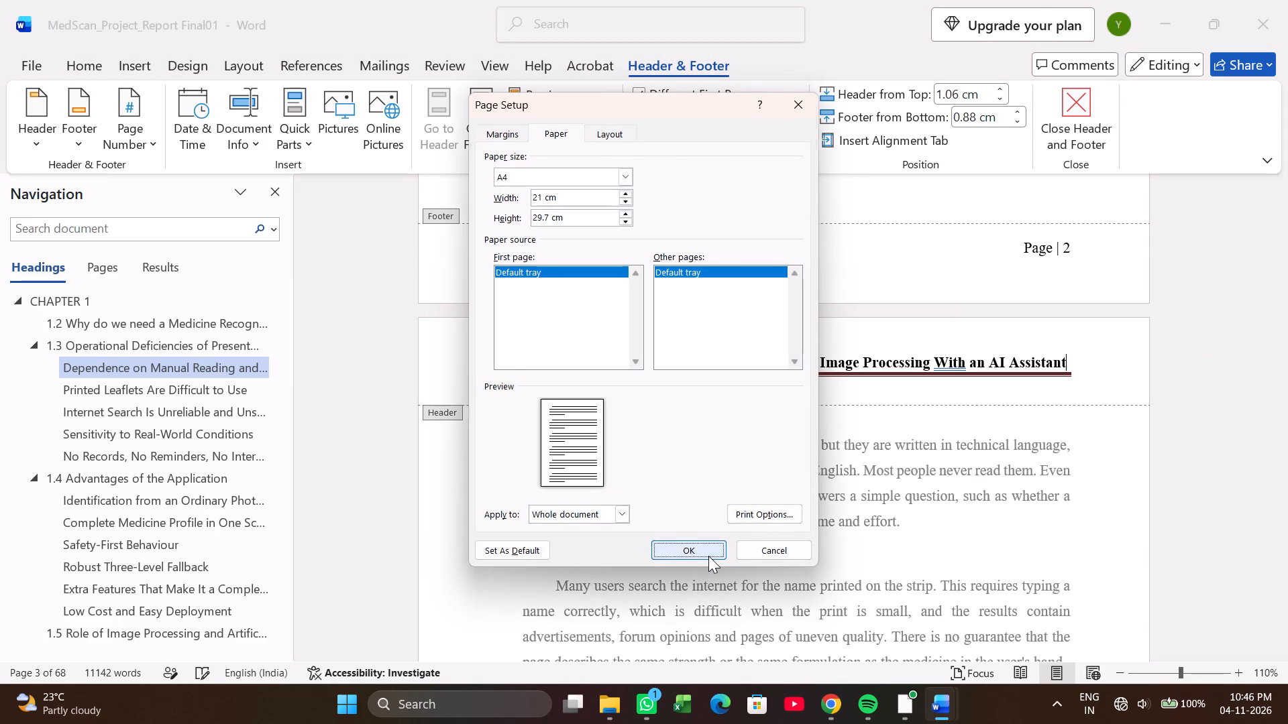
double_click(1191, 290)
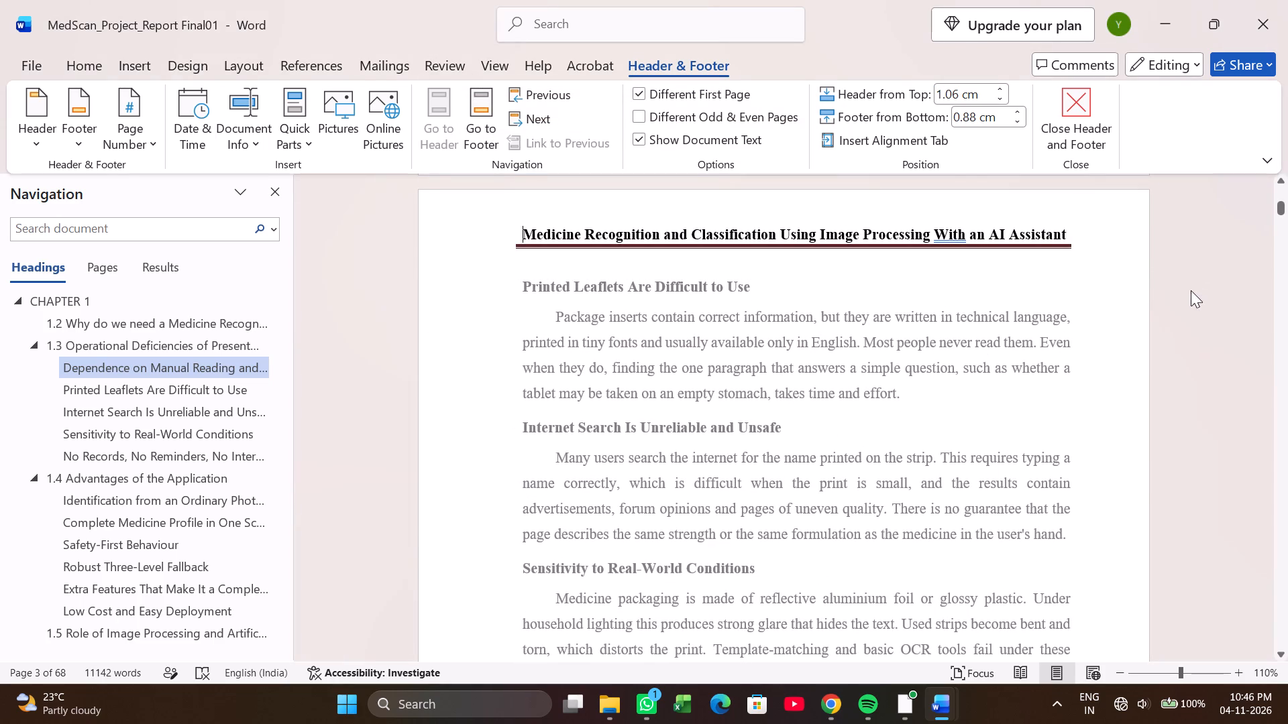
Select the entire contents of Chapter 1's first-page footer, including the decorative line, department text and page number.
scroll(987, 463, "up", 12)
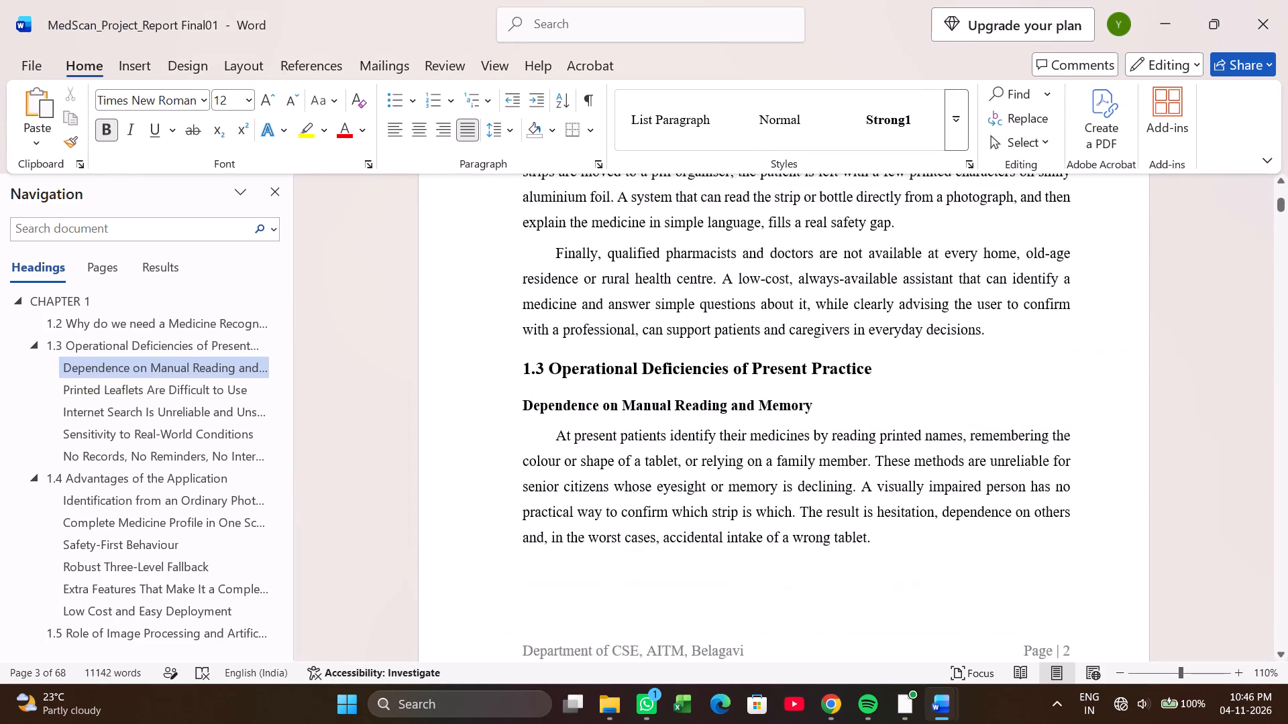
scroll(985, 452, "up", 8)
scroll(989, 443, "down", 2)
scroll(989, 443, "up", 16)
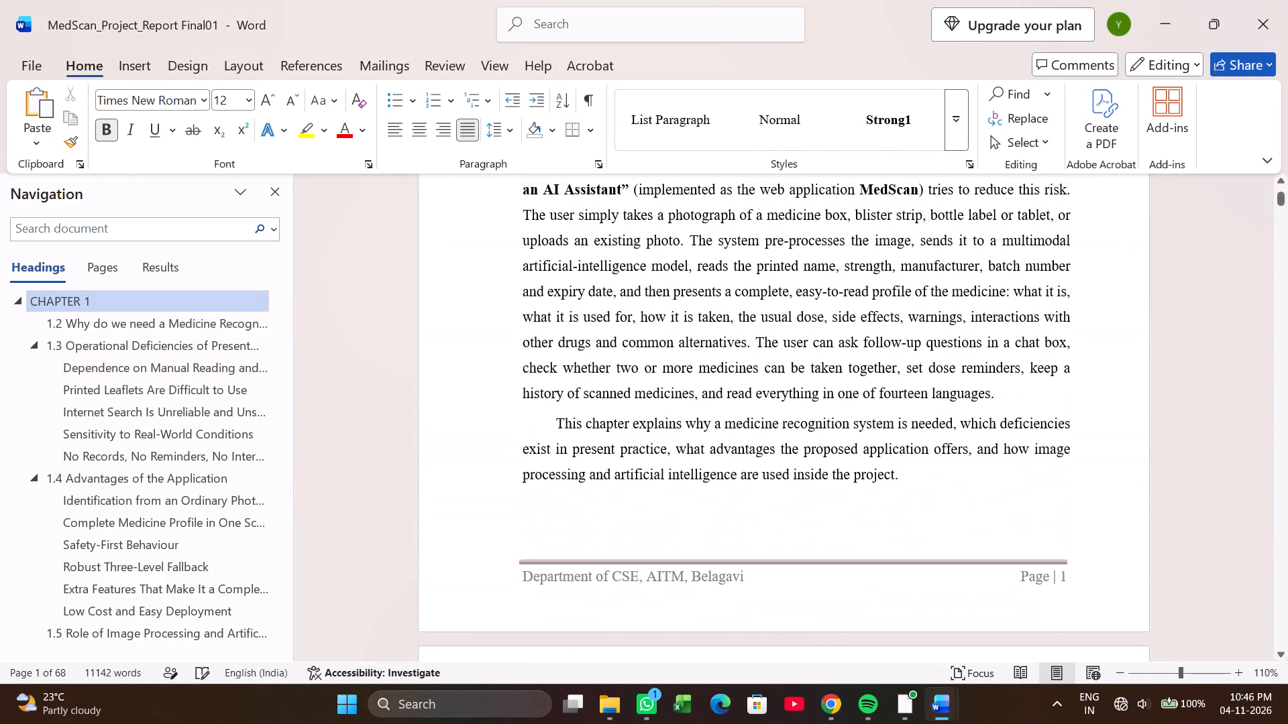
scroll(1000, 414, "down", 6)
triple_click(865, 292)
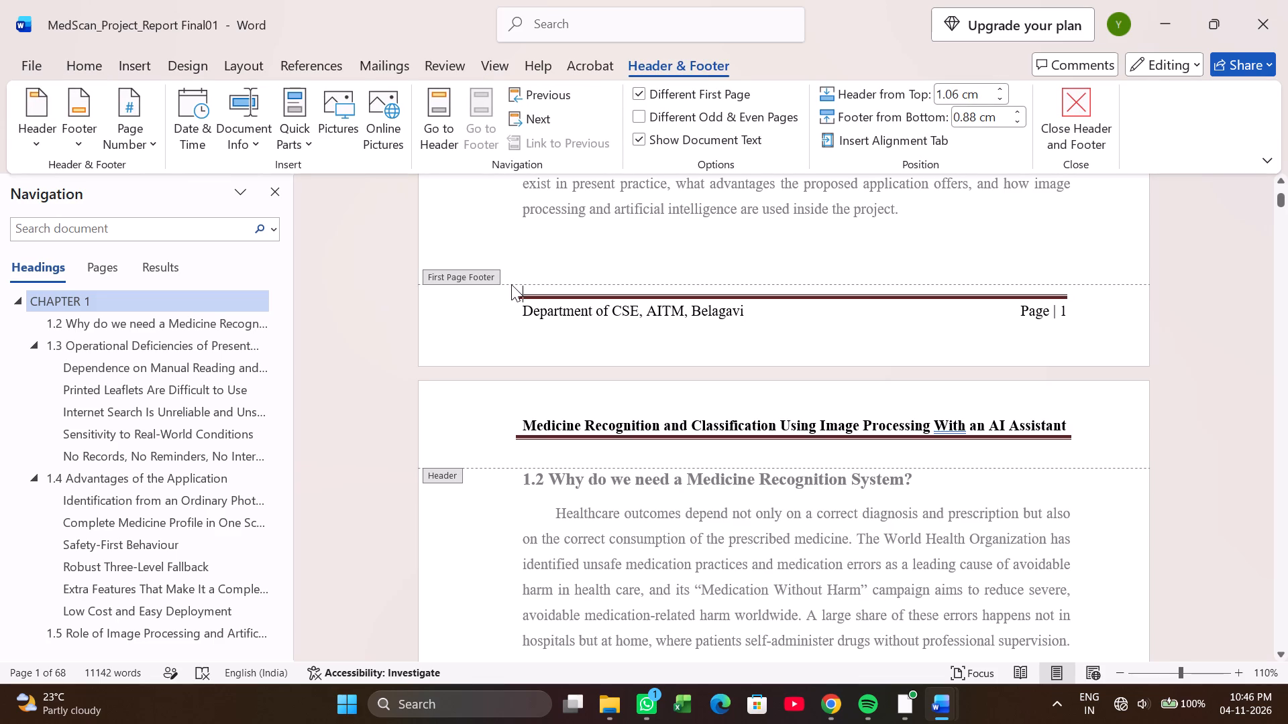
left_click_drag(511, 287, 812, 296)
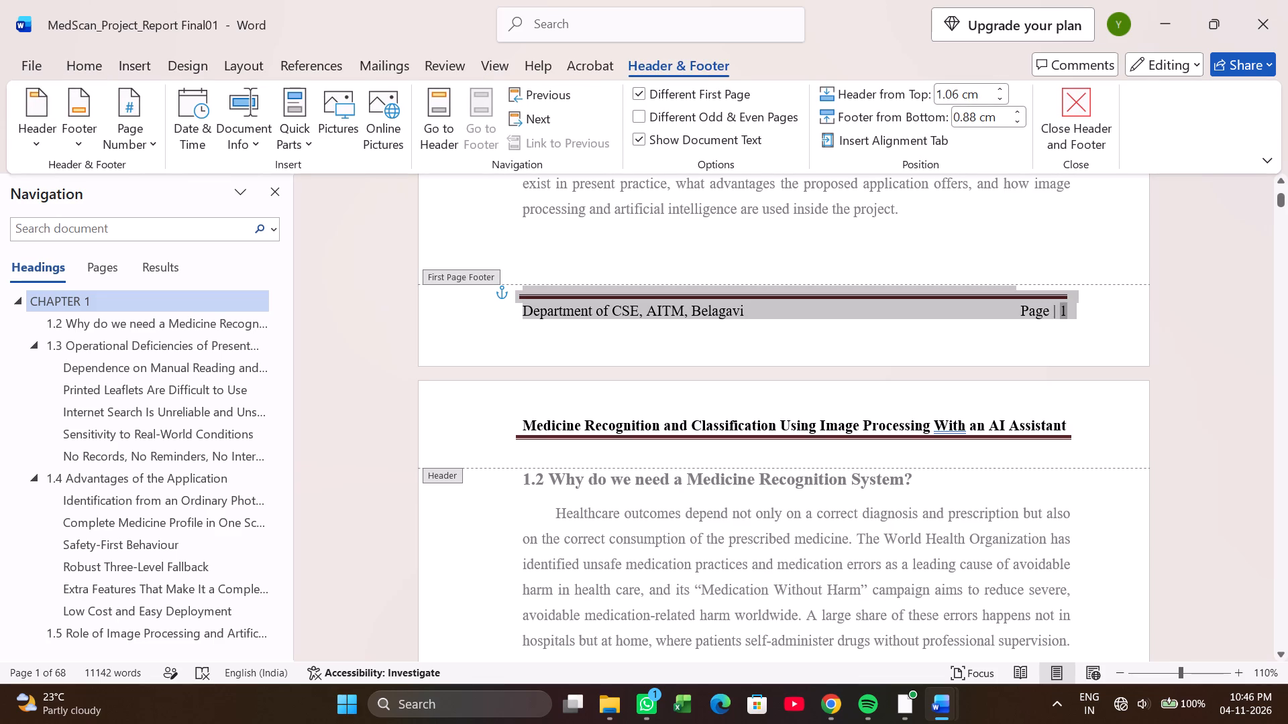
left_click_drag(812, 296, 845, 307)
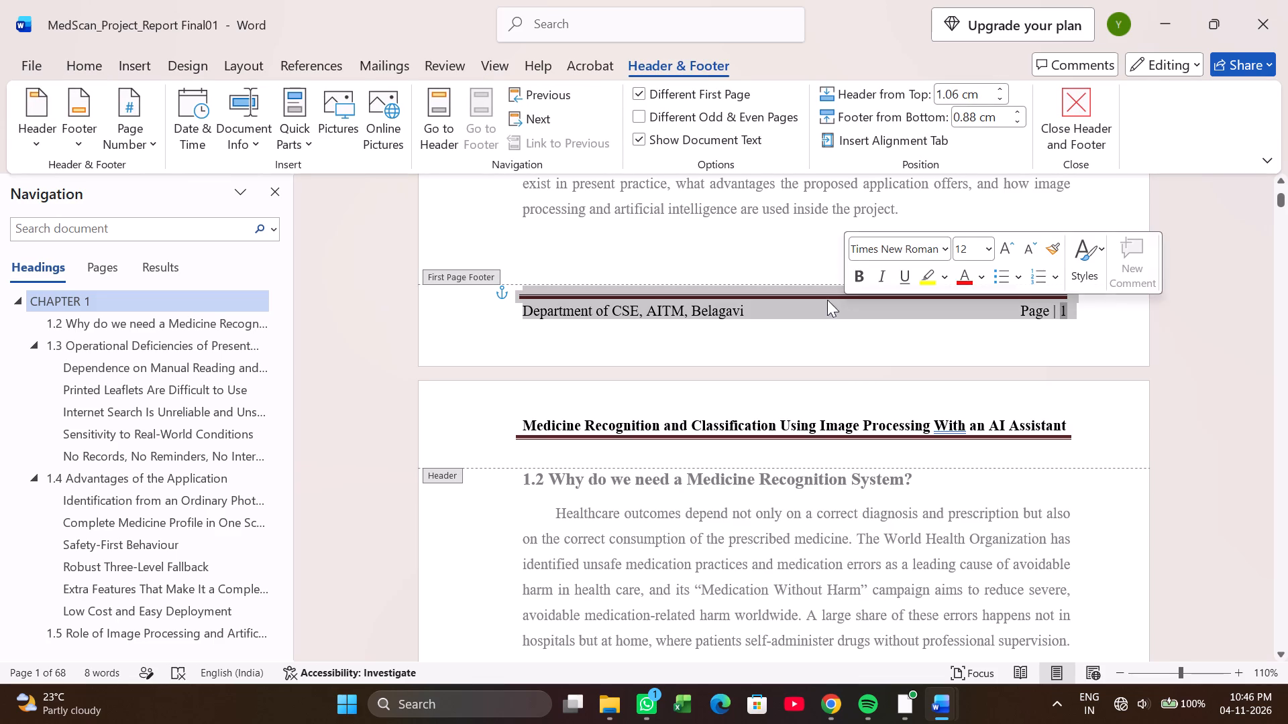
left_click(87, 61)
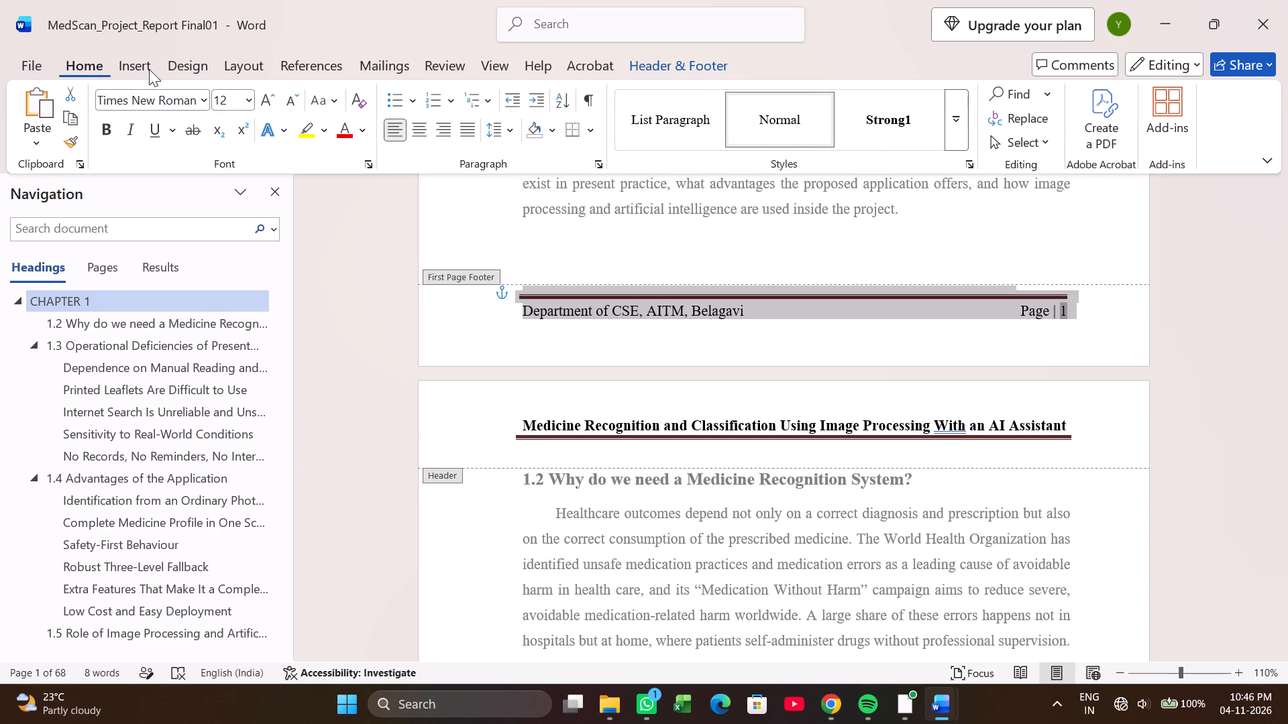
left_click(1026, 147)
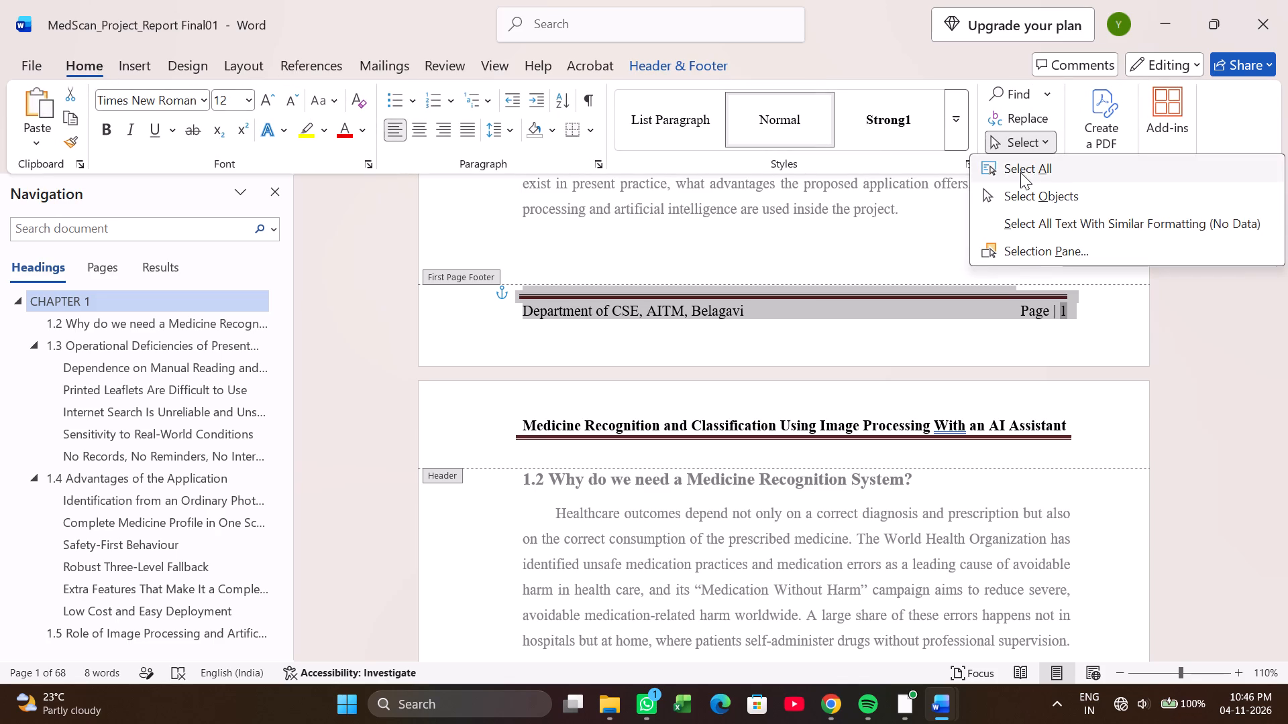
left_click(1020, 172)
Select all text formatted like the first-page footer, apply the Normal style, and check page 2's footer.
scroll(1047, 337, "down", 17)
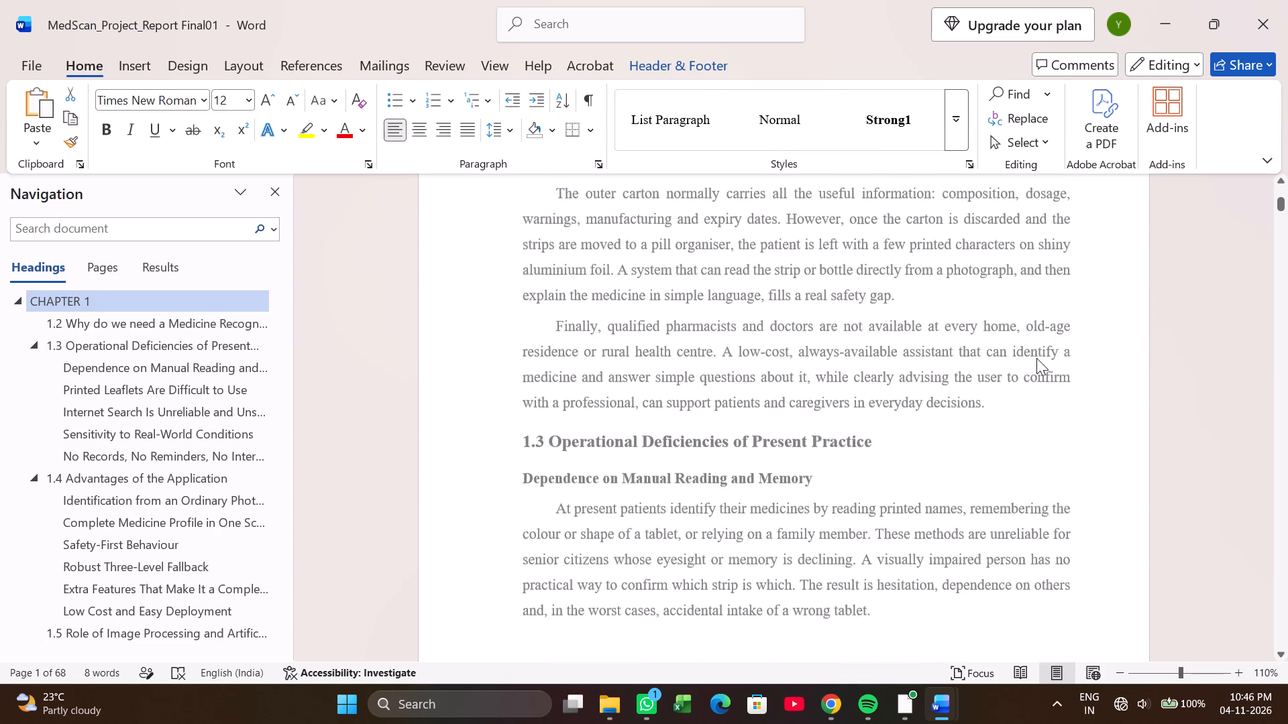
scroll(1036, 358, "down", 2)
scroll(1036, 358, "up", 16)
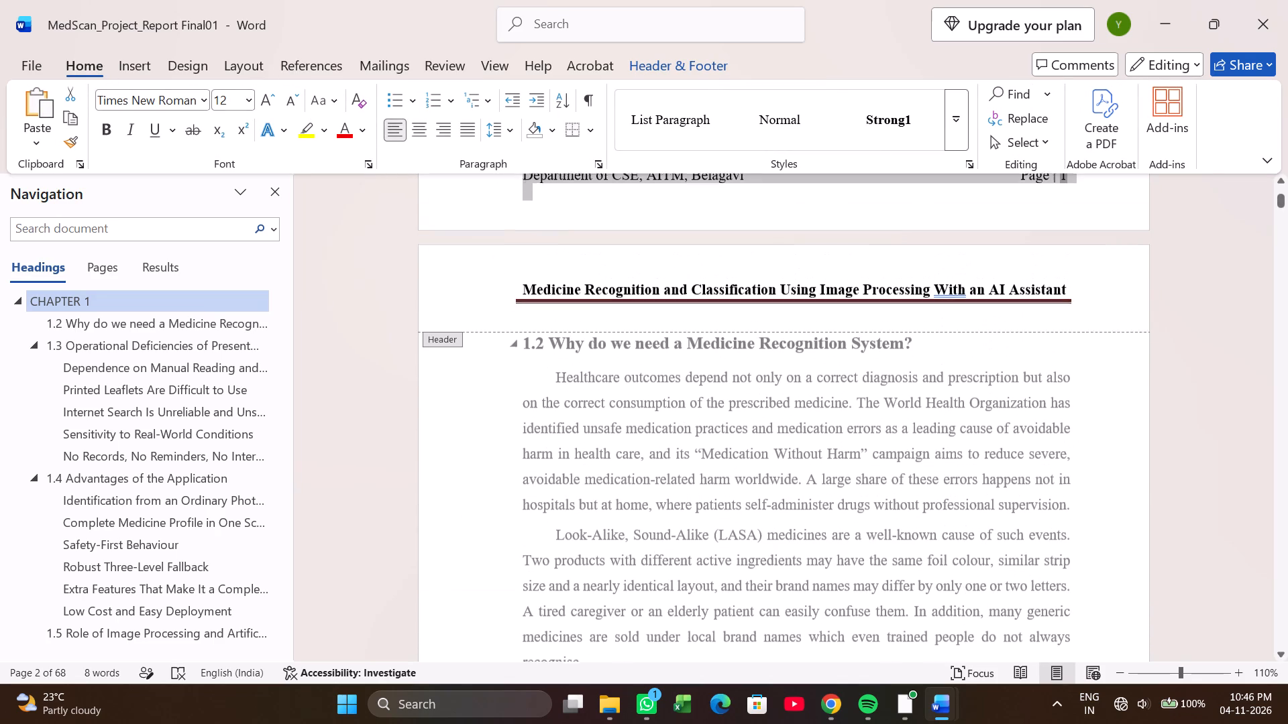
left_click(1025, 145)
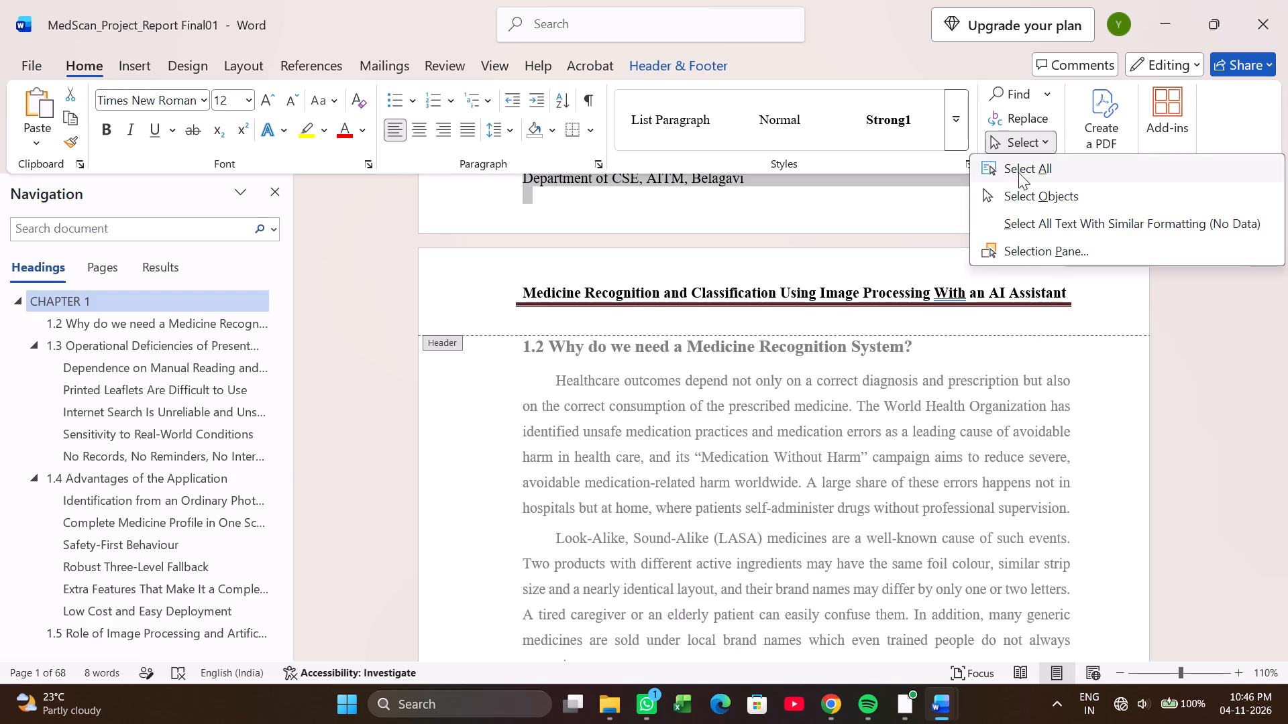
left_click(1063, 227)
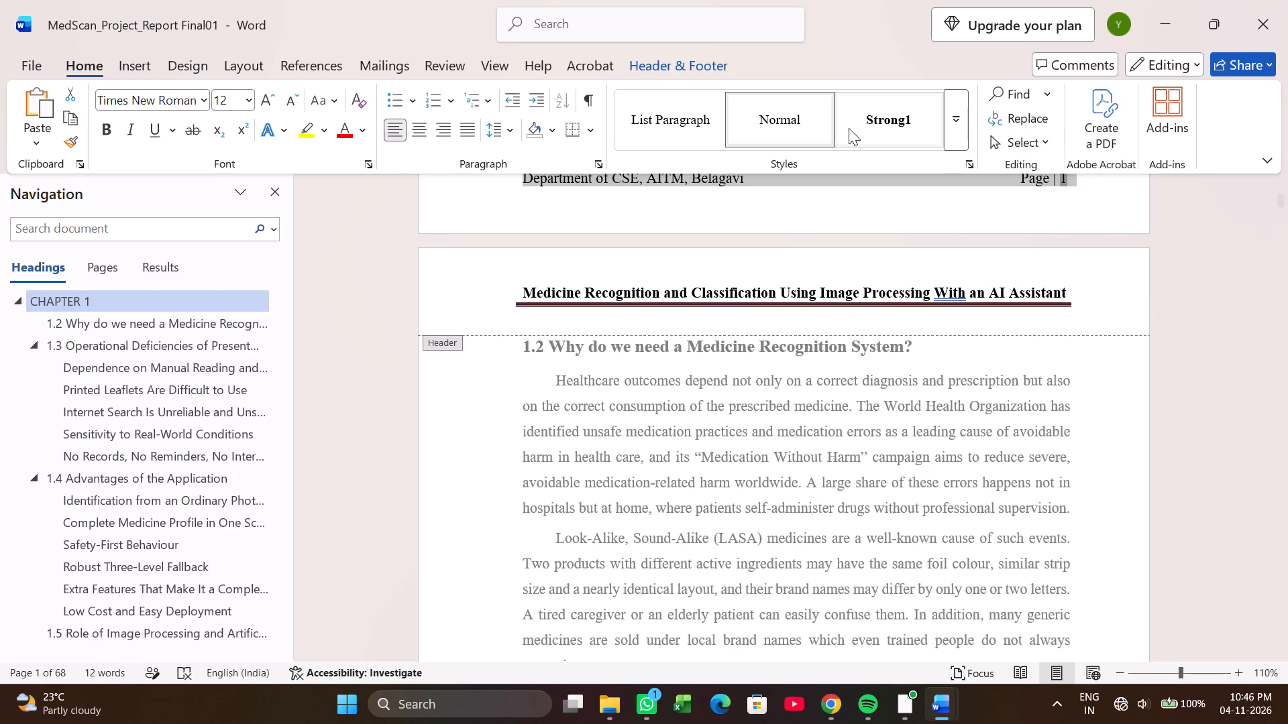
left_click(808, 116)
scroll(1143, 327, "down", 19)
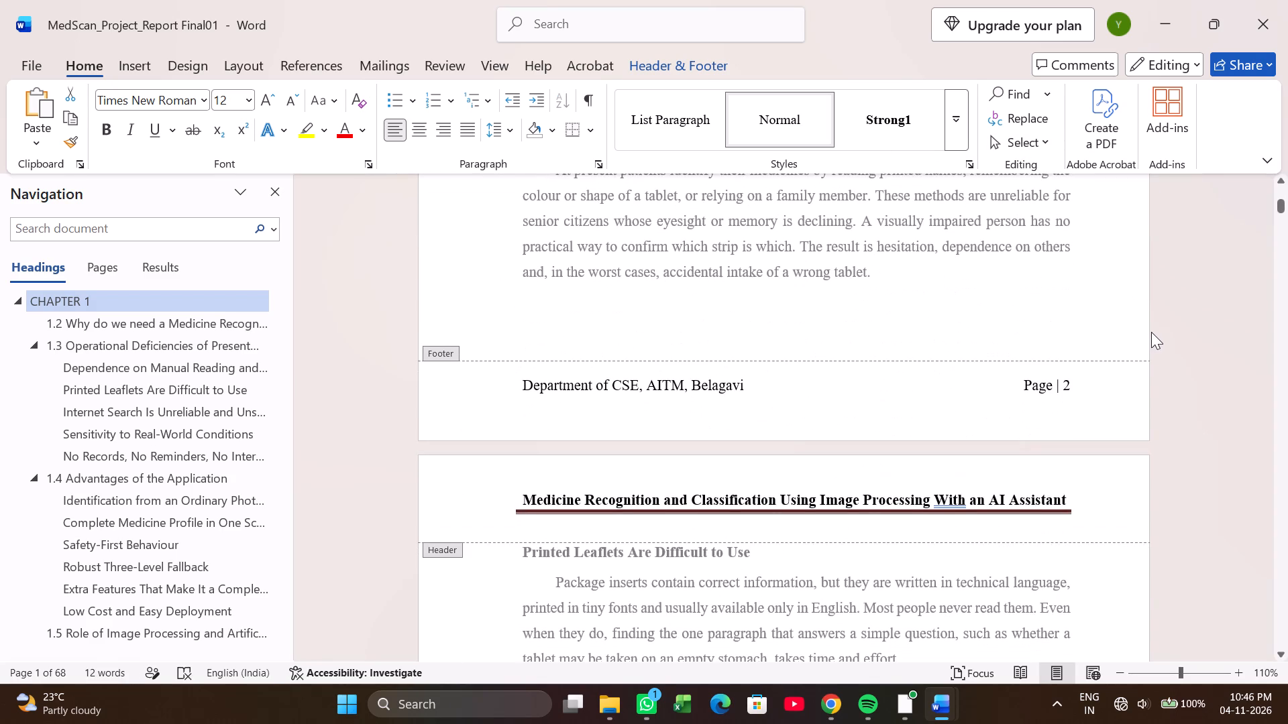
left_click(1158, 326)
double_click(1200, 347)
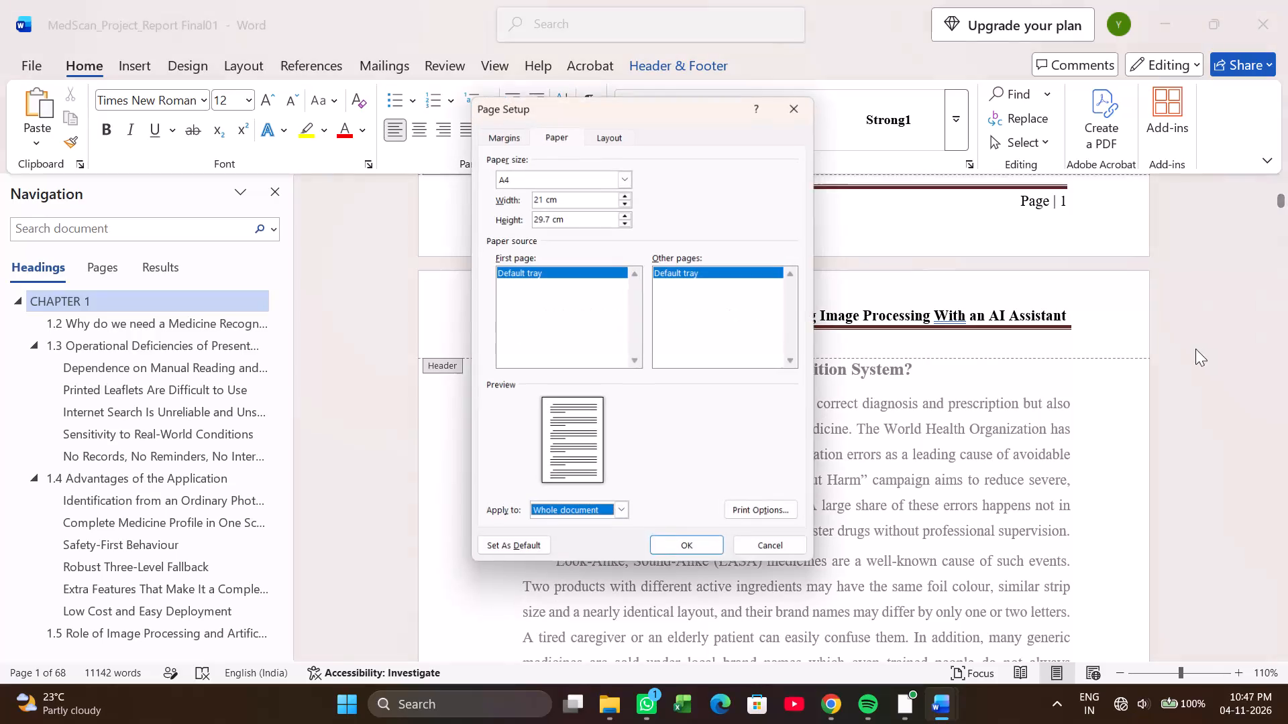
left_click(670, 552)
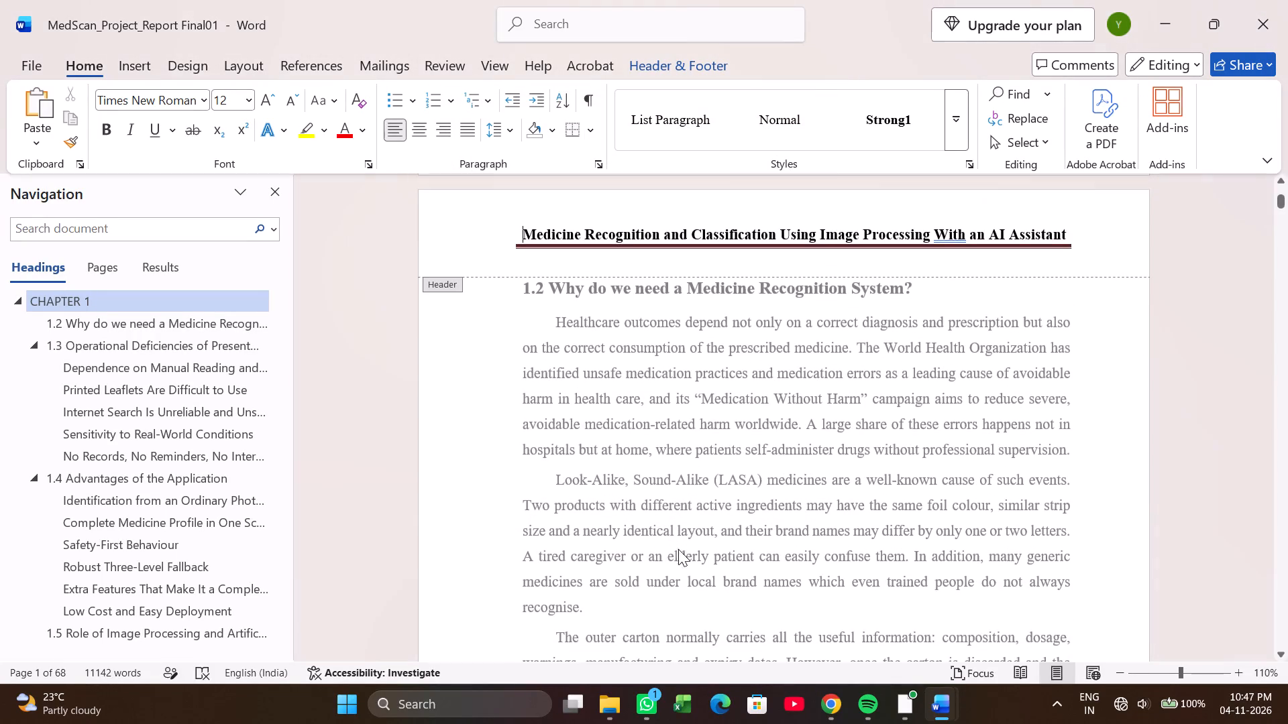
Stretch the decorative line in Chapter 1's first-page header so its right end reaches the text's right margin.
scroll(824, 443, "up", 4)
scroll(867, 375, "up", 12)
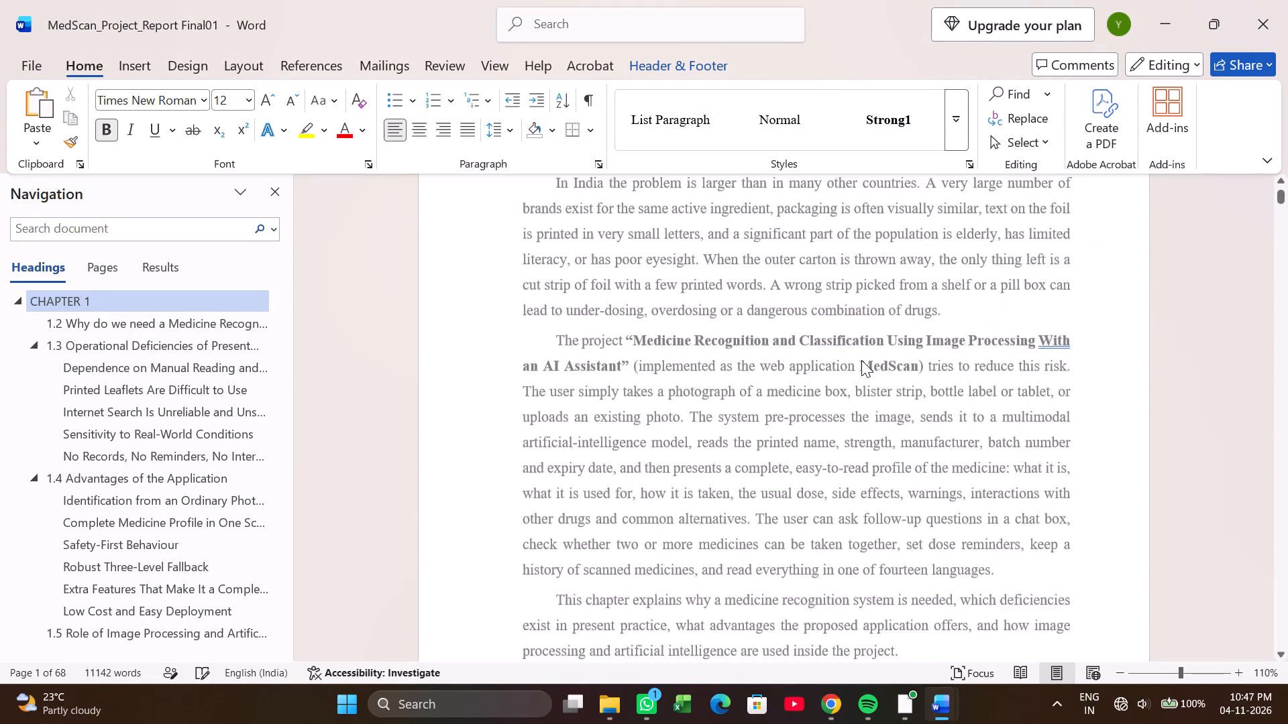
scroll(861, 360, "up", 12)
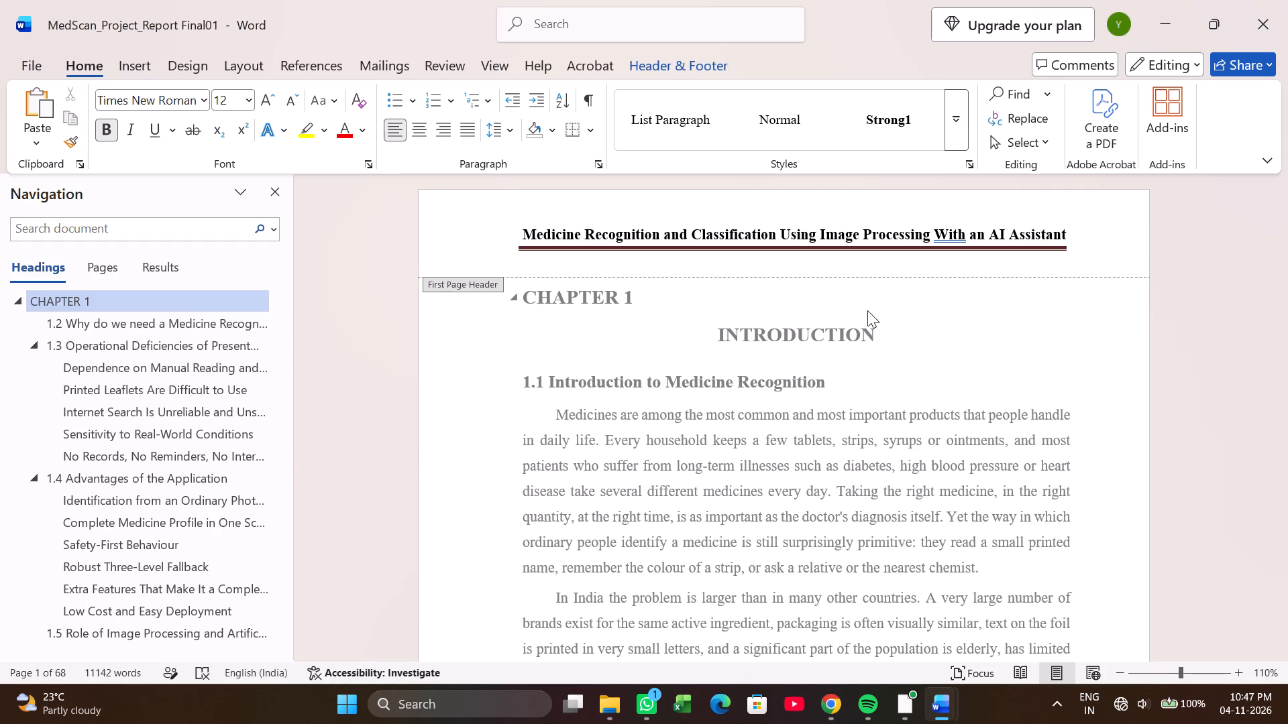
left_click(657, 332)
left_click(1049, 249)
left_click_drag(1065, 249, 1072, 250)
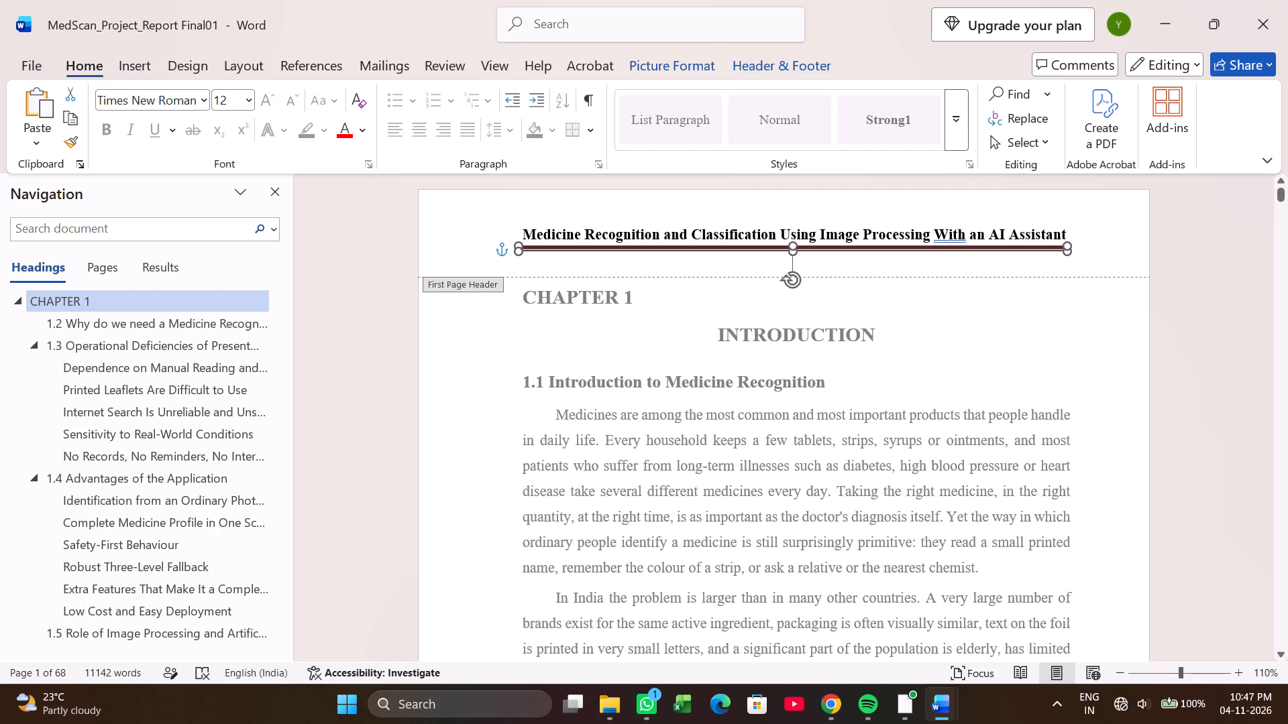
left_click_drag(1072, 250, 1083, 253)
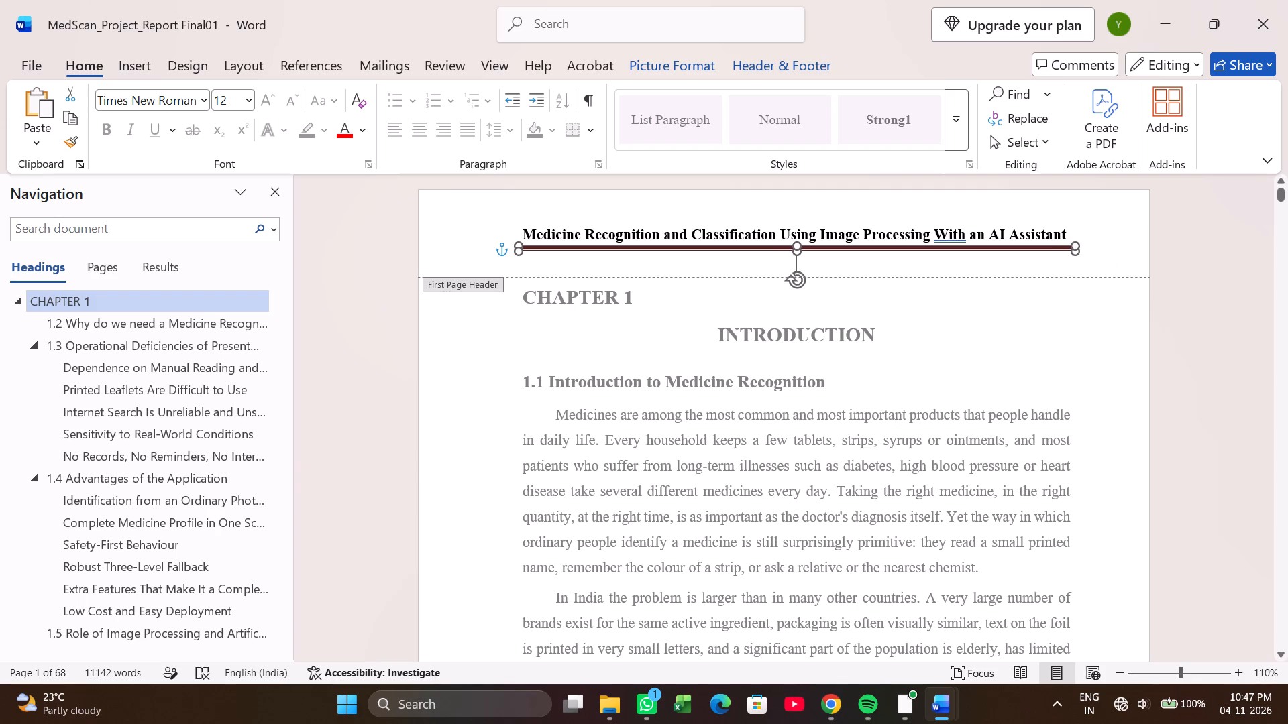
left_click_drag(1083, 253, 1079, 251)
double_click(1171, 257)
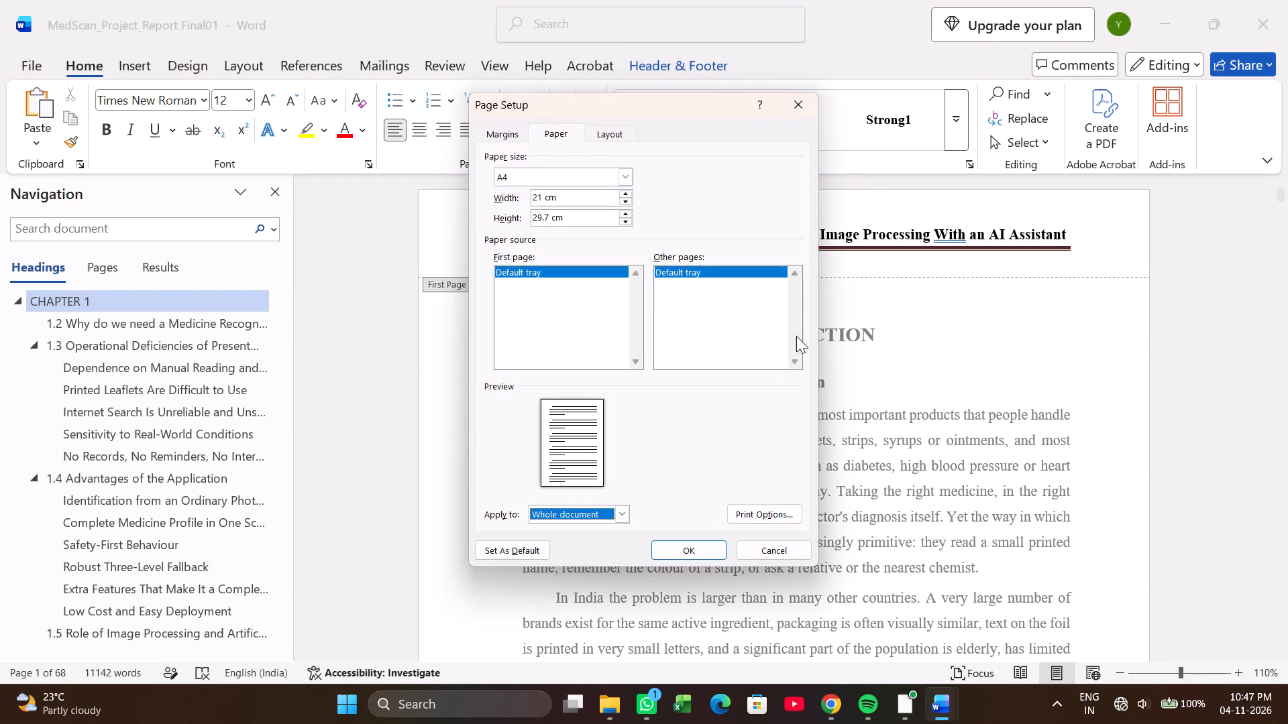
left_click(685, 546)
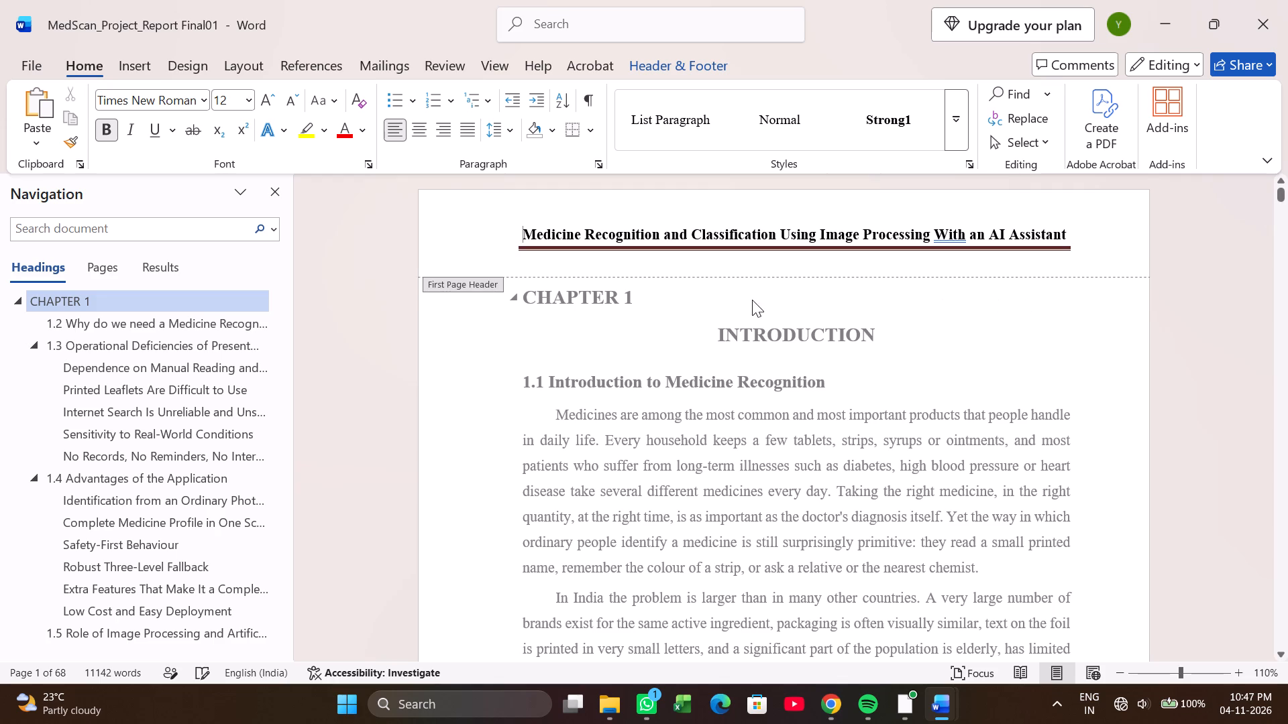
Check the headers and footers from page 1 through page 8 for decorative lines and page numbers.
scroll(804, 302, "down", 16)
scroll(957, 364, "down", 4)
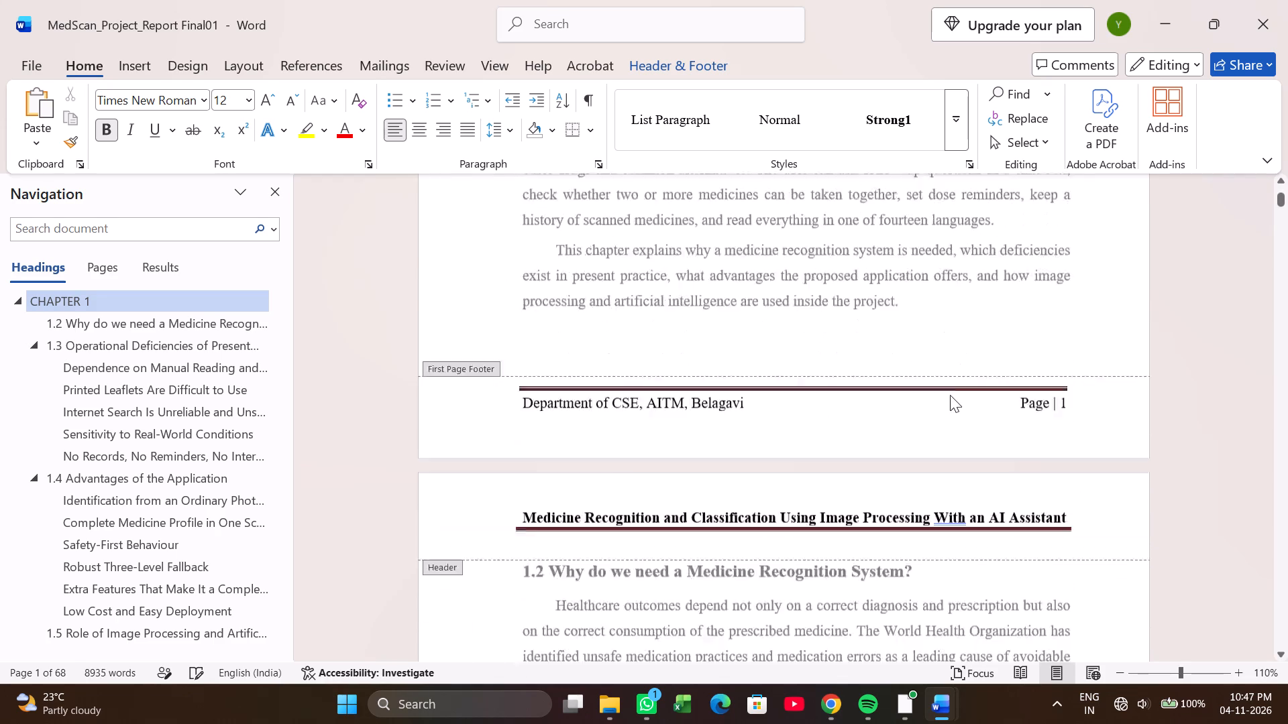
scroll(950, 395, "down", 16)
scroll(947, 404, "down", 5)
scroll(947, 402, "down", 20)
scroll(947, 402, "down", 10)
scroll(953, 396, "up", 5)
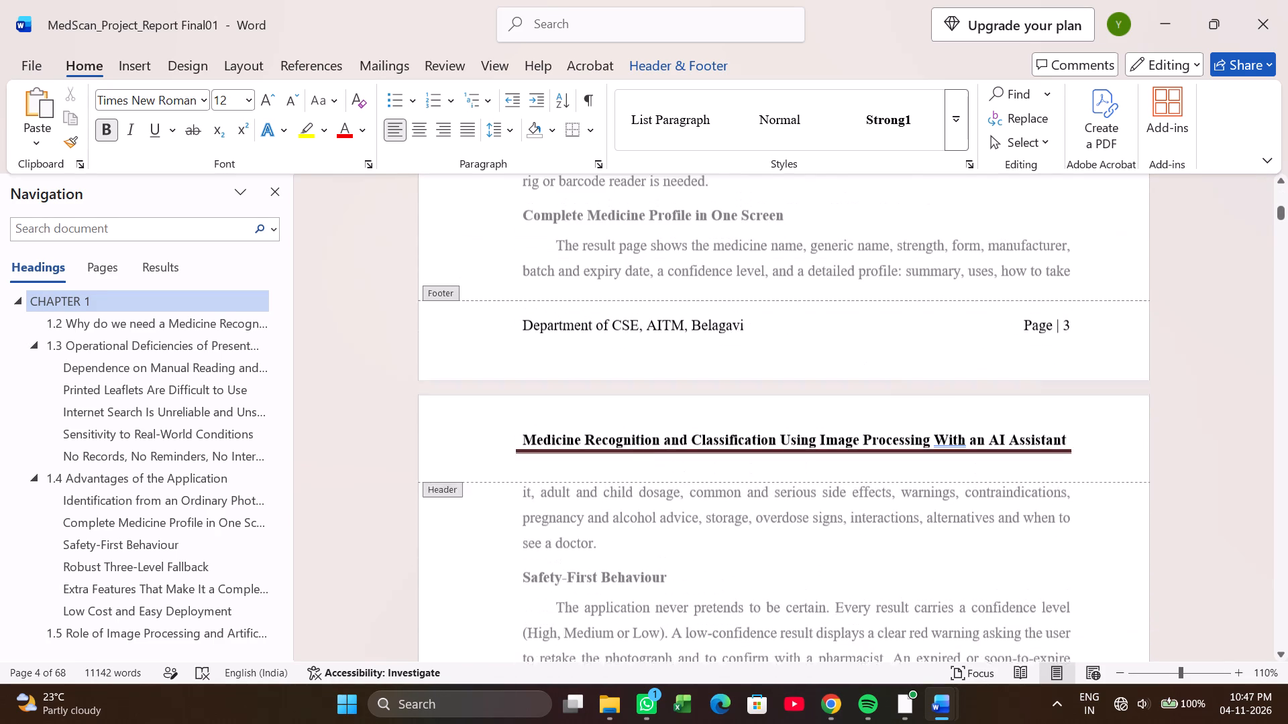
scroll(953, 396, "down", 18)
scroll(953, 396, "down", 8)
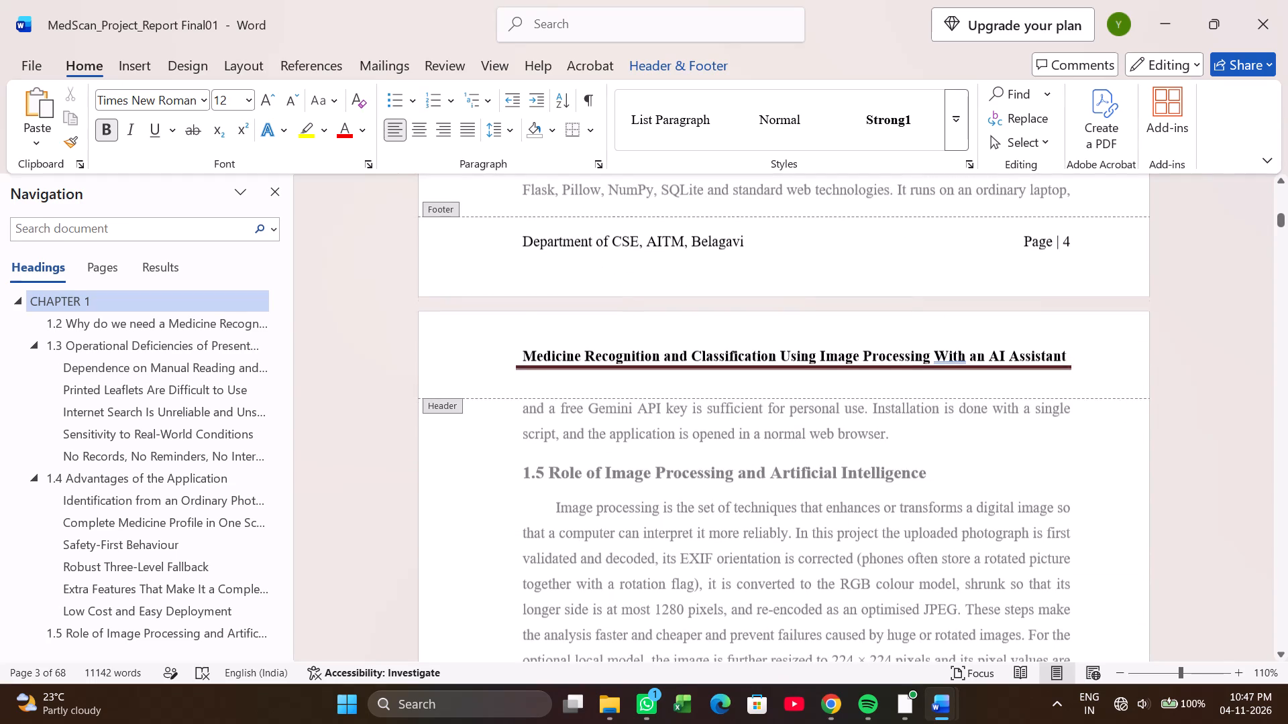
scroll(953, 396, "down", 18)
scroll(955, 387, "down", 8)
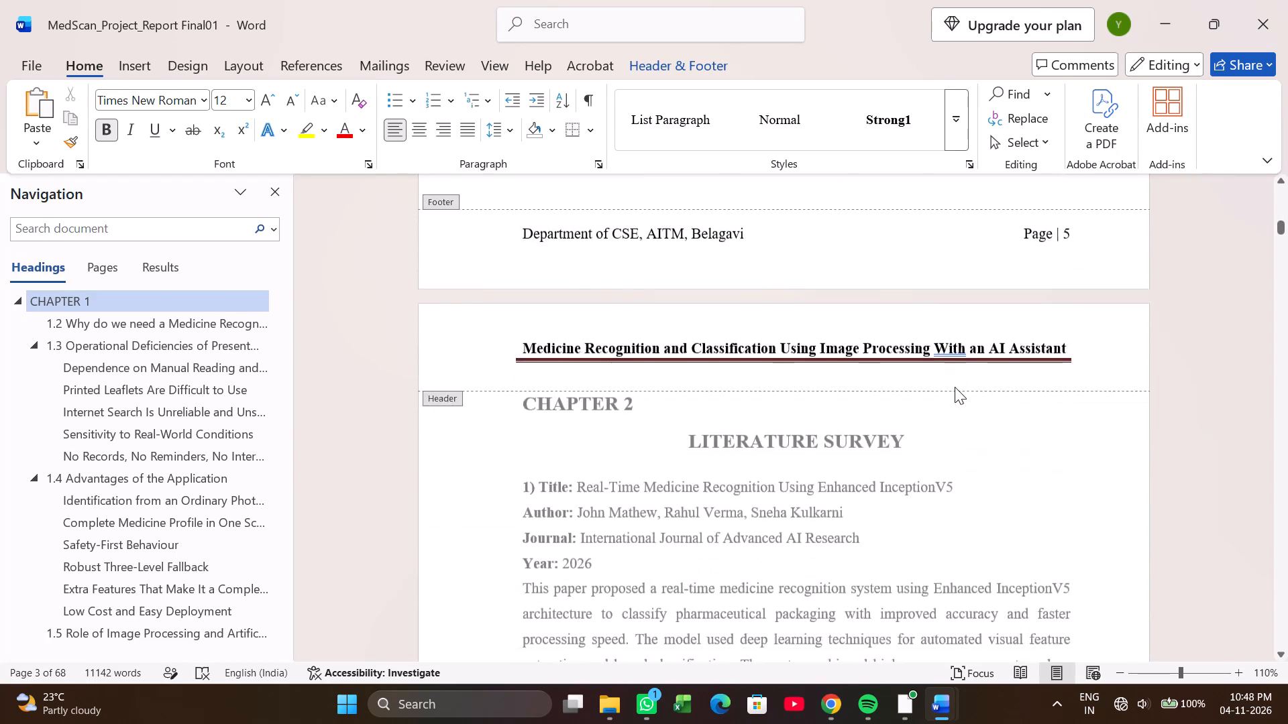
scroll(955, 387, "down", 7)
scroll(758, 497, "down", 16)
scroll(797, 306, "down", 2)
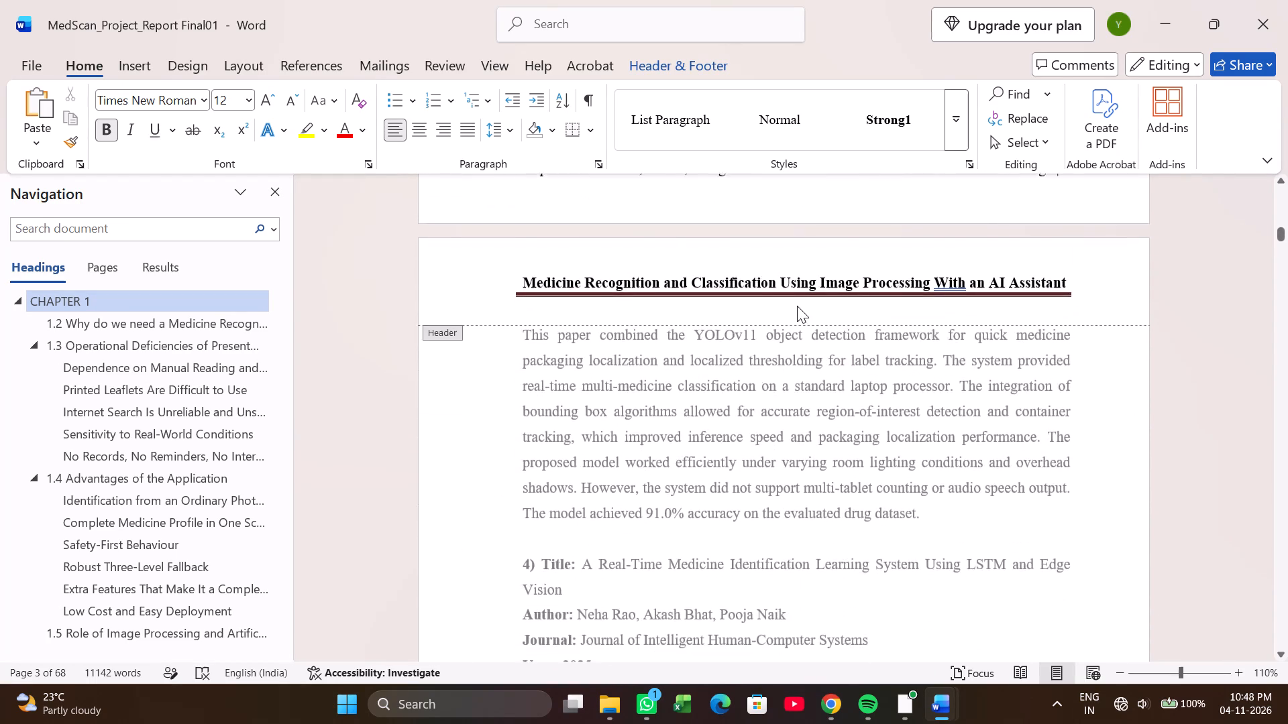
scroll(797, 306, "down", 19)
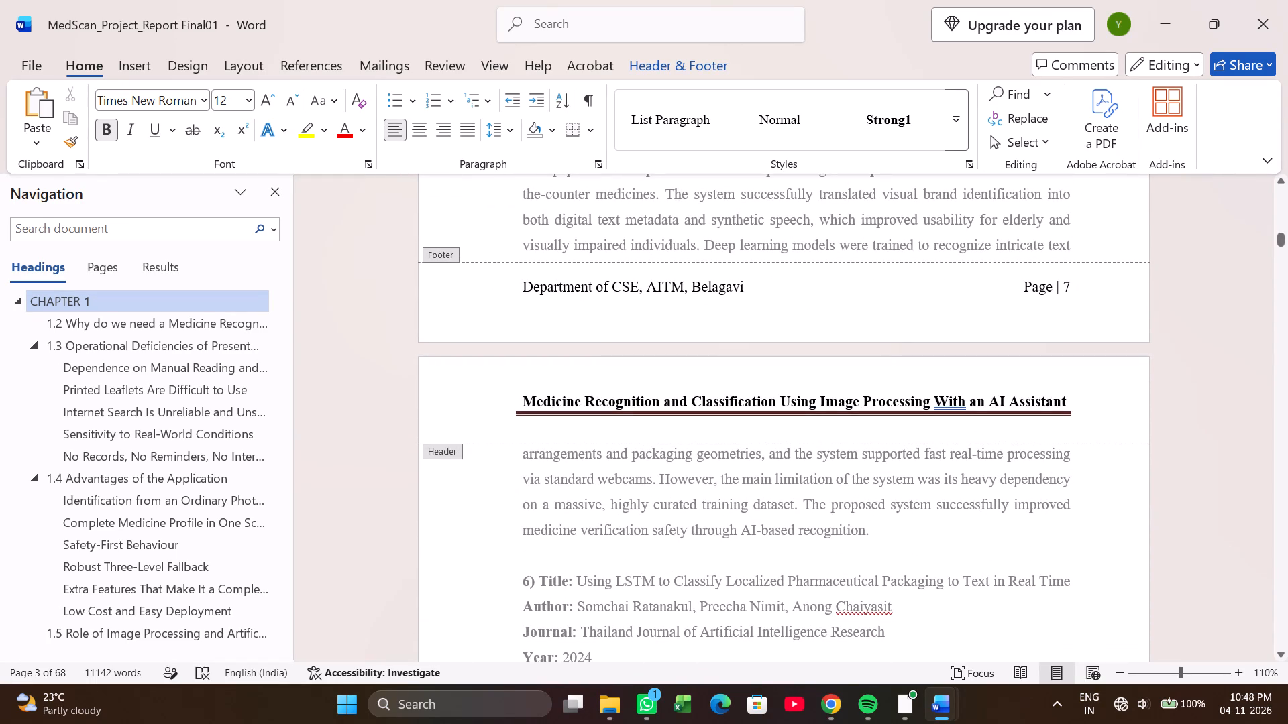
Copy page 8's header decorative line into the footer above the department text, keeping only one pasted copy.
left_click(745, 416)
left_click(751, 412)
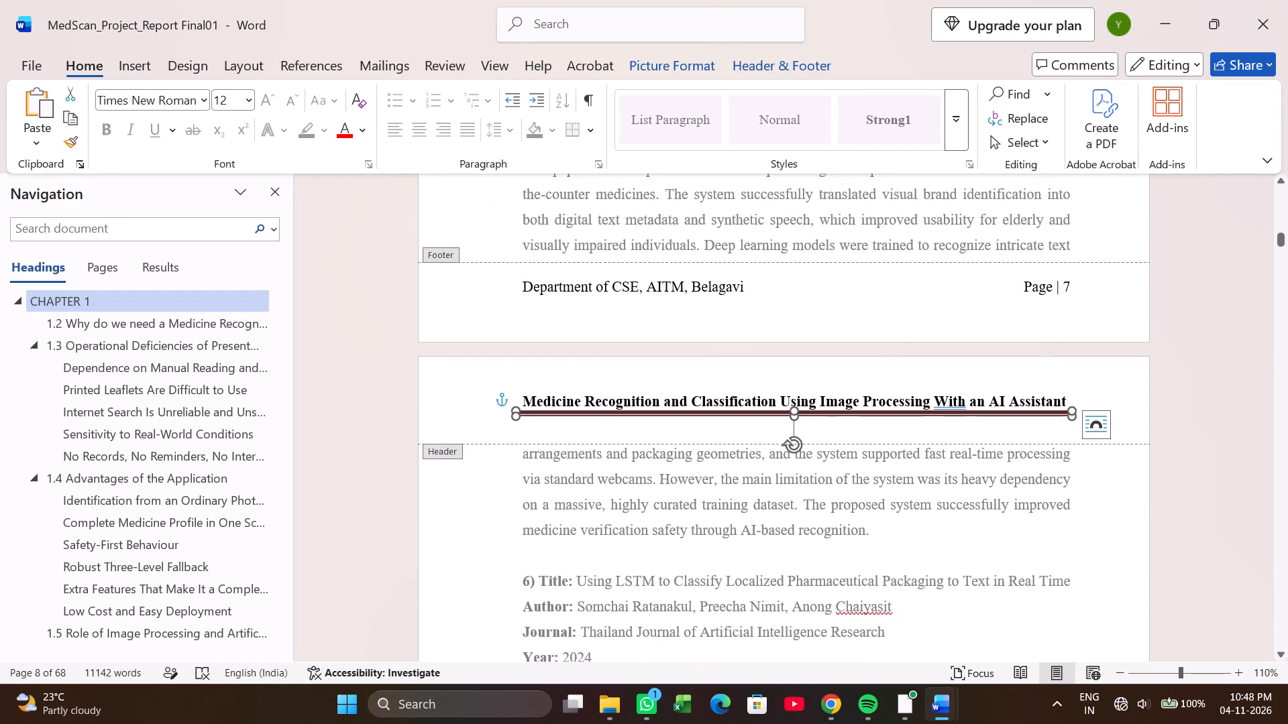
key("ctrl+c")
scroll(994, 474, "down", 7)
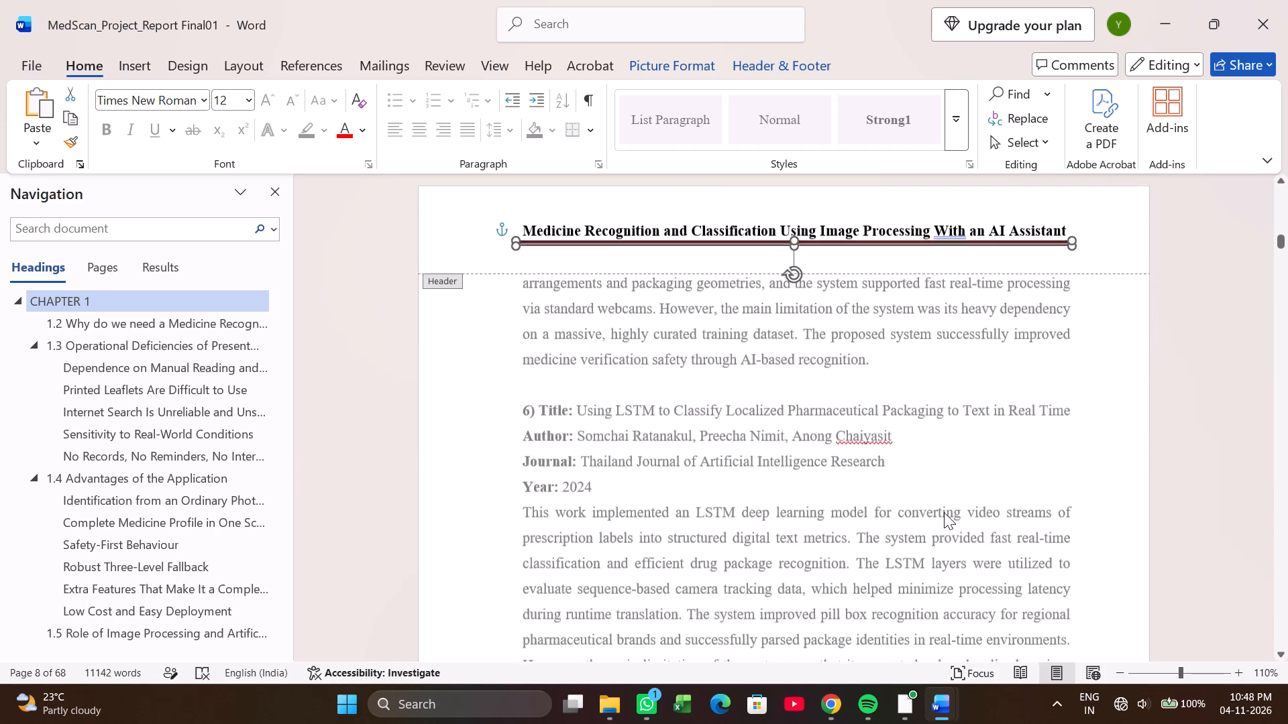
scroll(944, 512, "down", 11)
scroll(792, 509, "down", 5)
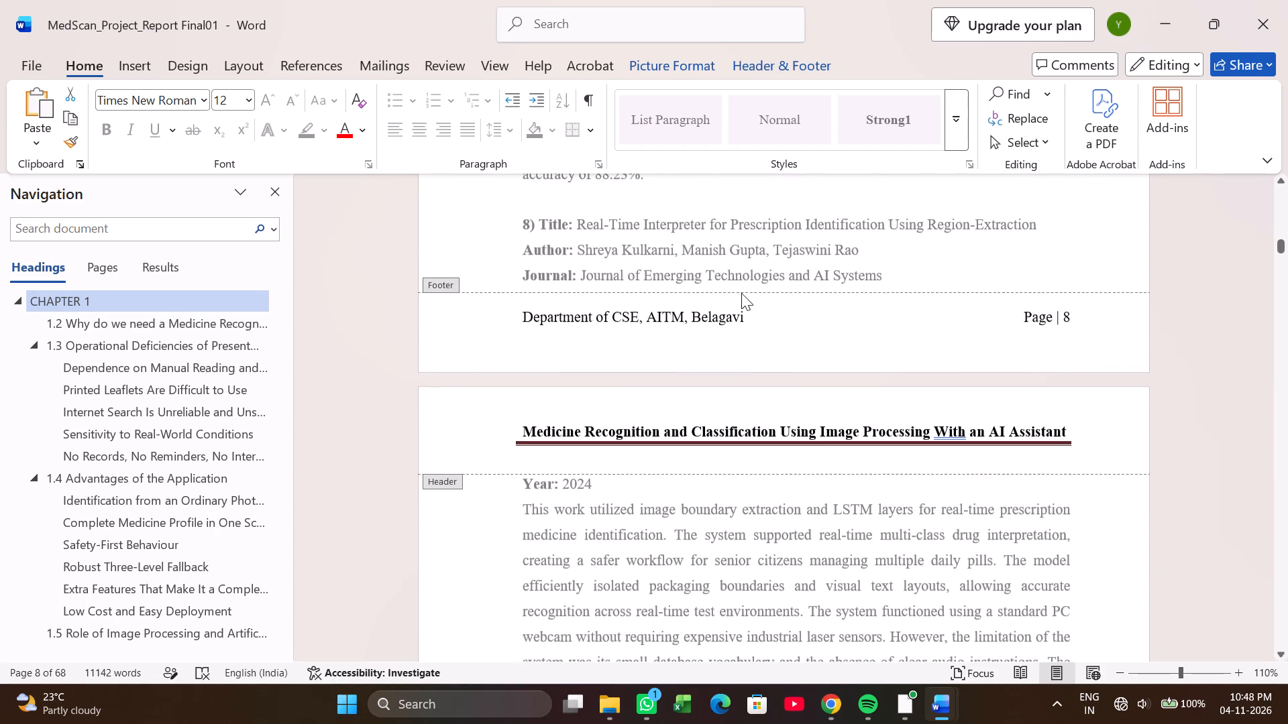
left_click(741, 293)
left_click(732, 308)
left_click(732, 308)
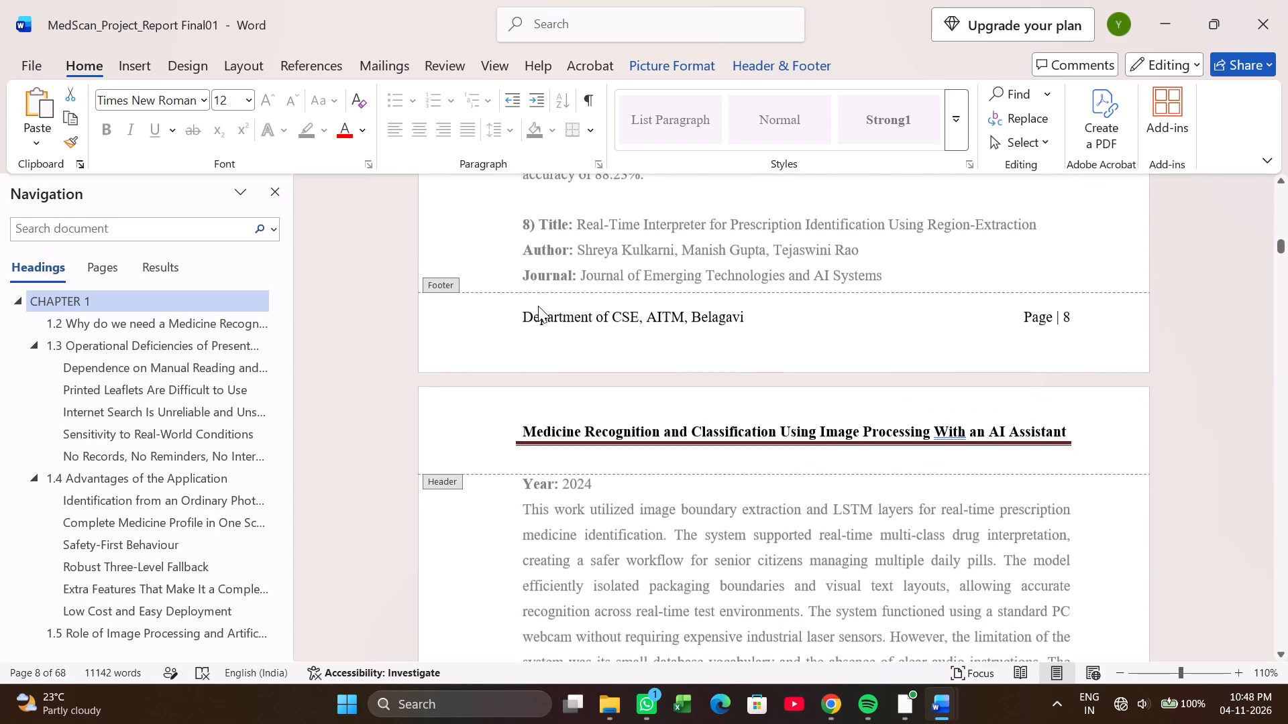
left_click(525, 310)
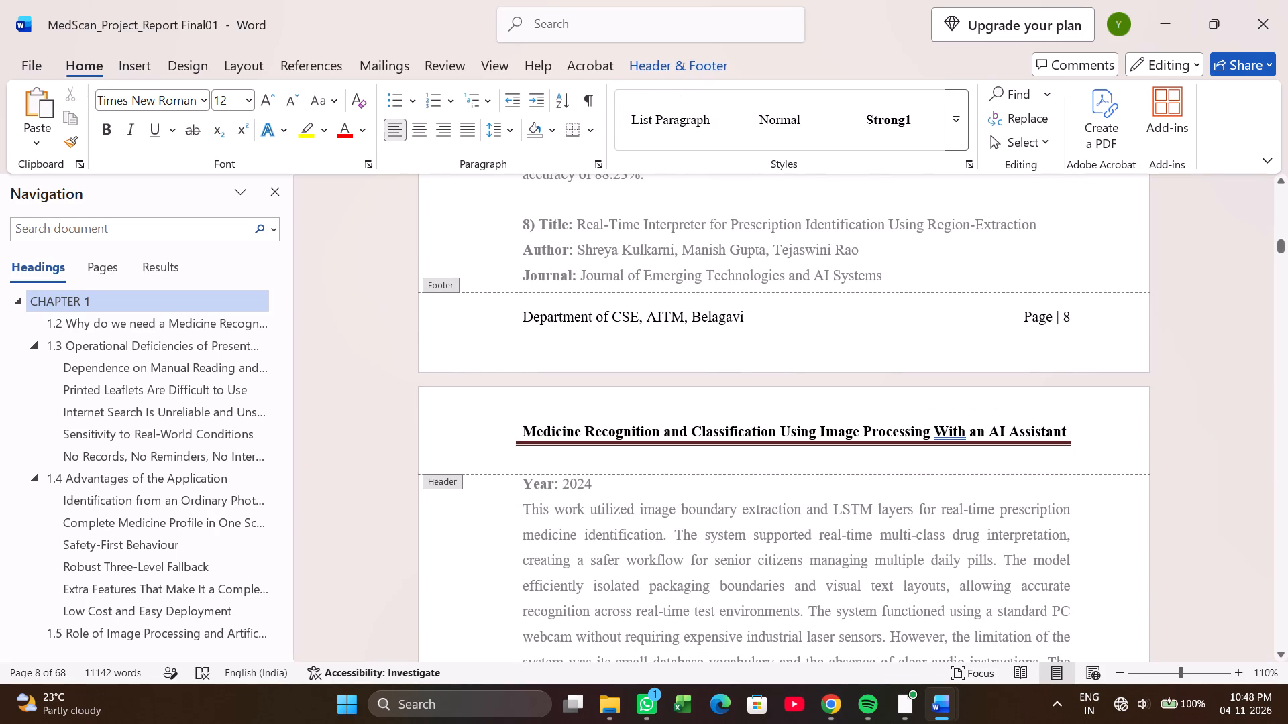
key("ctrl+v")
key("ctrl+v")
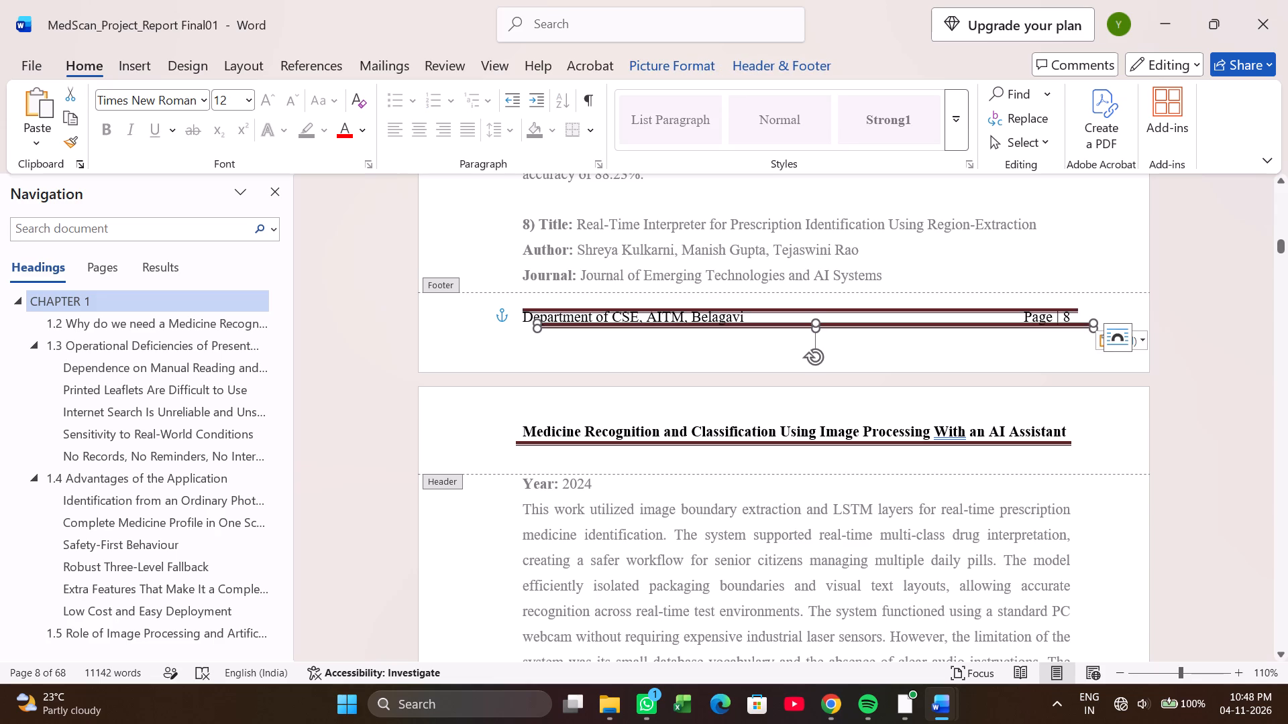
key("BackSpace")
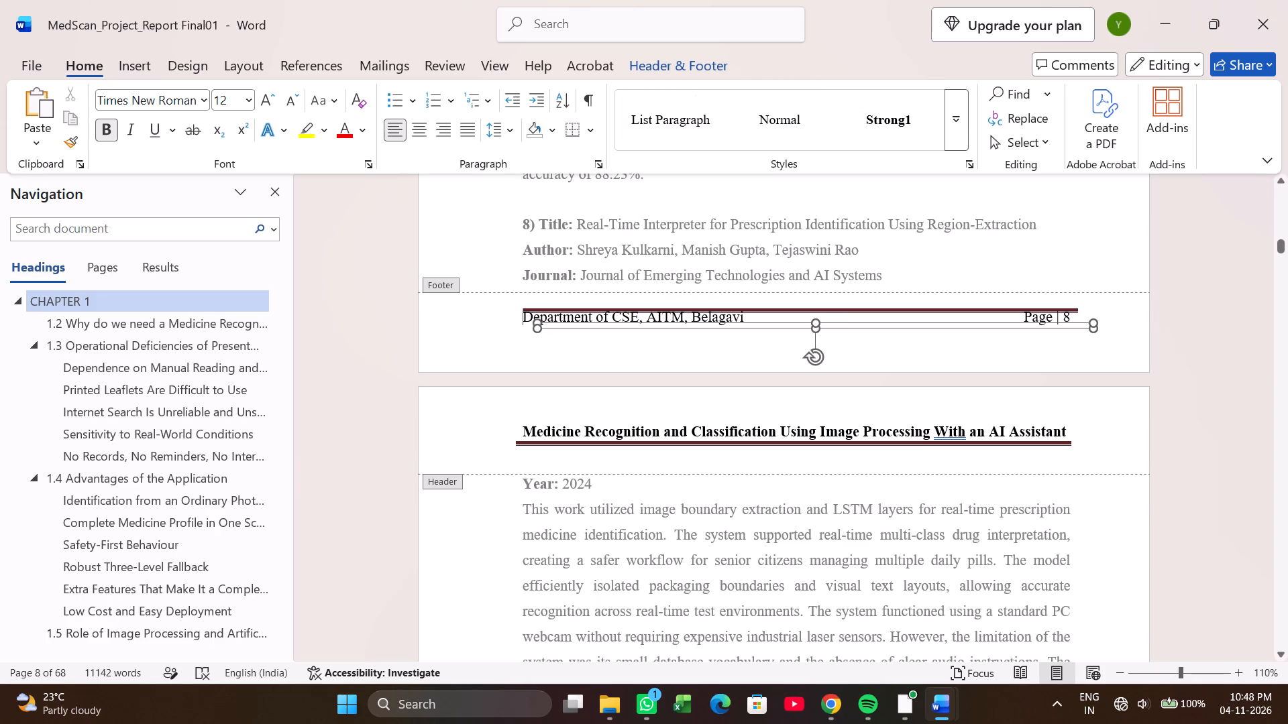
left_click(1155, 333)
double_click(1238, 334)
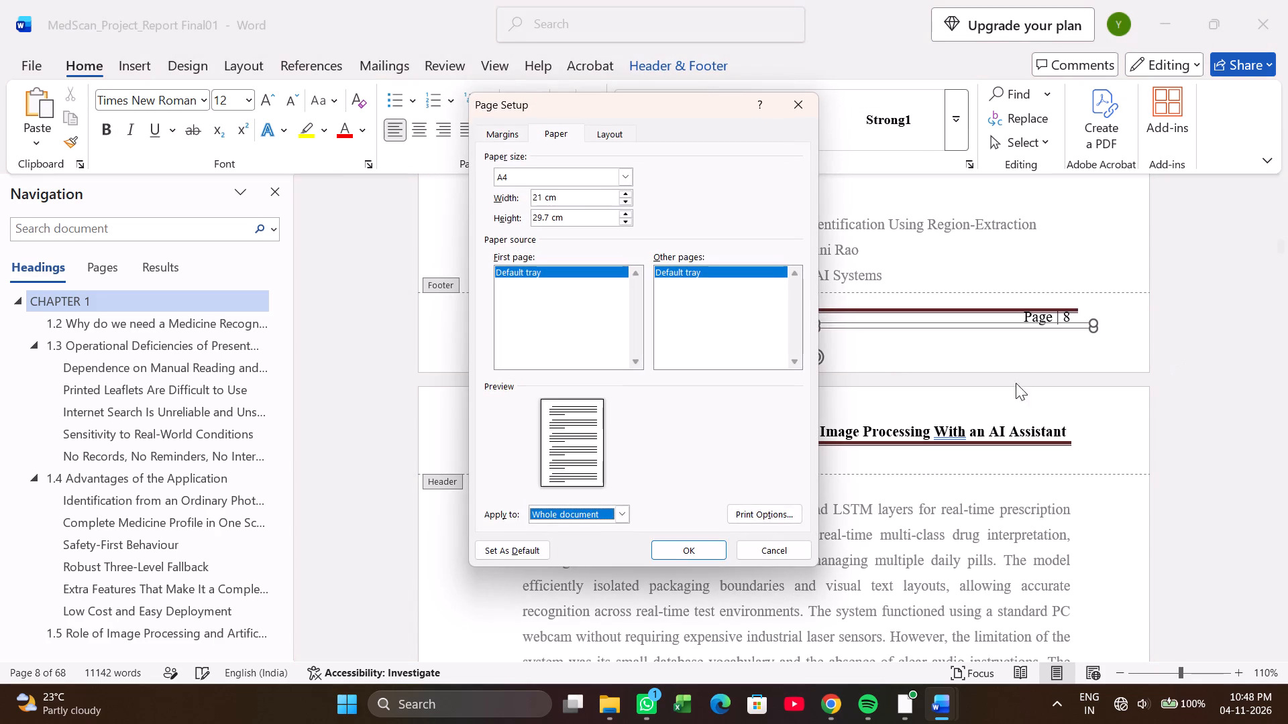
left_click(674, 555)
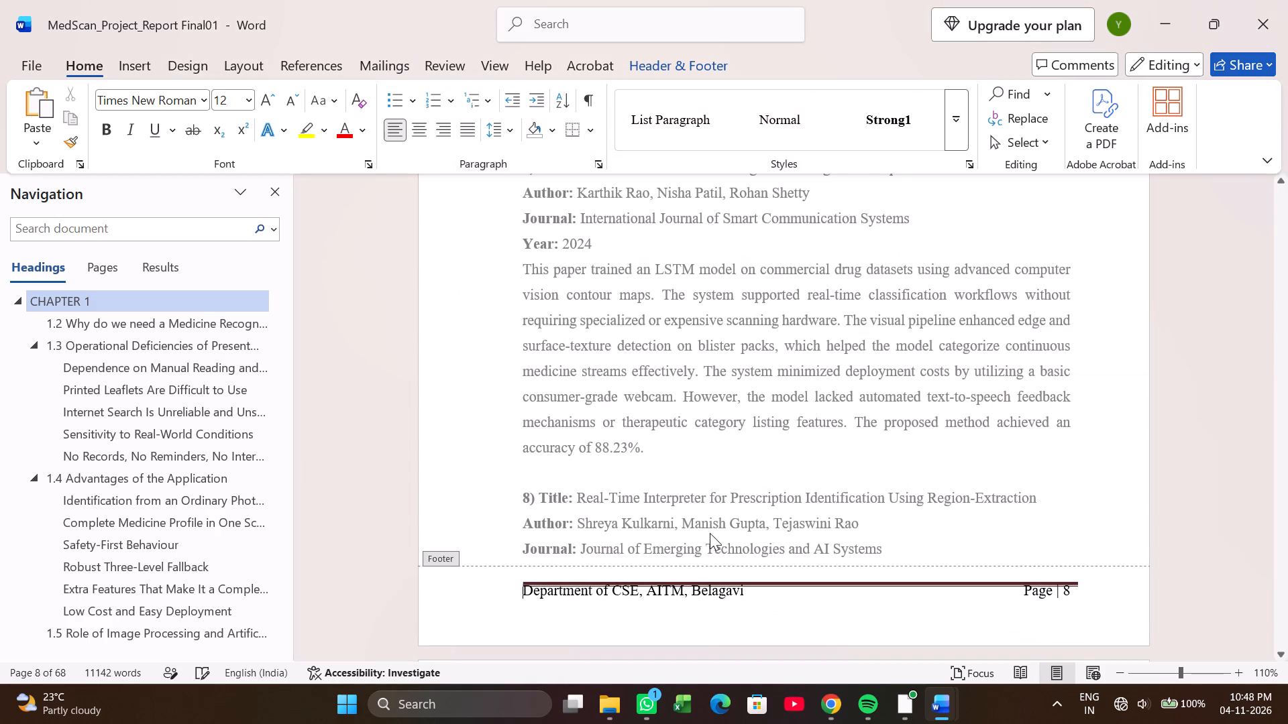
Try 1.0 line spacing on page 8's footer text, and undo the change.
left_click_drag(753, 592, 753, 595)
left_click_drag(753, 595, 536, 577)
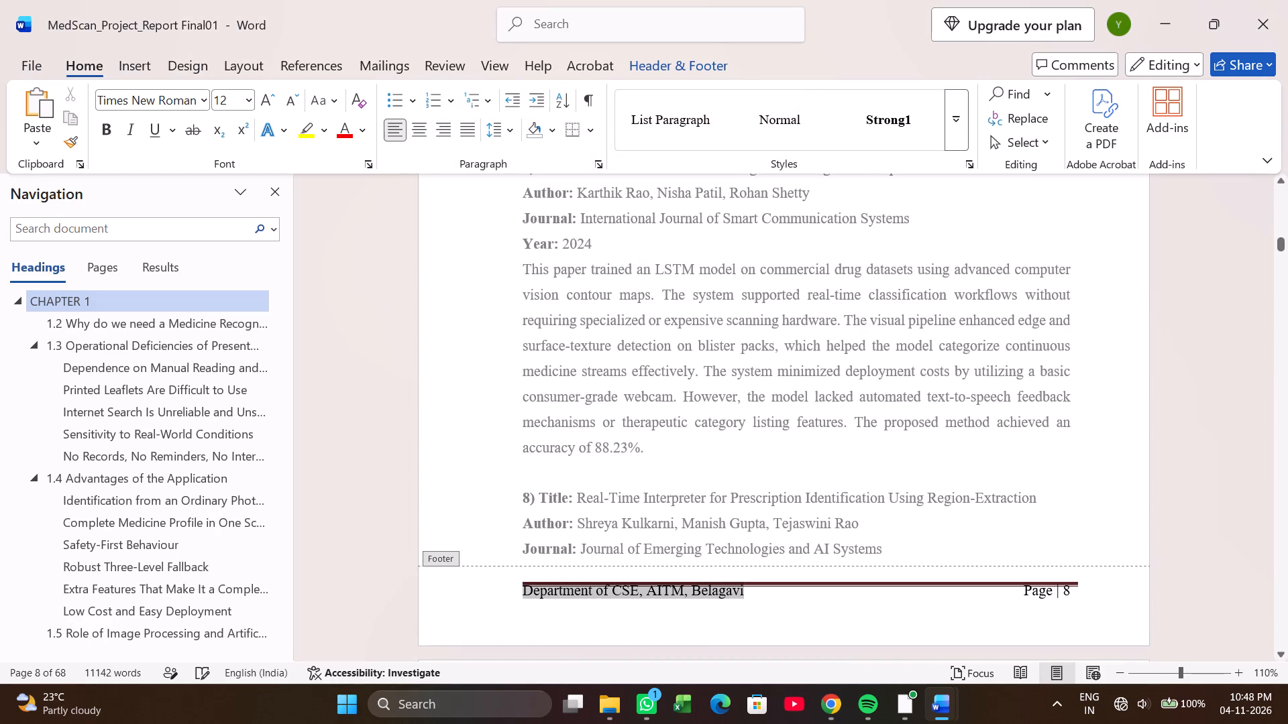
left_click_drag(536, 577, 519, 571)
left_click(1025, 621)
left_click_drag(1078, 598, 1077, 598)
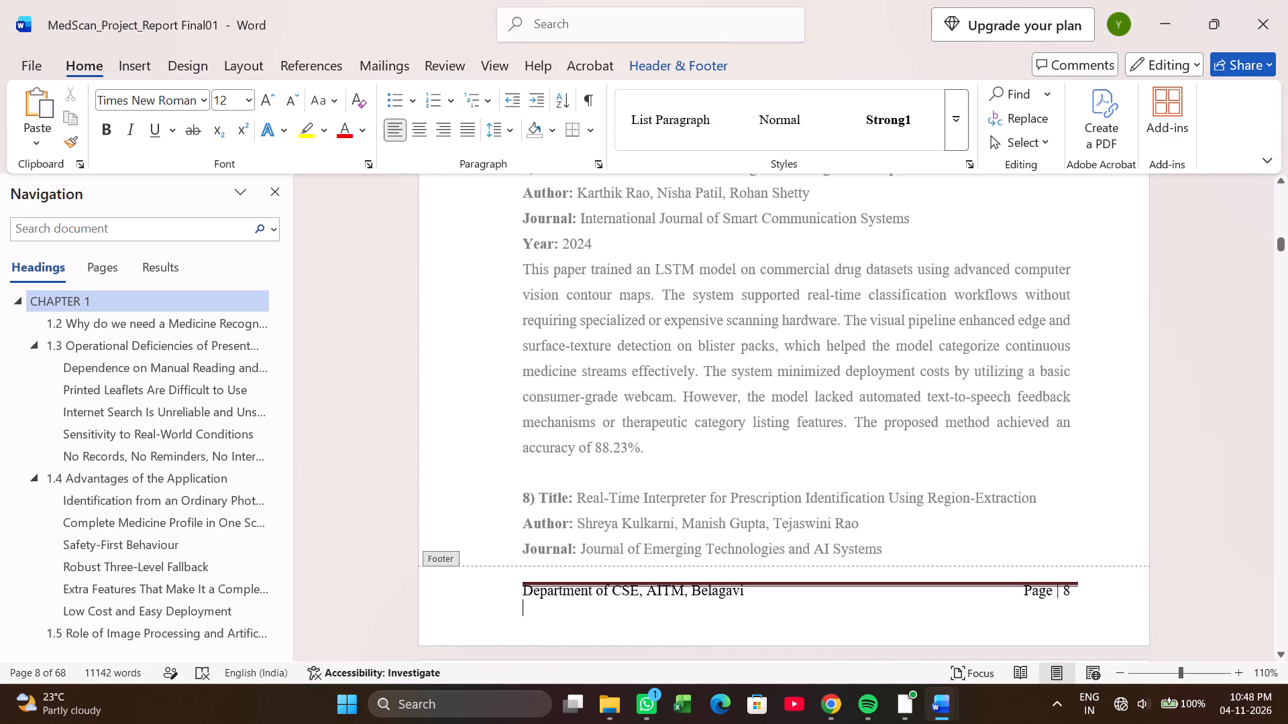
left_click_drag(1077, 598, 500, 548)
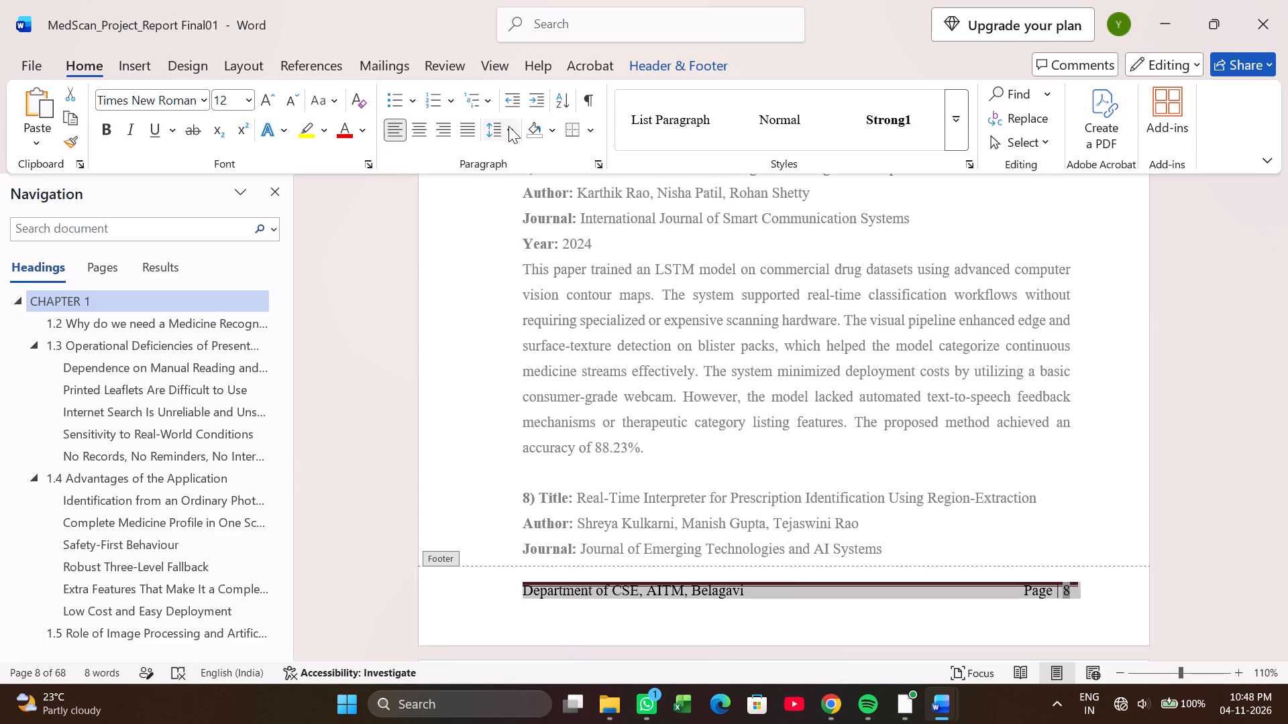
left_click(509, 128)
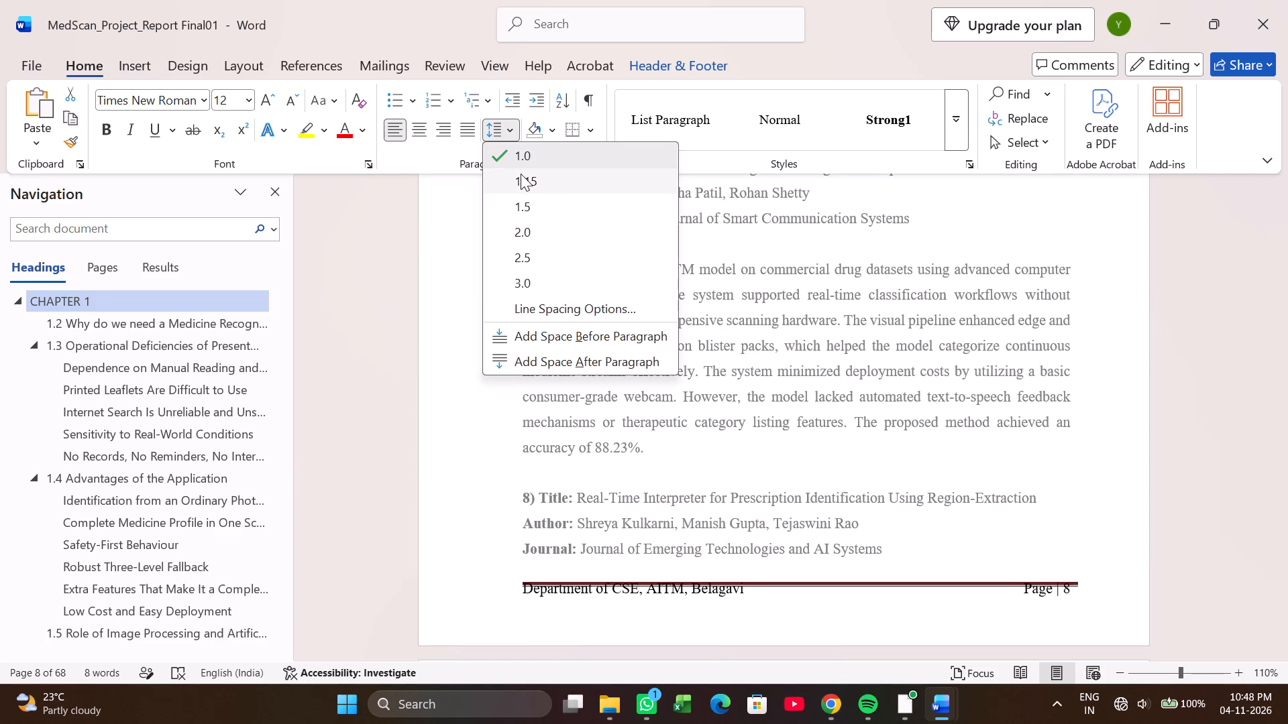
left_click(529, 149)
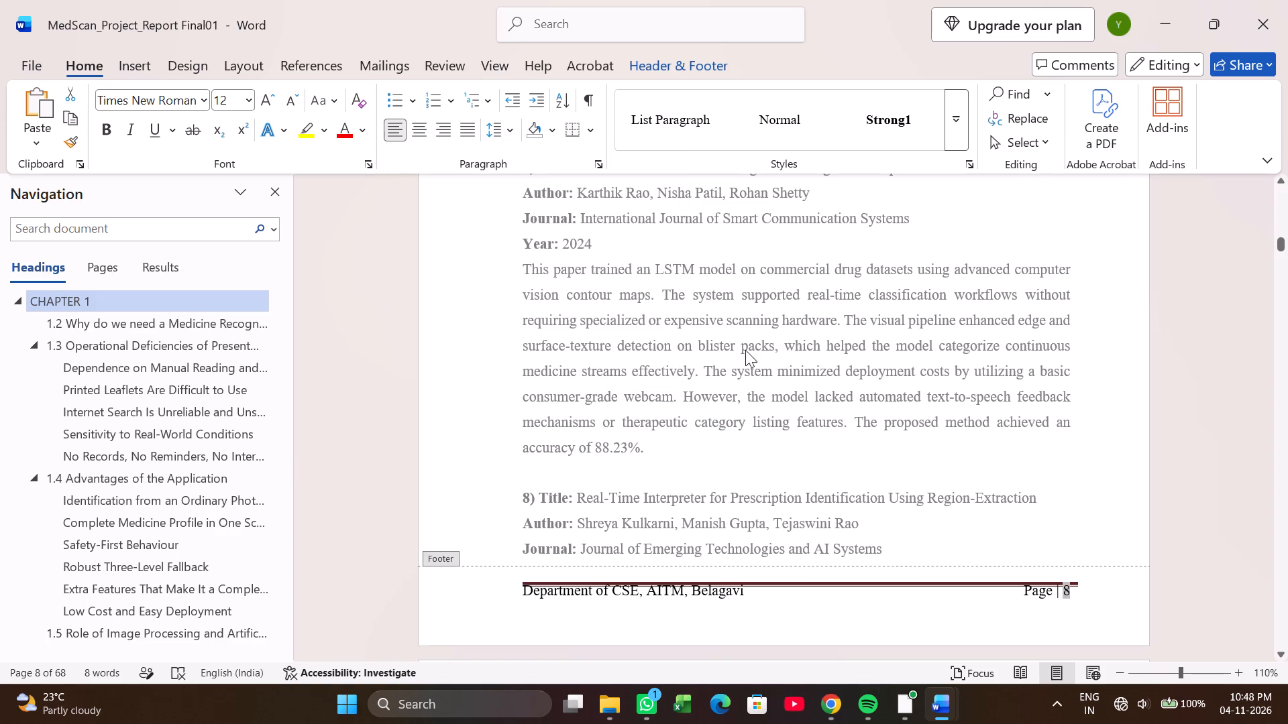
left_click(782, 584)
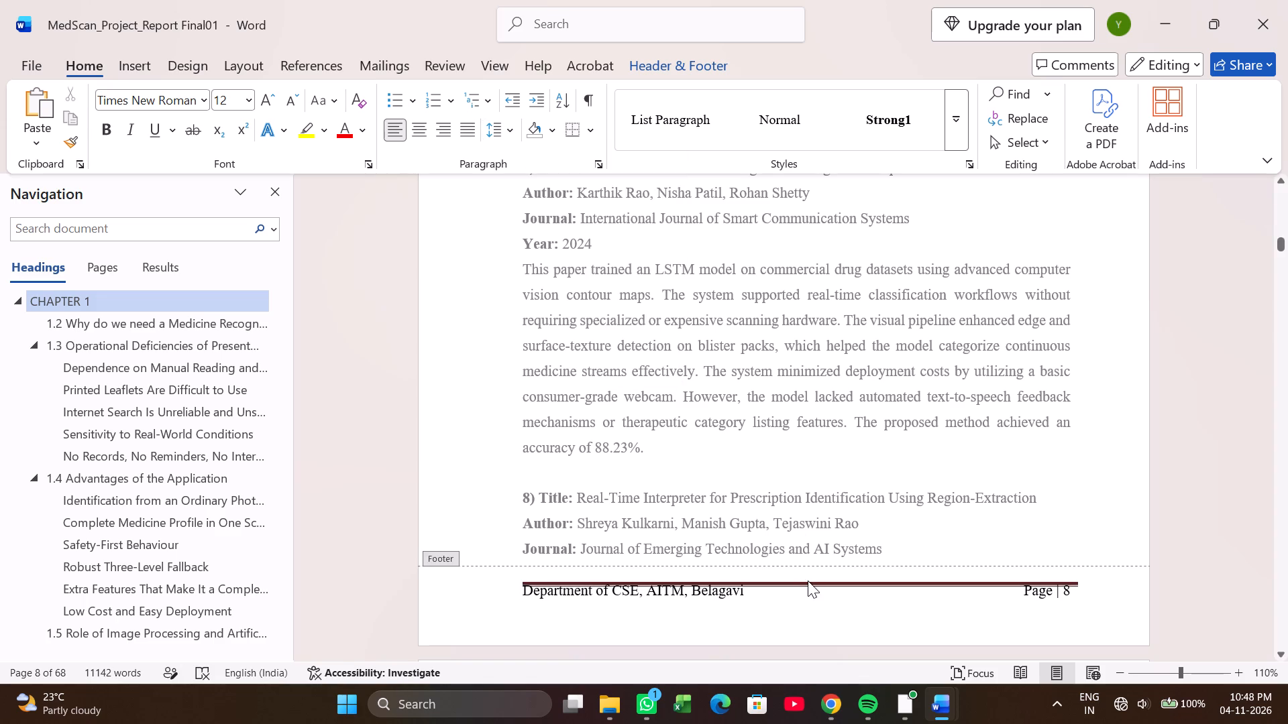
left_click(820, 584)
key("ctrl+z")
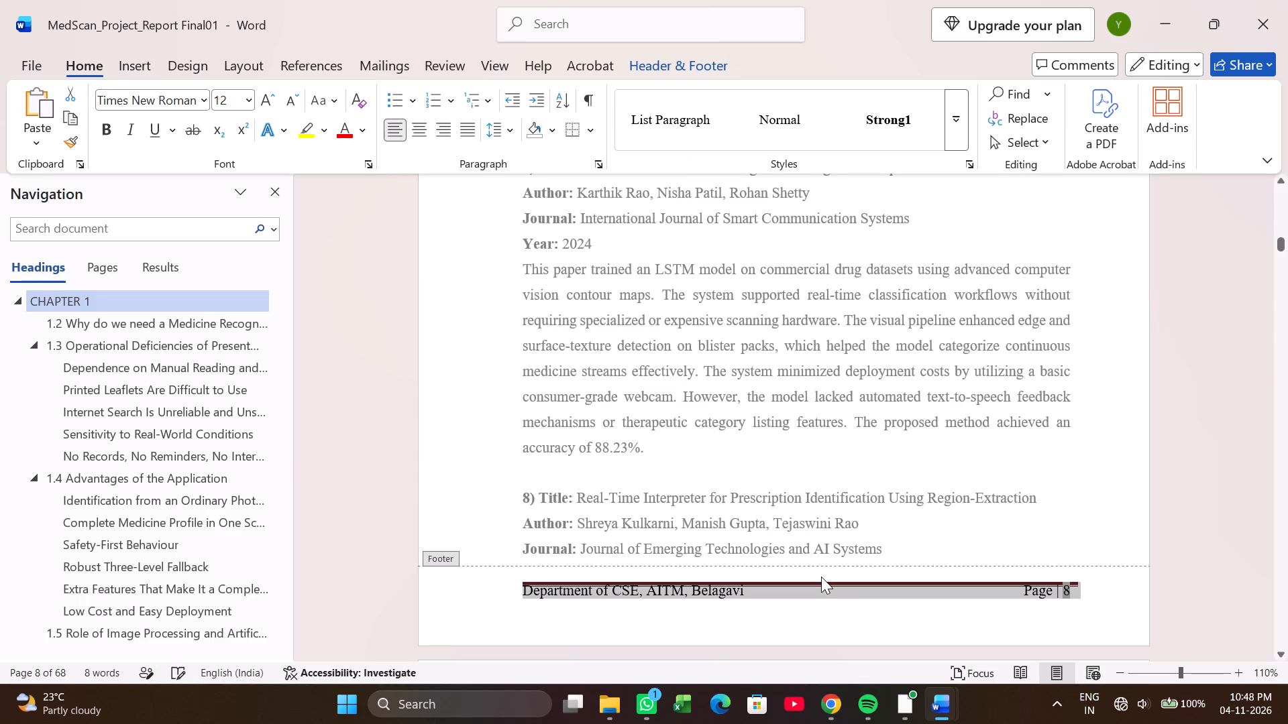
Leave the footer and examine the headers and footers from page 8 back to page 1.
double_click(1236, 533)
scroll(1064, 498, "up", 3)
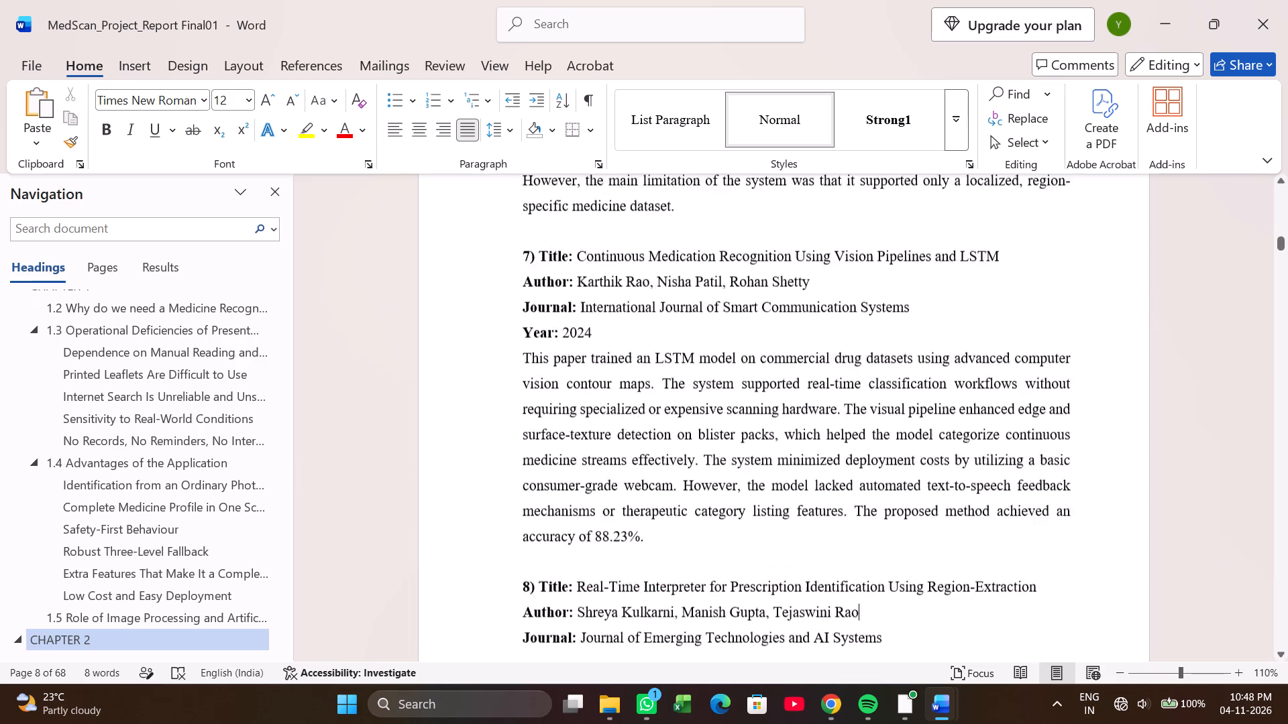
scroll(1056, 491, "up", 20)
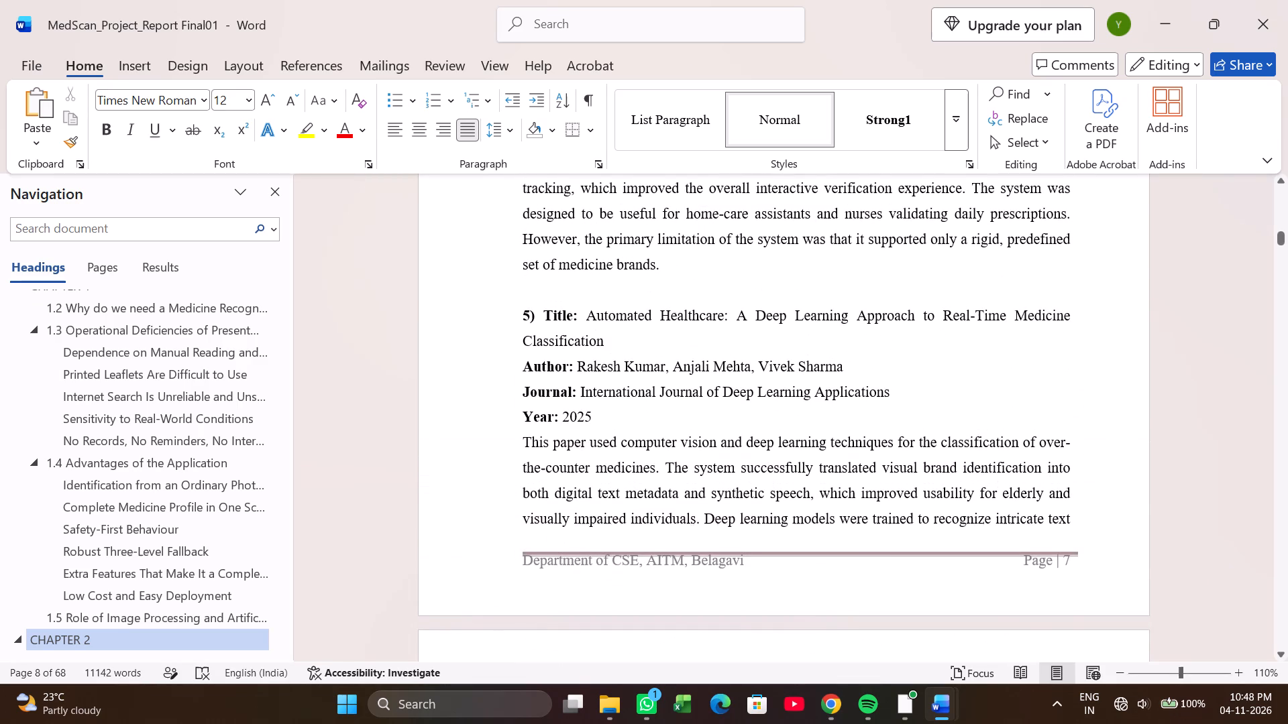
scroll(1105, 542, "up", 6)
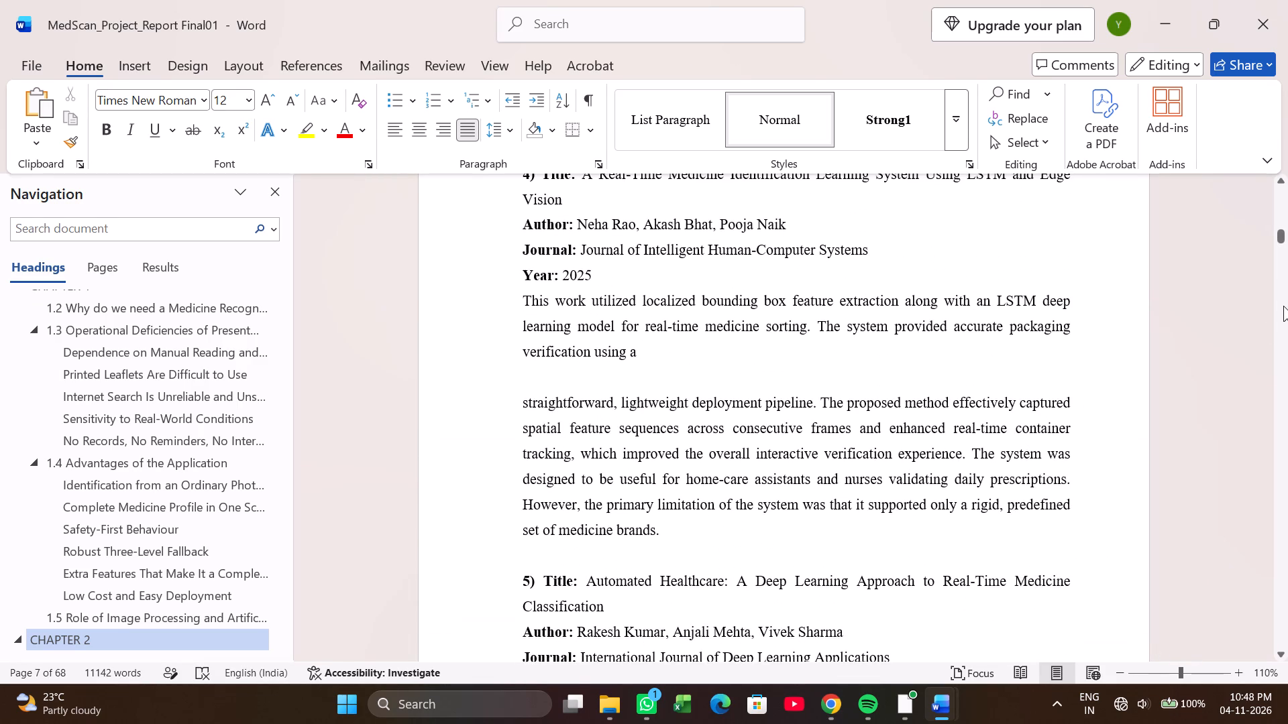
left_click_drag(1278, 244, 1267, 121)
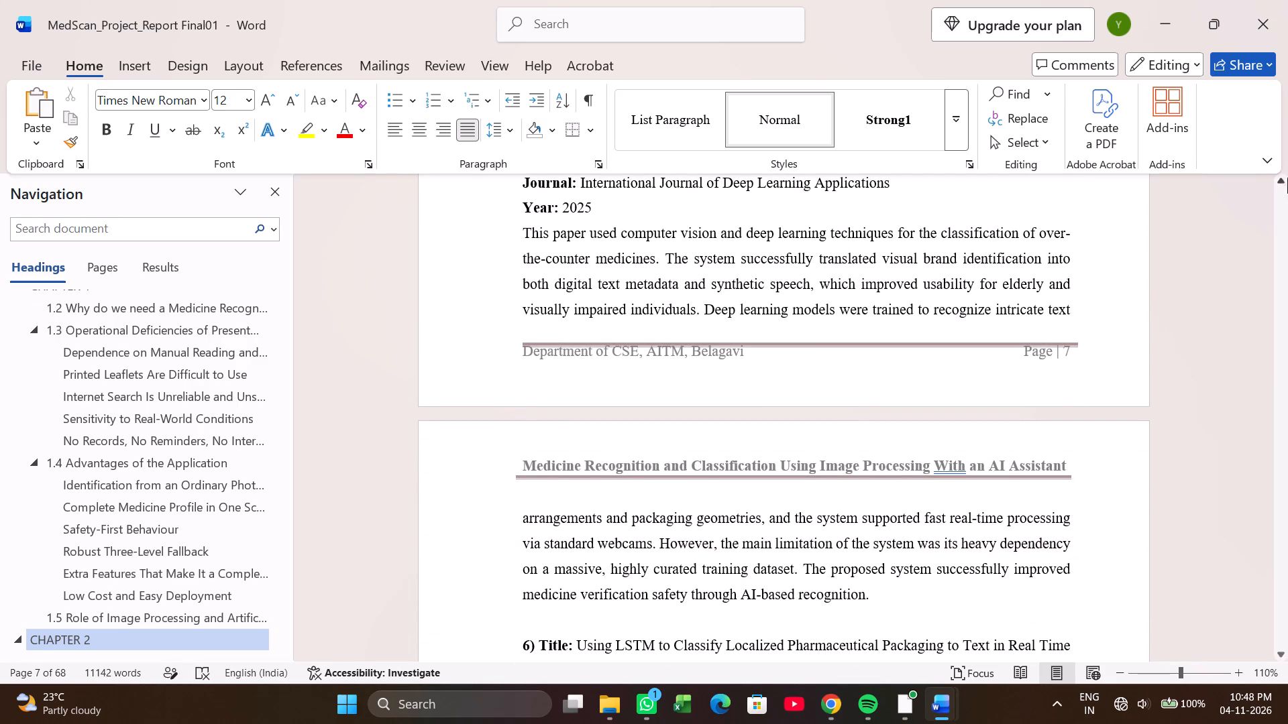
left_click_drag(1283, 236, 1256, 151)
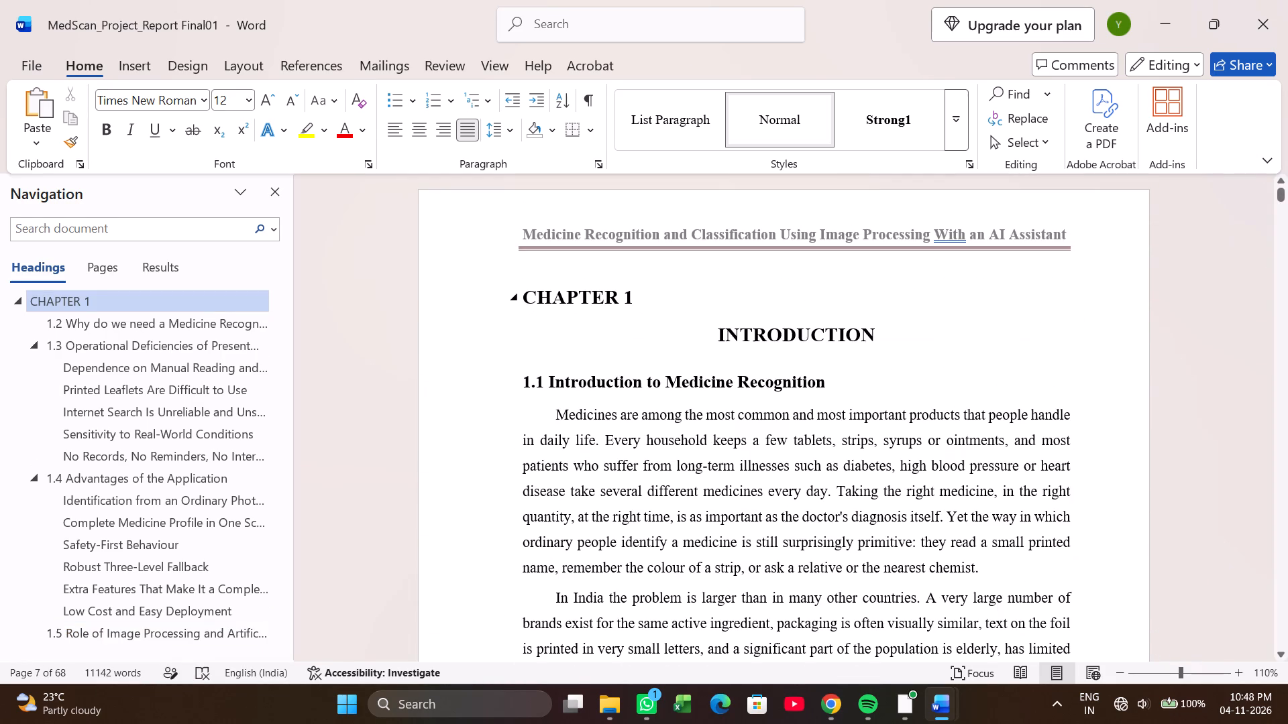
scroll(704, 324, "down", 16)
scroll(741, 463, "down", 4)
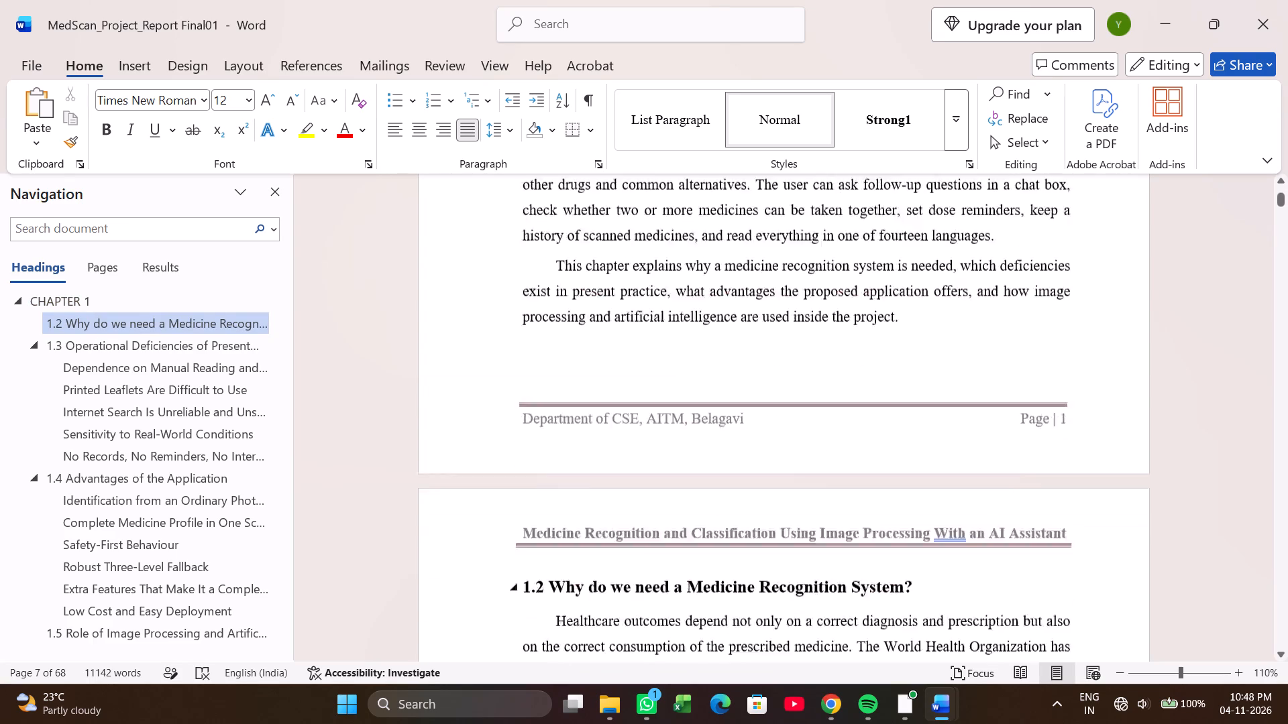
scroll(741, 467, "down", 2)
scroll(753, 410, "up", 1)
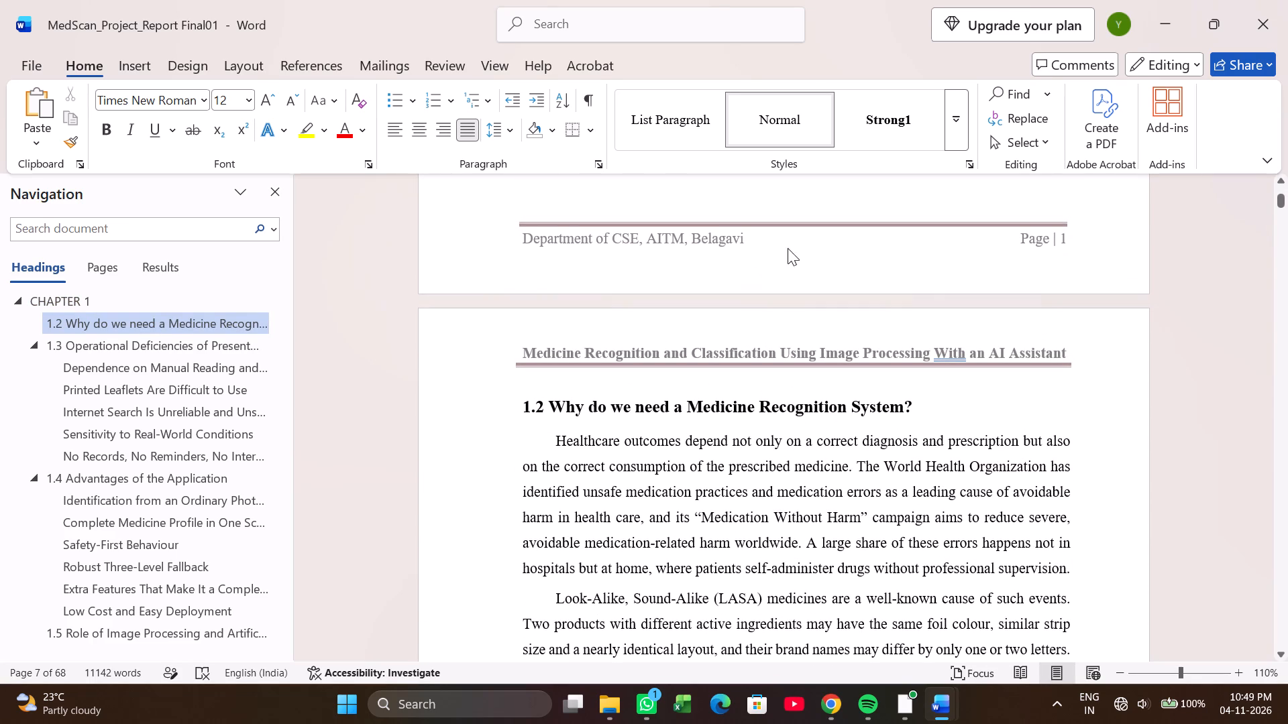
Copy the entire first-page footer of Chapter 1, including the decorative line, department text and page number.
double_click(513, 214)
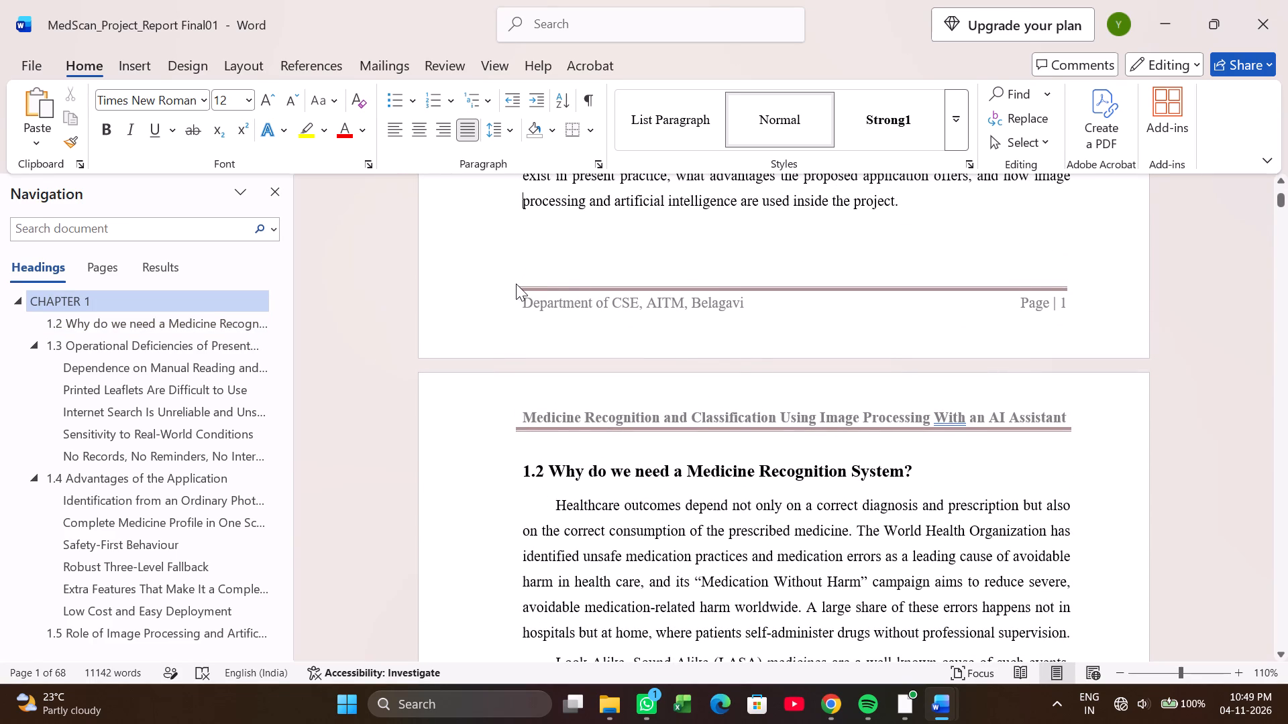
left_click(516, 284)
left_click_drag(516, 284, 639, 328)
left_click_drag(560, 338, 560, 330)
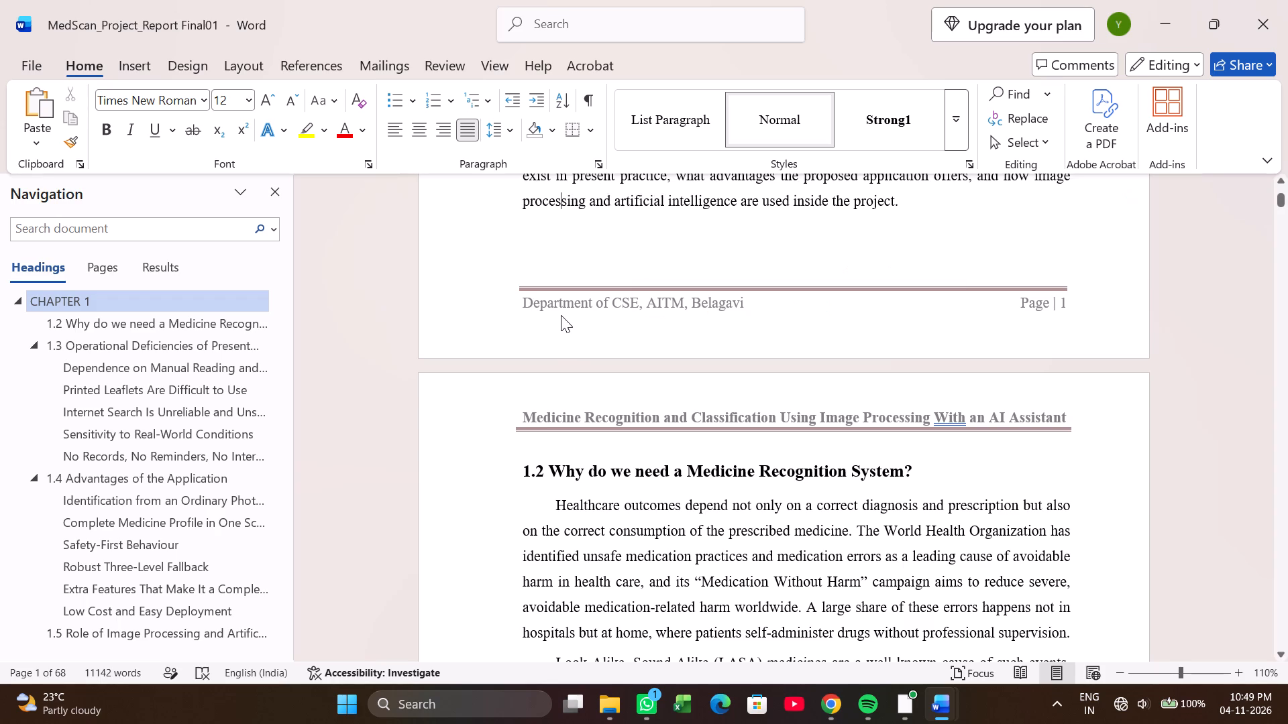
double_click(561, 315)
left_click(561, 315)
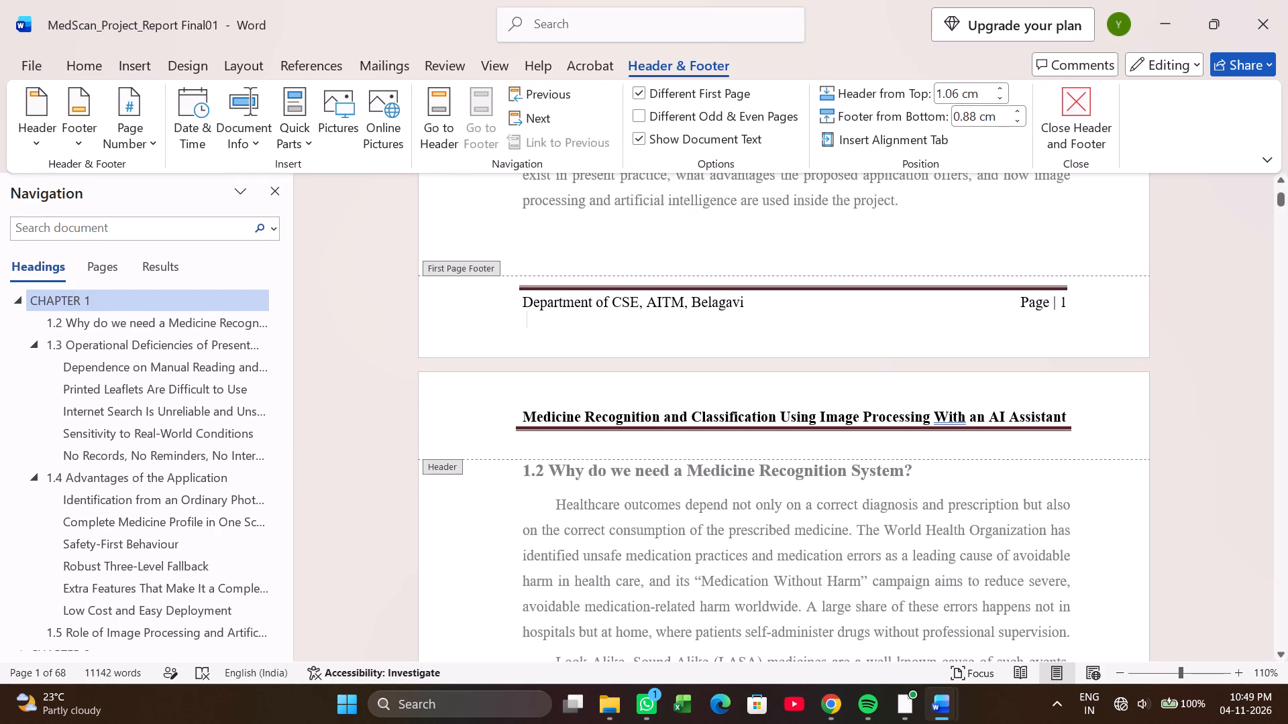
left_click_drag(517, 287, 1059, 306)
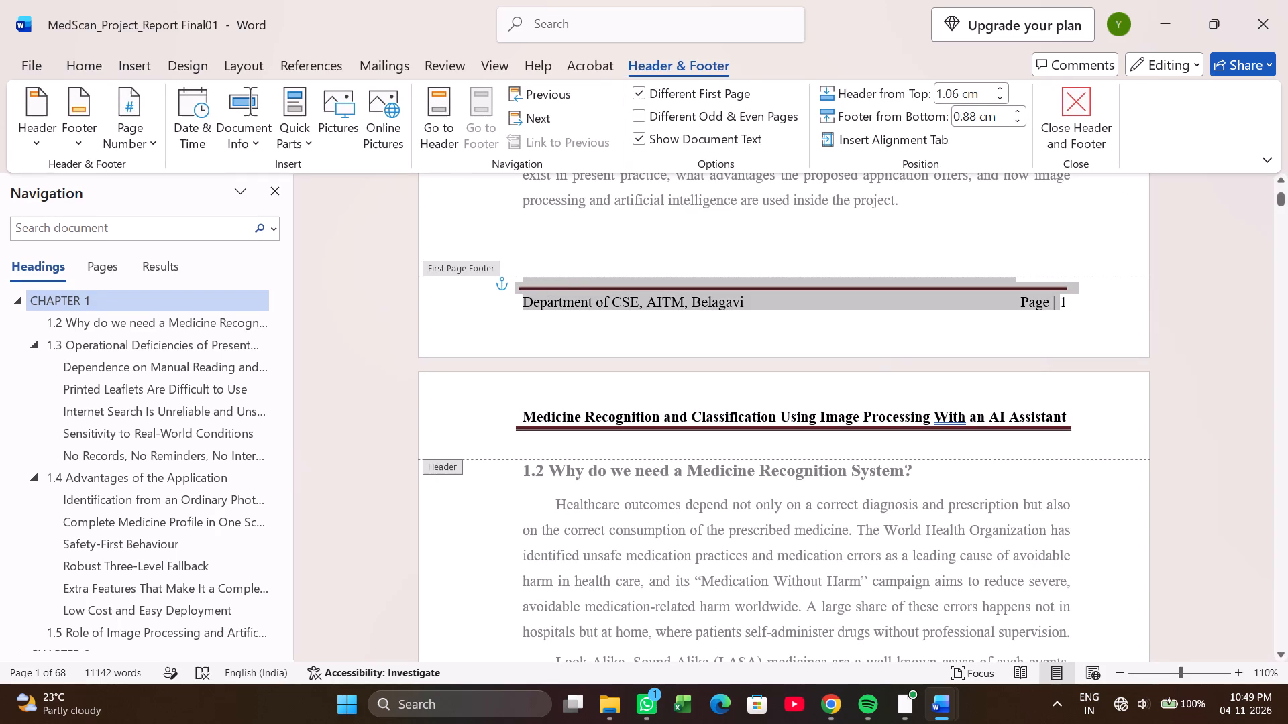
left_click_drag(1059, 306, 1082, 301)
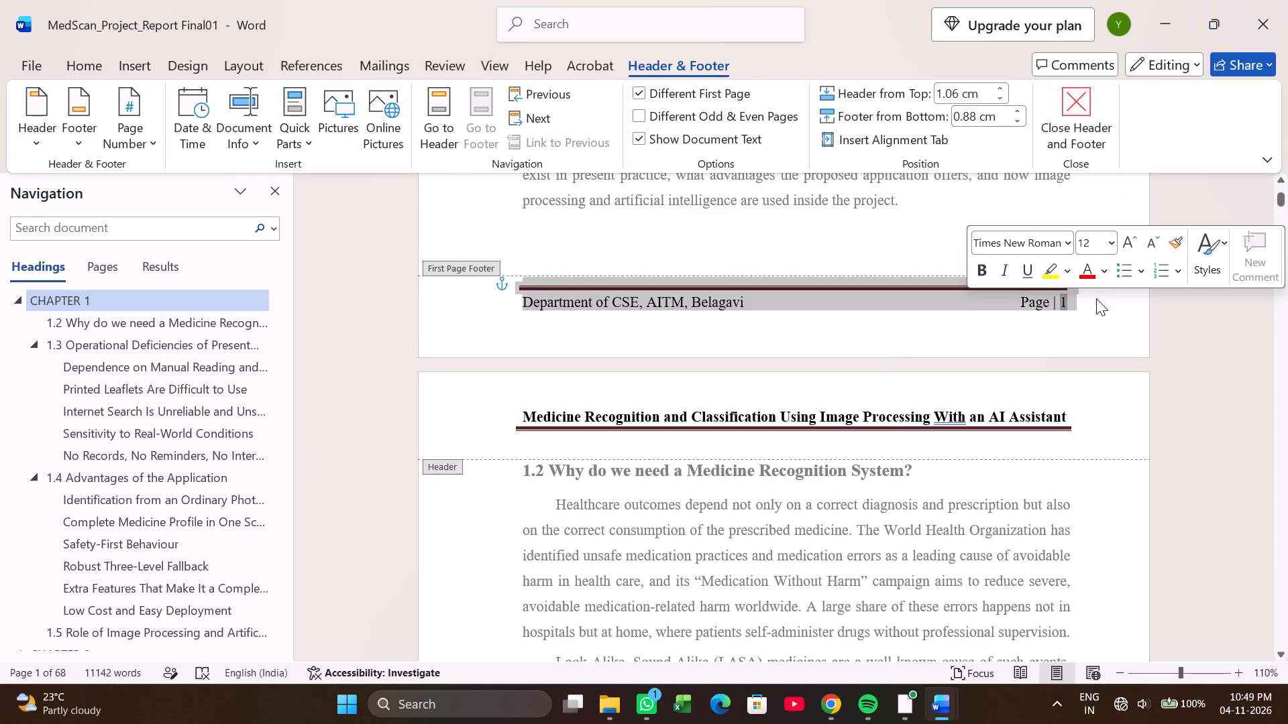
key("ctrl+c")
key("ctrl+c")
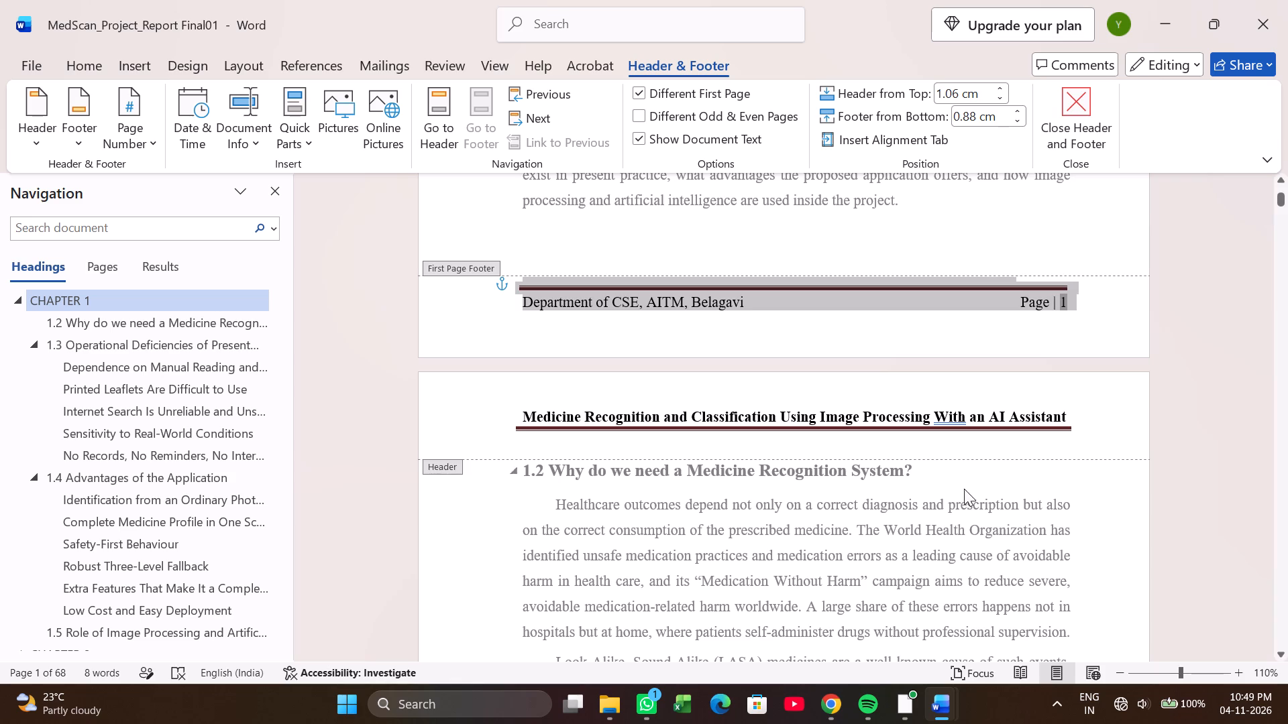
Compare the decorative lines and text spacing in the headers and footers of pages 1 to 3.
scroll(883, 570, "down", 20)
scroll(880, 552, "down", 6)
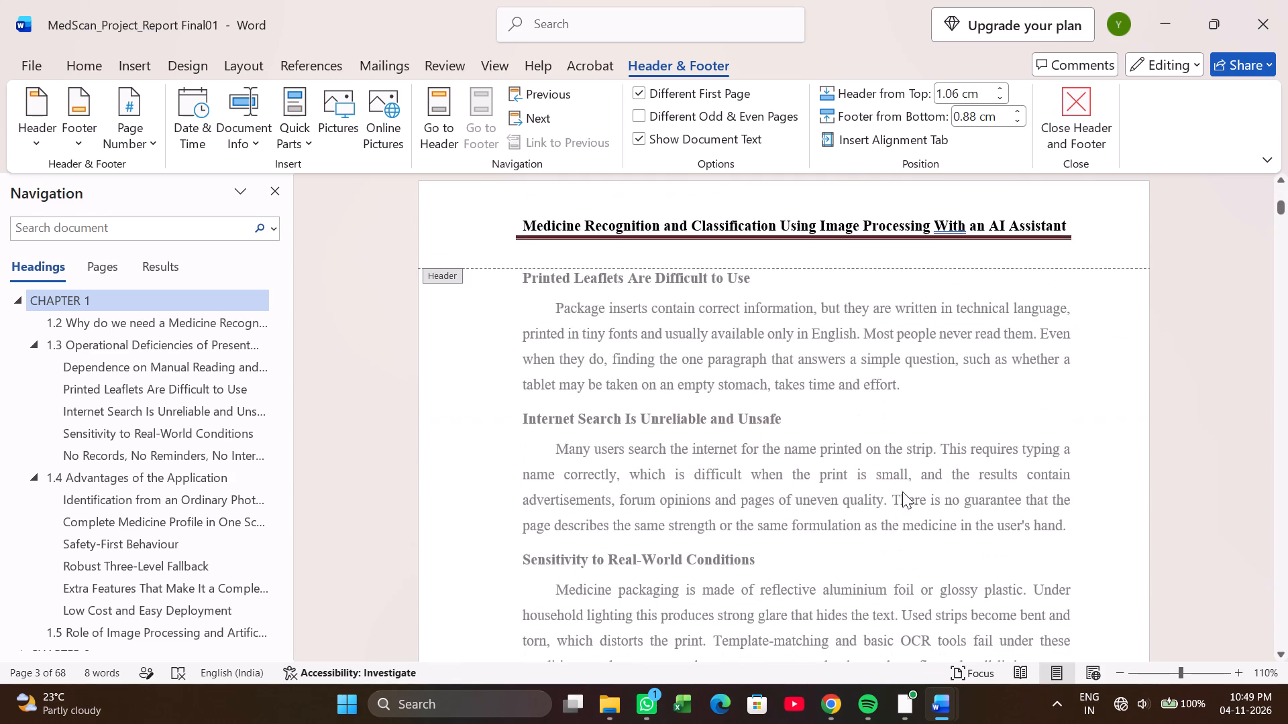
scroll(899, 469, "down", 13)
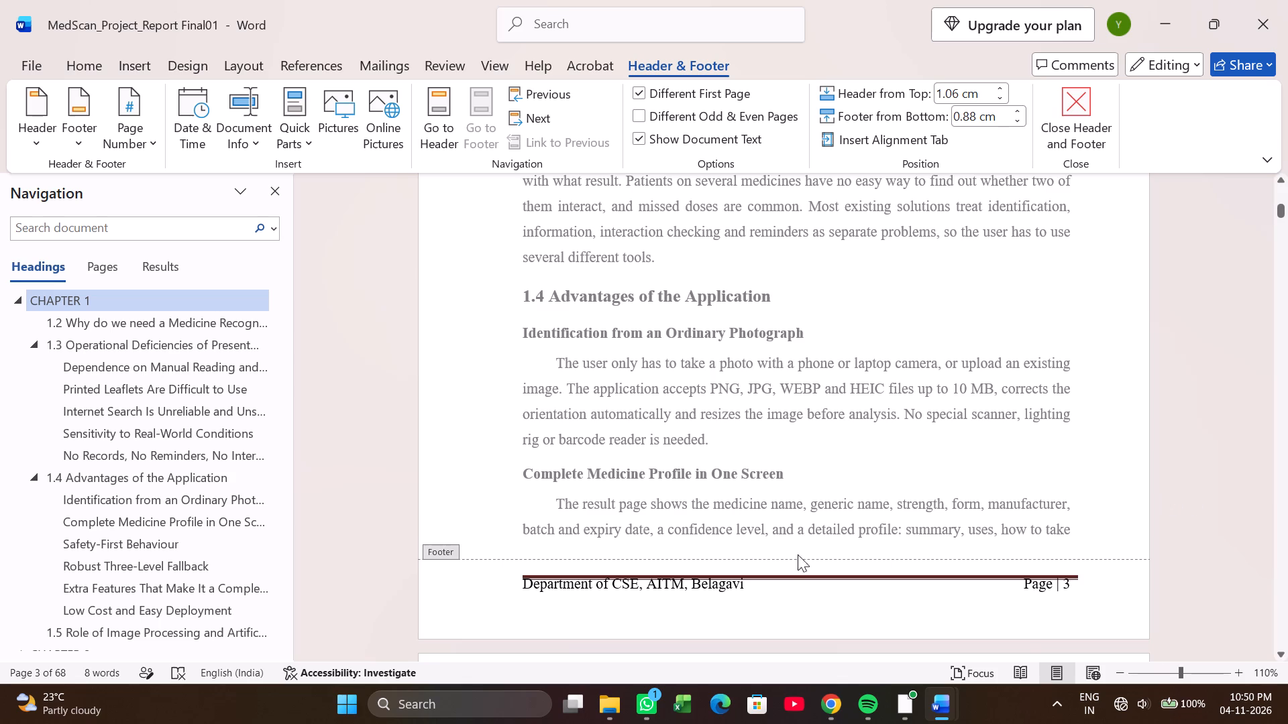
left_click(1191, 429)
scroll(860, 491, "up", 1)
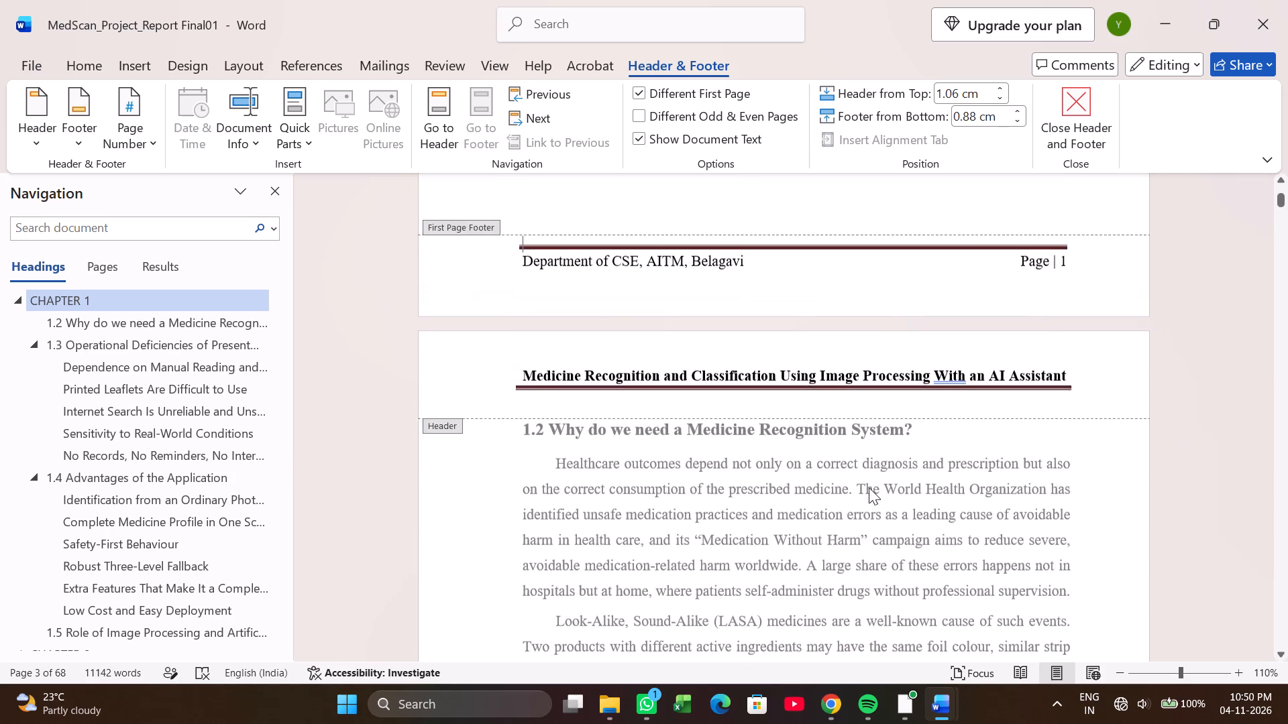
scroll(869, 487, "up", 2)
scroll(872, 481, "up", 20)
scroll(872, 481, "up", 11)
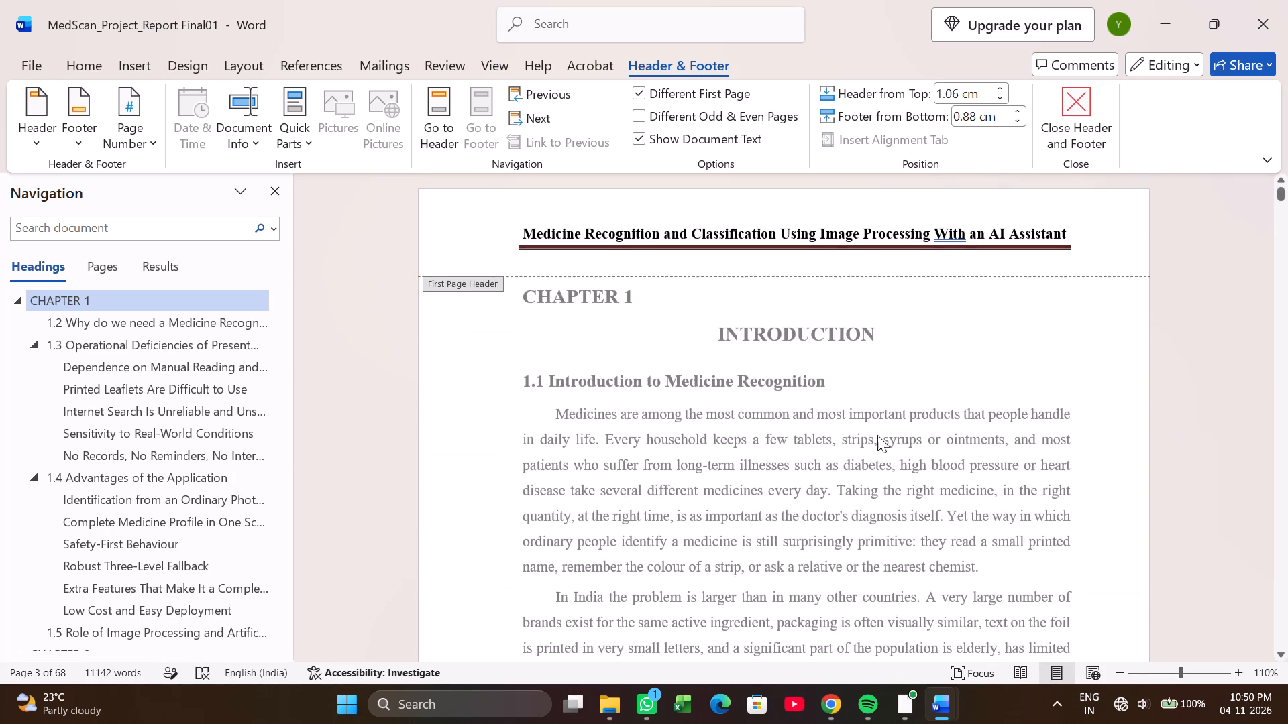
scroll(871, 429, "down", 8)
scroll(871, 427, "down", 16)
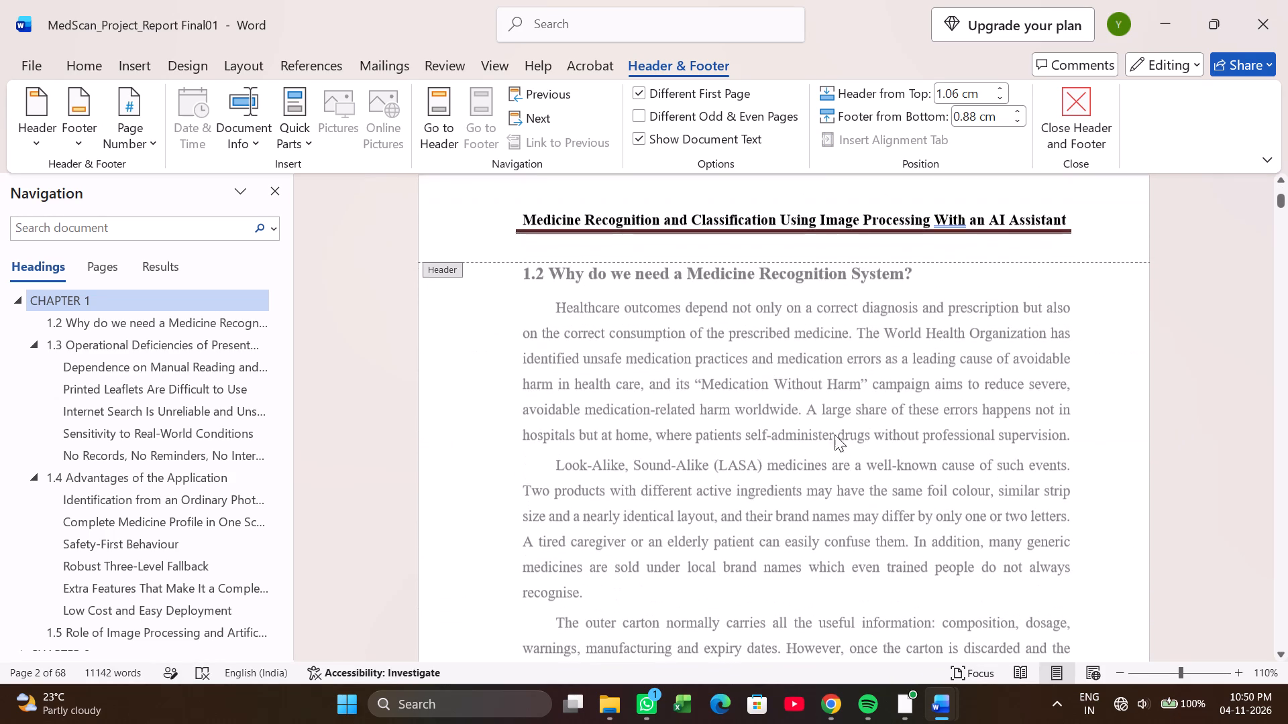
scroll(833, 428, "down", 17)
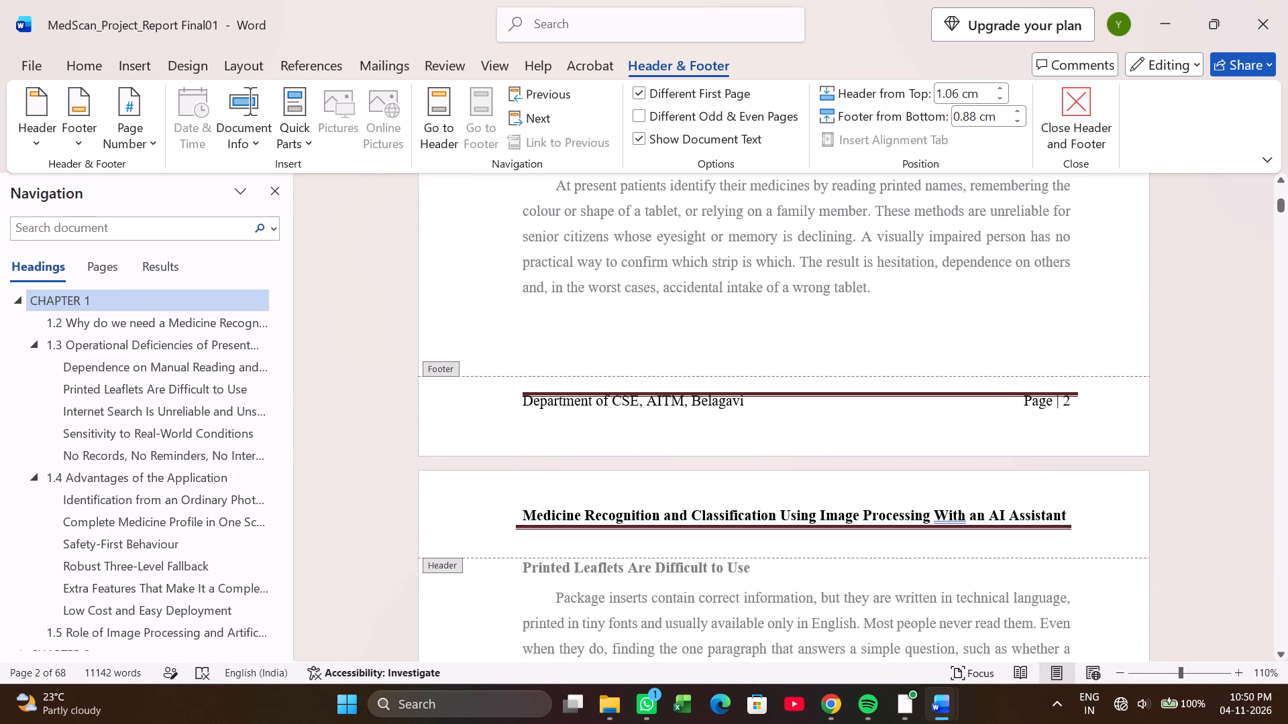
Insert blank line spacing above the department text in page 2's footer.
left_click(787, 415)
left_click(798, 397)
left_click(802, 390)
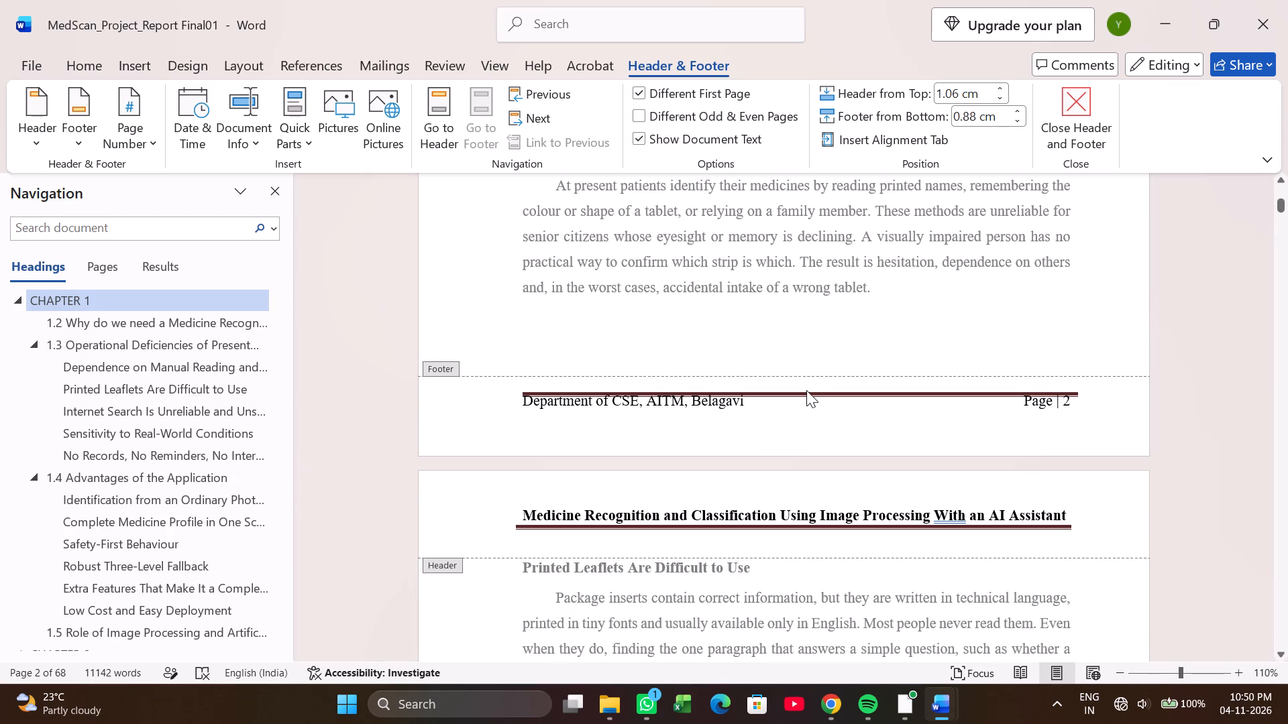
double_click(815, 392)
double_click(830, 391)
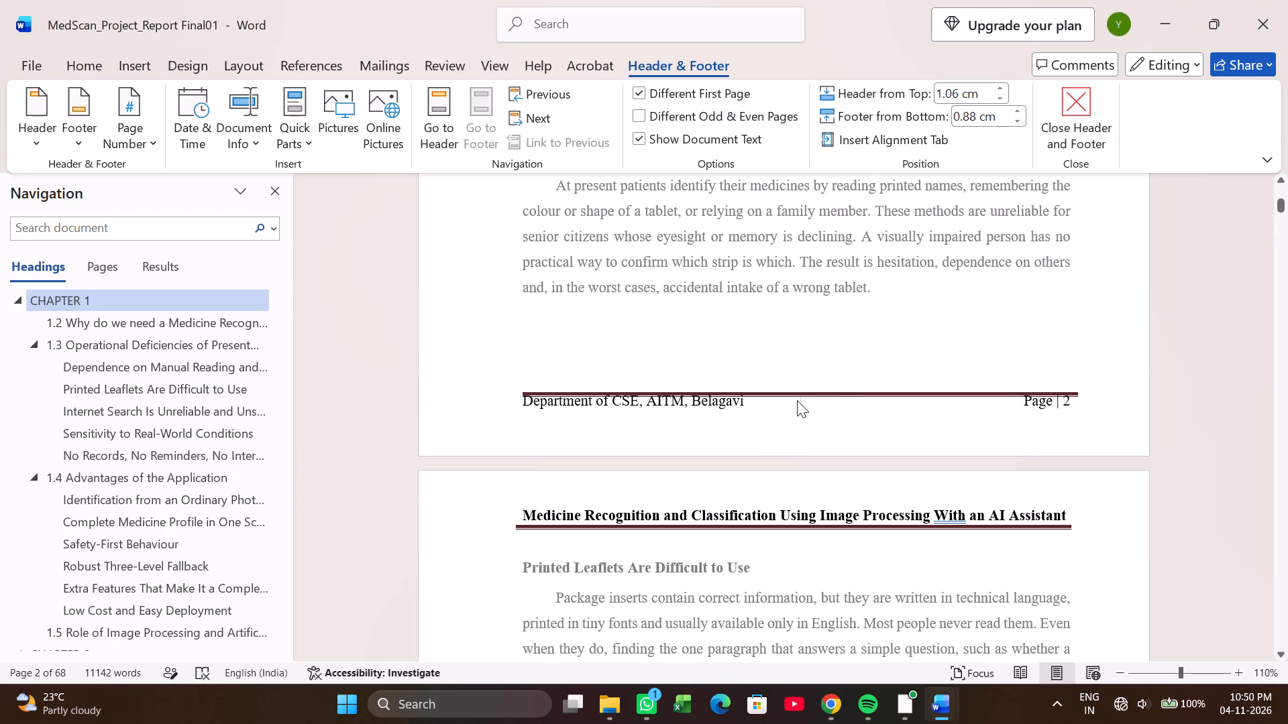
left_click(738, 391)
double_click(760, 395)
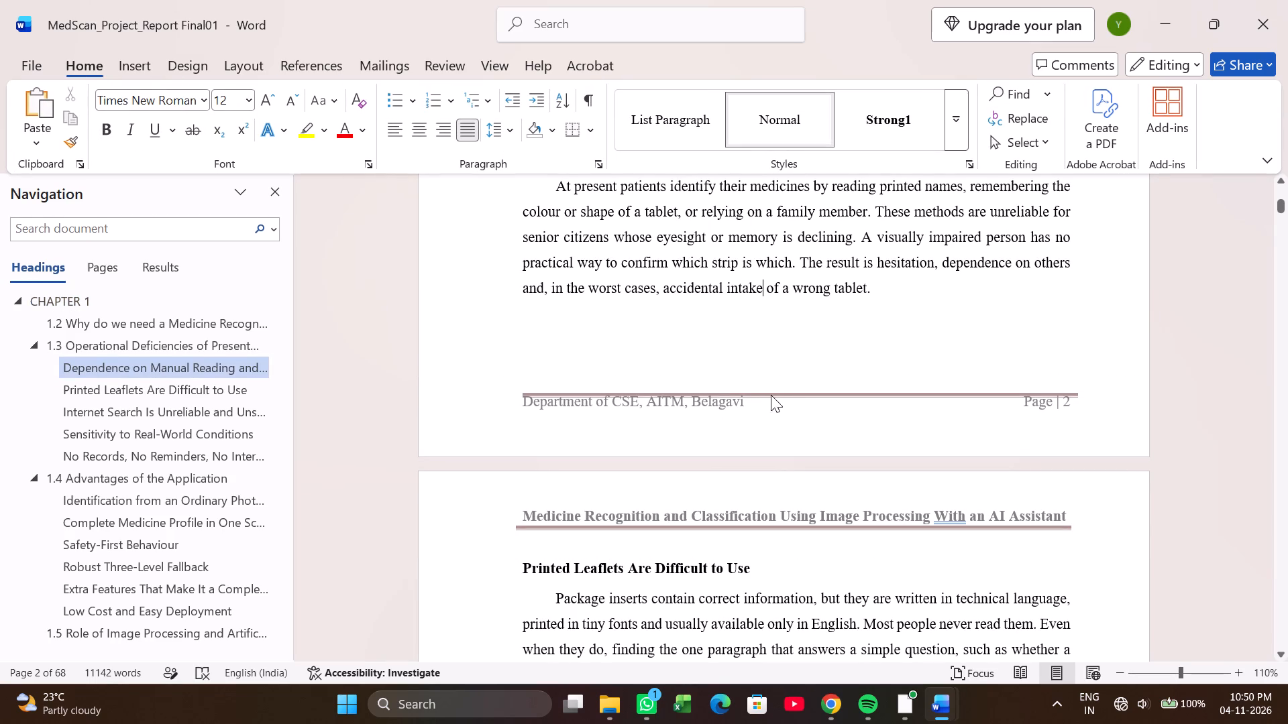
left_click(778, 391)
double_click(775, 413)
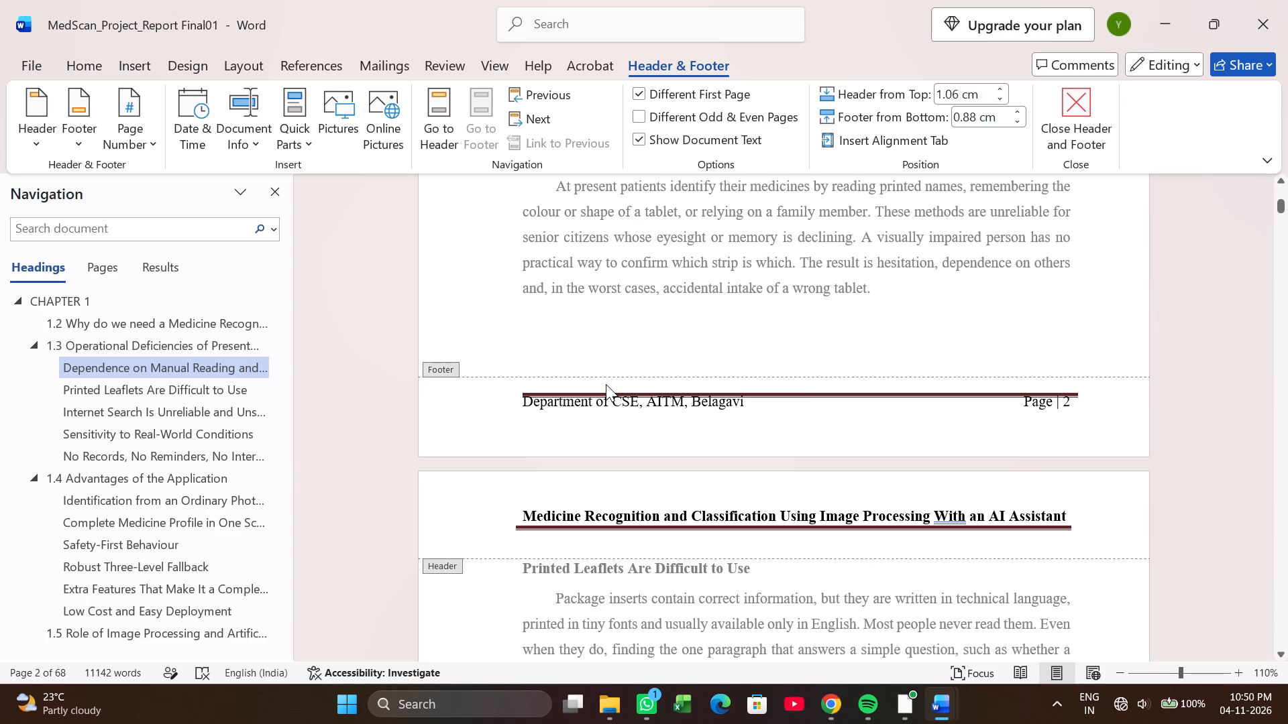
key("Return")
key("Return")
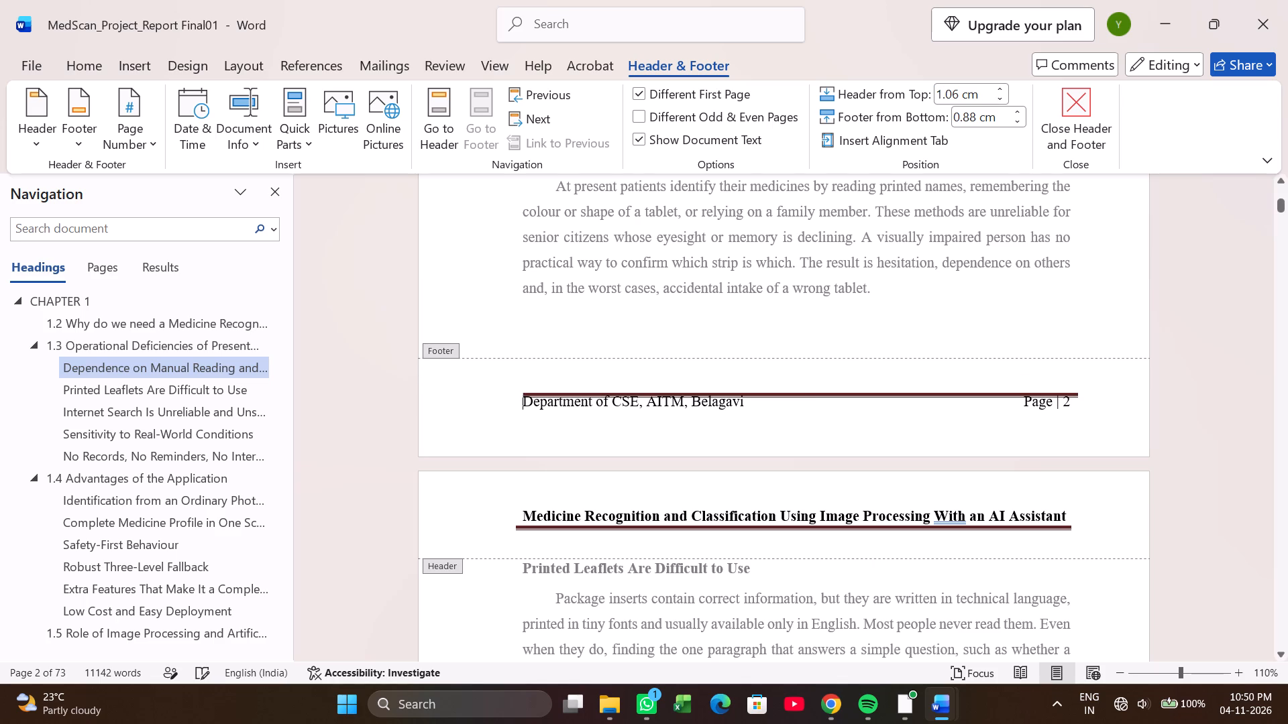
Add two blank lines after the page number in page 2's footer, moving the text above the decorative line.
left_click(694, 396)
left_click(744, 399)
left_click(1078, 405)
key("Return")
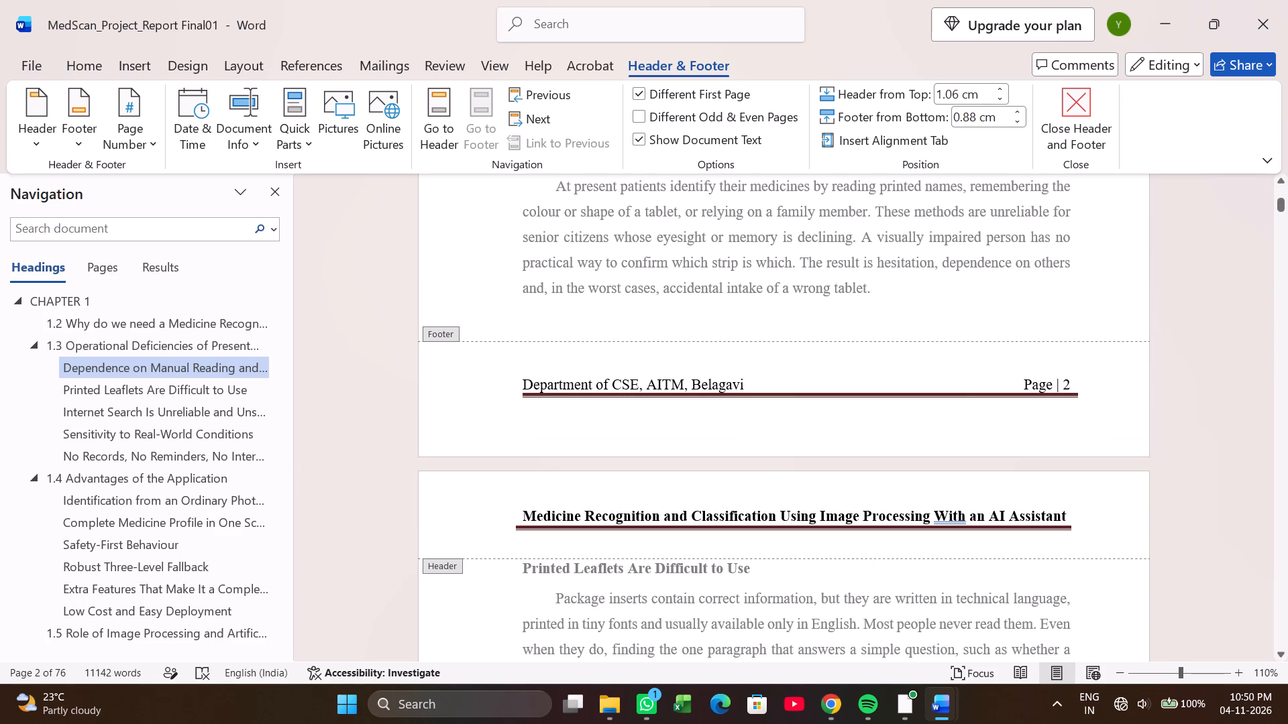
key("Return")
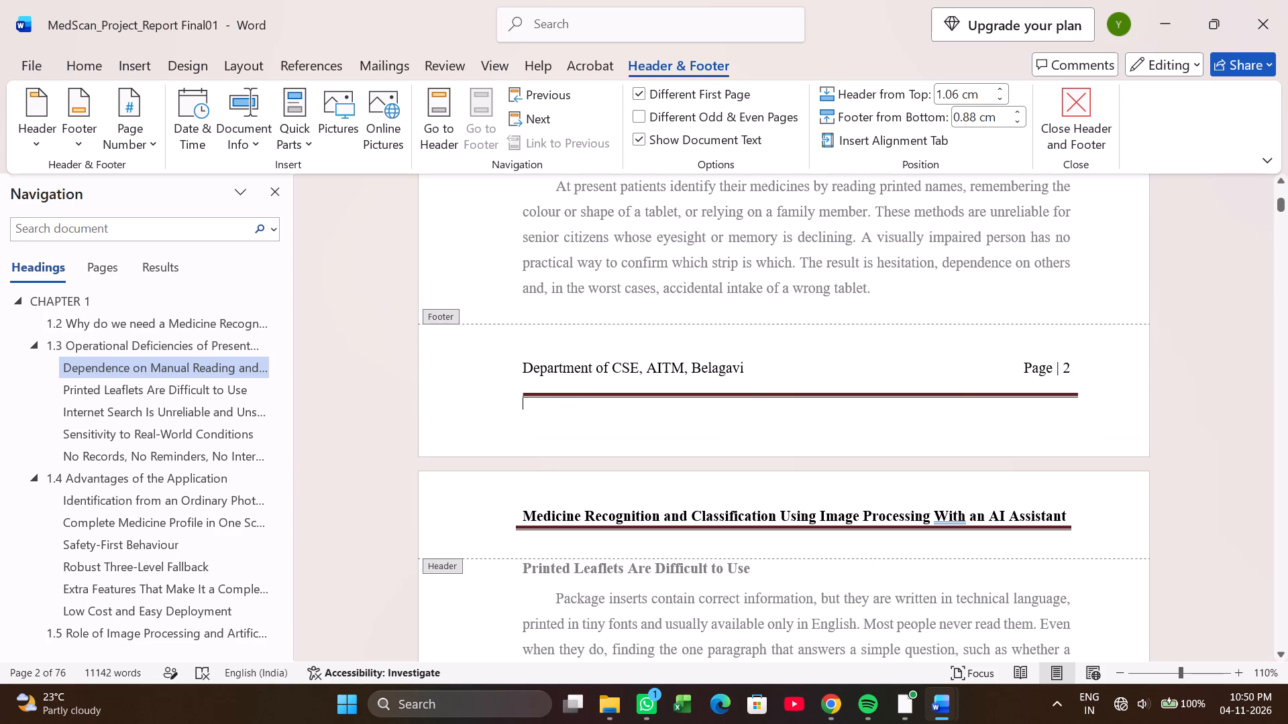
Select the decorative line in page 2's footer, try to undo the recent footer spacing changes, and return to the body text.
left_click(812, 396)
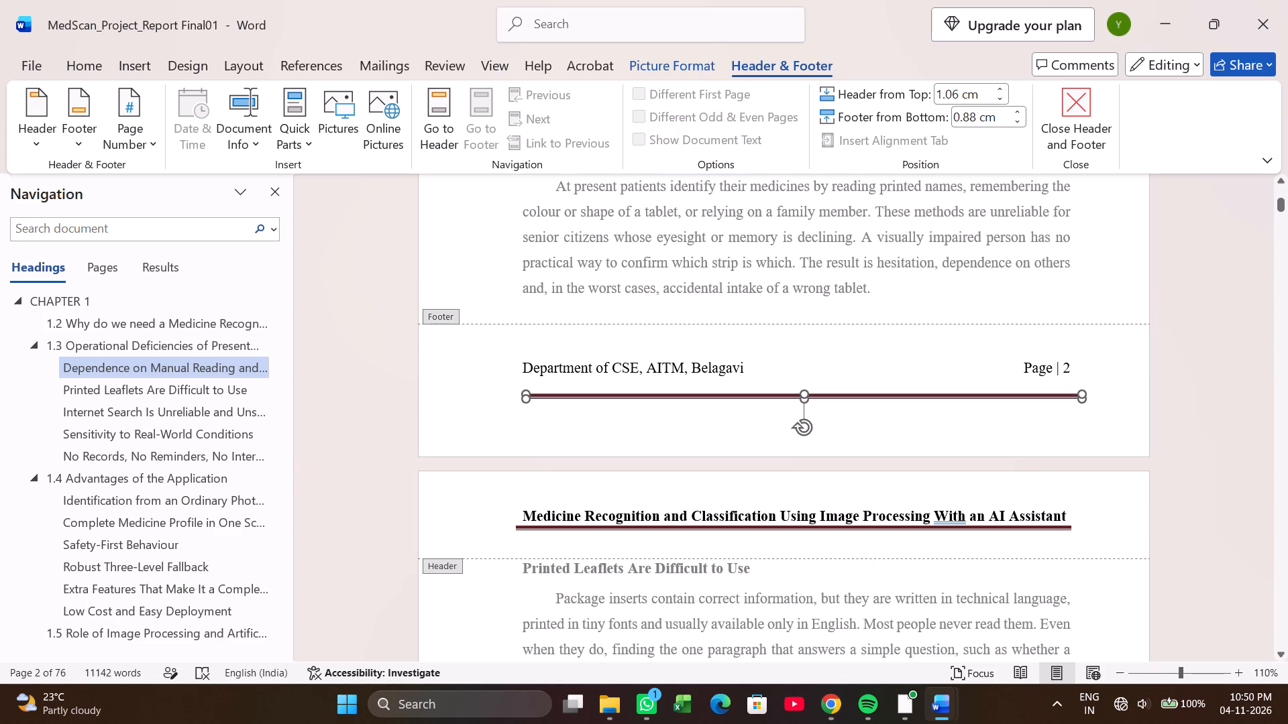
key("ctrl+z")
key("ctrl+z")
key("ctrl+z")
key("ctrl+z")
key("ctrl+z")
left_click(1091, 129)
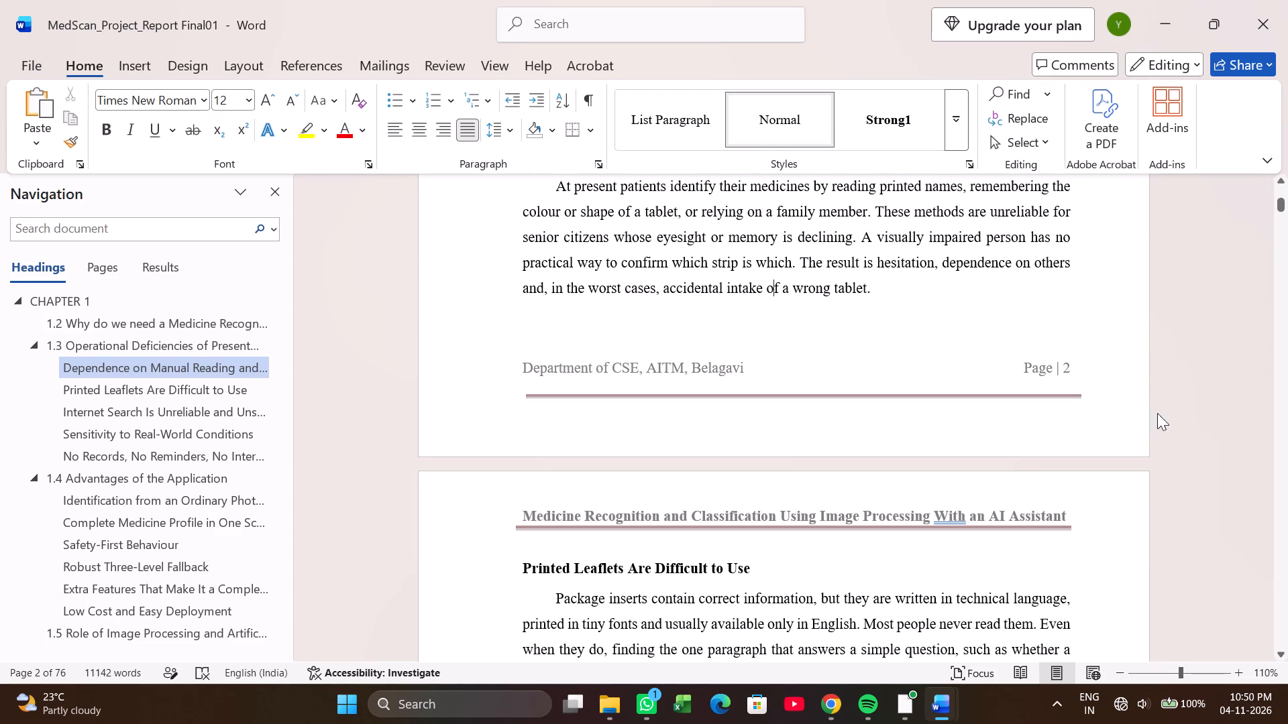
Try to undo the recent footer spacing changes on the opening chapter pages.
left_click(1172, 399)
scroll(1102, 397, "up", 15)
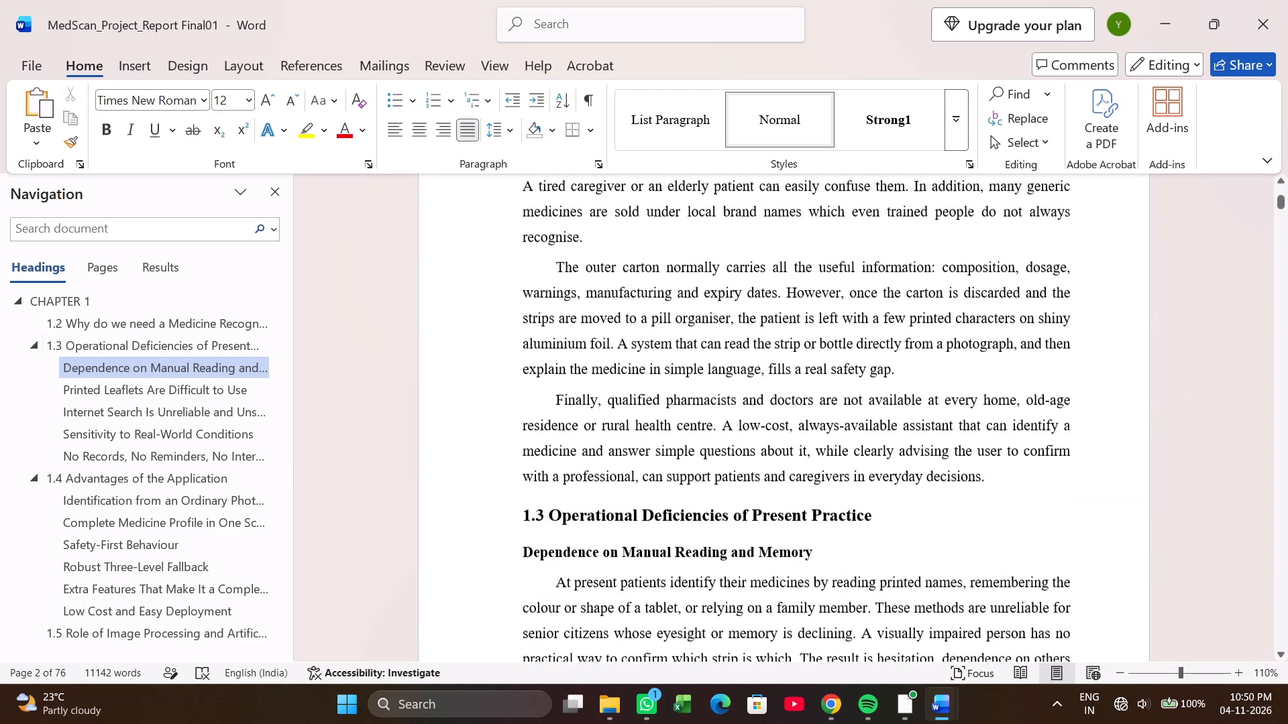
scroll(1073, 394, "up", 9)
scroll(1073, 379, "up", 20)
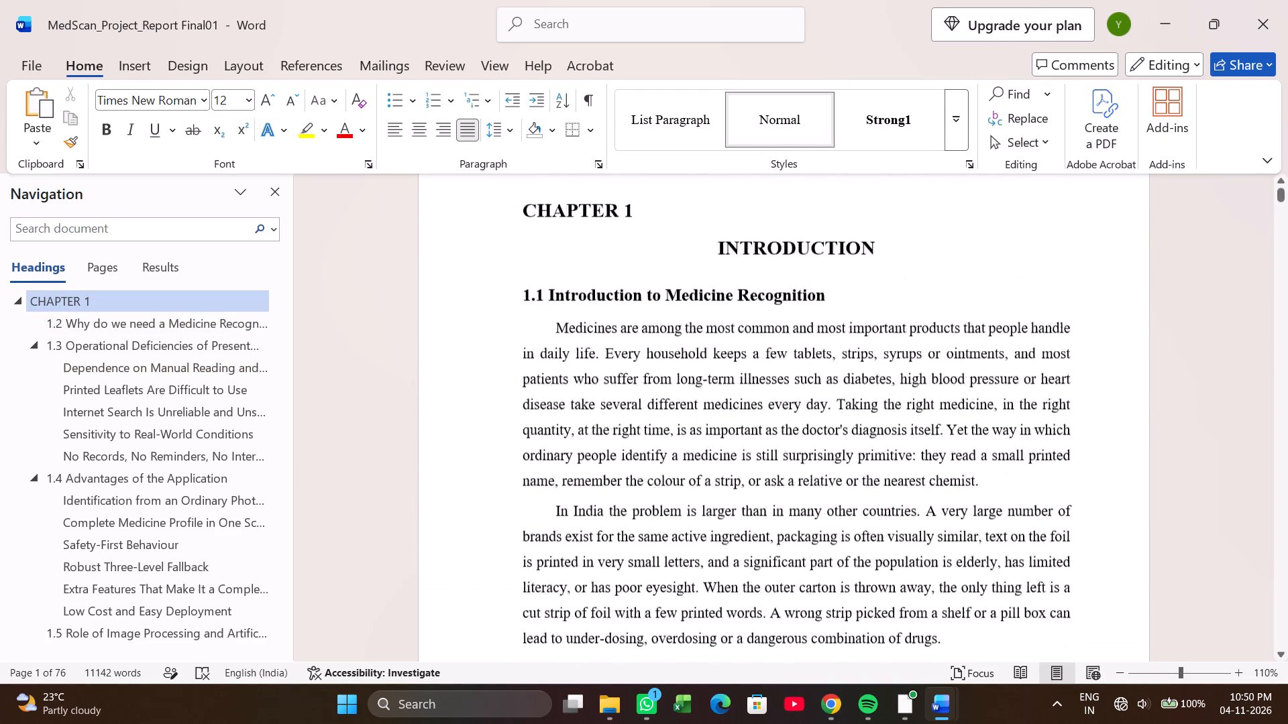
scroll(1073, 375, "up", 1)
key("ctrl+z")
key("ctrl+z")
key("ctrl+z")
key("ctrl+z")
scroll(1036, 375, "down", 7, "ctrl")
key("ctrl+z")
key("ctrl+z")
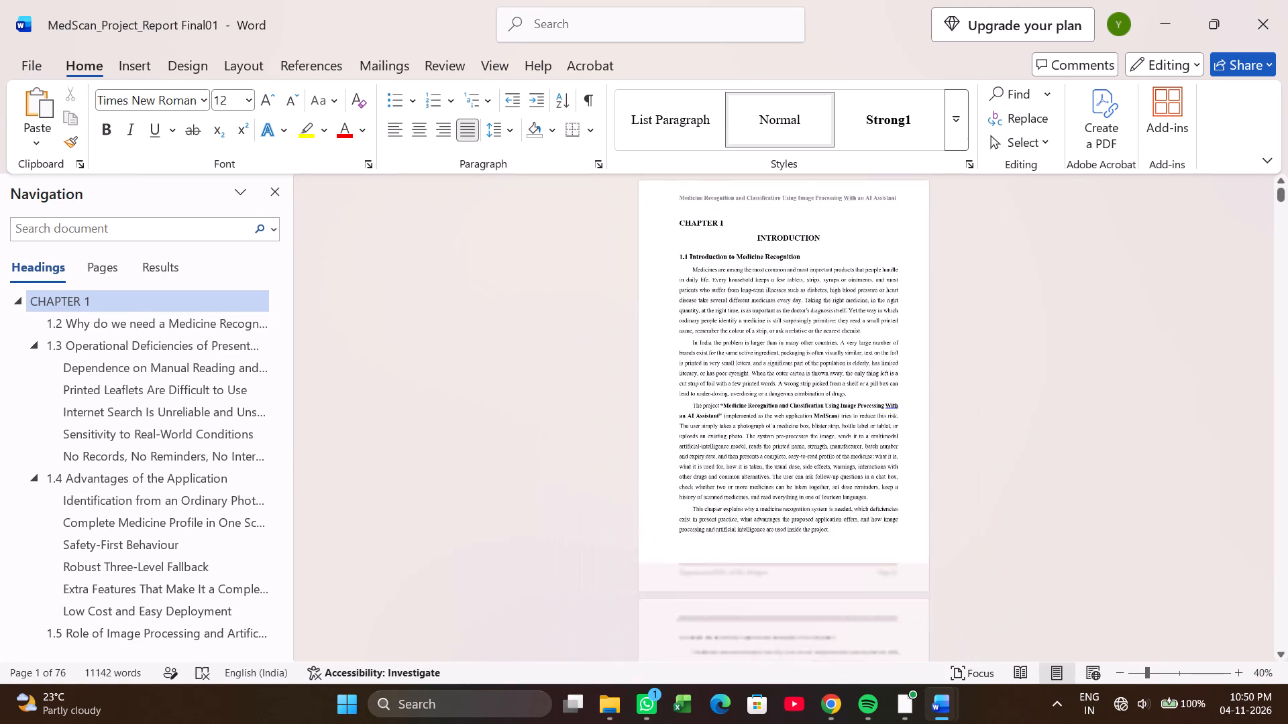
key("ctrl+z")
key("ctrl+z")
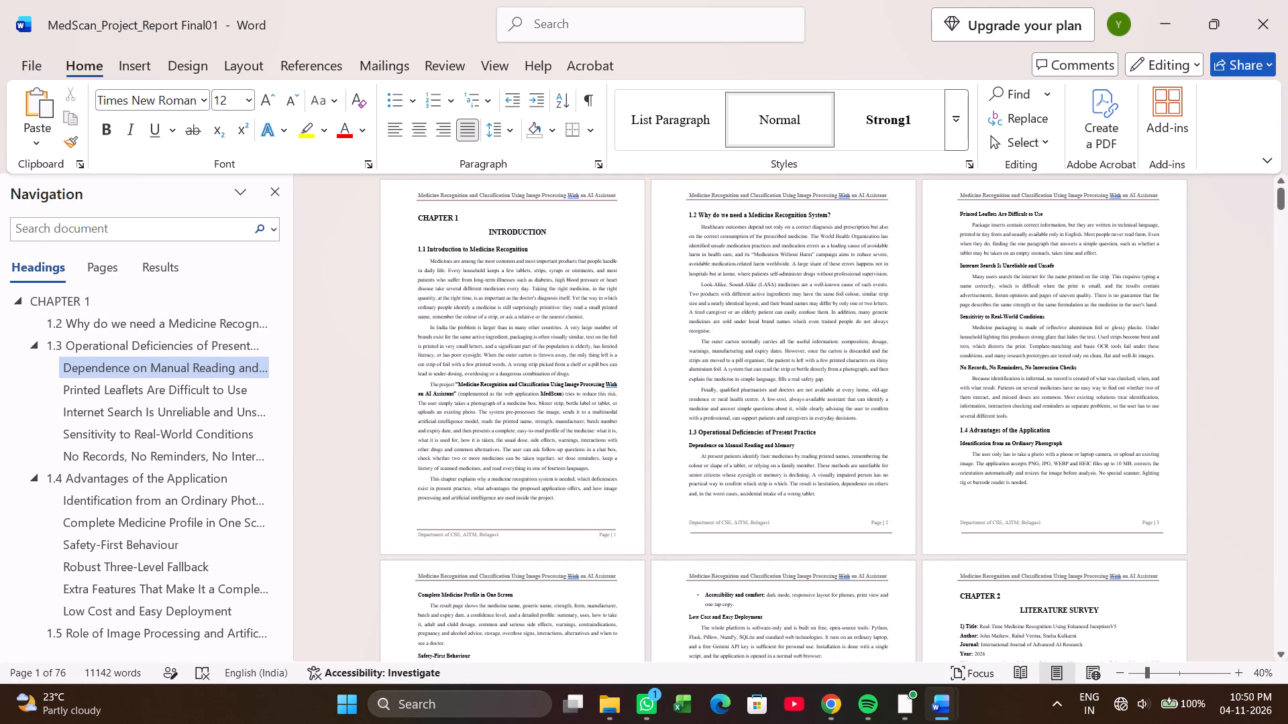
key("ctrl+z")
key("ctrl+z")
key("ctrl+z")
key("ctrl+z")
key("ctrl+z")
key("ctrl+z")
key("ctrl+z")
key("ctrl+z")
Close the 76-page edited report and return to the 70-page version of the report.
left_click(1267, 5)
left_click(698, 505)
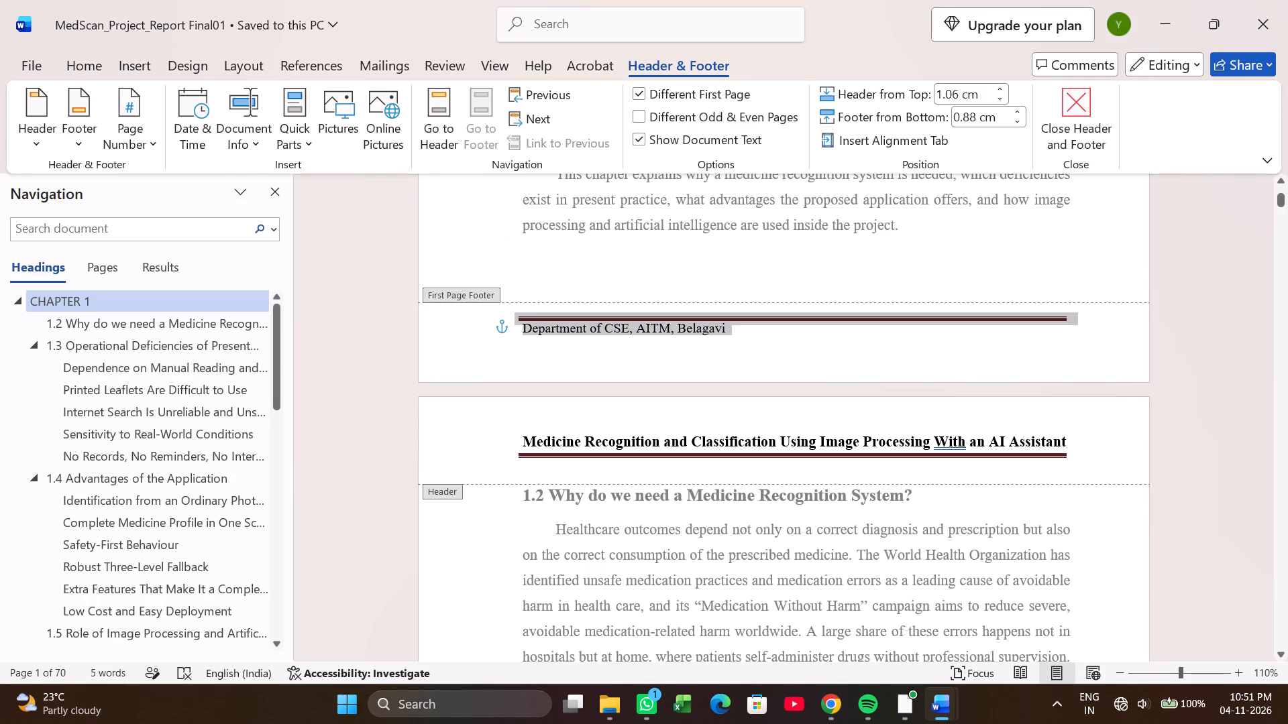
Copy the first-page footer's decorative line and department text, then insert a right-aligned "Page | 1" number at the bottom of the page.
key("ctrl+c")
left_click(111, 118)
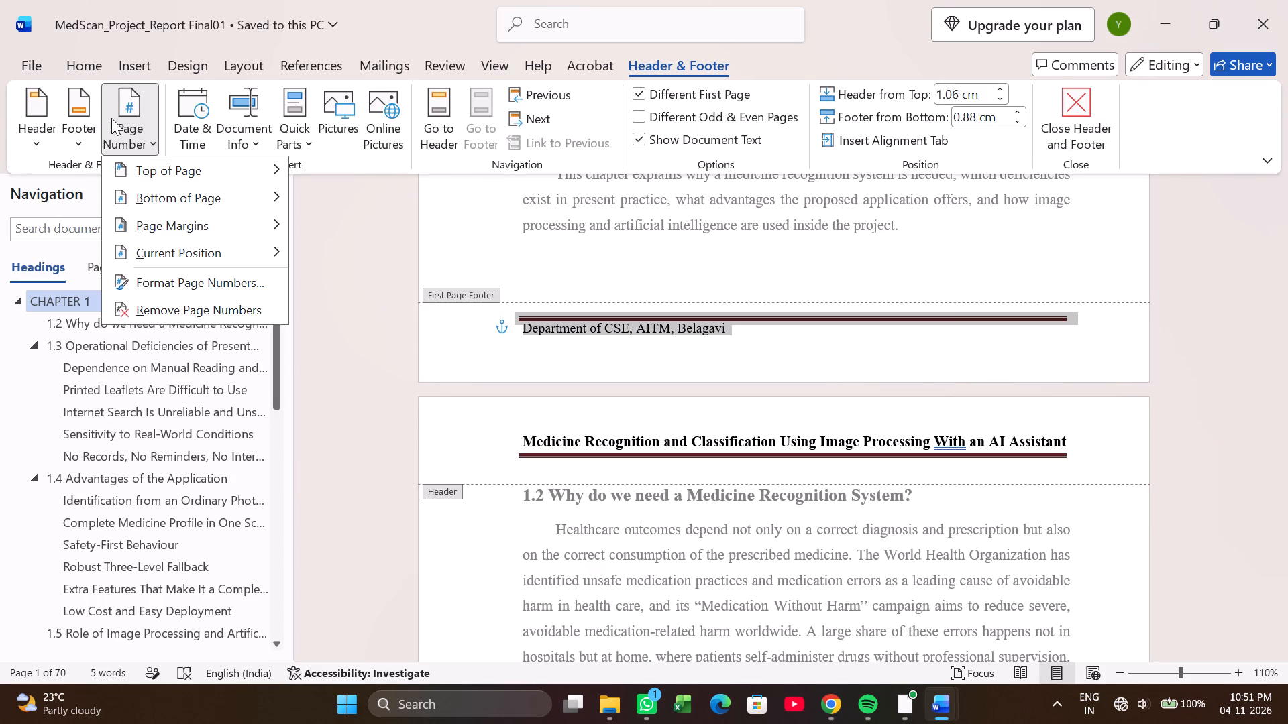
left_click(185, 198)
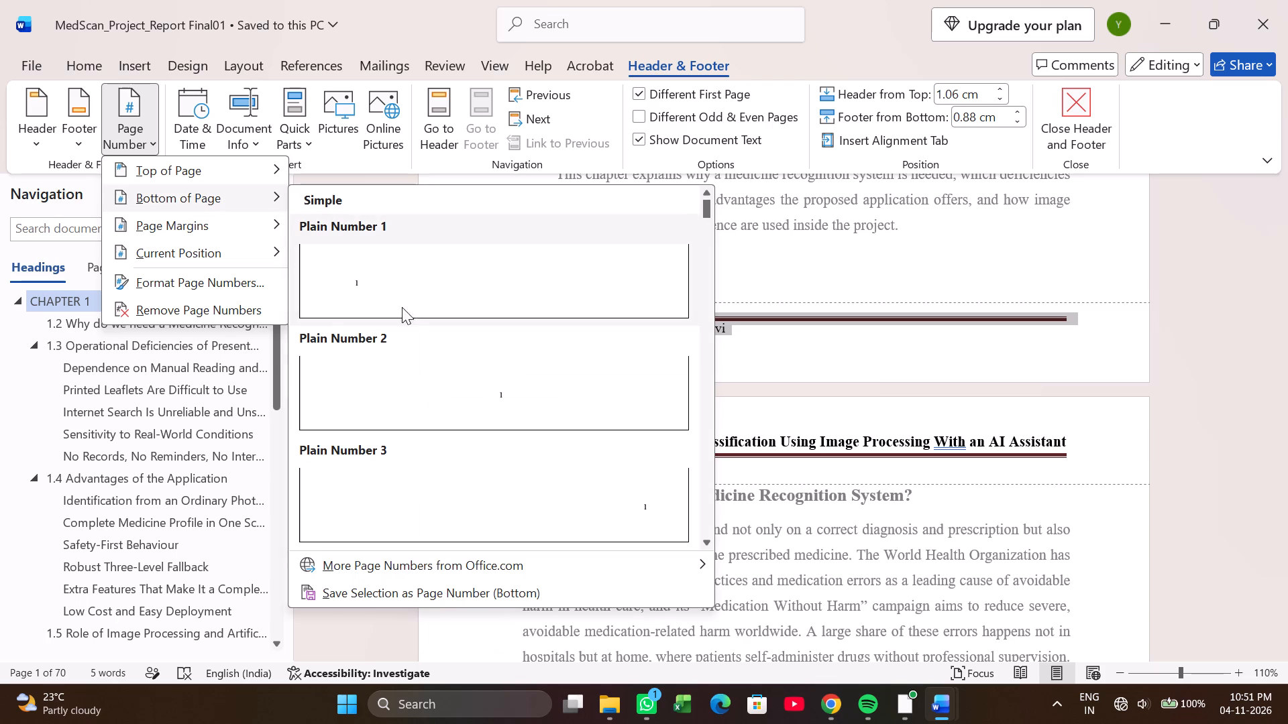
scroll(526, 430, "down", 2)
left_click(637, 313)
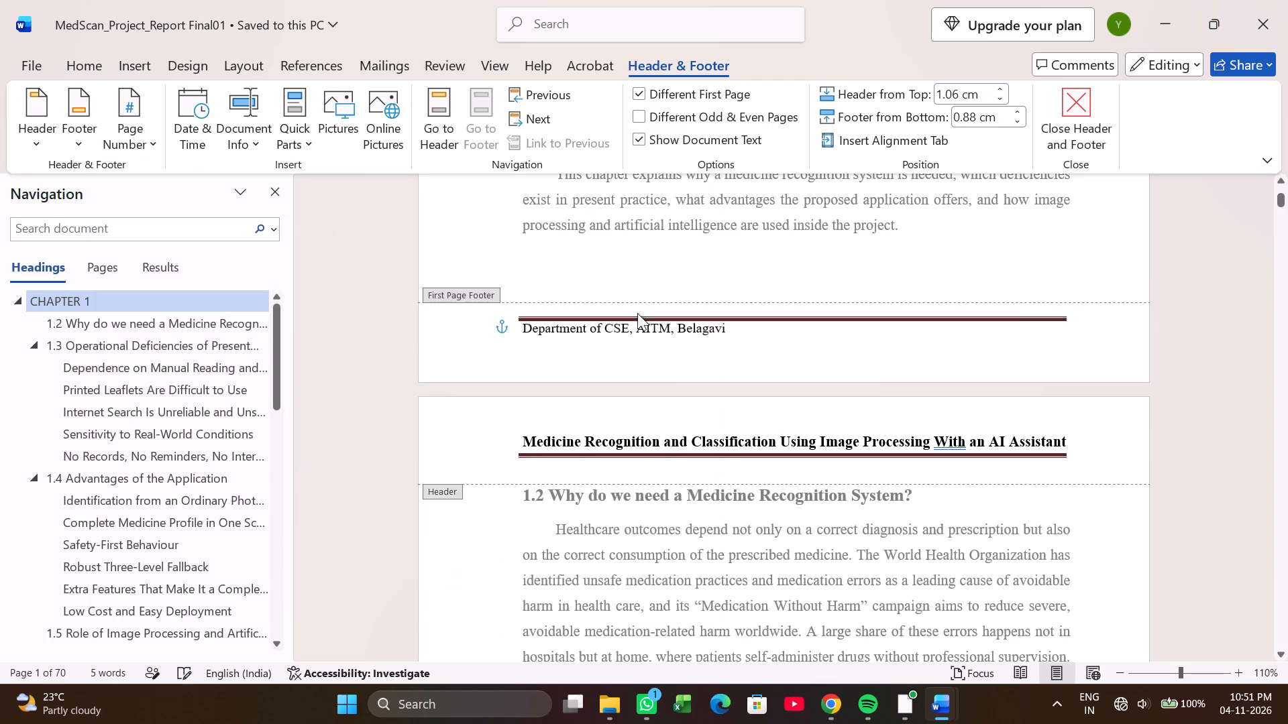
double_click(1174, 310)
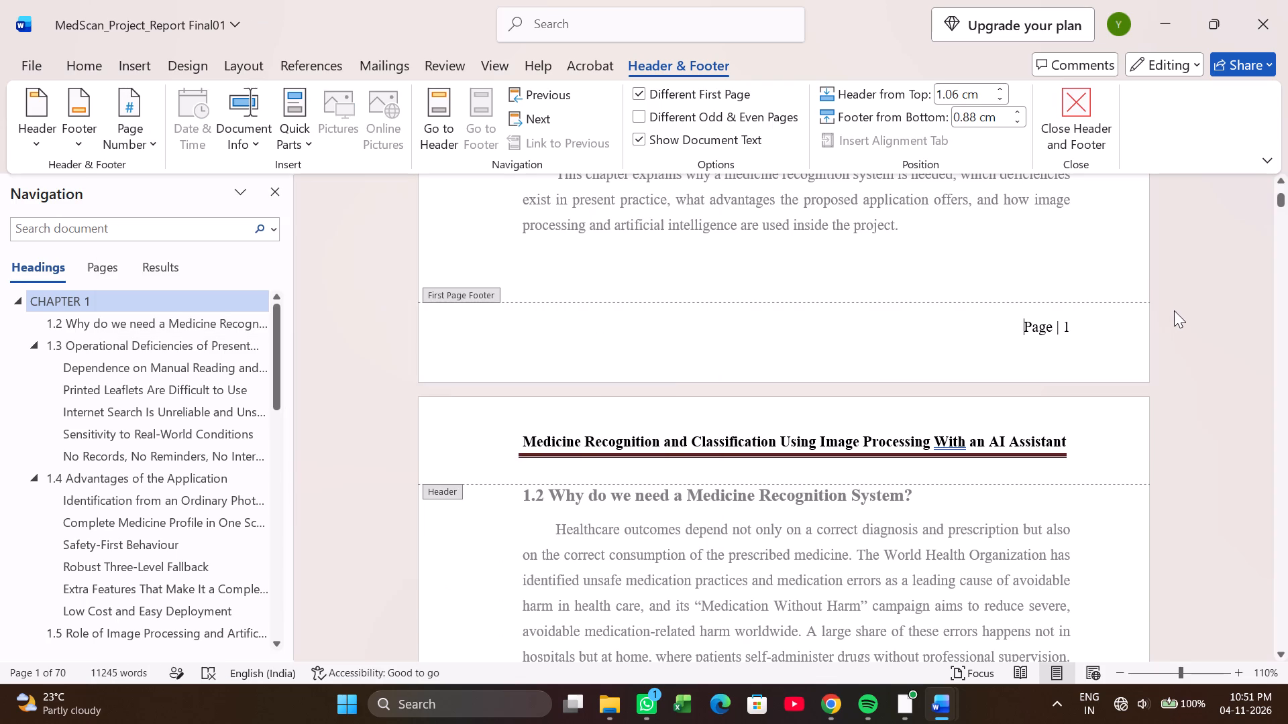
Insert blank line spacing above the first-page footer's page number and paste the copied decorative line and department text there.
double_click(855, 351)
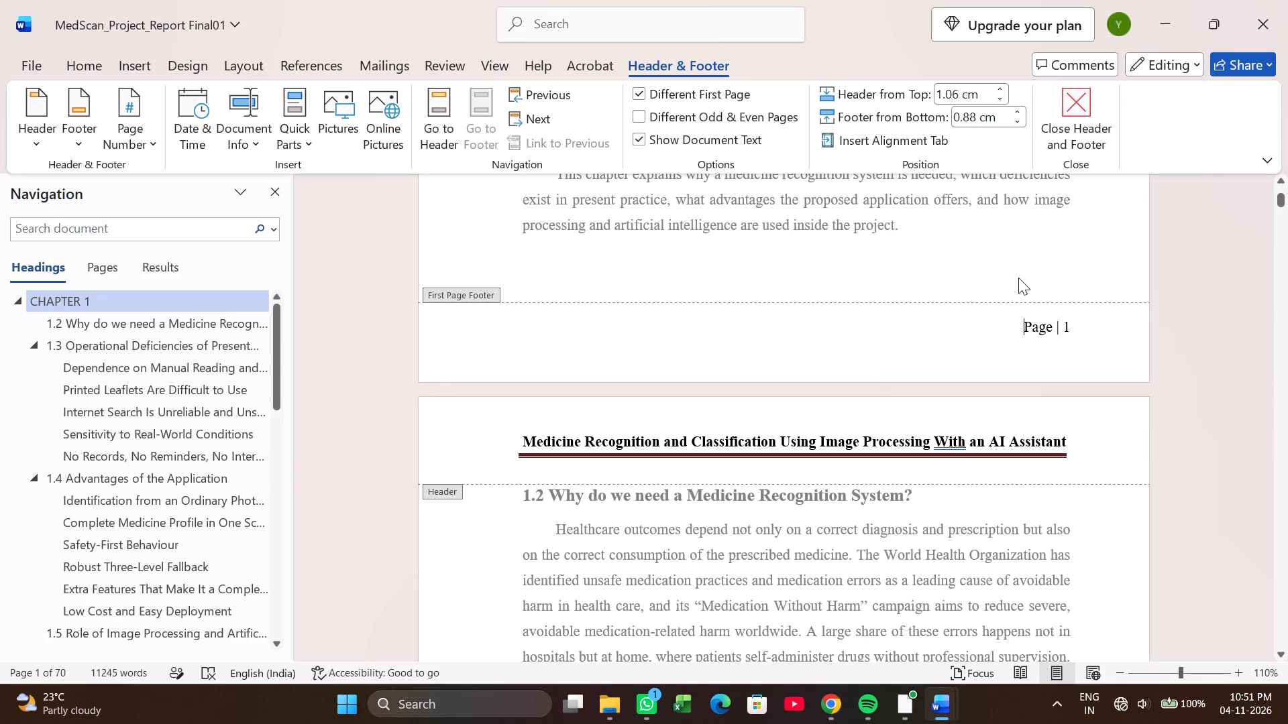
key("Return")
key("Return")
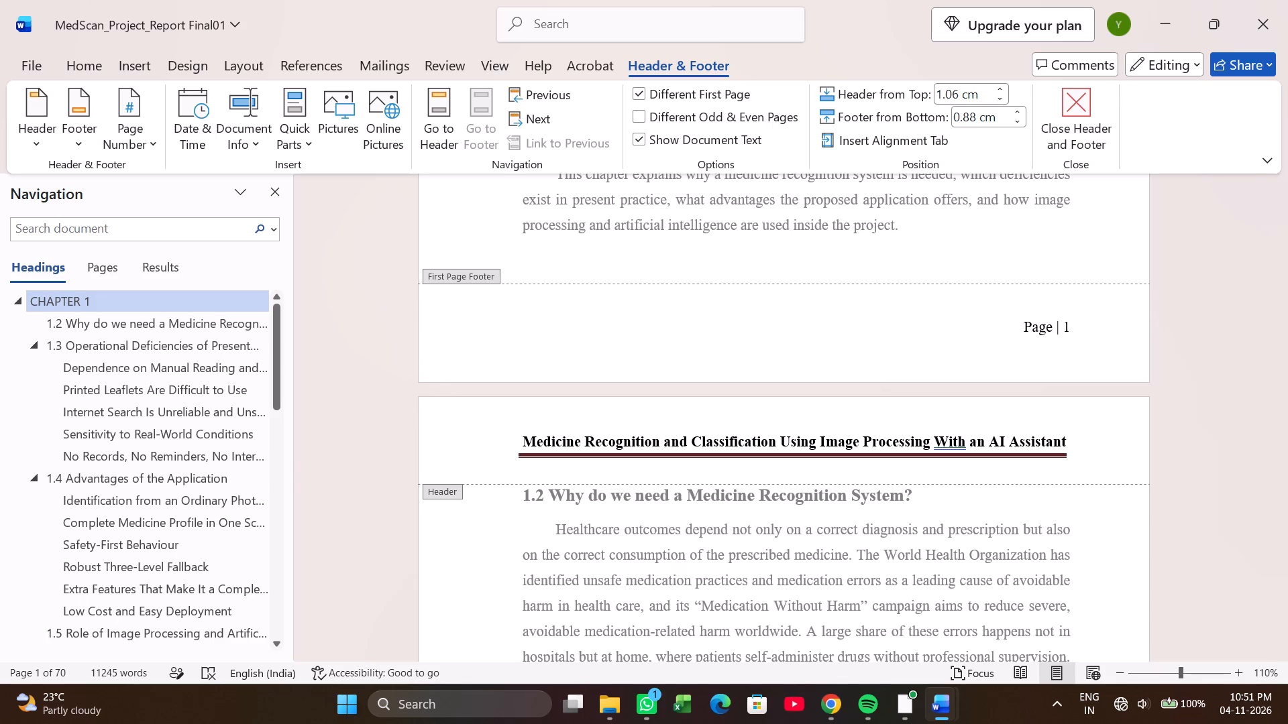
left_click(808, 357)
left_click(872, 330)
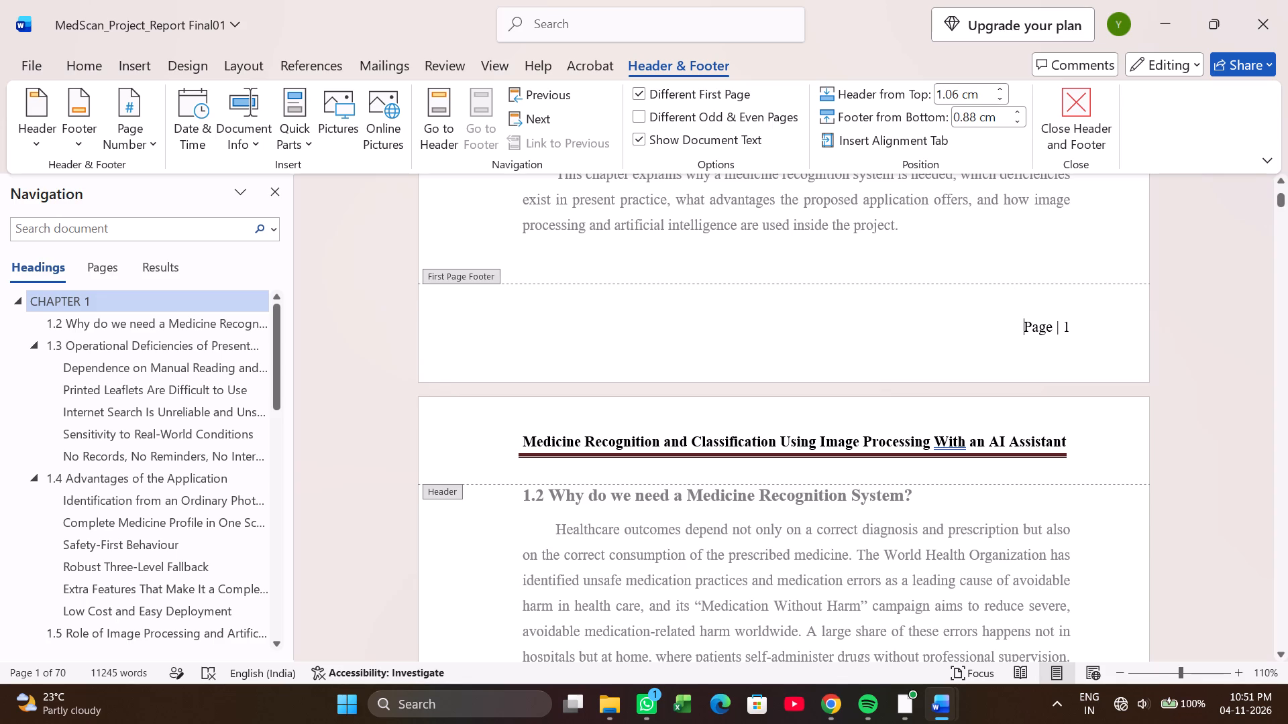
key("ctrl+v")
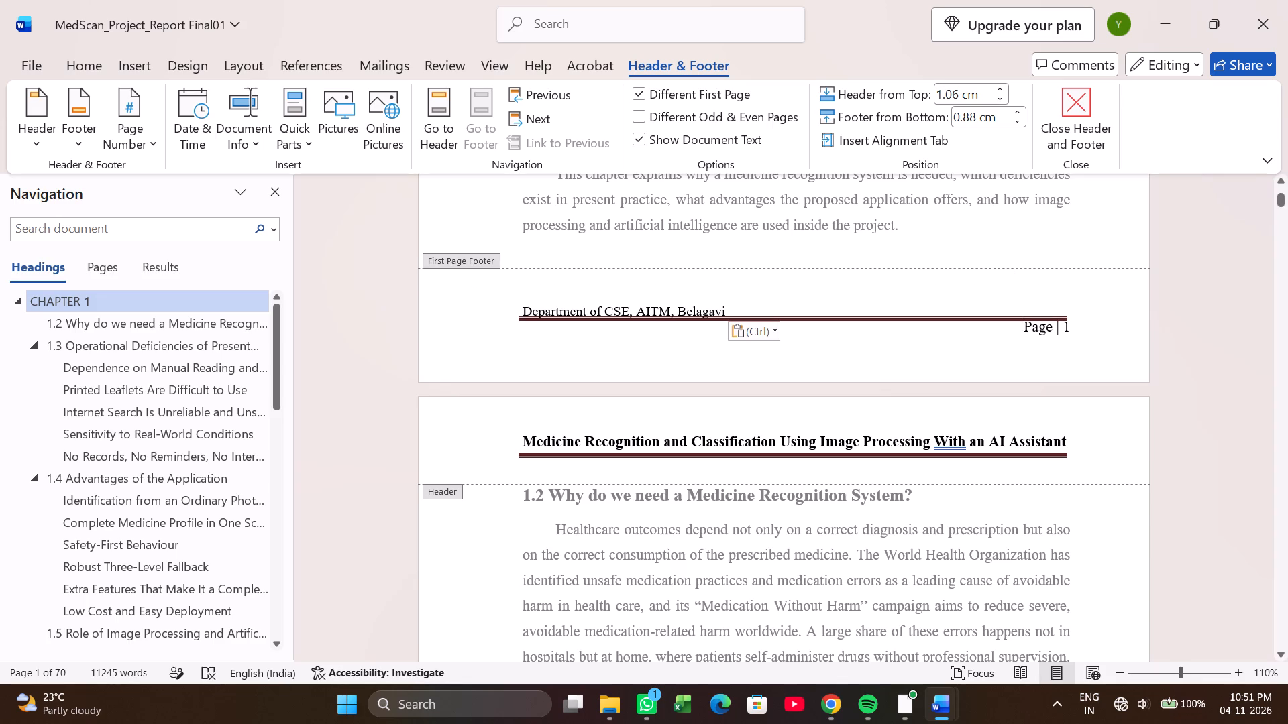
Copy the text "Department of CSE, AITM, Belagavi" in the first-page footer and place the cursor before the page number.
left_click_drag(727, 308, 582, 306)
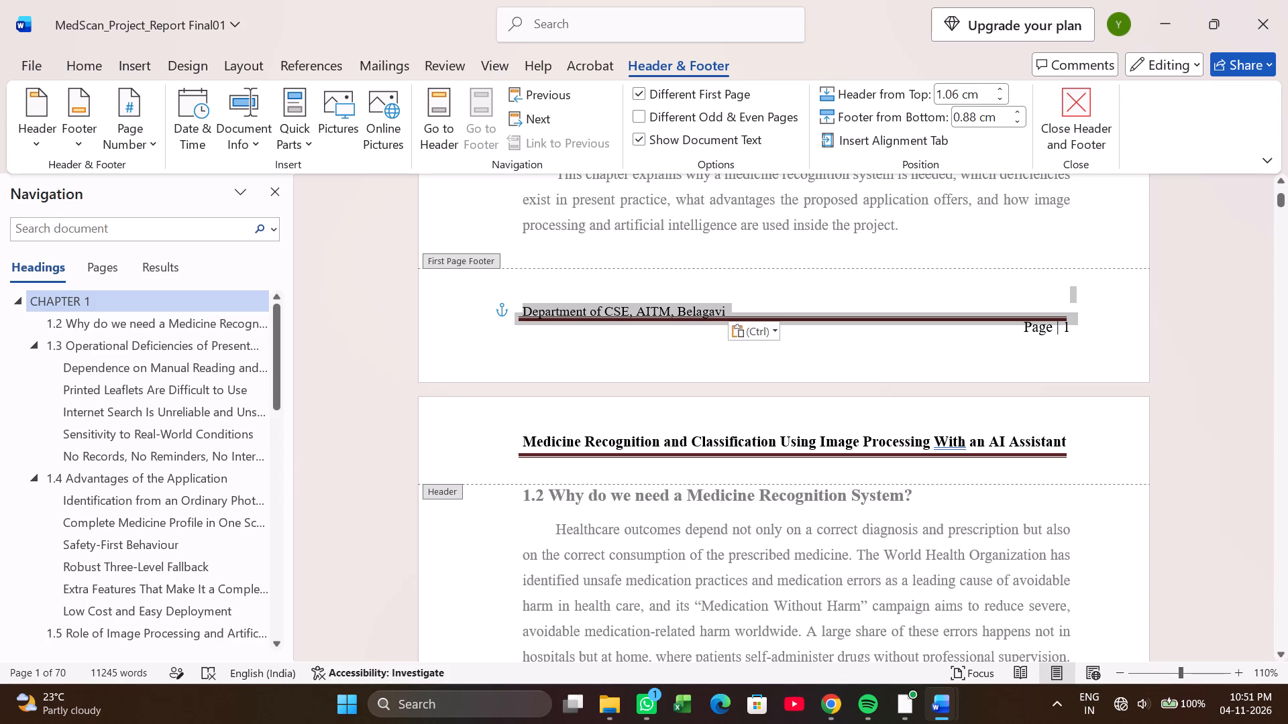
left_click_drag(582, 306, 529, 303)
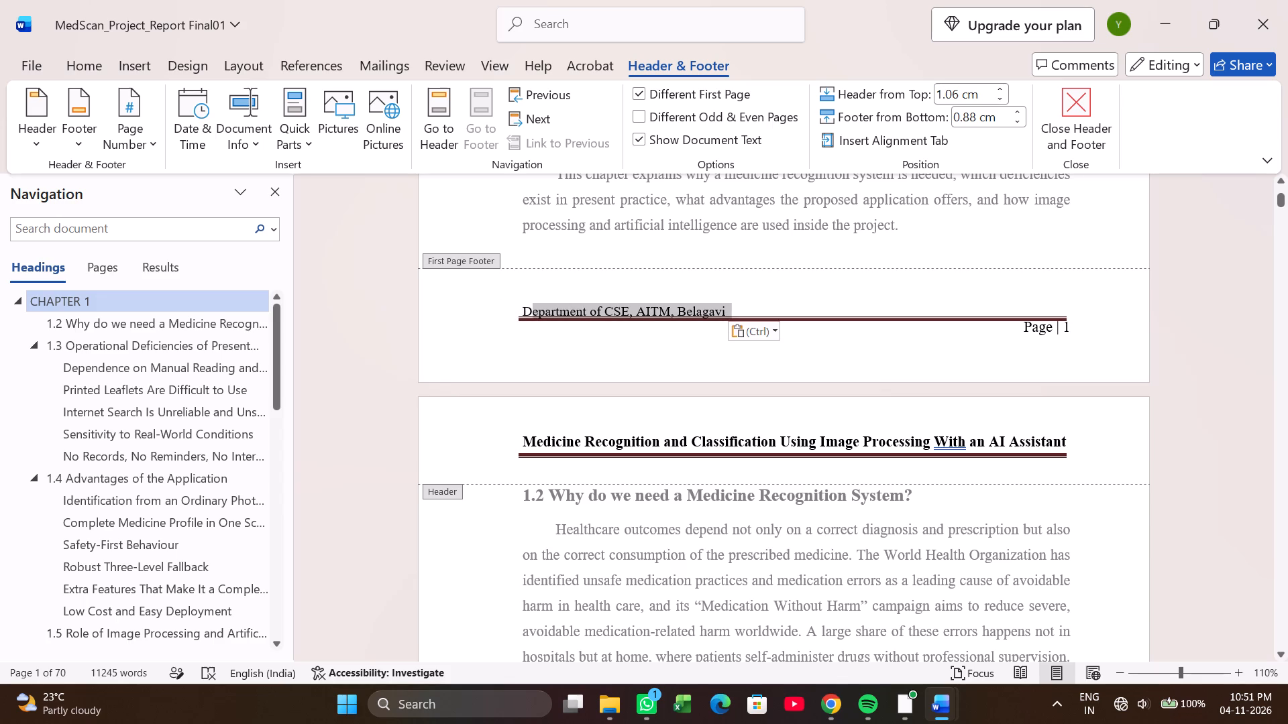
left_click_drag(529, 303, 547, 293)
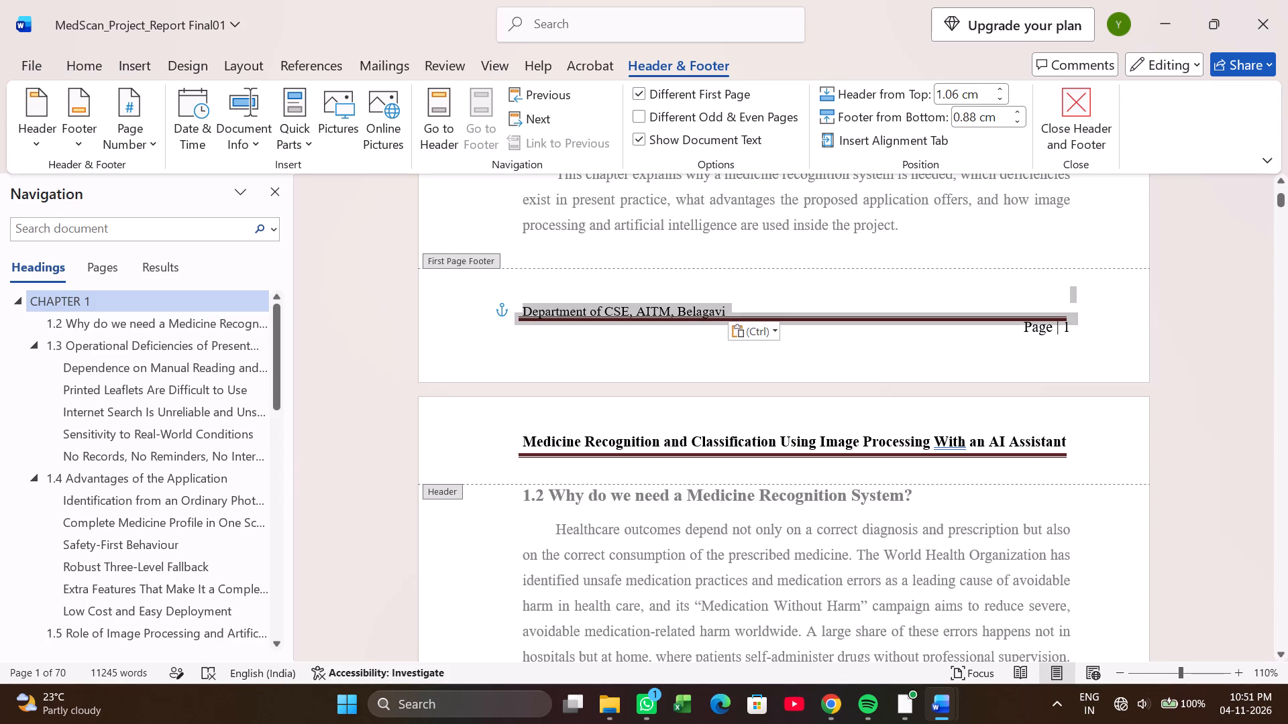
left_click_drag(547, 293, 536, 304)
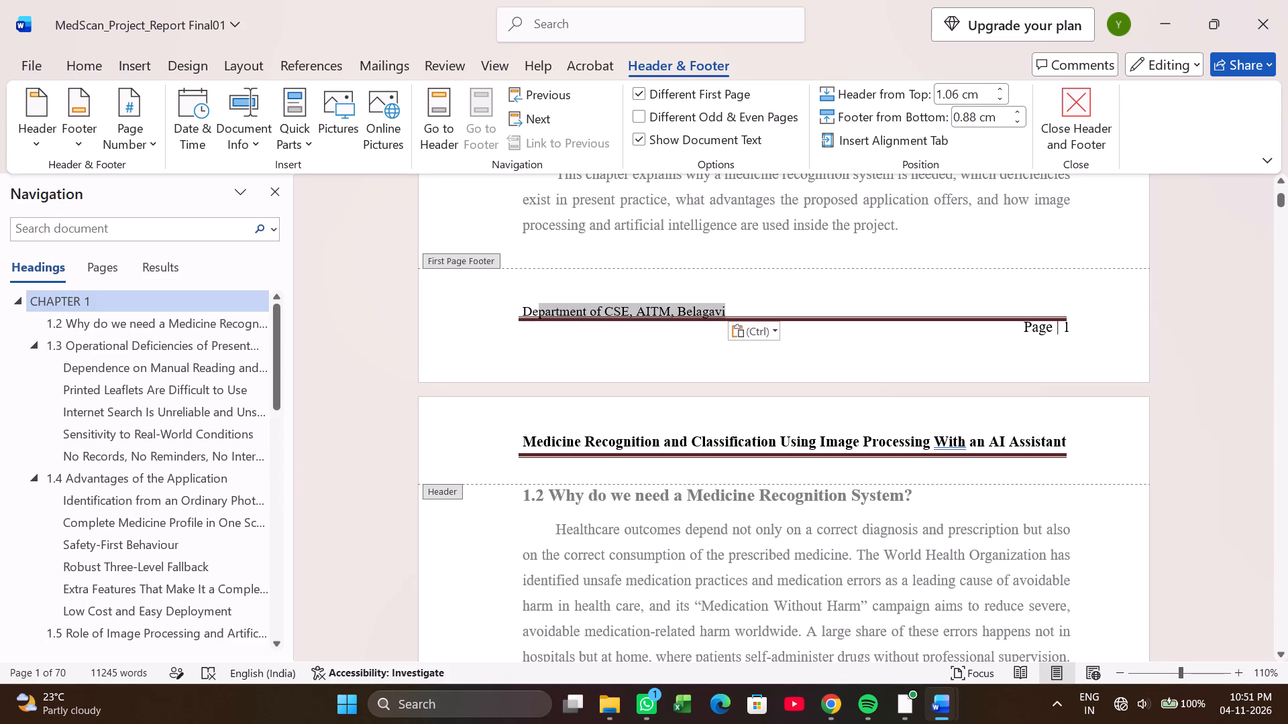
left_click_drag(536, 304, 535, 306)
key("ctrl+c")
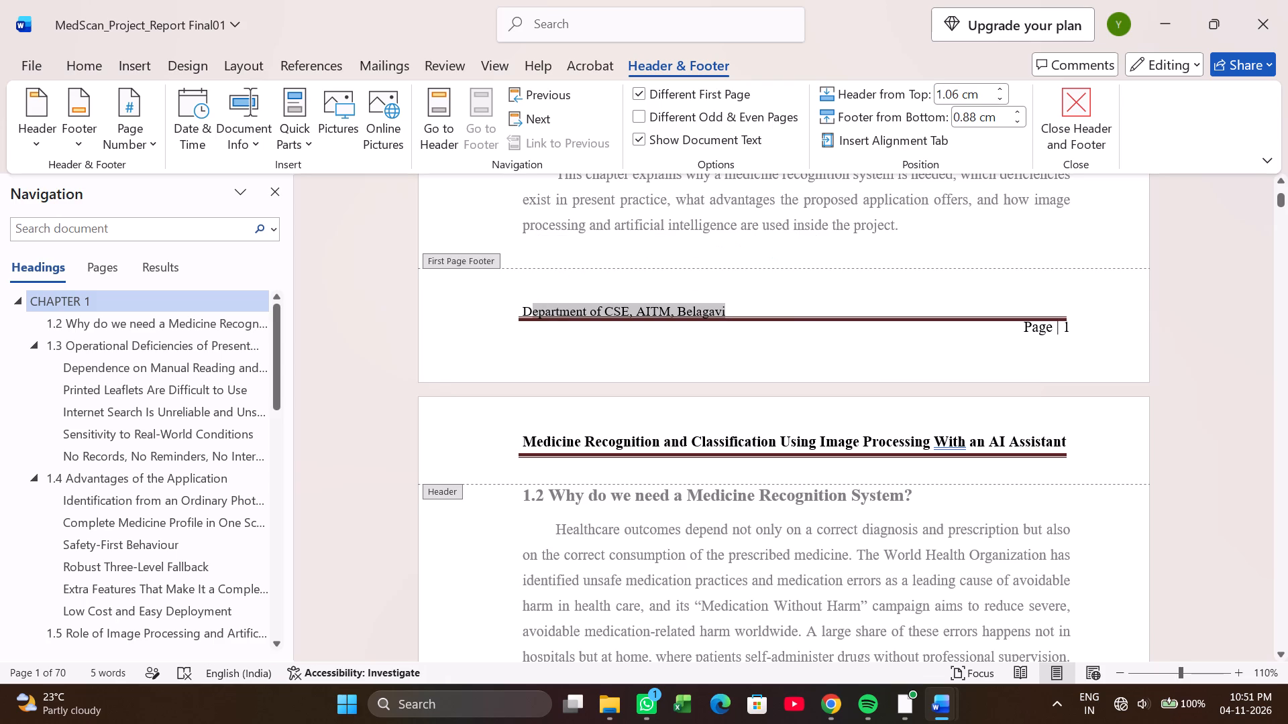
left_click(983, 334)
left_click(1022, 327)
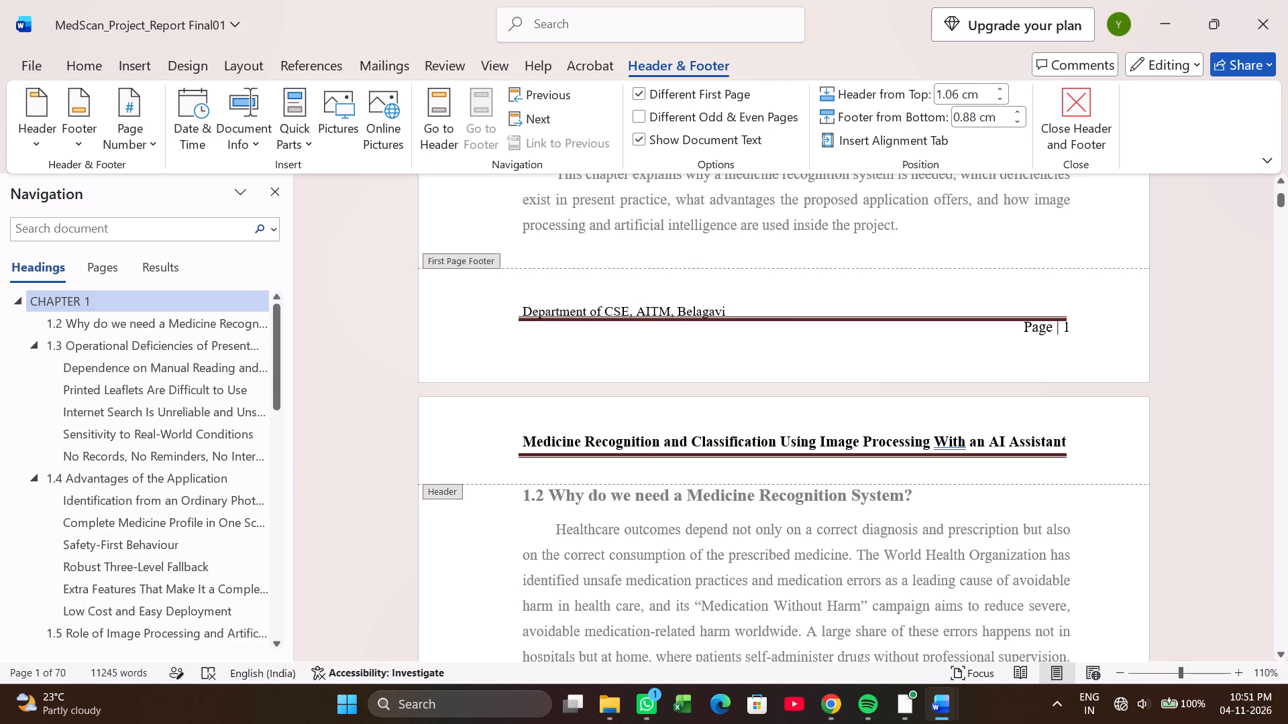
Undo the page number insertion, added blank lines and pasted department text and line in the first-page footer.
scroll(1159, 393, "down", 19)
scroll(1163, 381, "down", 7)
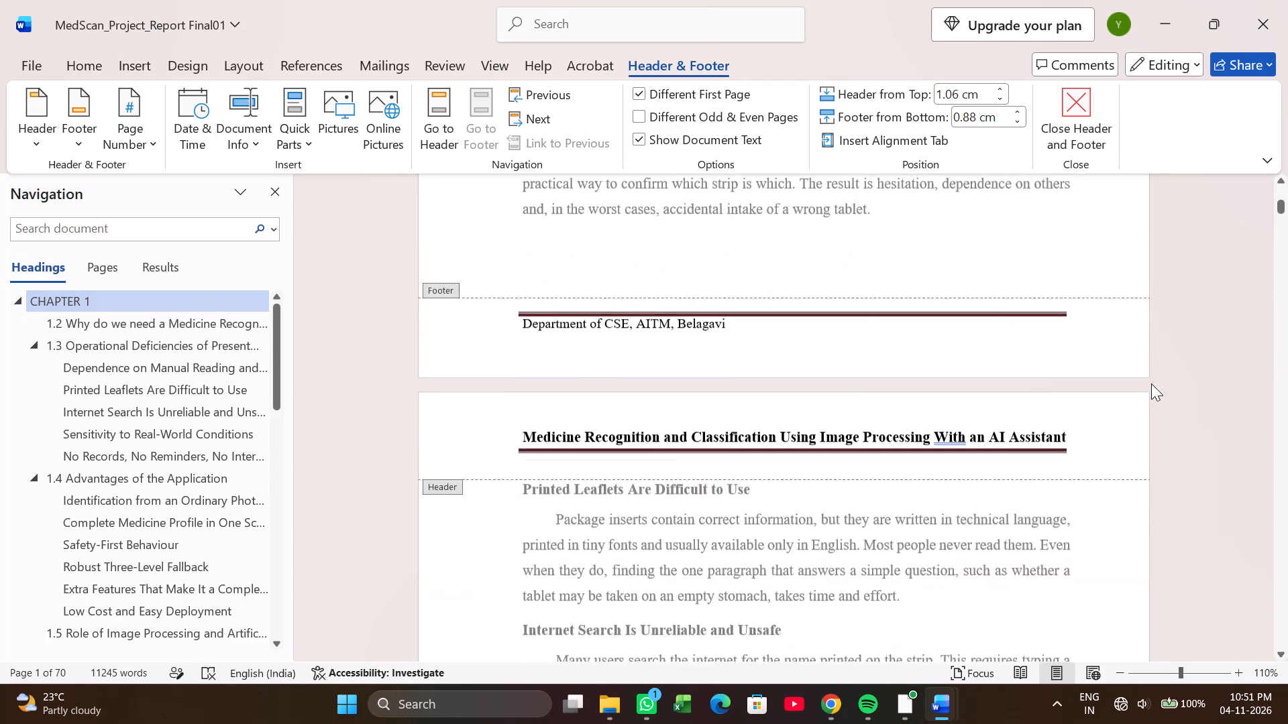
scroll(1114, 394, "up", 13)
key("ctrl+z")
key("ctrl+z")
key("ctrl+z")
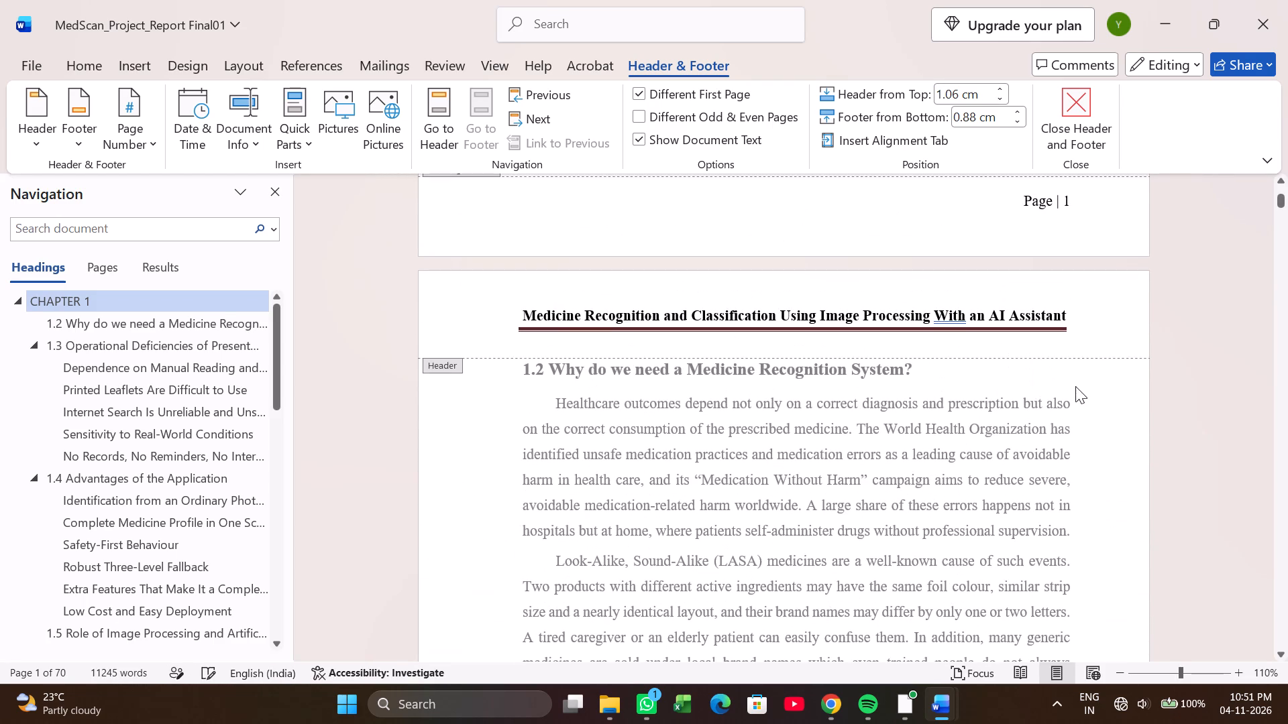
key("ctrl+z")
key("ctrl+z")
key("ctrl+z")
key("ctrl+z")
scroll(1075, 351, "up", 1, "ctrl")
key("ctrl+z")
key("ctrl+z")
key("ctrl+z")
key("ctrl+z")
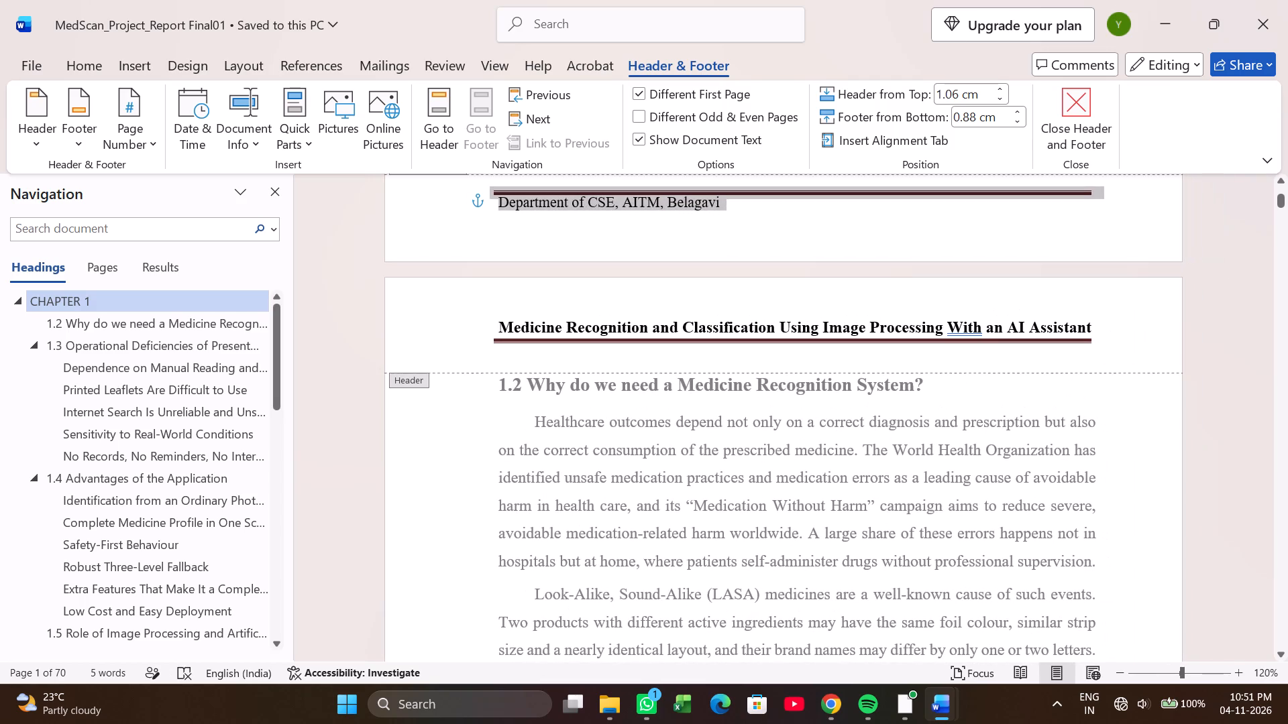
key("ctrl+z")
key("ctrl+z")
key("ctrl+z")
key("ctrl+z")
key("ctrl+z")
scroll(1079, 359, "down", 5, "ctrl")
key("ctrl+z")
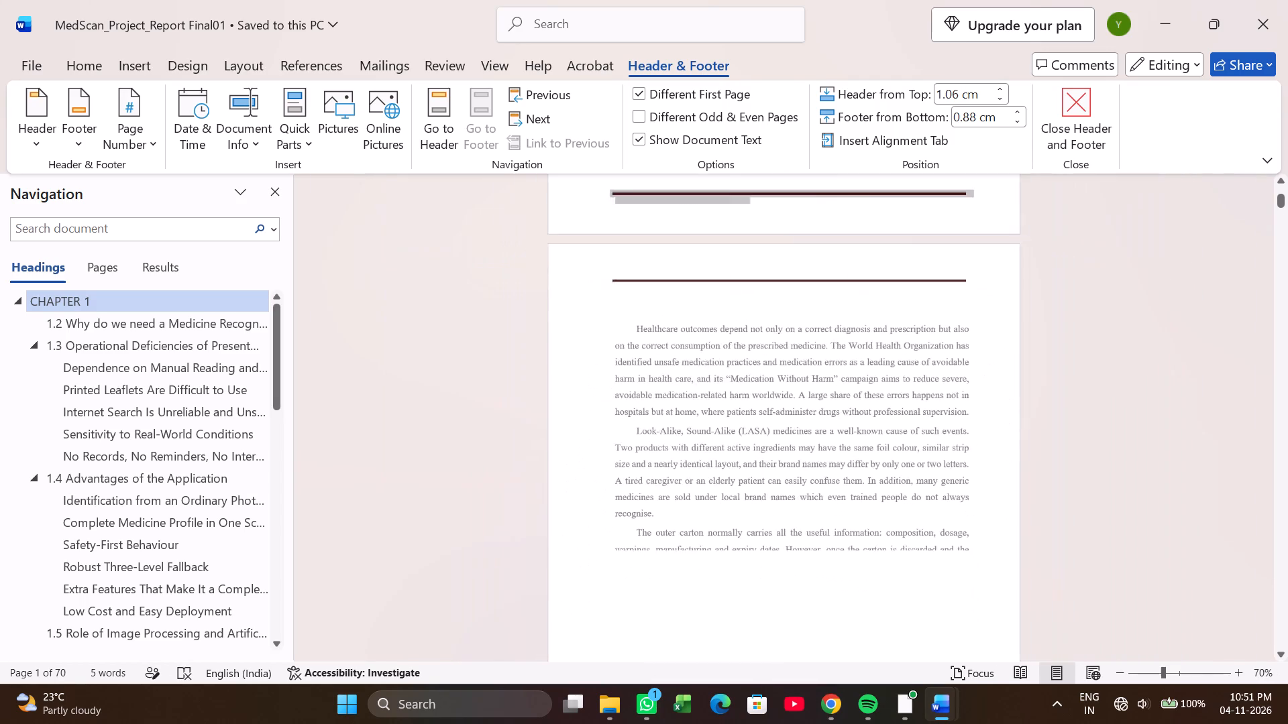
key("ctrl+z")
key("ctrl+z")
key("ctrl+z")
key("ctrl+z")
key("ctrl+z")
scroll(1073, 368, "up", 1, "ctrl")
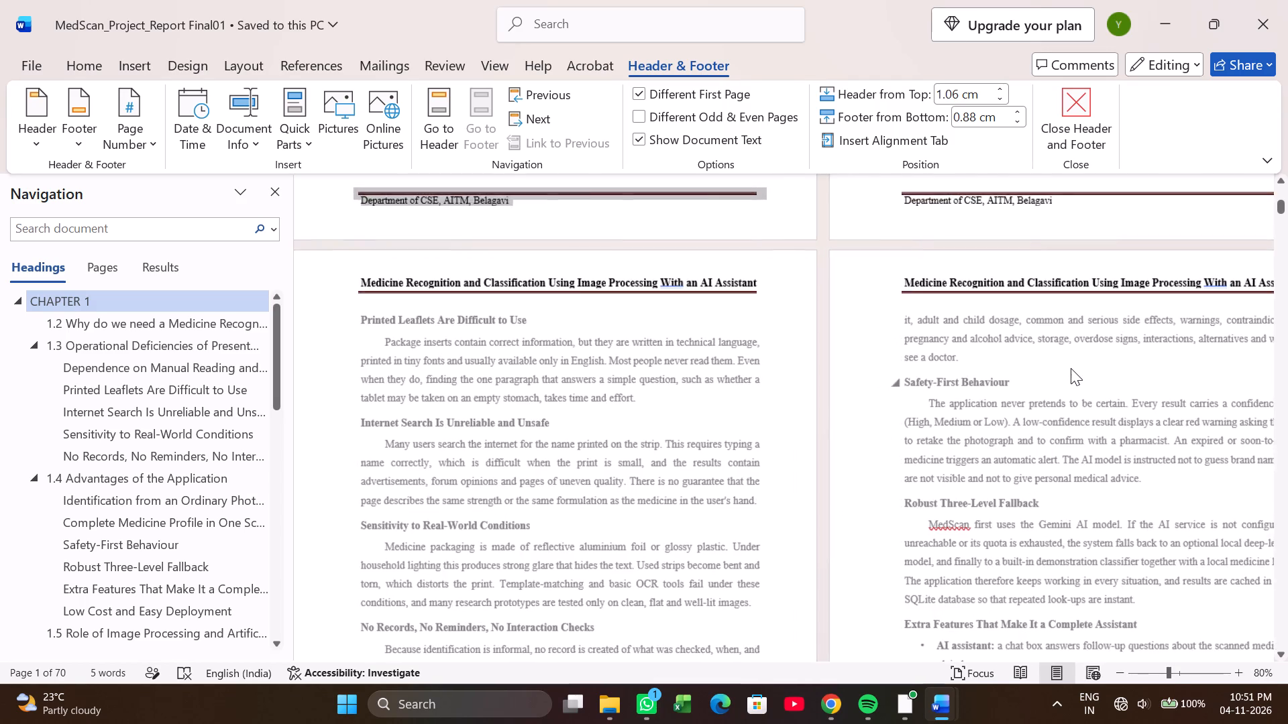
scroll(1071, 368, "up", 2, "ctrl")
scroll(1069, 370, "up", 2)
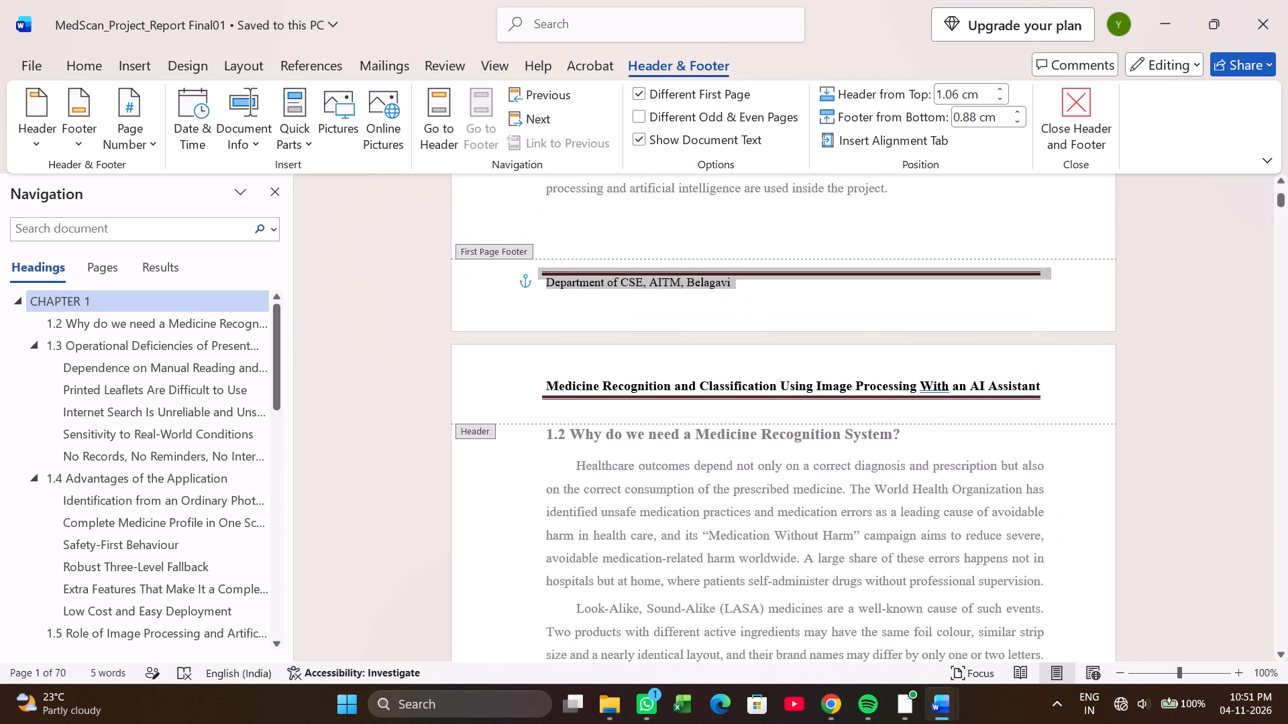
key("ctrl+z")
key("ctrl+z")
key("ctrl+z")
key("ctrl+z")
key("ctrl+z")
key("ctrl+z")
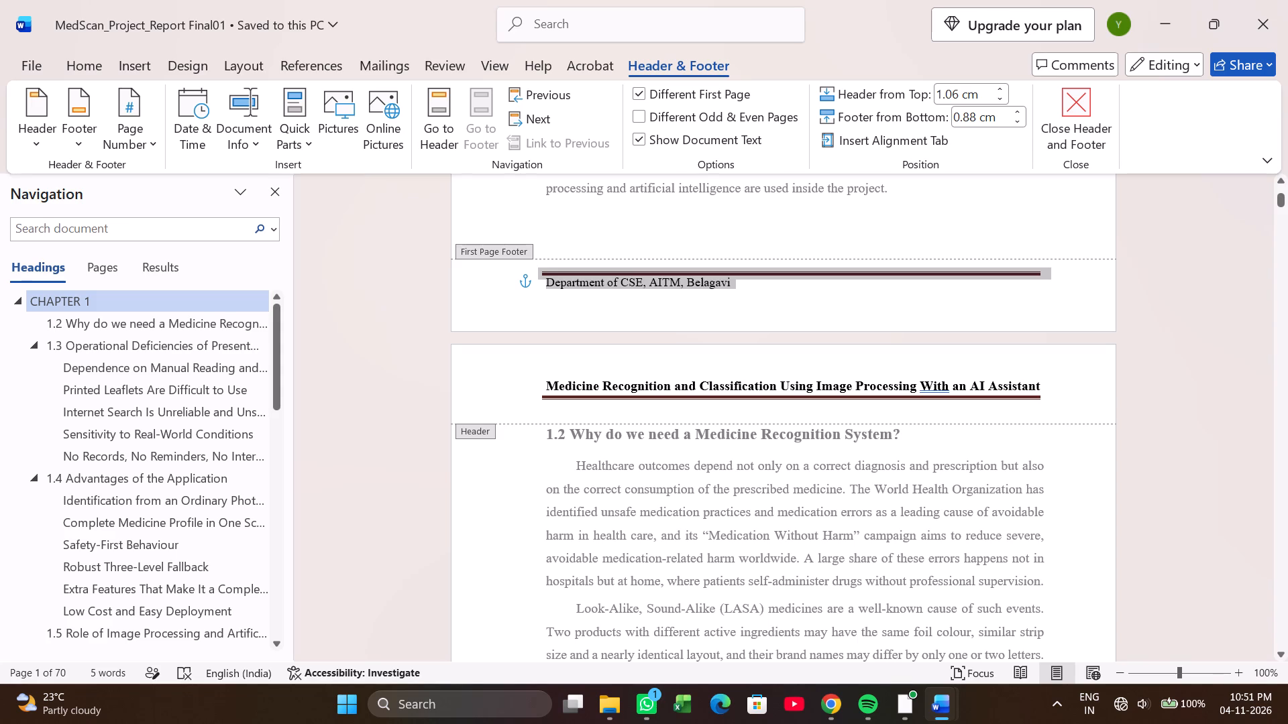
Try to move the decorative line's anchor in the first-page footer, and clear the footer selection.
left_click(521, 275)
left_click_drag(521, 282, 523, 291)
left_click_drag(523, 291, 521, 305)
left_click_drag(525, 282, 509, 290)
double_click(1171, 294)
Examine the headers and footers of pages 1 to 3 in the 70-page version of the report.
scroll(814, 359, "down", 5)
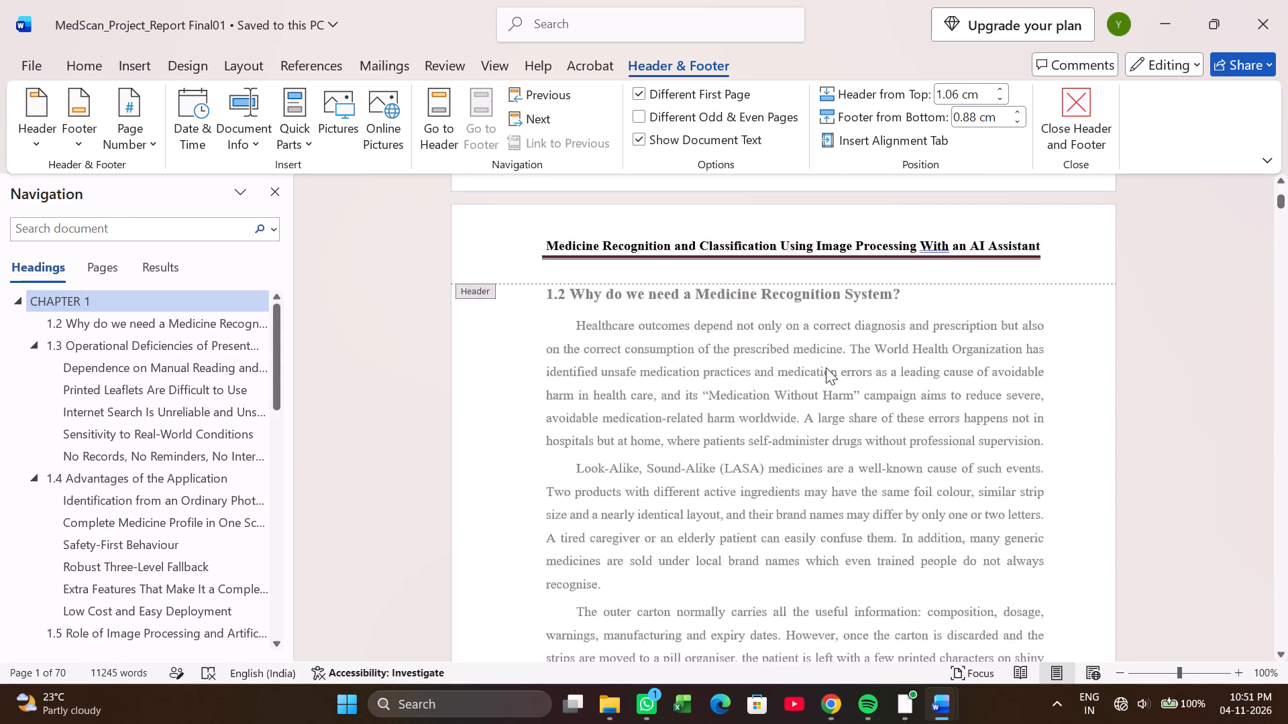
scroll(826, 367, "down", 3)
scroll(829, 362, "up", 1)
scroll(829, 362, "down", 3)
scroll(829, 362, "up", 1)
scroll(829, 362, "down", 18)
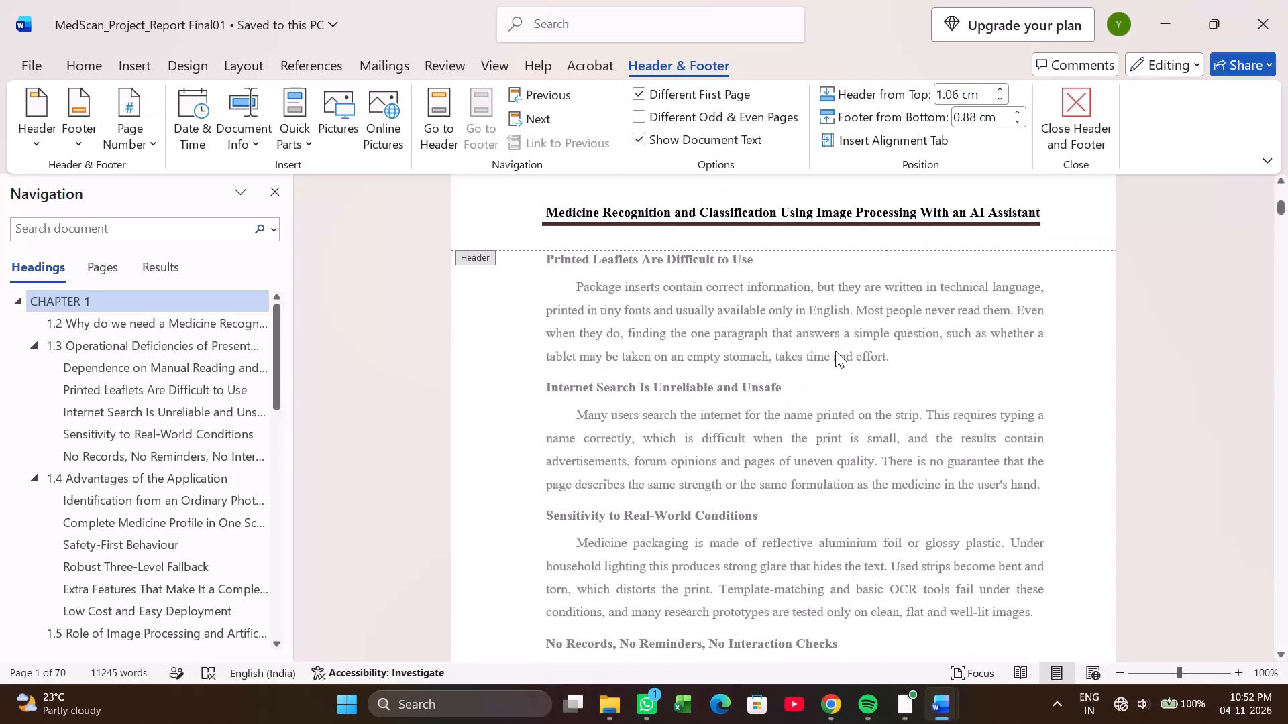
scroll(835, 351, "up", 7)
scroll(835, 351, "up", 20)
scroll(835, 351, "up", 5)
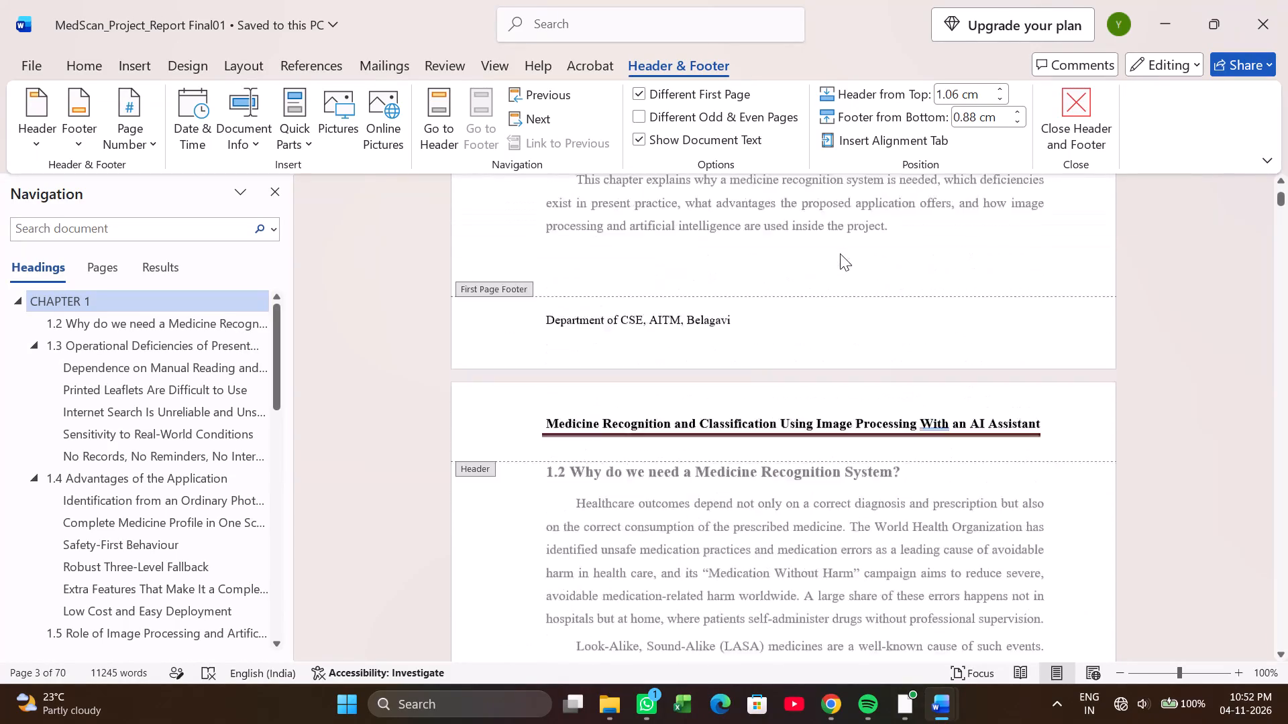
scroll(840, 253, "up", 20)
scroll(840, 253, "up", 8)
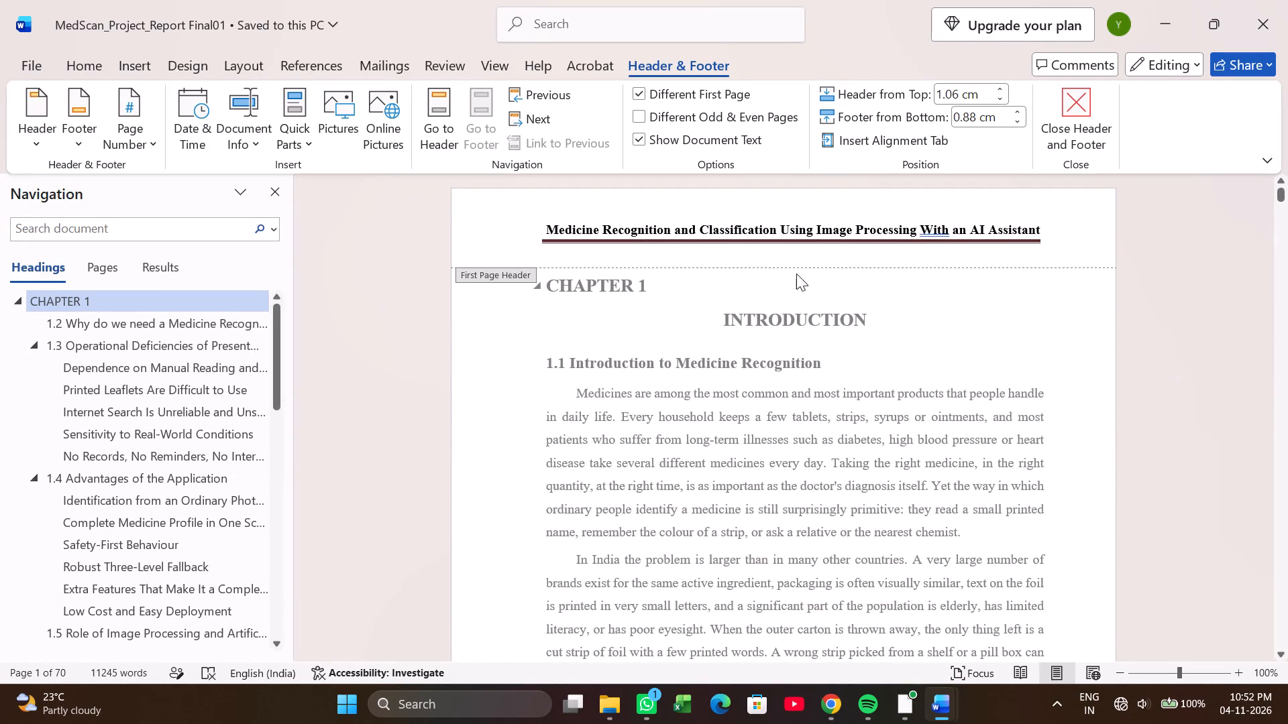
scroll(794, 282, "down", 18)
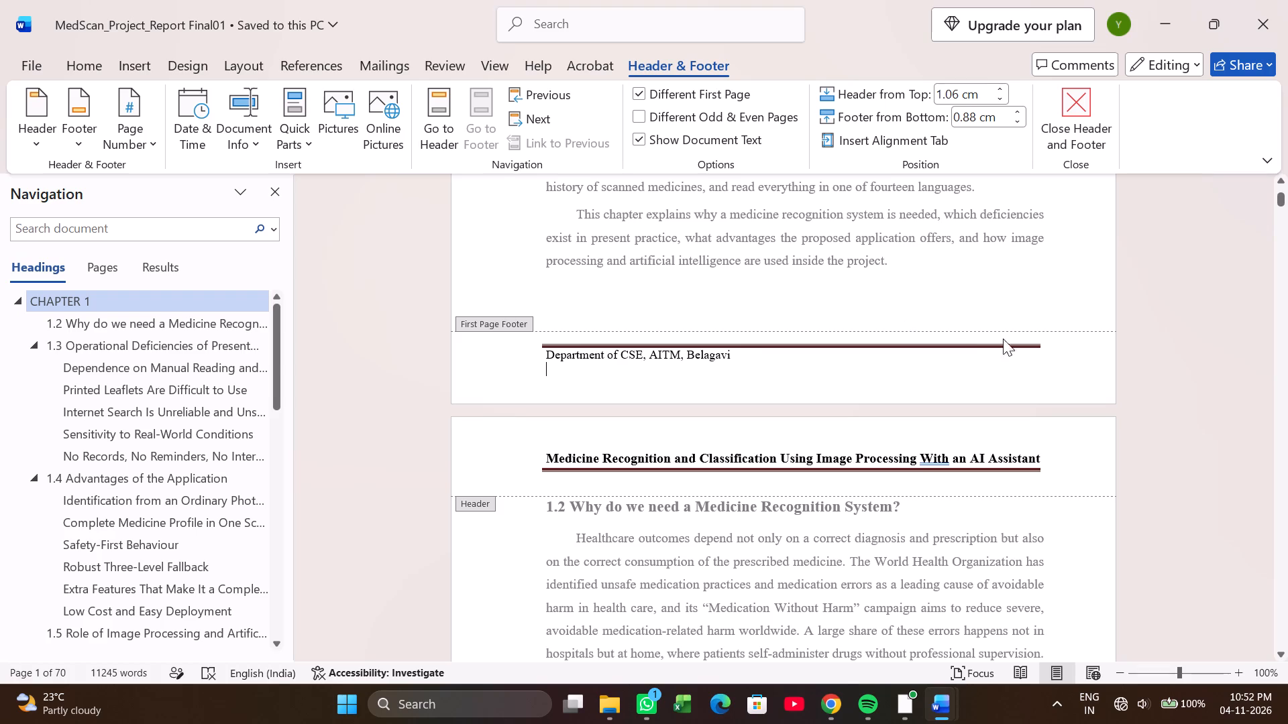
Select the whole document body and set the page number format to include the chapter number and start at 1.
double_click(1239, 300)
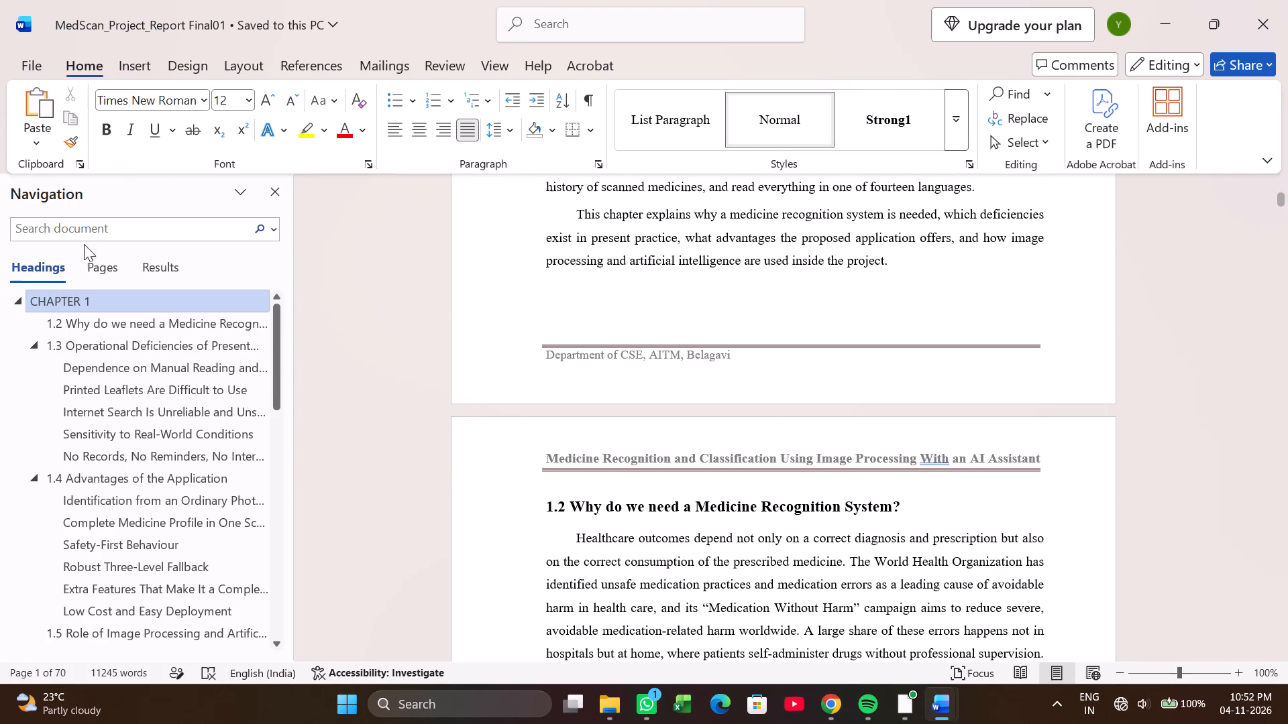
left_click(1038, 152)
left_click(1037, 173)
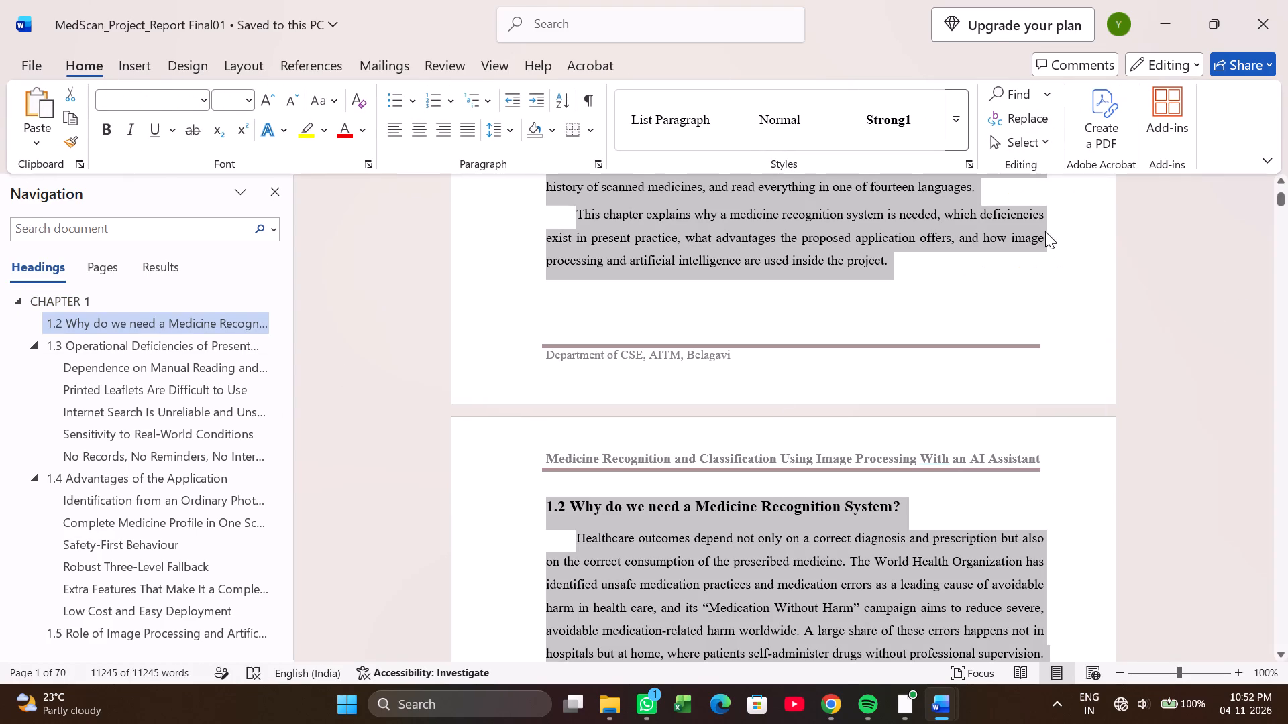
left_click(116, 69)
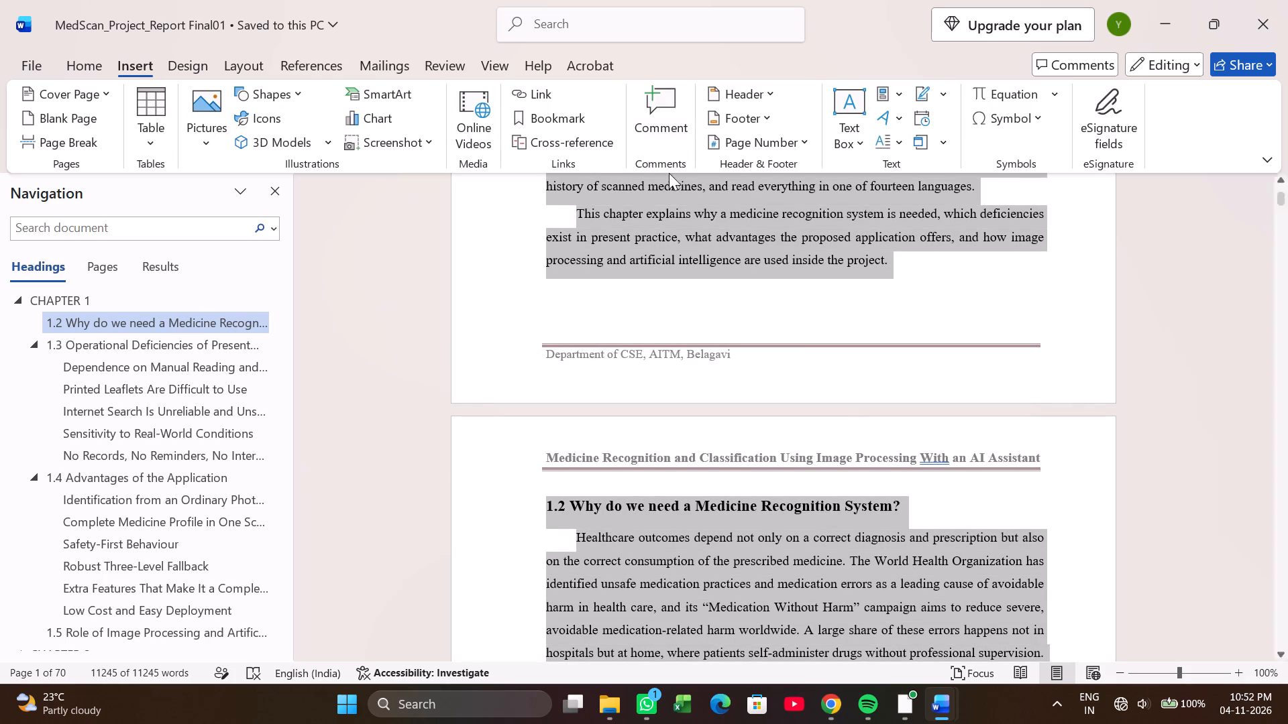
left_click(757, 139)
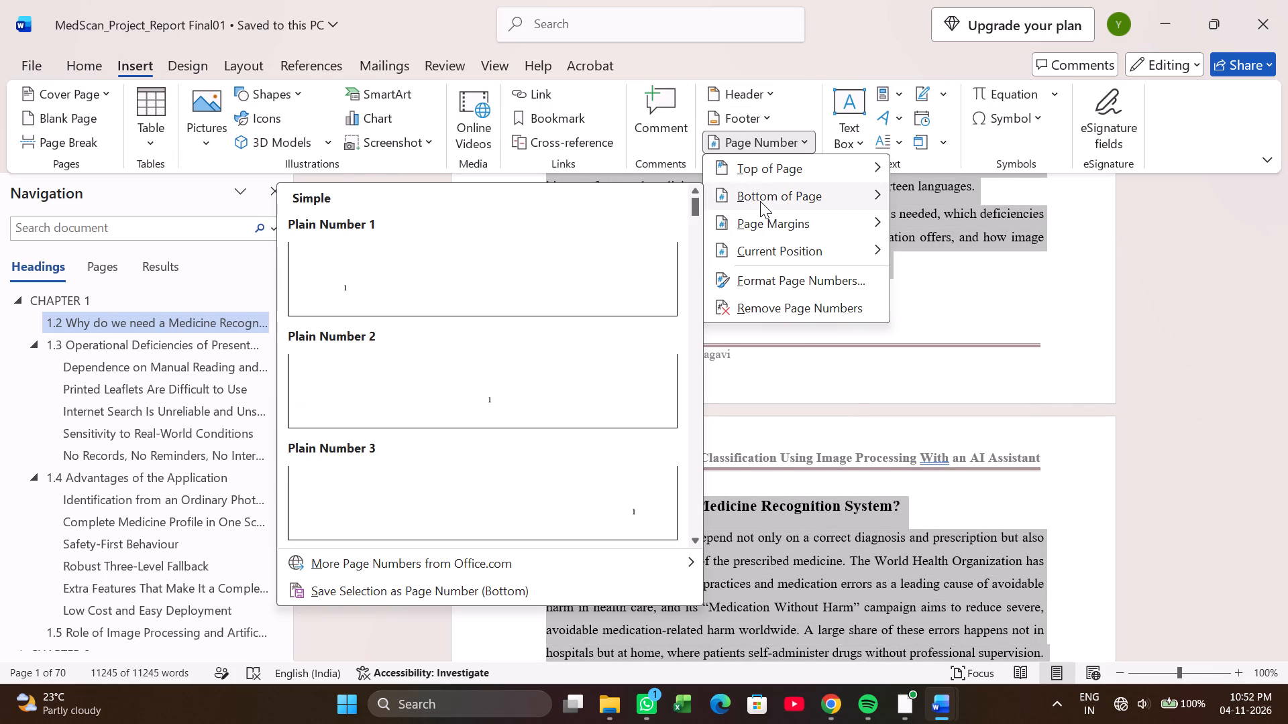
left_click(760, 201)
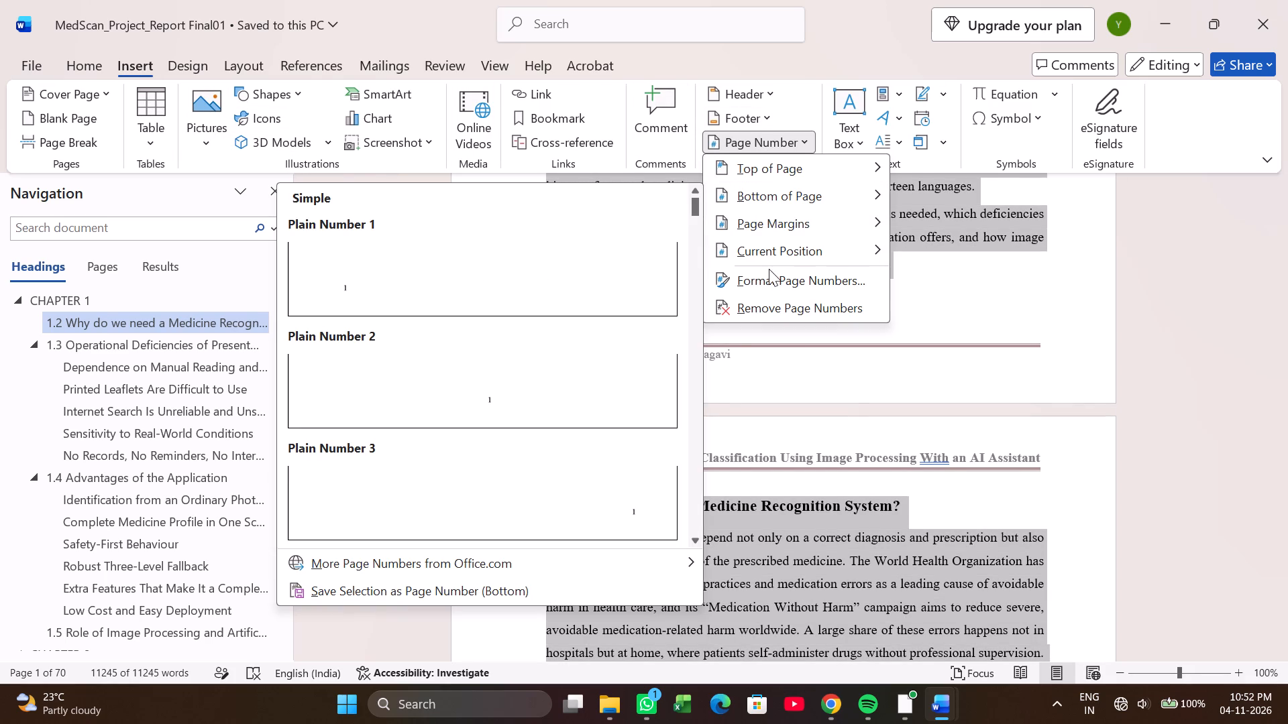
left_click(769, 277)
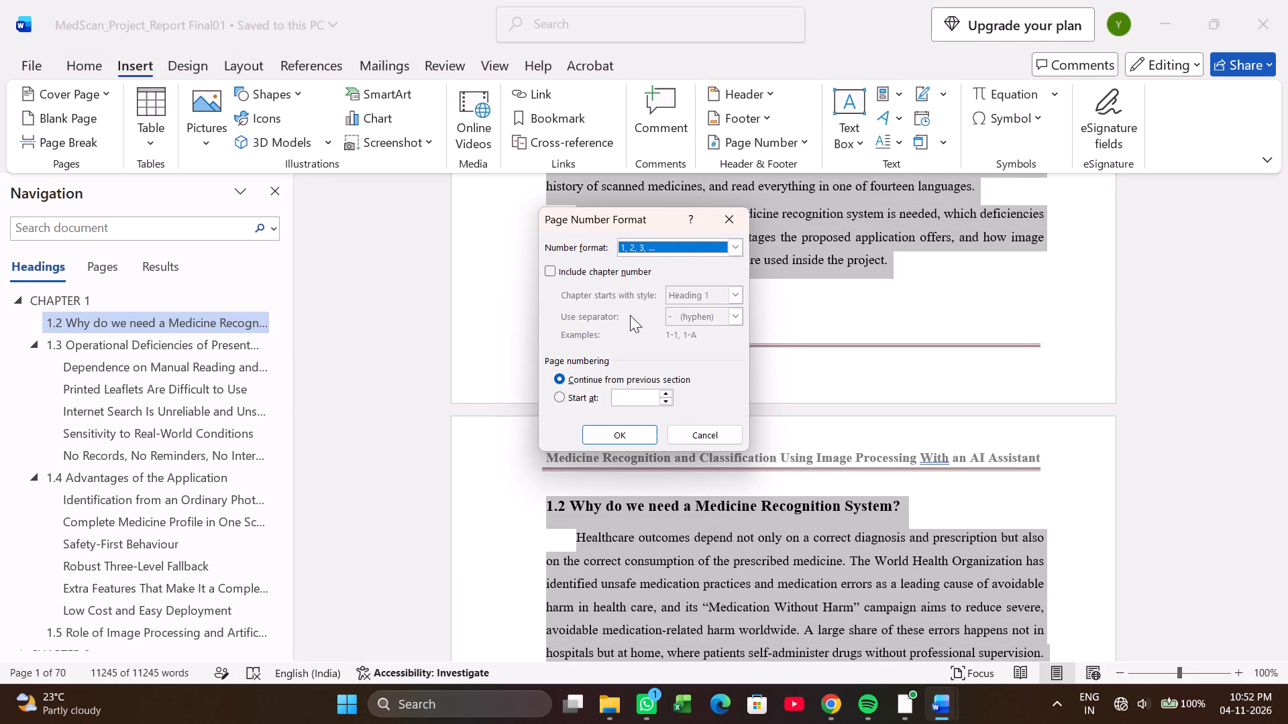
left_click(552, 265)
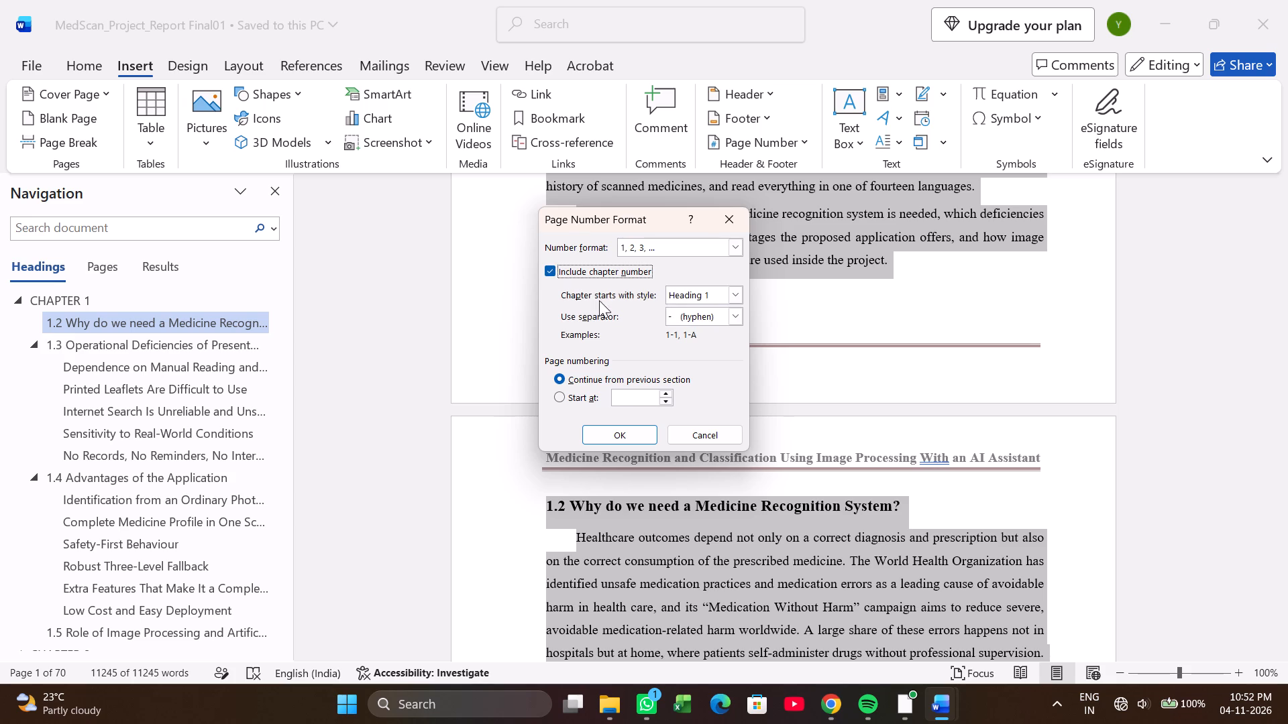
left_click(643, 386)
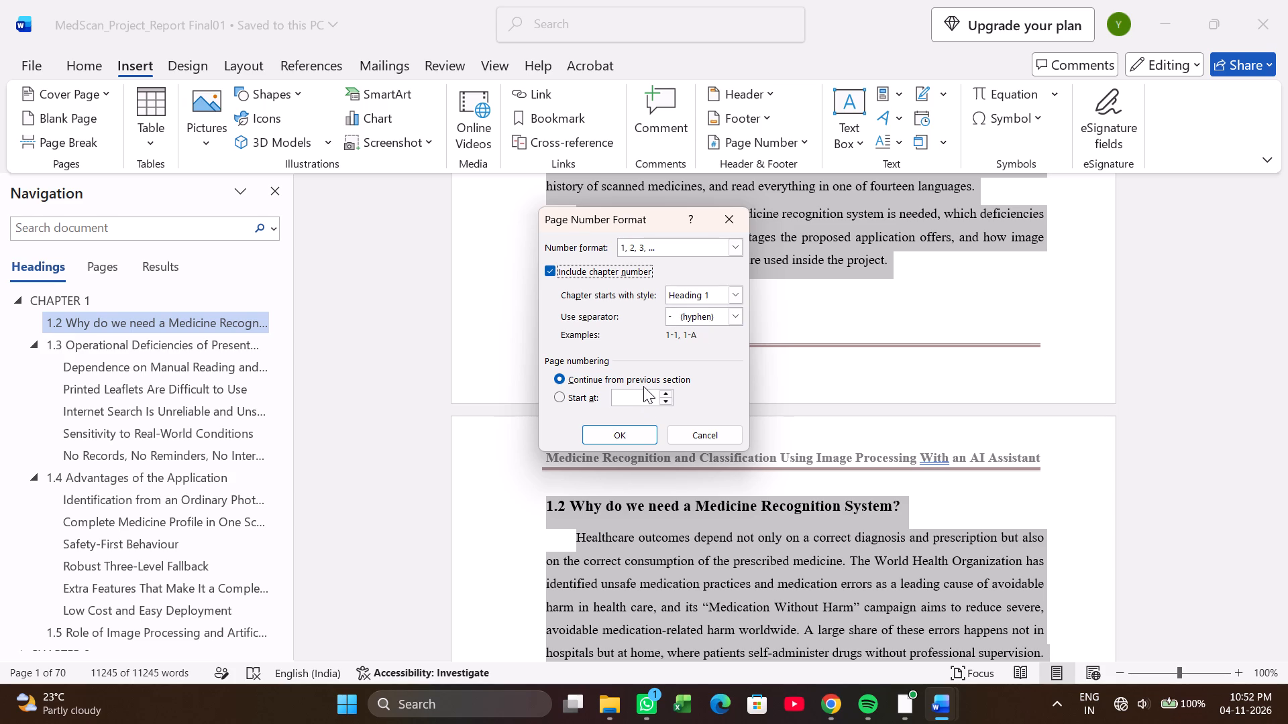
left_click(641, 400)
key("1")
left_click(645, 439)
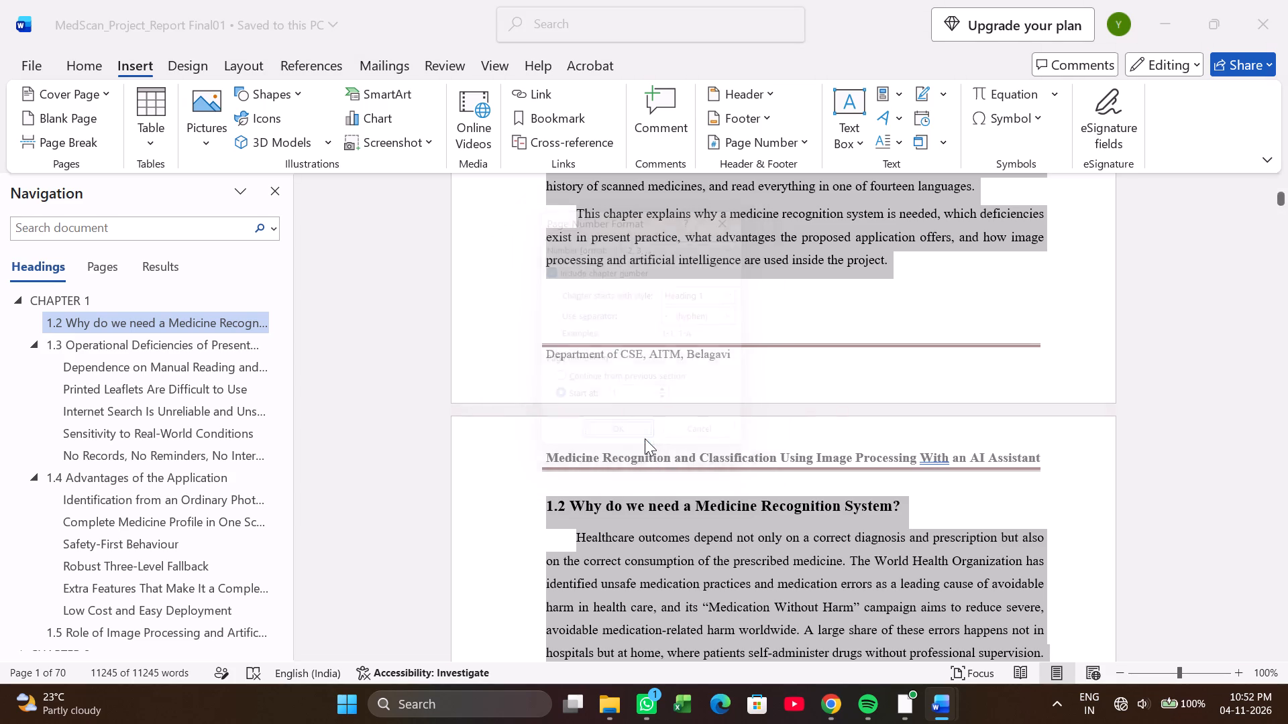
left_click(720, 422)
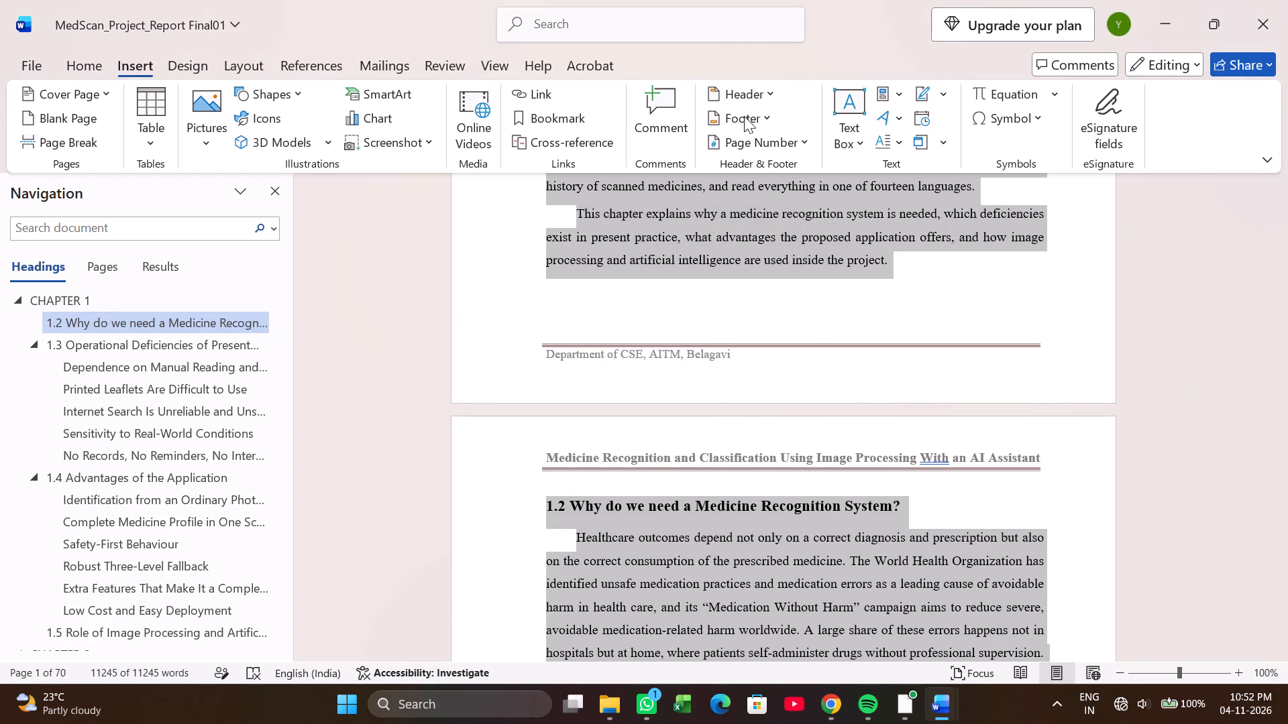
Insert the Accent Bar 4 page number at the bottom of the page.
left_click(742, 144)
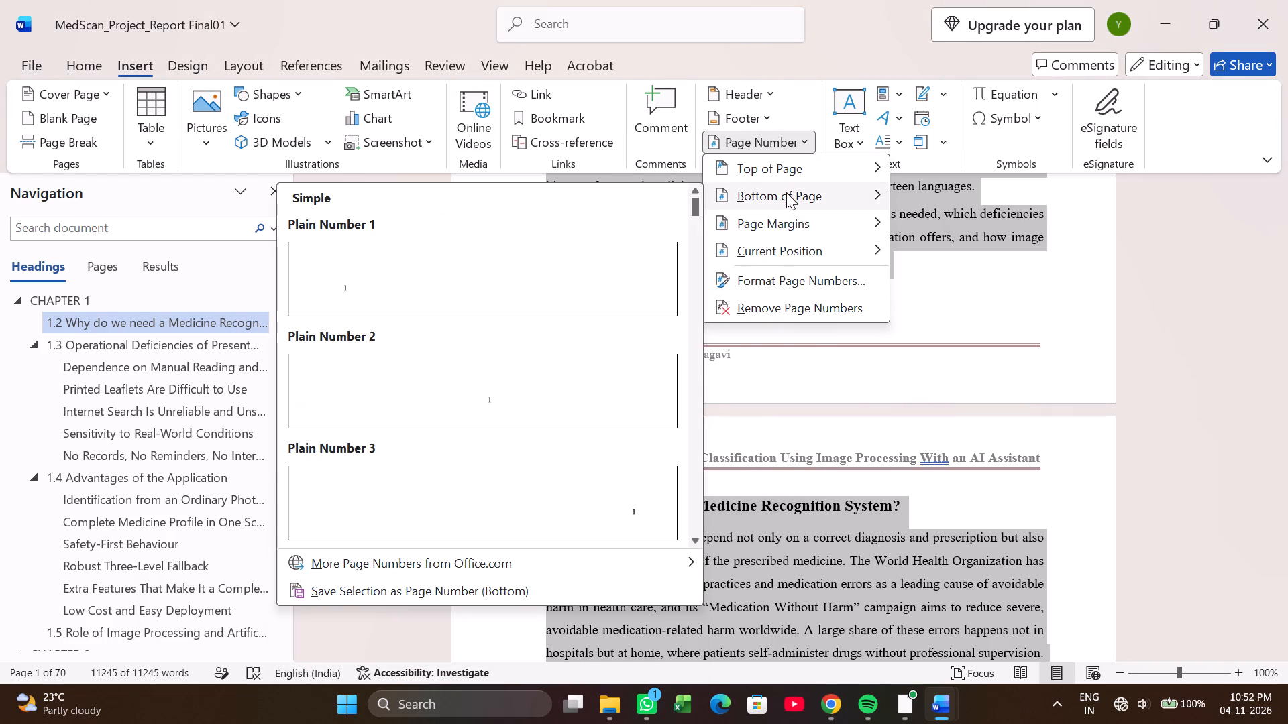
scroll(596, 391, "down", 1)
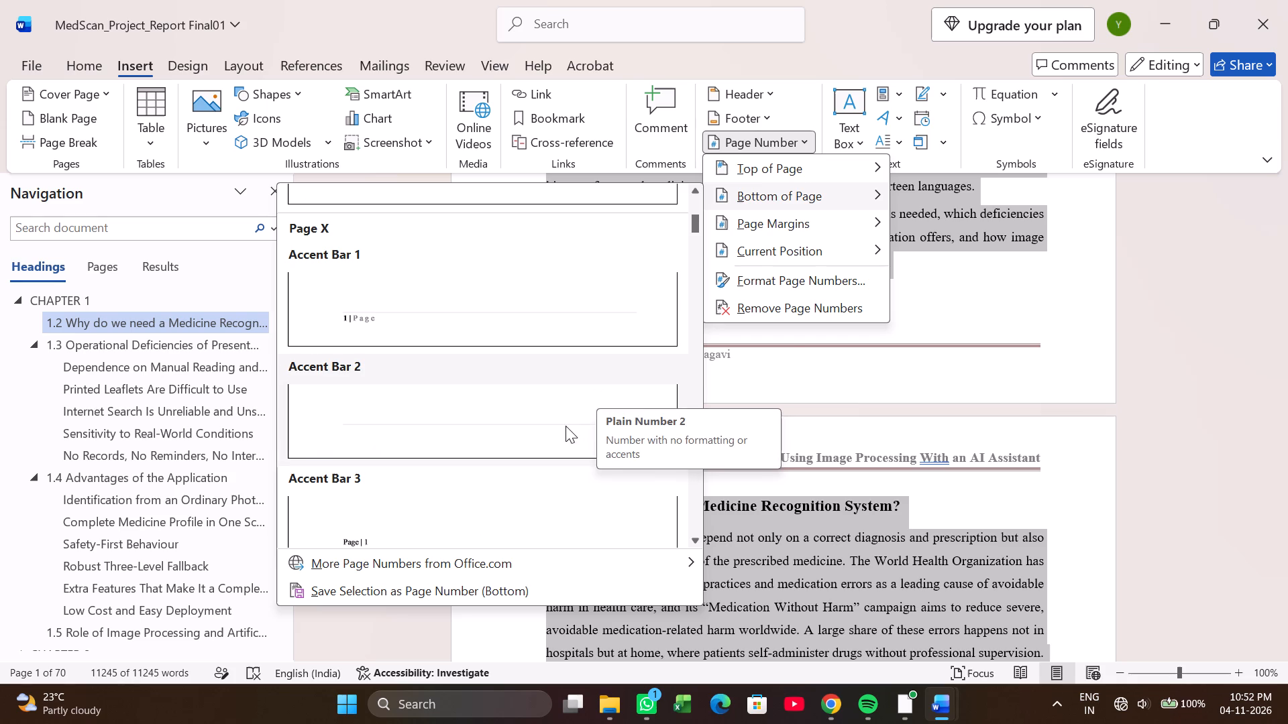
scroll(570, 420, "down", 1)
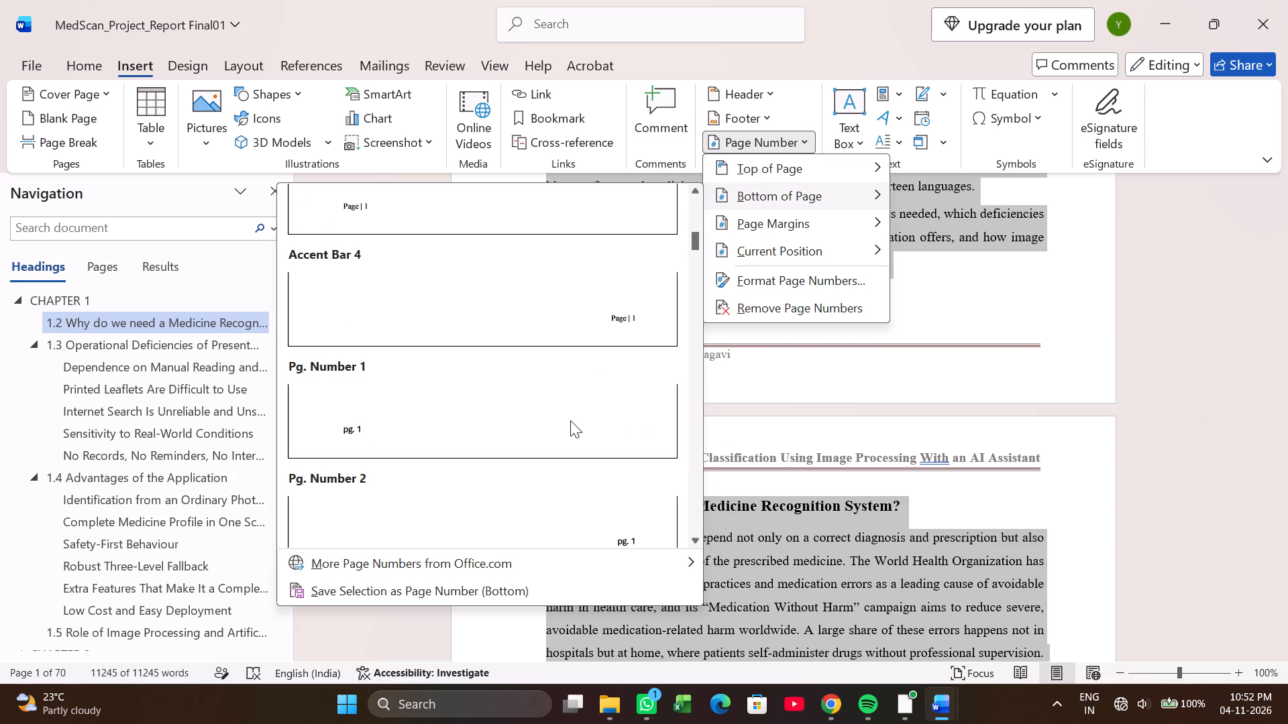
left_click(583, 320)
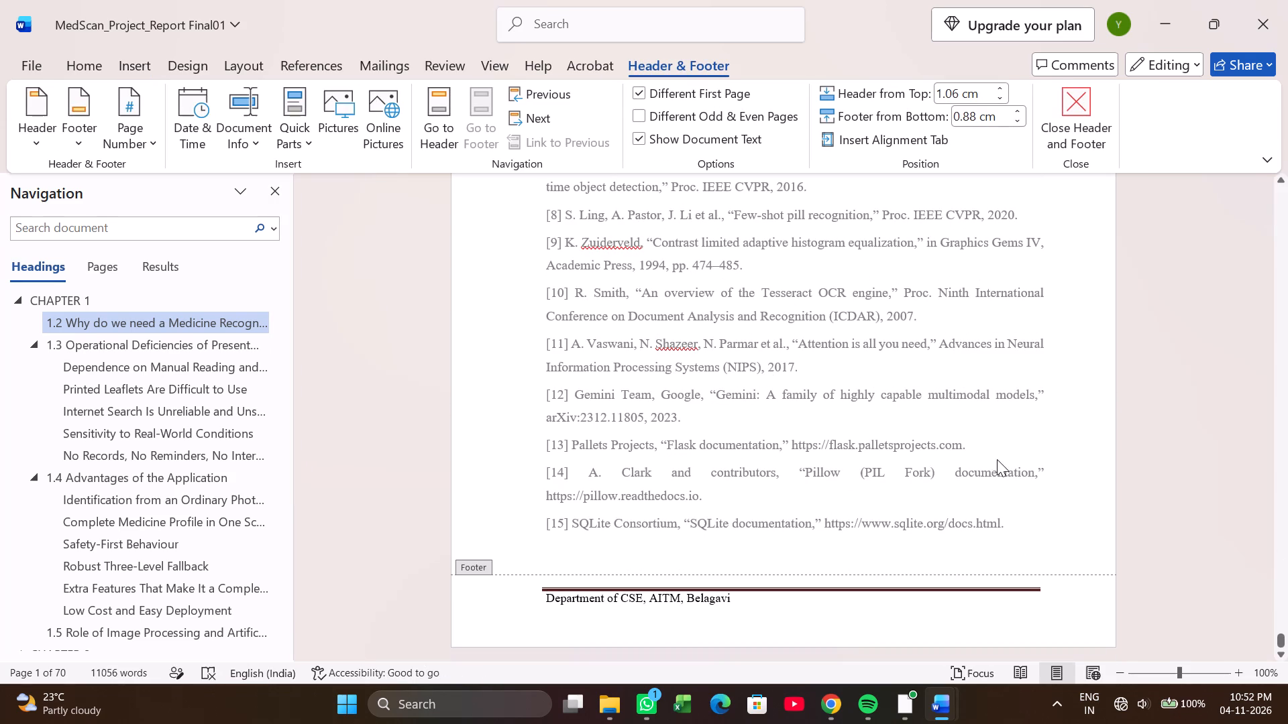
Insert the Plain Number 3 page number at the bottom of the page from page 68's footer, and return to the body text.
scroll(914, 469, "up", 11)
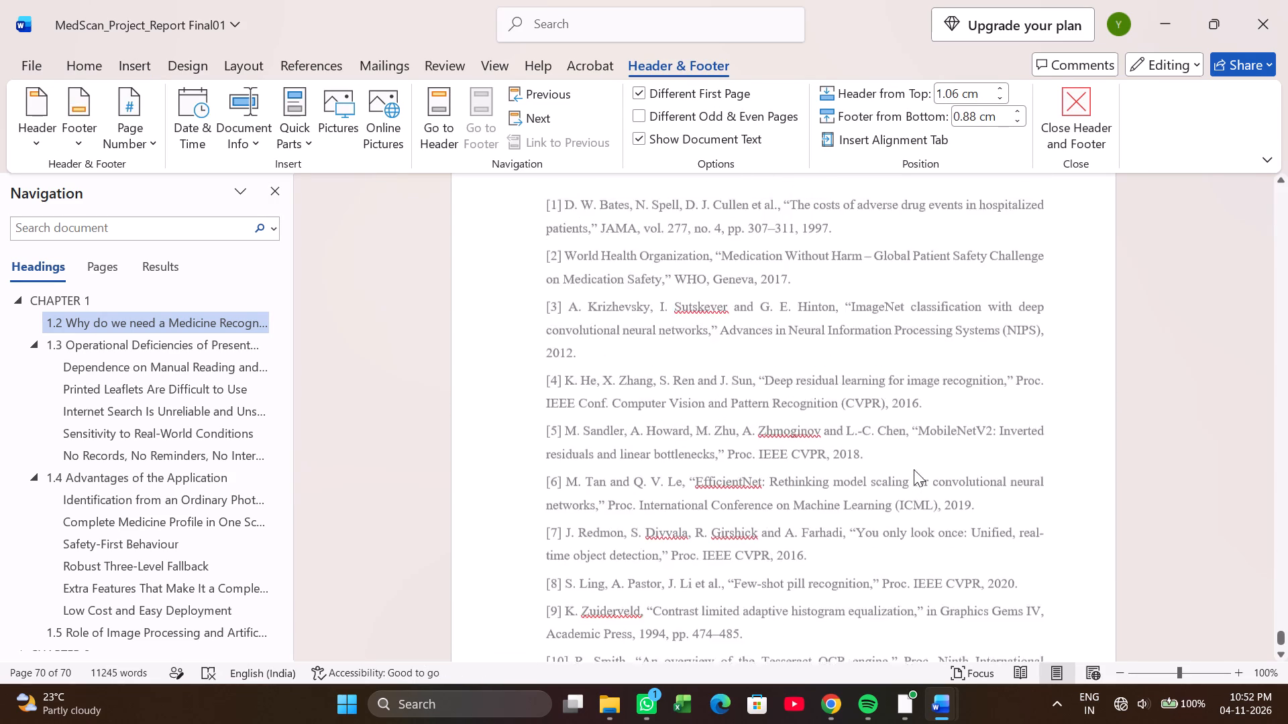
scroll(914, 469, "up", 8)
scroll(915, 468, "up", 17)
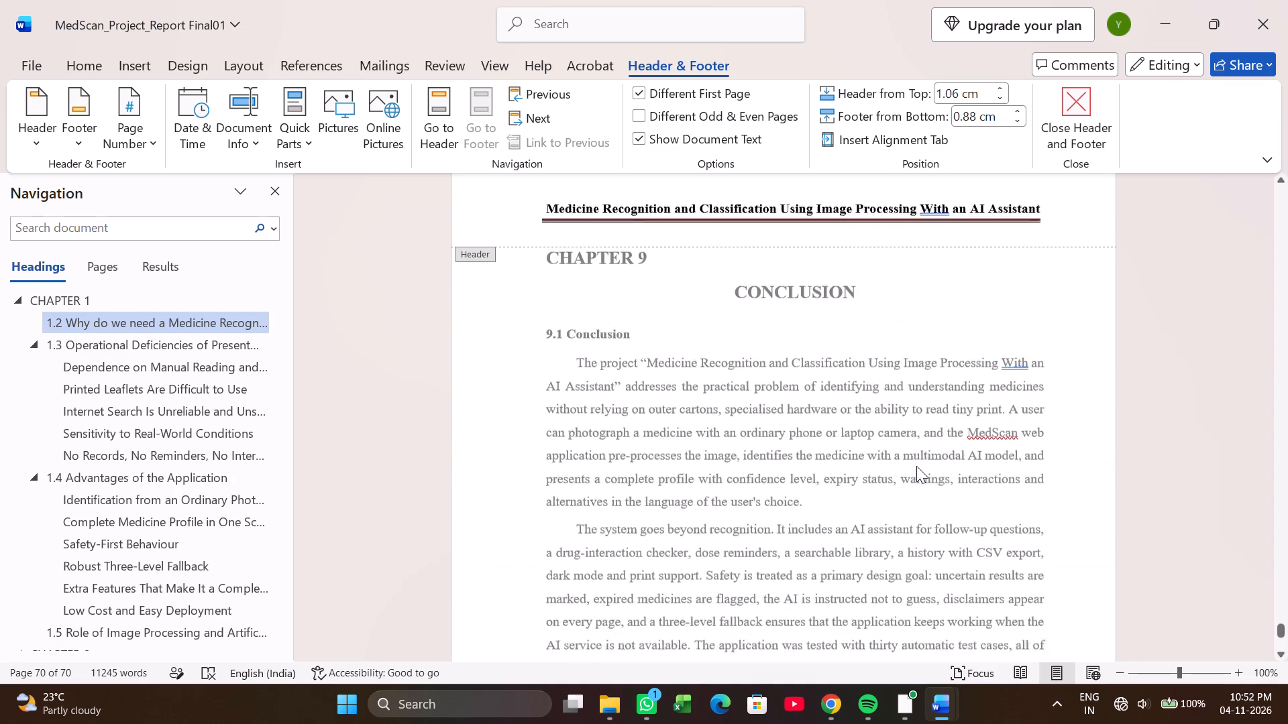
scroll(916, 466, "up", 11)
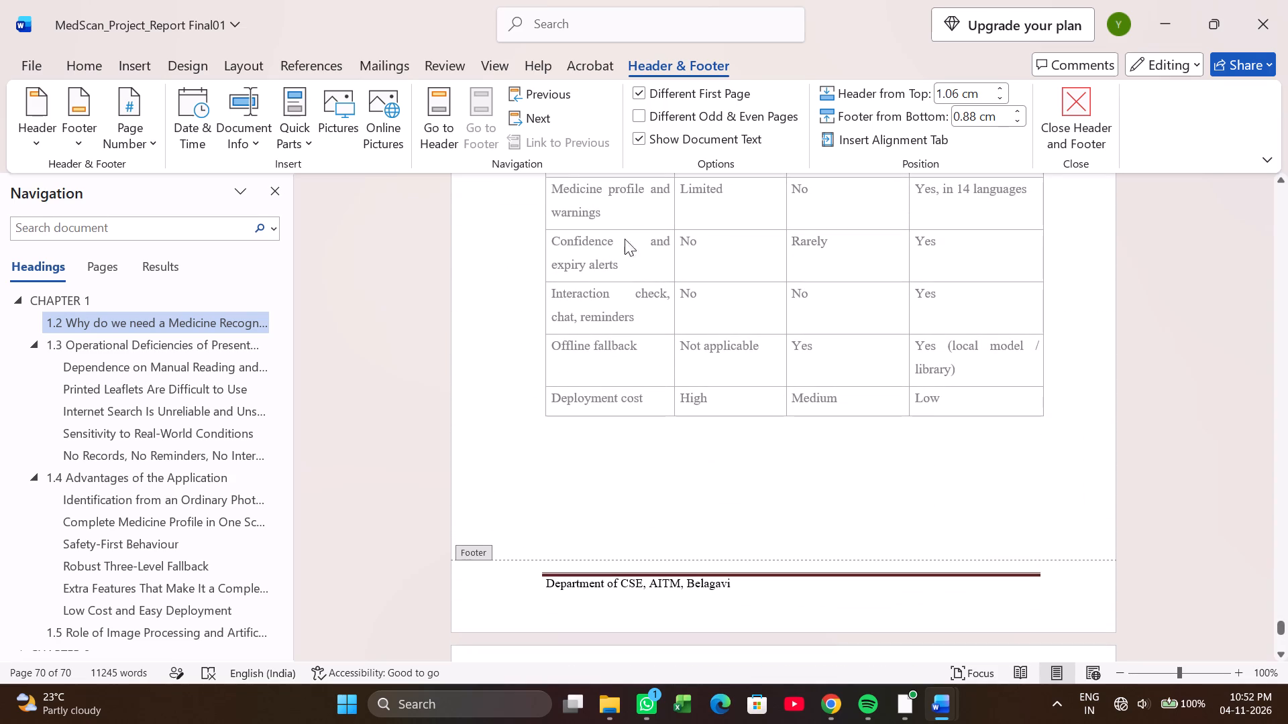
left_click(138, 135)
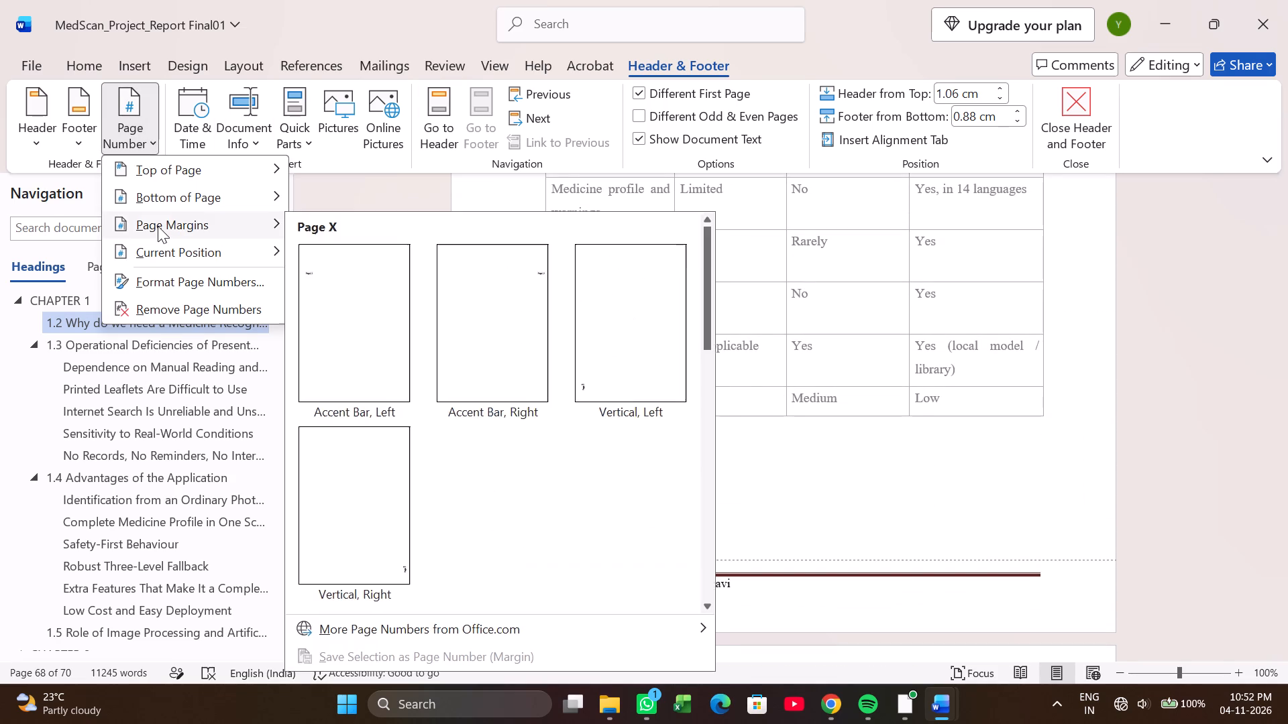
left_click(163, 208)
scroll(505, 463, "down", 3)
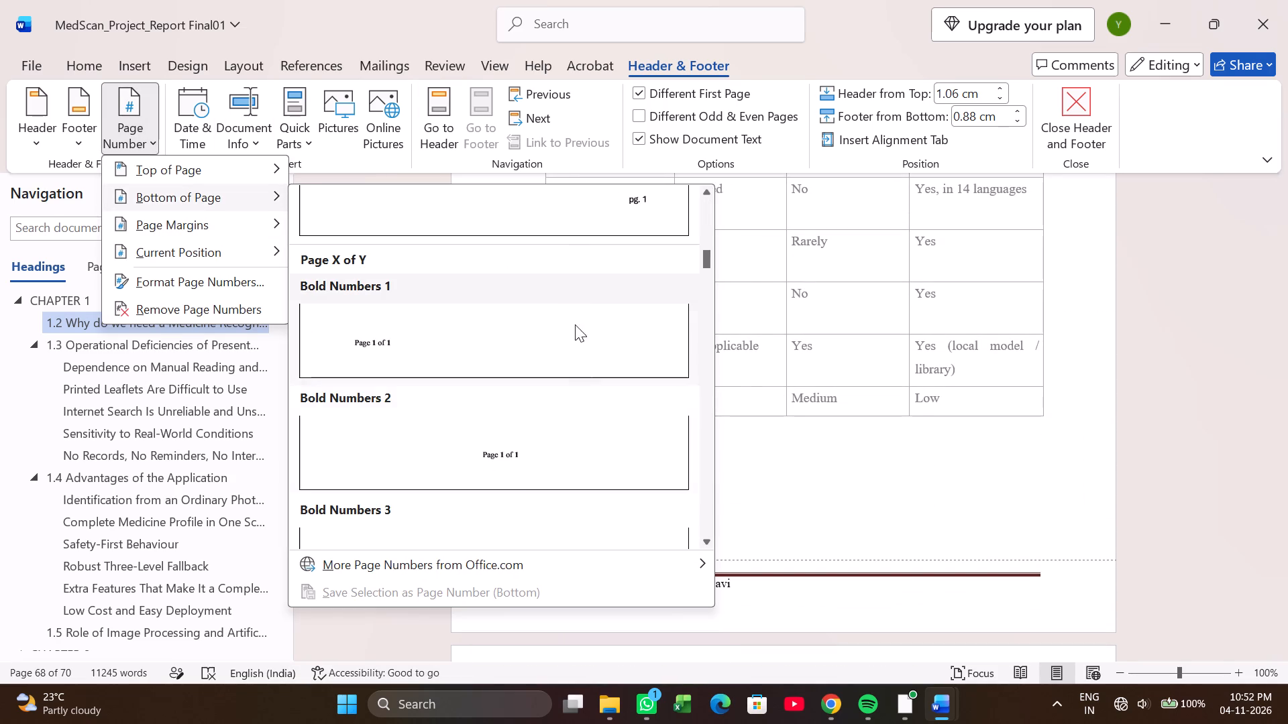
scroll(588, 282, "up", 1)
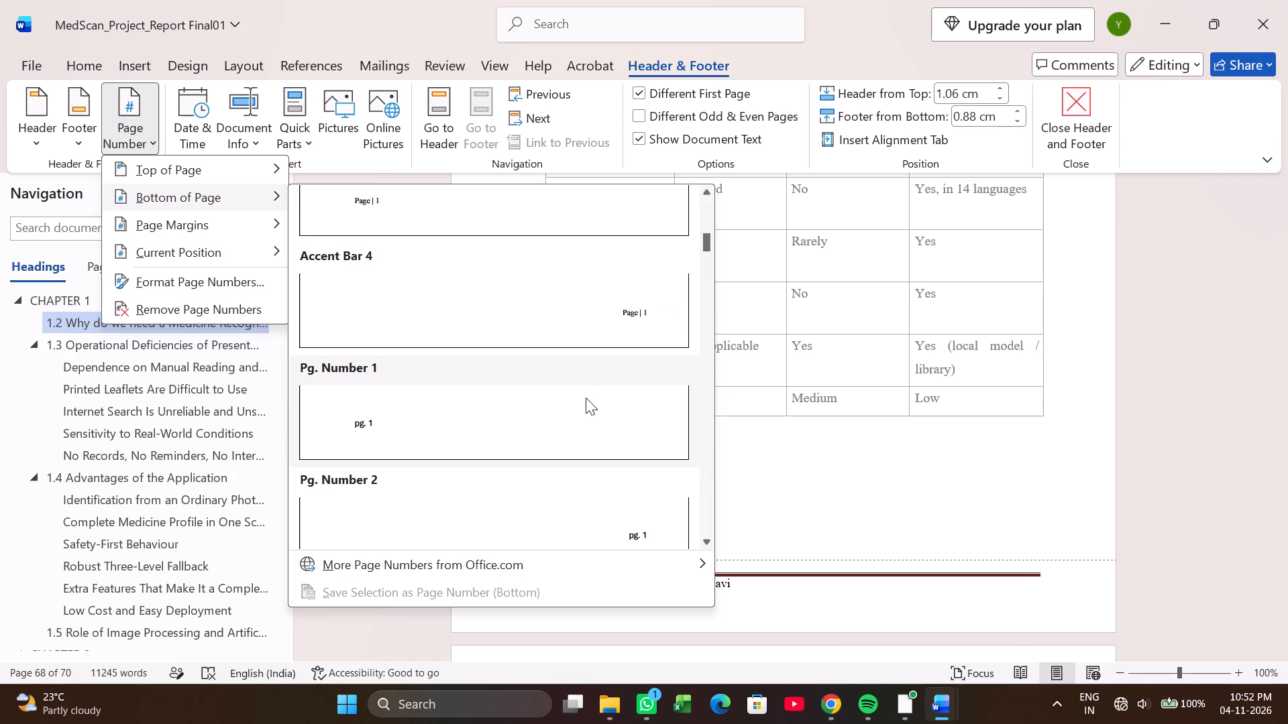
scroll(602, 372, "up", 1)
scroll(578, 425, "down", 2)
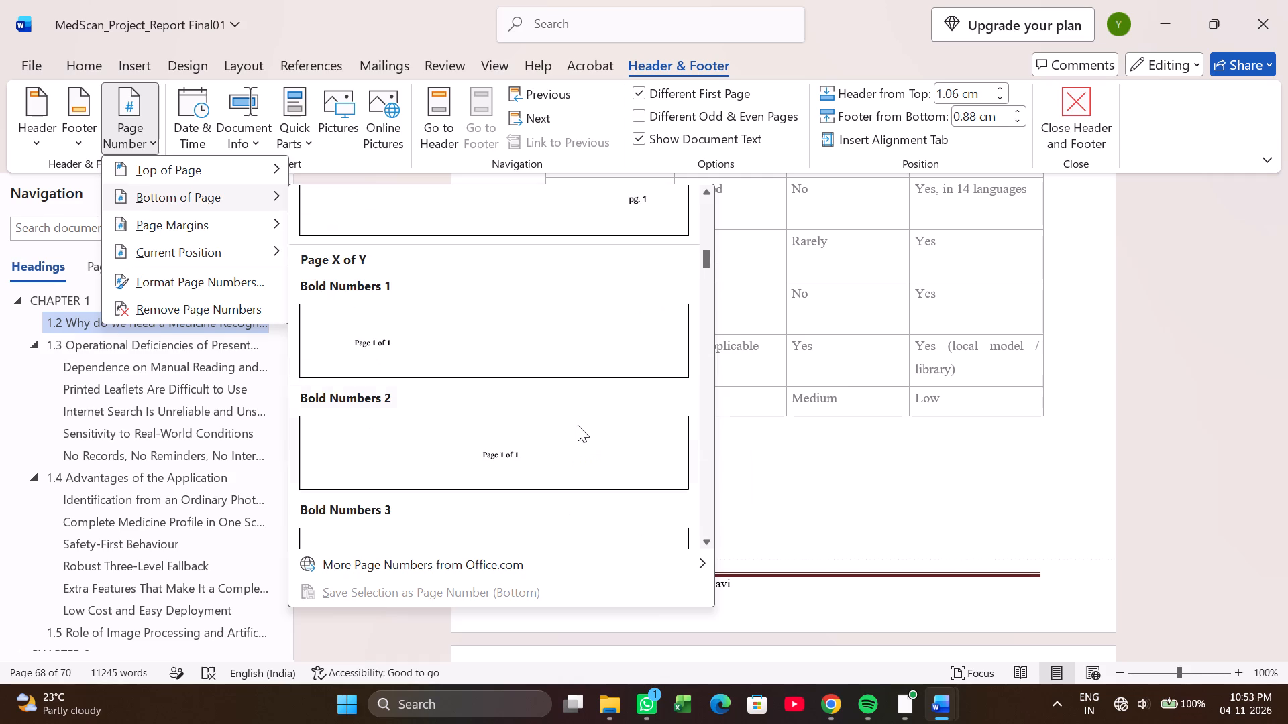
scroll(600, 283, "up", 1)
scroll(590, 335, "down", 1)
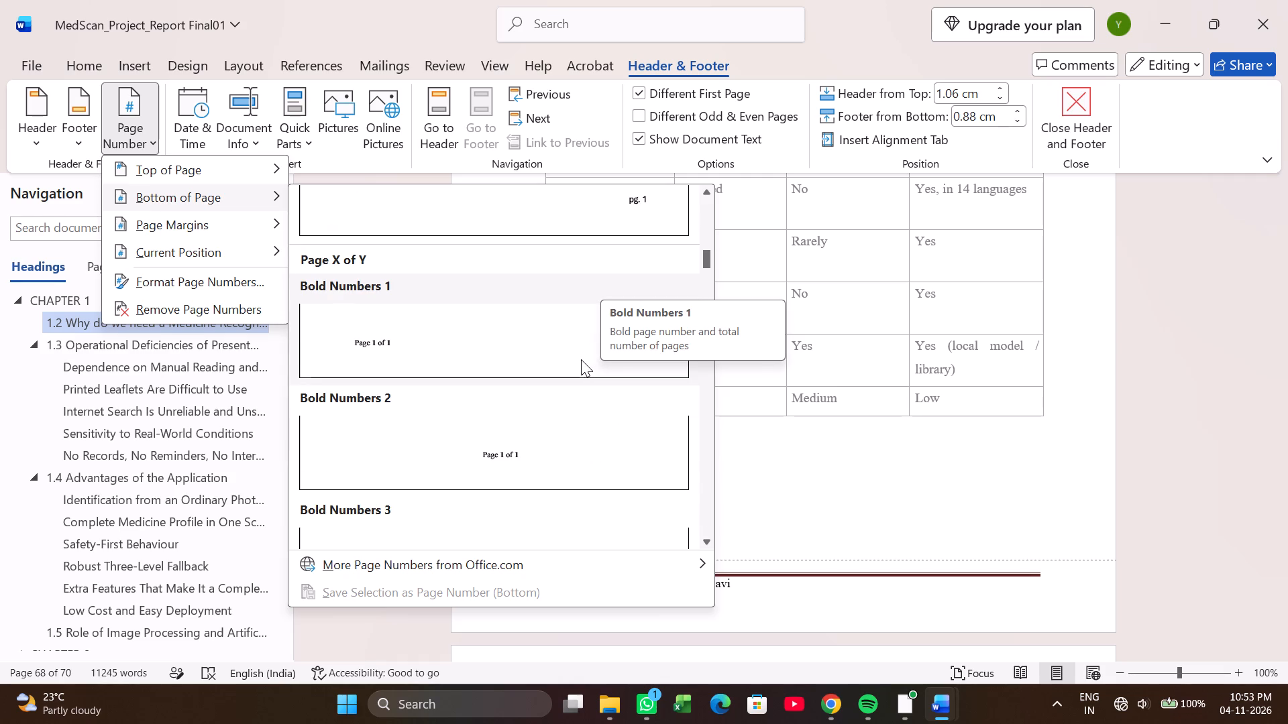
scroll(581, 359, "down", 1)
scroll(581, 390, "up", 3)
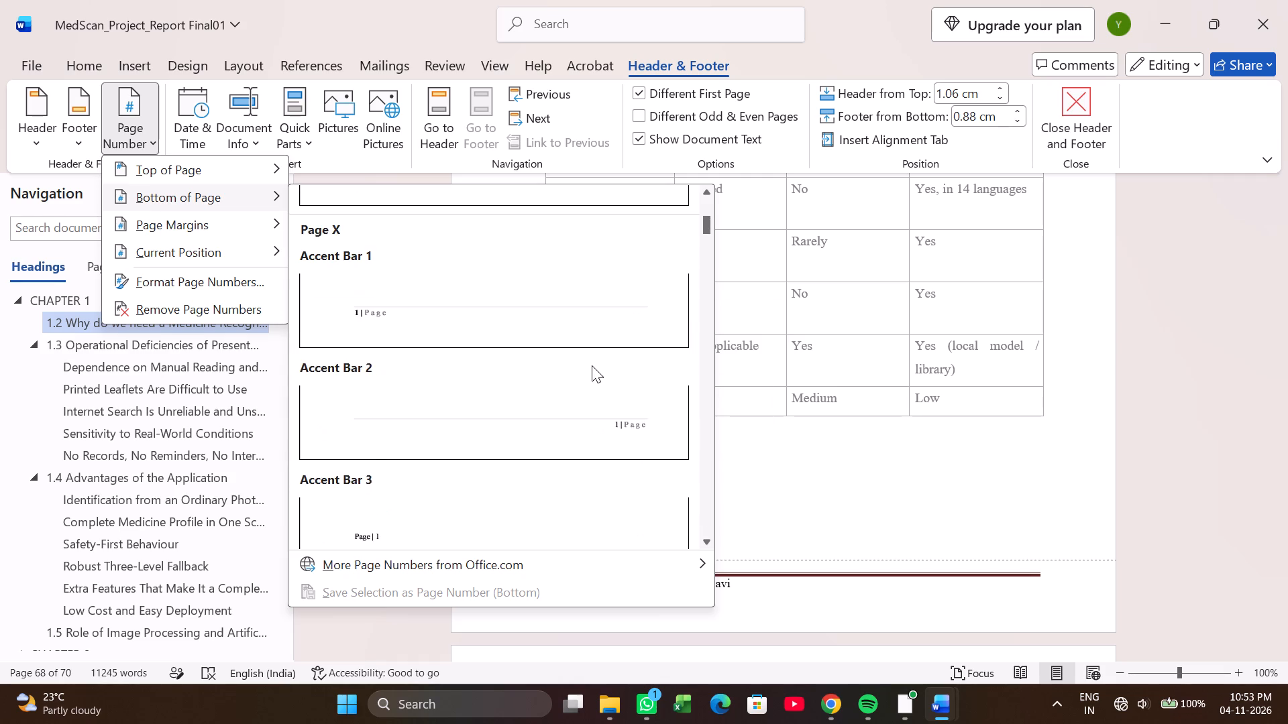
scroll(592, 365, "up", 10)
scroll(590, 378, "down", 2)
scroll(590, 386, "up", 2)
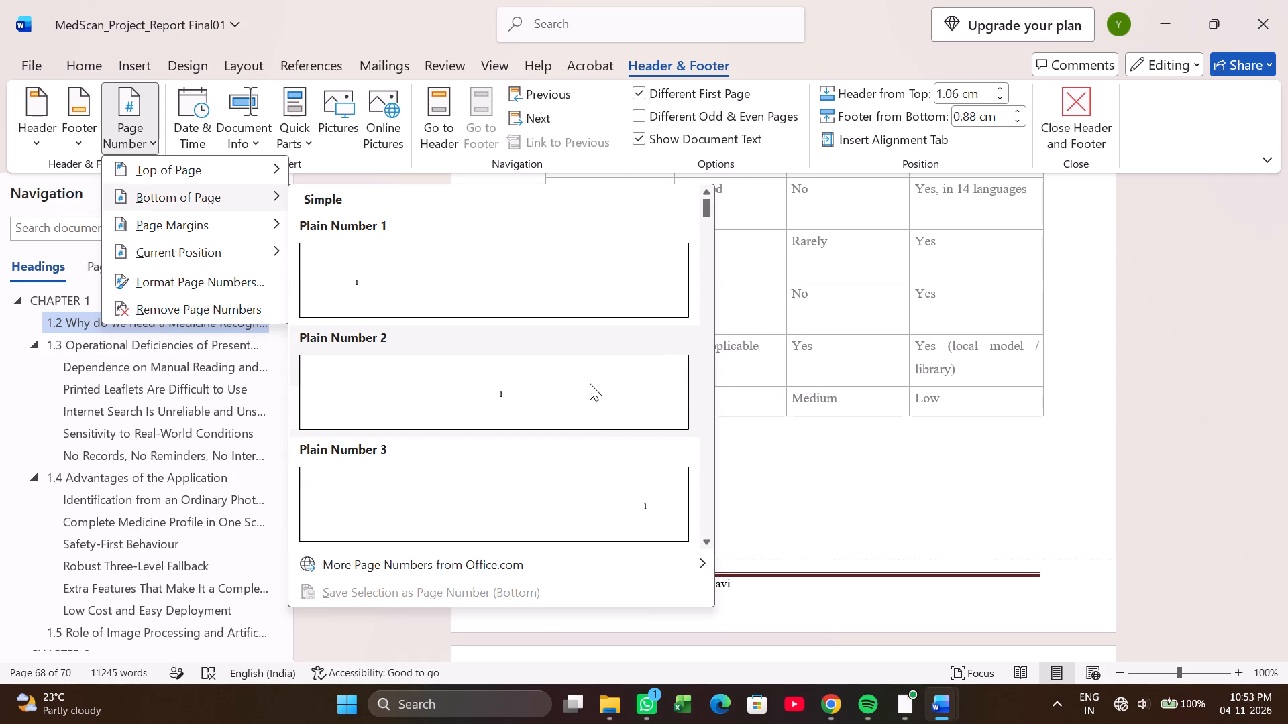
left_click(600, 509)
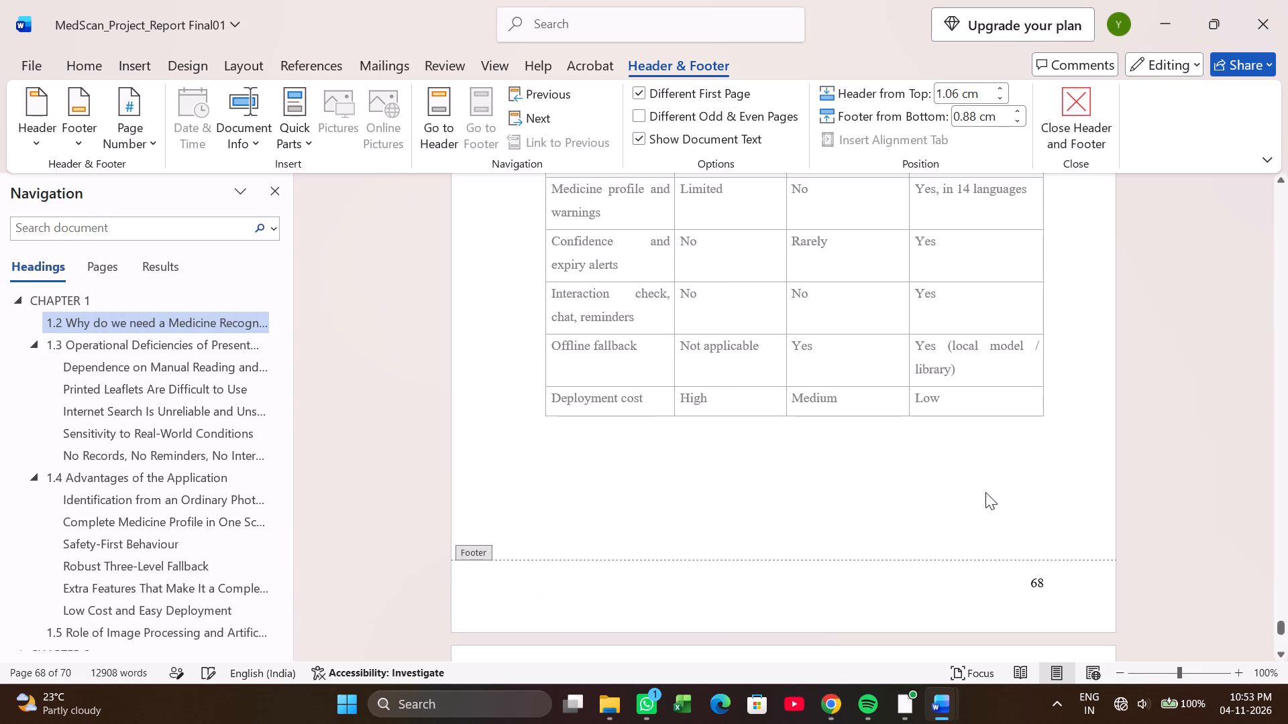
double_click(1144, 431)
Examine the footer page numbers from page 68 to the last page and on page 1.
scroll(1107, 473, "down", 6)
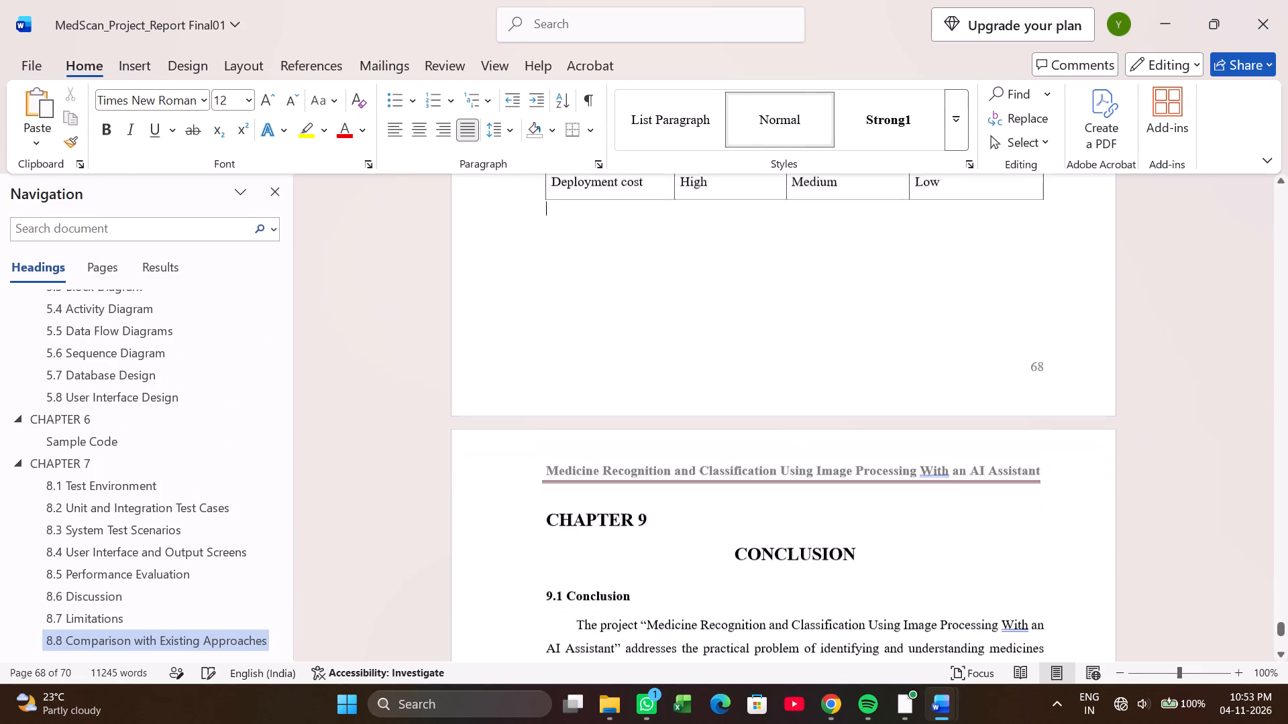
scroll(1099, 485, "down", 16)
scroll(1102, 476, "down", 15)
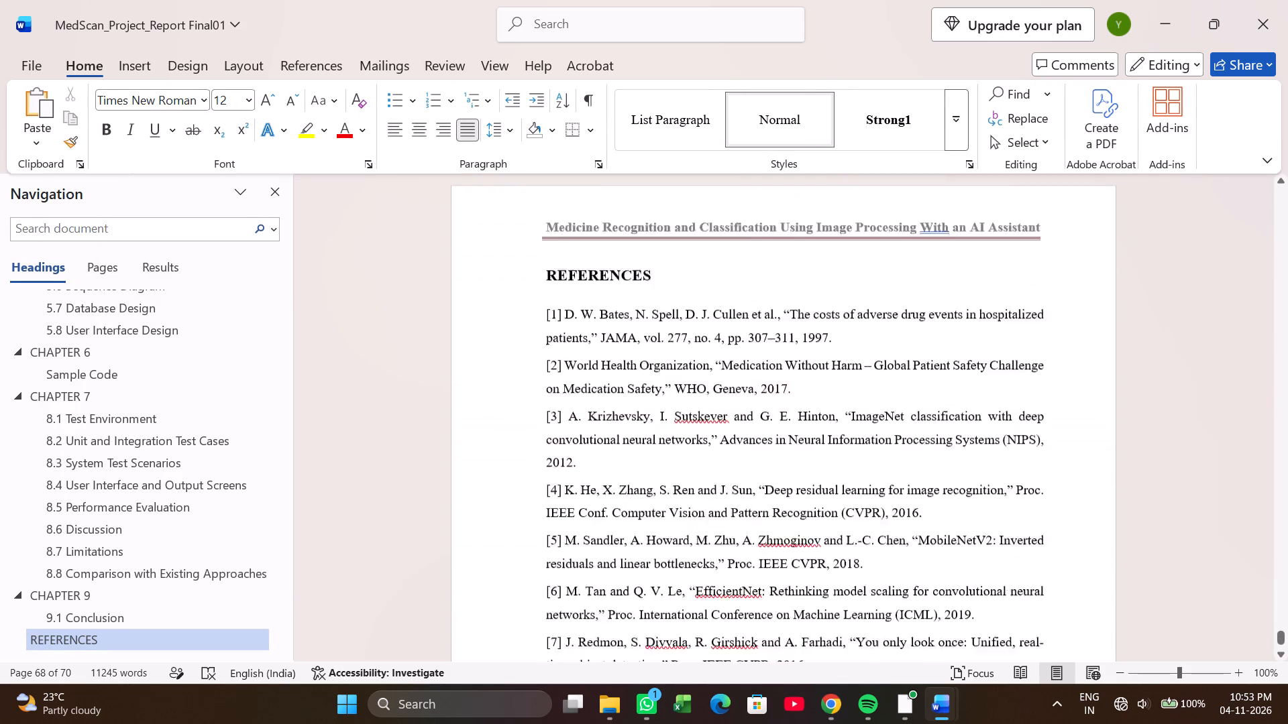
scroll(1102, 476, "down", 18)
scroll(1102, 470, "down", 16)
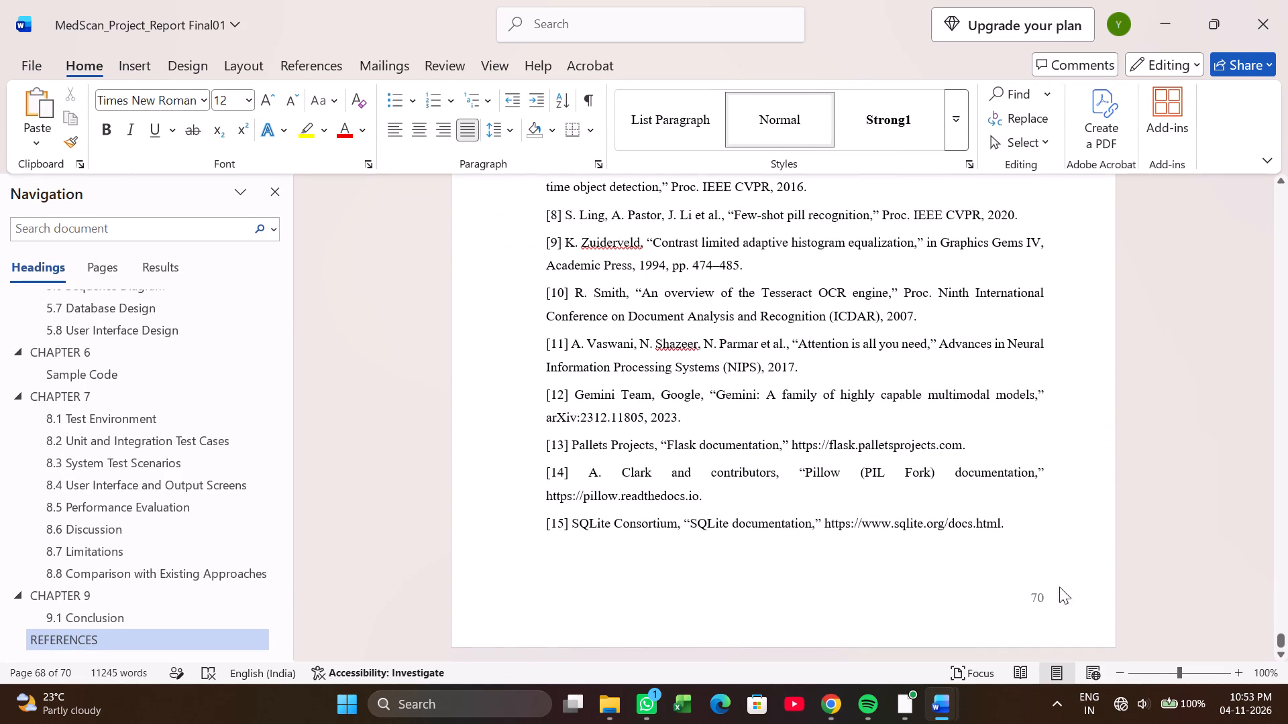
left_click_drag(1285, 636, 1287, 22)
scroll(977, 318, "down", 10)
scroll(960, 369, "up", 1)
scroll(960, 369, "down", 10)
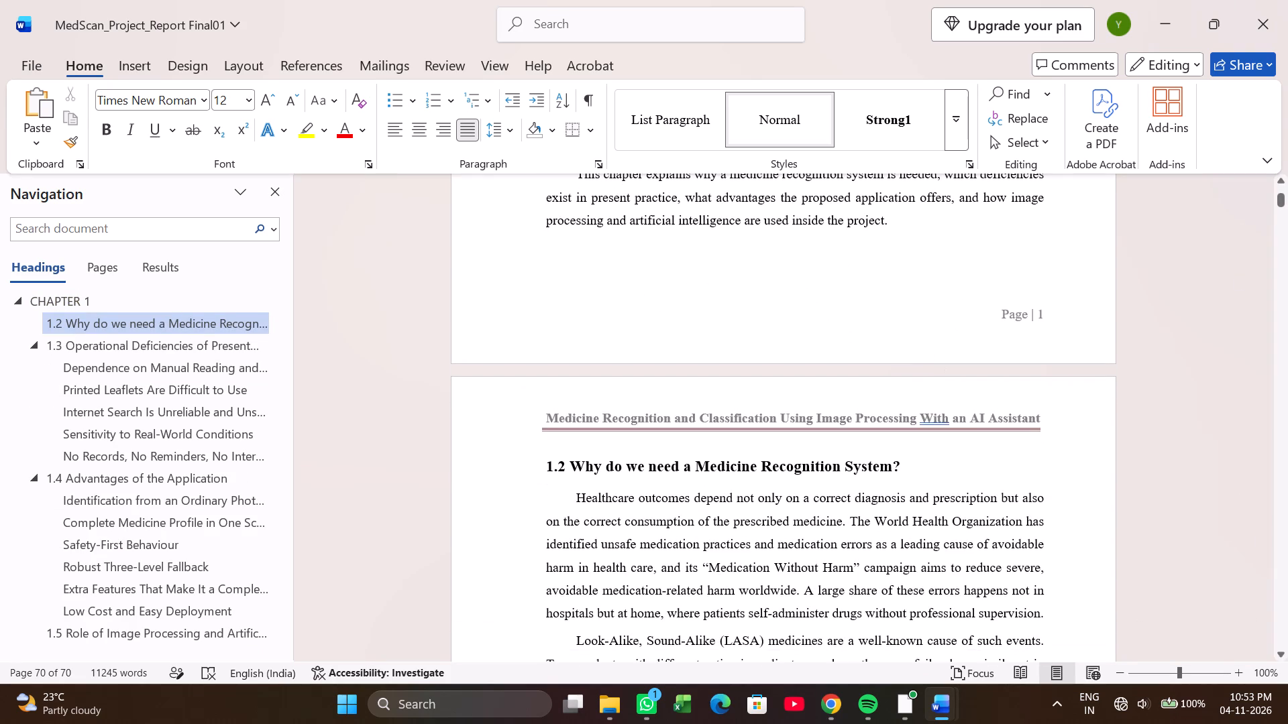
Open page 1's footer for editing and compare its page number with the one in page 2's footer.
double_click(916, 297)
left_click(811, 320)
left_click(796, 314)
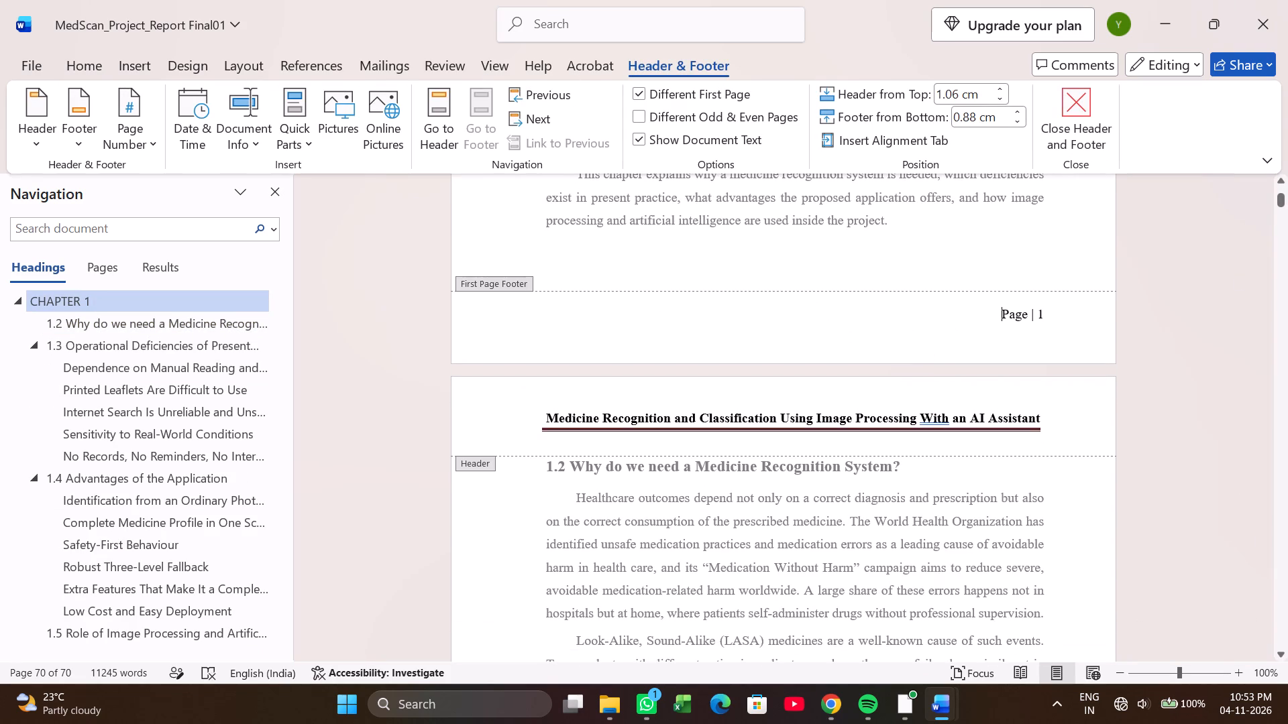
scroll(943, 381, "down", 16)
scroll(964, 385, "down", 5)
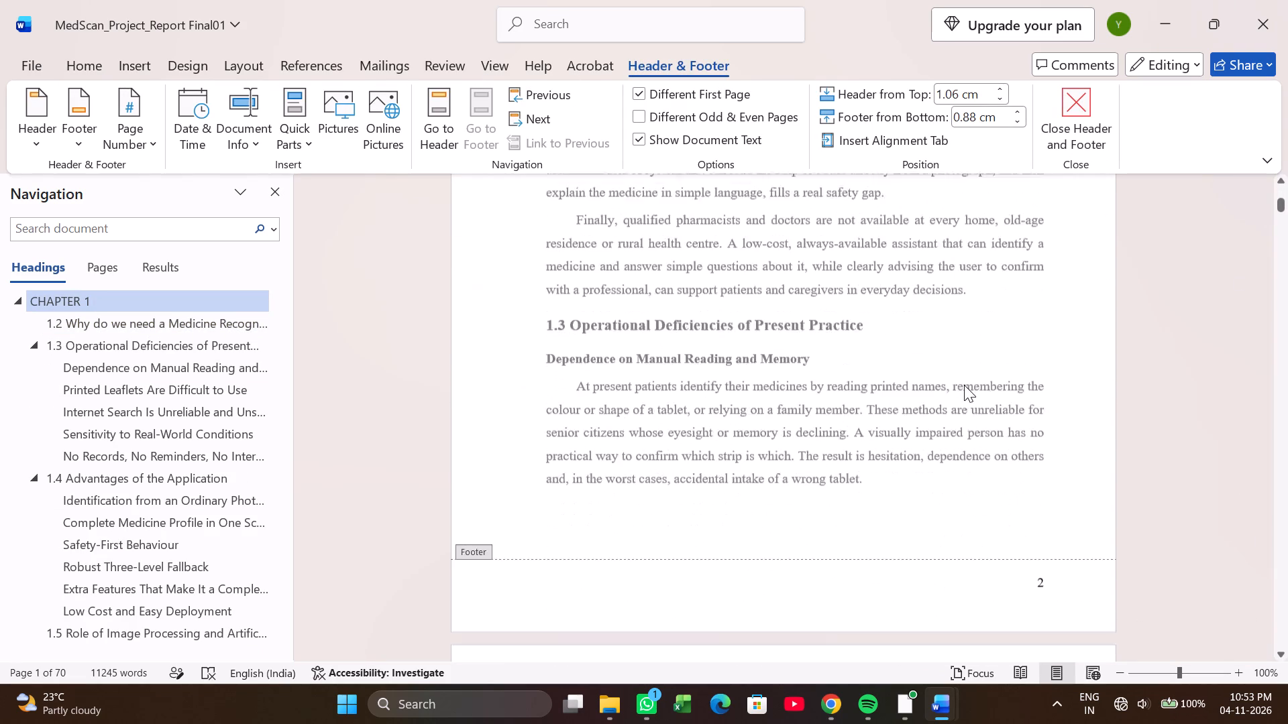
scroll(969, 381, "up", 15)
scroll(1053, 302, "up", 3)
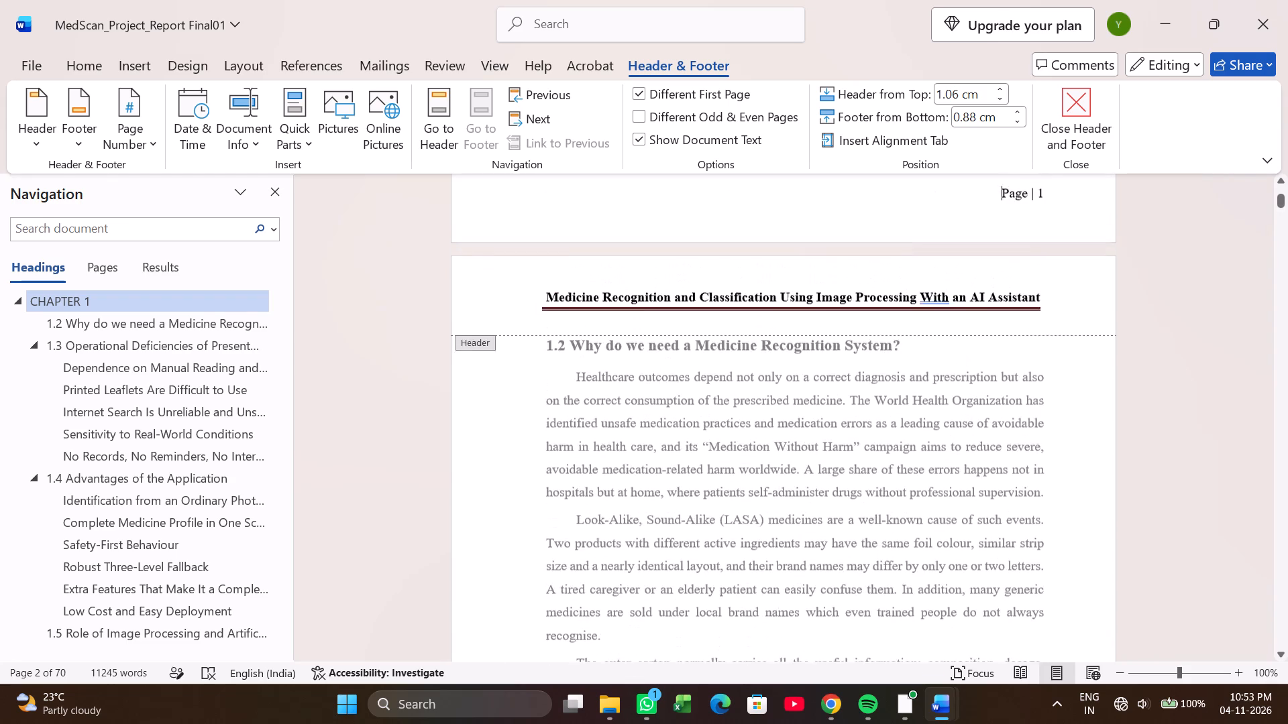
scroll(1053, 302, "up", 3)
scroll(841, 369, "down", 8)
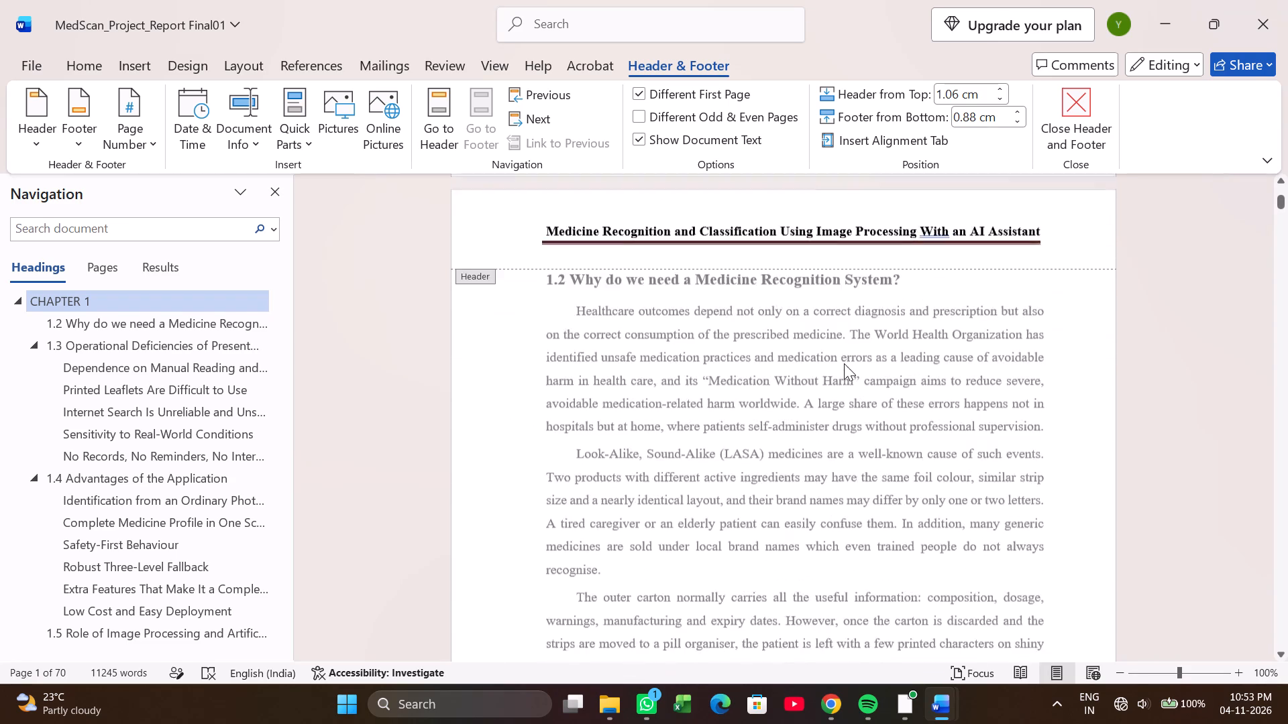
scroll(844, 363, "down", 13)
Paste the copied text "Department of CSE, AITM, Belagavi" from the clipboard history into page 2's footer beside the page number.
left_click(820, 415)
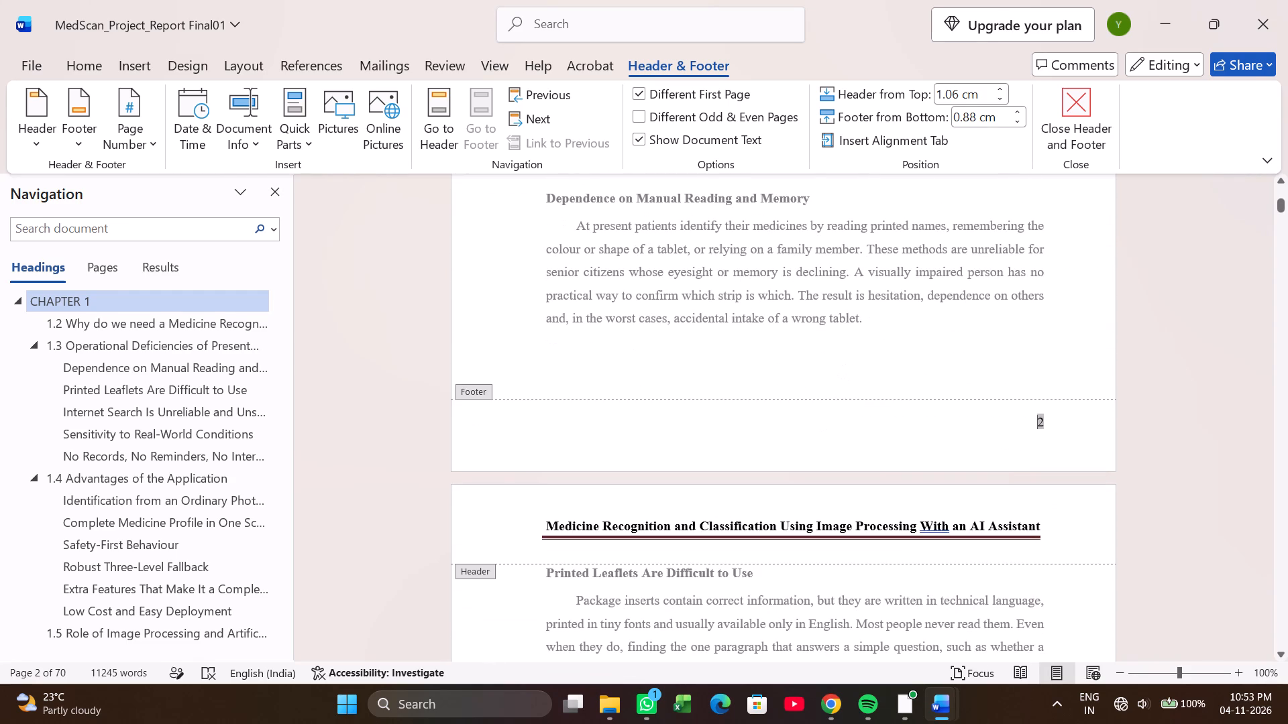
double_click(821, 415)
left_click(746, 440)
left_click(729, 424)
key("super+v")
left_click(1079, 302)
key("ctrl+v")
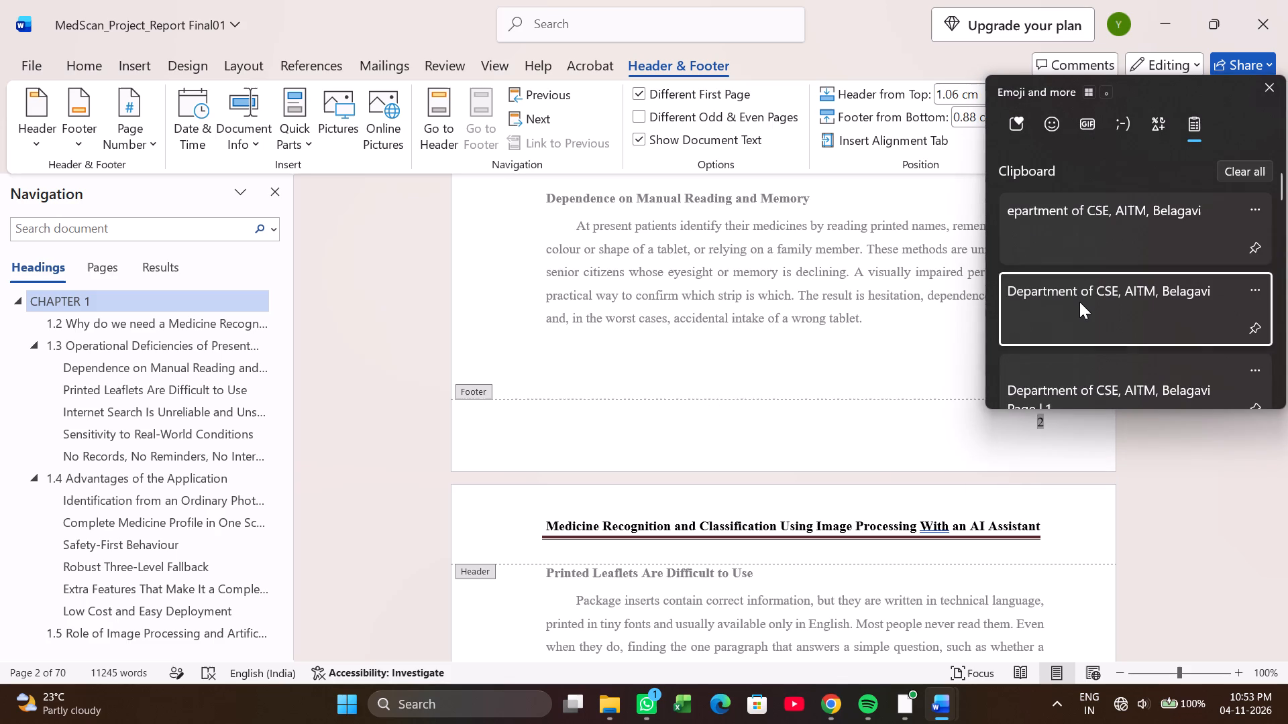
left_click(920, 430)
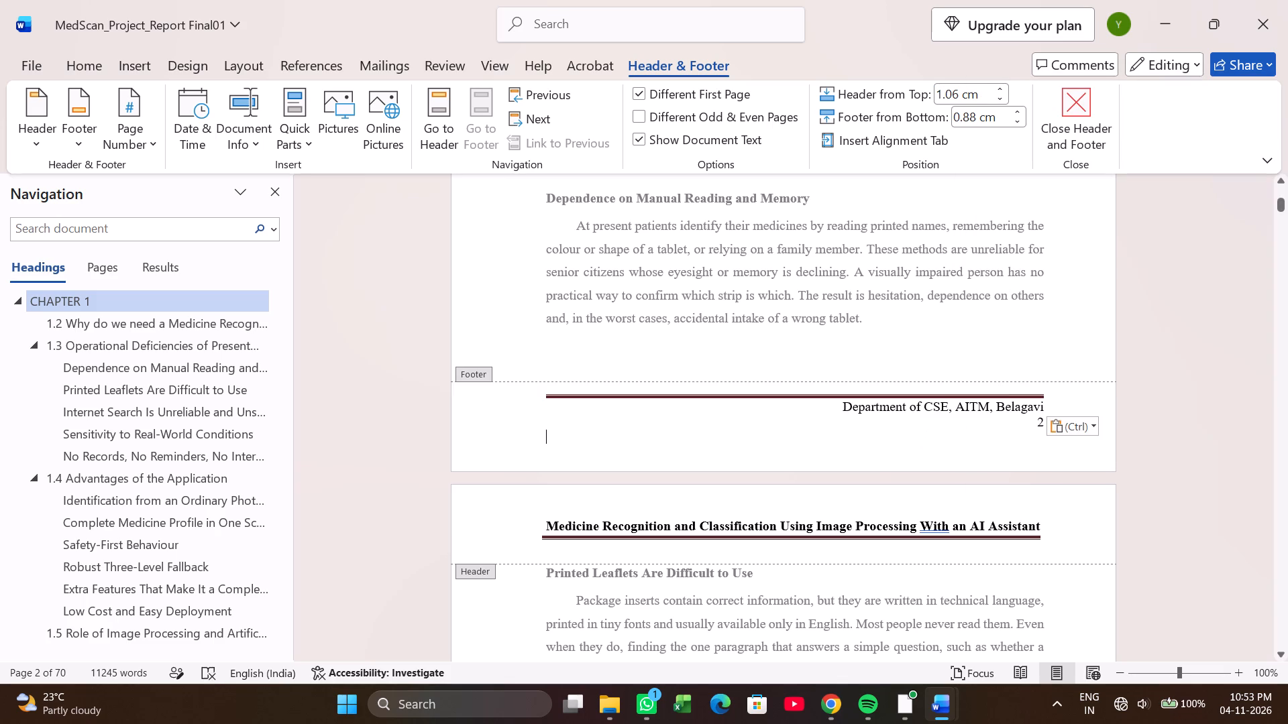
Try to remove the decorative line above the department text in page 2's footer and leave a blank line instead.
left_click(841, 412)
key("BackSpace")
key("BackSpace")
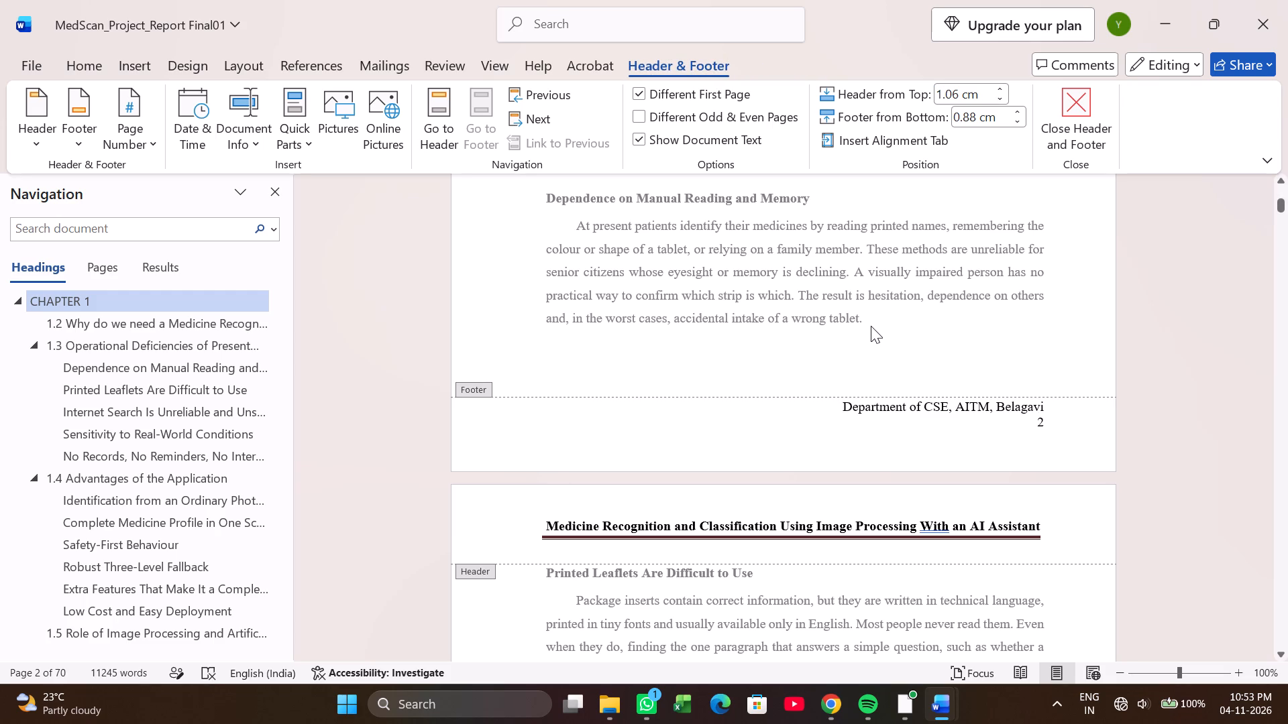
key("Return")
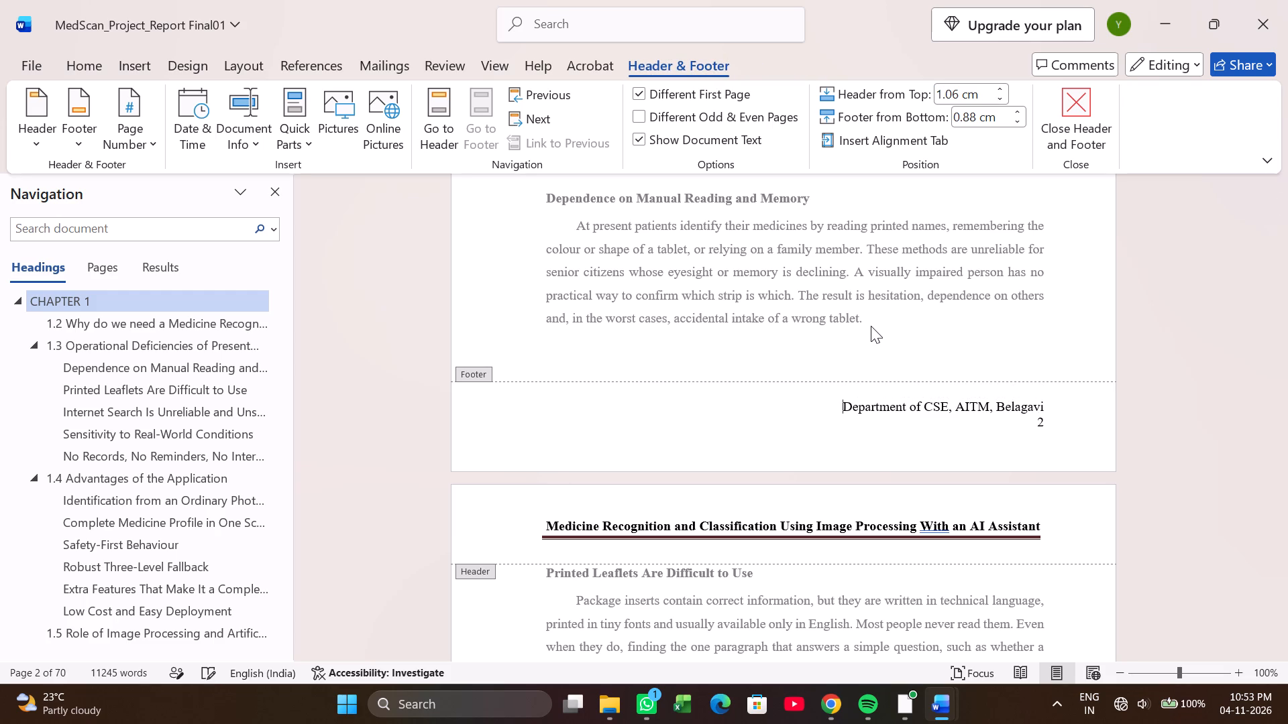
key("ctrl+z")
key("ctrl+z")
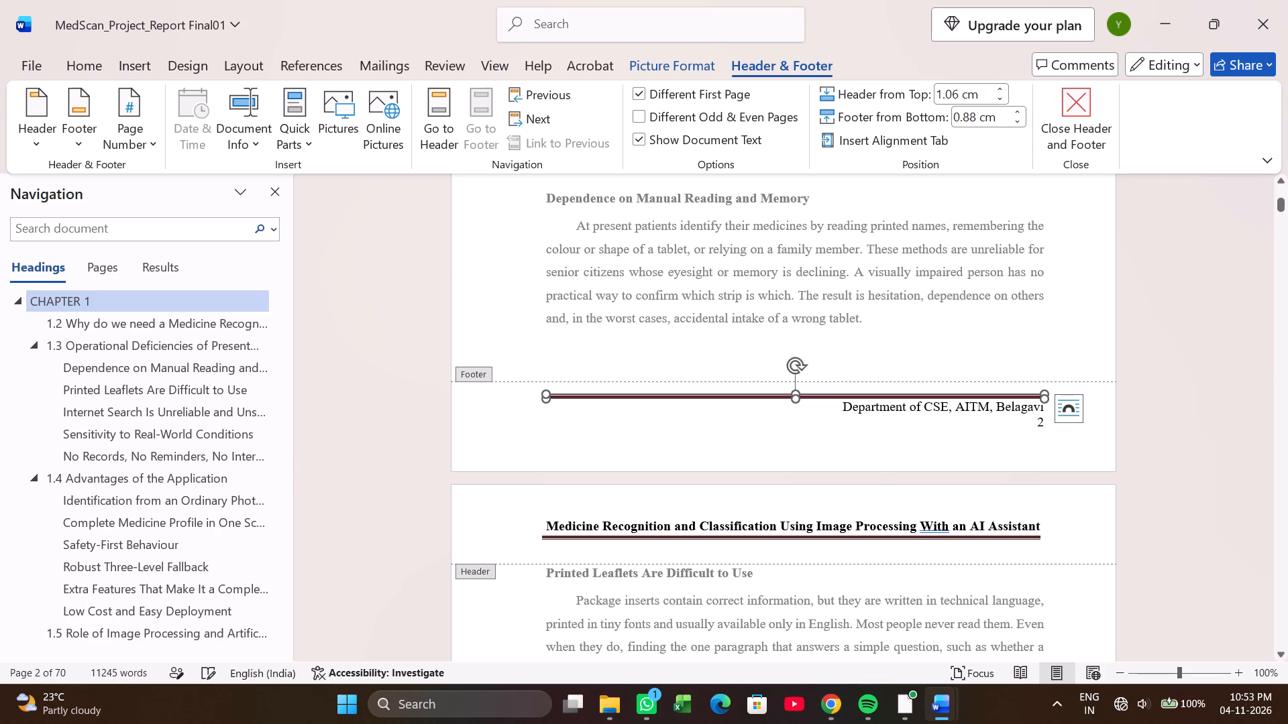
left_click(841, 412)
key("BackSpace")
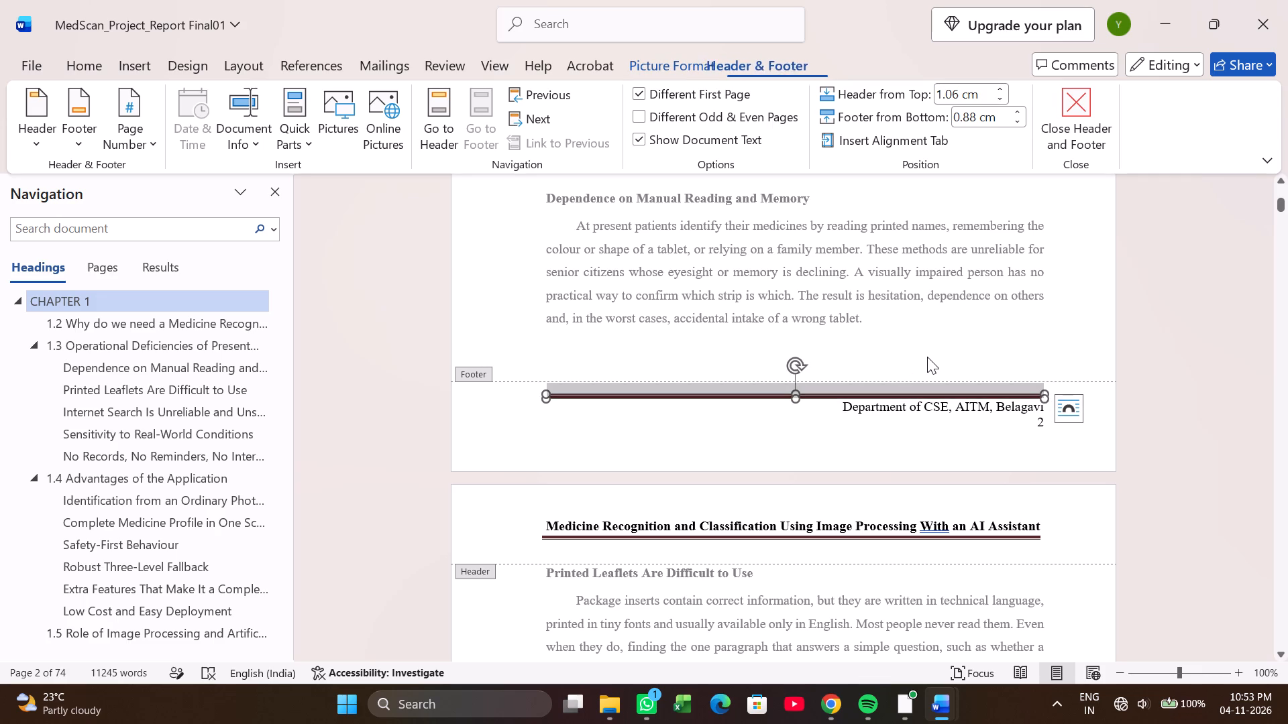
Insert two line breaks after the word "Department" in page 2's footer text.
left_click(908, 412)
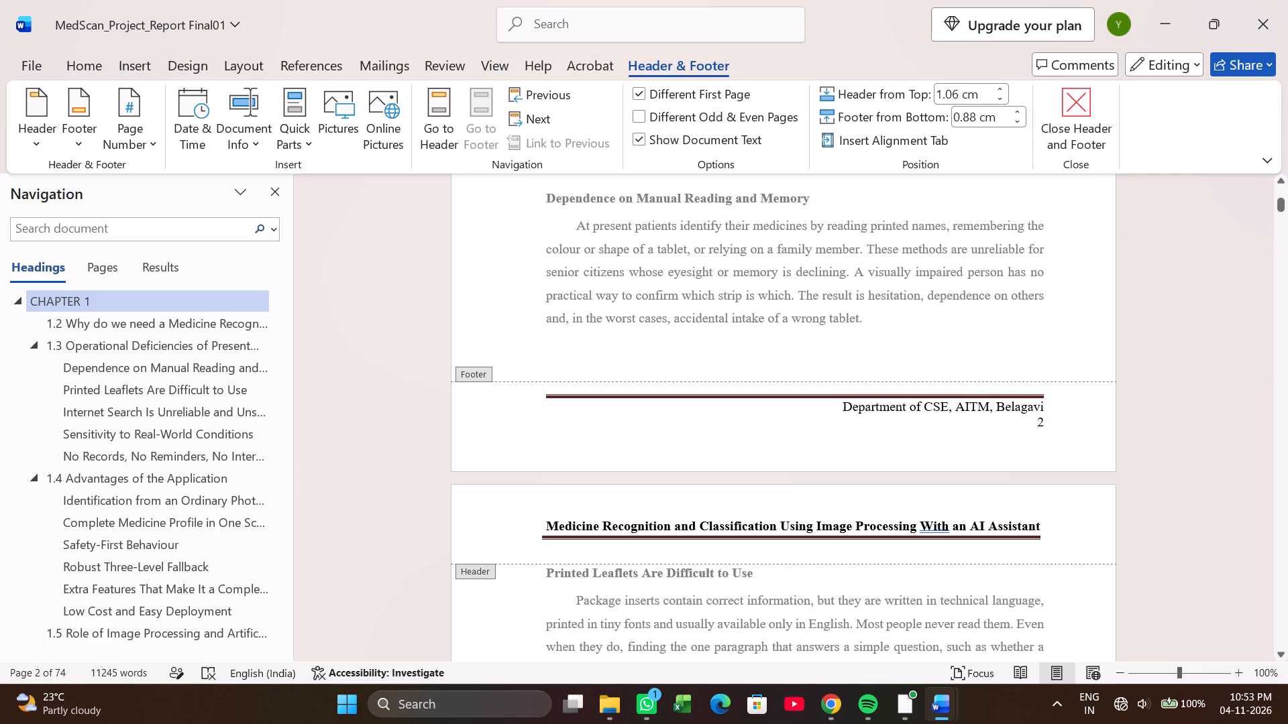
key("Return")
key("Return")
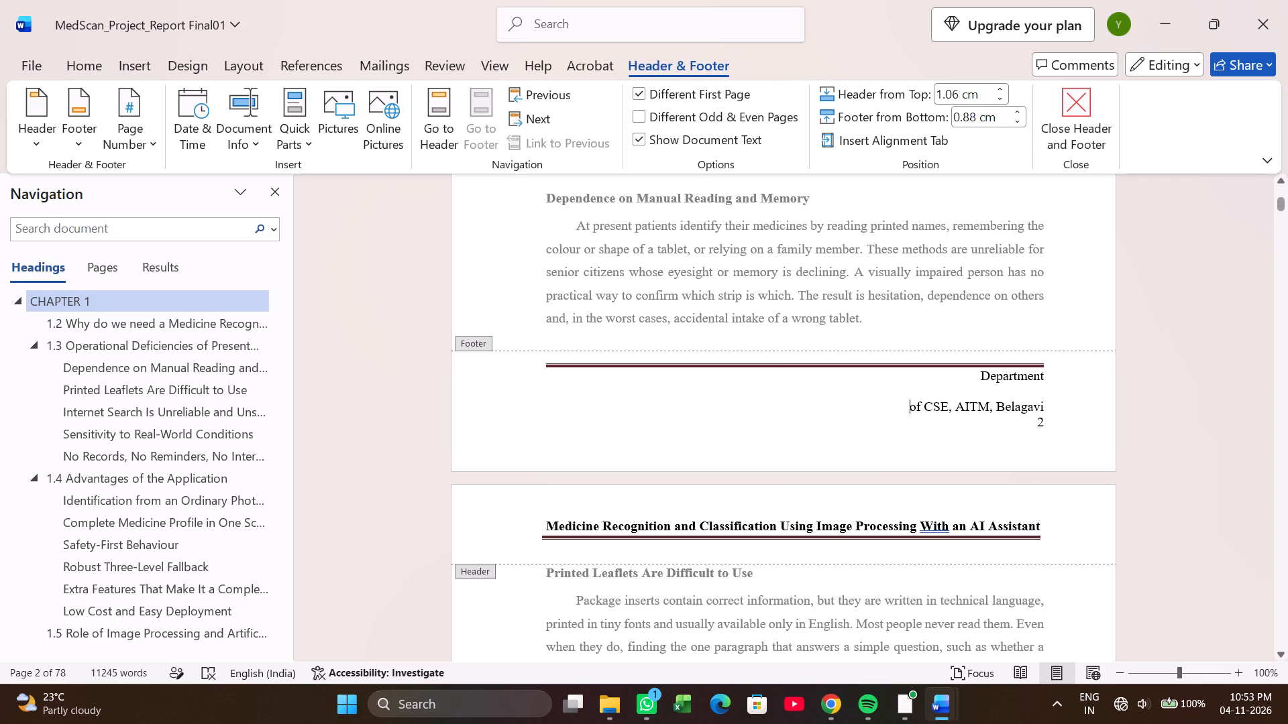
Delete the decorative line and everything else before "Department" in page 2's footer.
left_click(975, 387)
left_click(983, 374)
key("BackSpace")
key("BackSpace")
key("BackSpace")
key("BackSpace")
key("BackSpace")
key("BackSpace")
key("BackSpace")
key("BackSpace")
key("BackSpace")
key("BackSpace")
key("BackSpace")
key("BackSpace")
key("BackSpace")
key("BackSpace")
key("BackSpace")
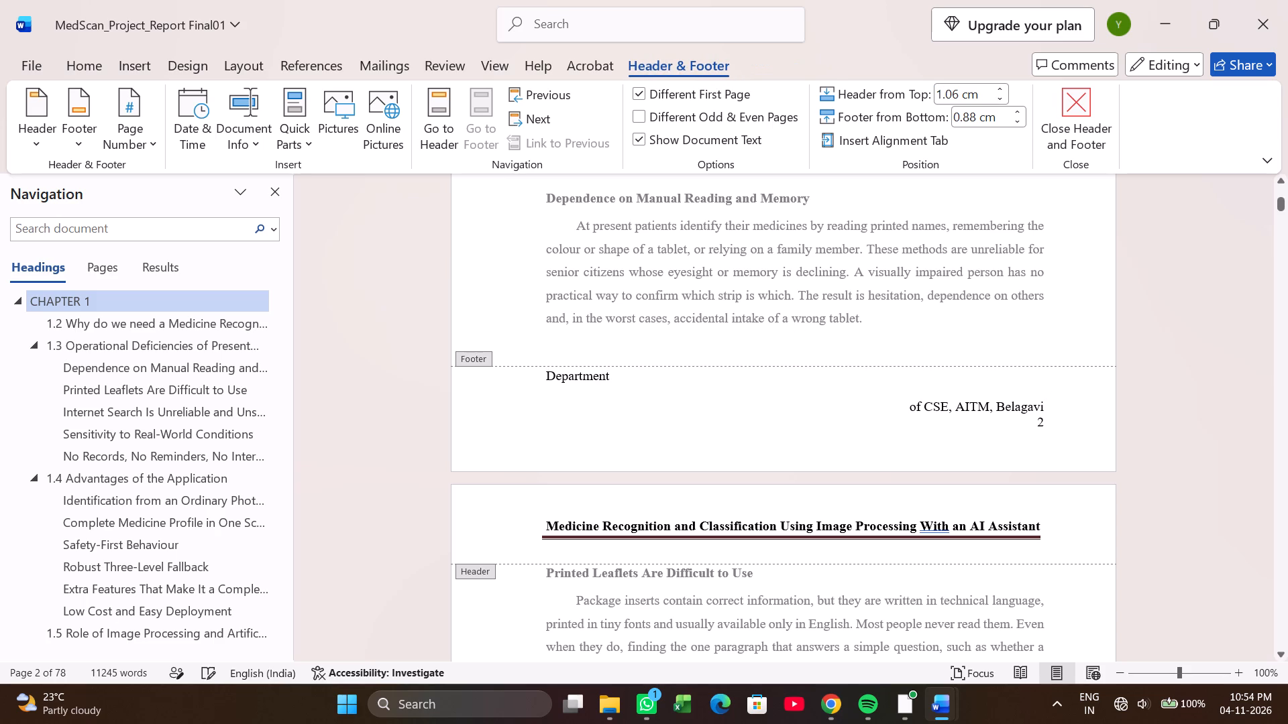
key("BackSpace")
Undo all the recent footer edits and page number insertions throughout the report.
key("ctrl+z")
key("ctrl+z")
key("ctrl+z")
key("ctrl+z")
key("ctrl+z")
key("ctrl+z")
key("ctrl+z")
key("ctrl+z")
key("ctrl+z")
key("ctrl+z")
key("ctrl+z")
key("ctrl+z")
key("ctrl+z")
key("ctrl+z")
key("ctrl+z")
key("ctrl+z")
key("ctrl+z")
key("ctrl+z")
key("ctrl+z")
key("ctrl+z")
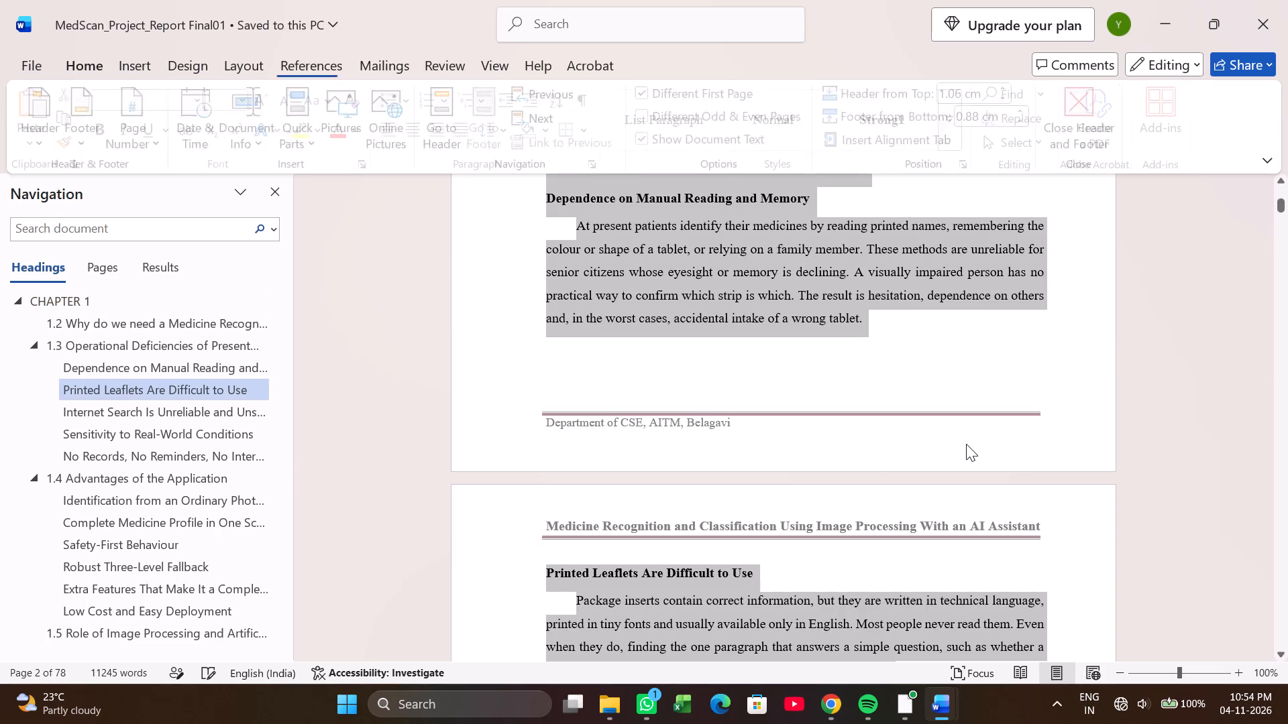
key("ctrl+z")
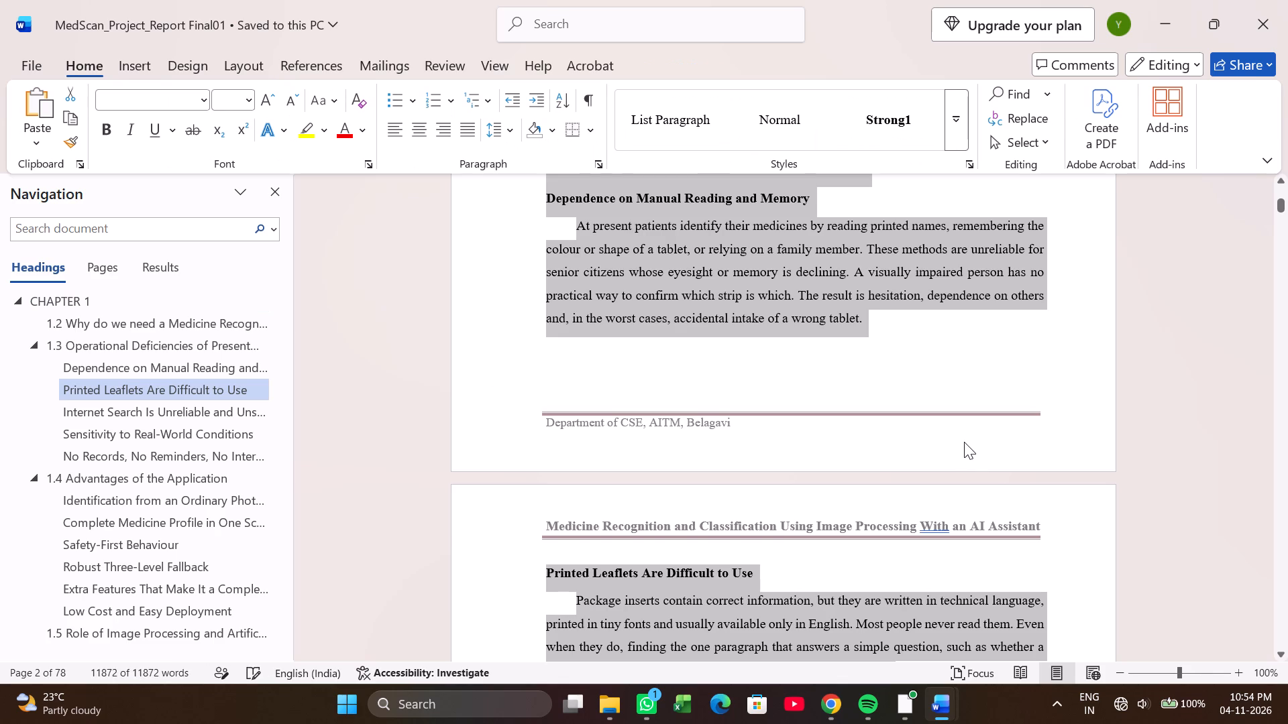
key("ctrl+z")
key("ctrl+z")
key("ctrl+z")
key("ctrl+z")
key("ctrl+z")
key("ctrl+z")
key("ctrl+z")
key("ctrl+z")
key("ctrl+z")
key("ctrl+z")
key("ctrl+z")
key("ctrl+z")
key("ctrl+z")
key("ctrl+z")
key("ctrl+z")
key("ctrl+z")
key("ctrl+z")
key("ctrl+z")
key("ctrl+z")
key("ctrl+z")
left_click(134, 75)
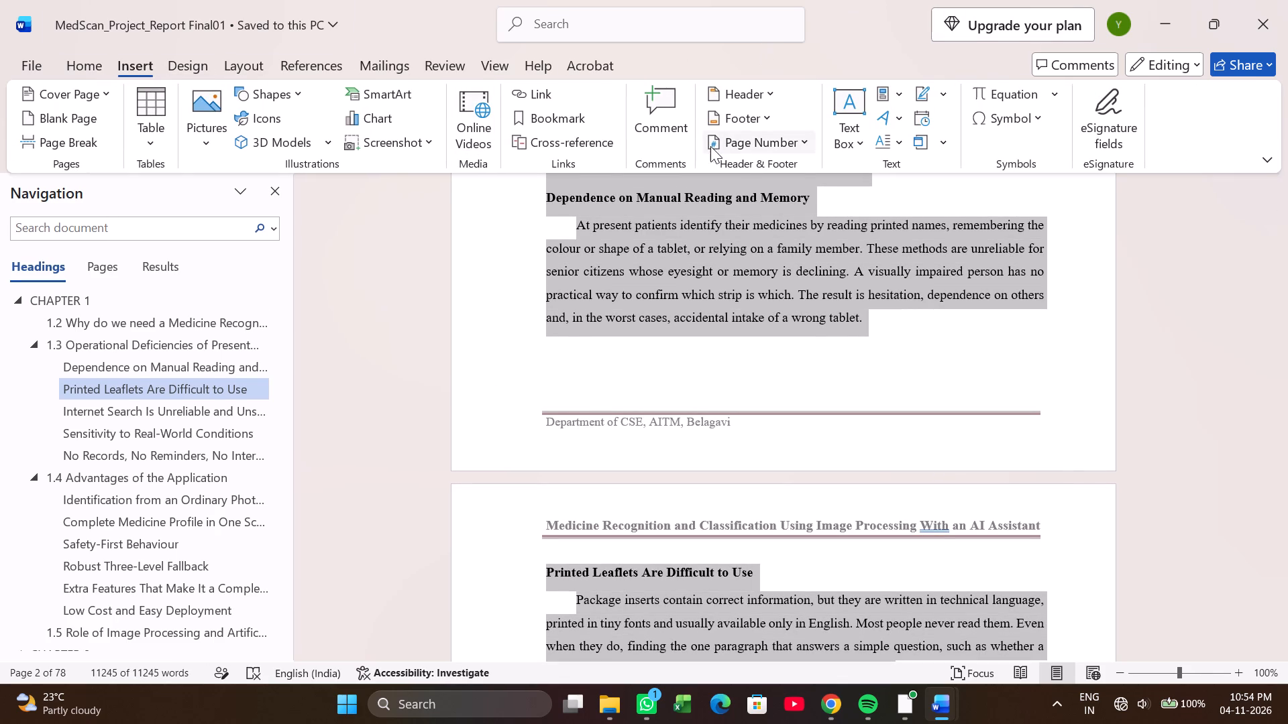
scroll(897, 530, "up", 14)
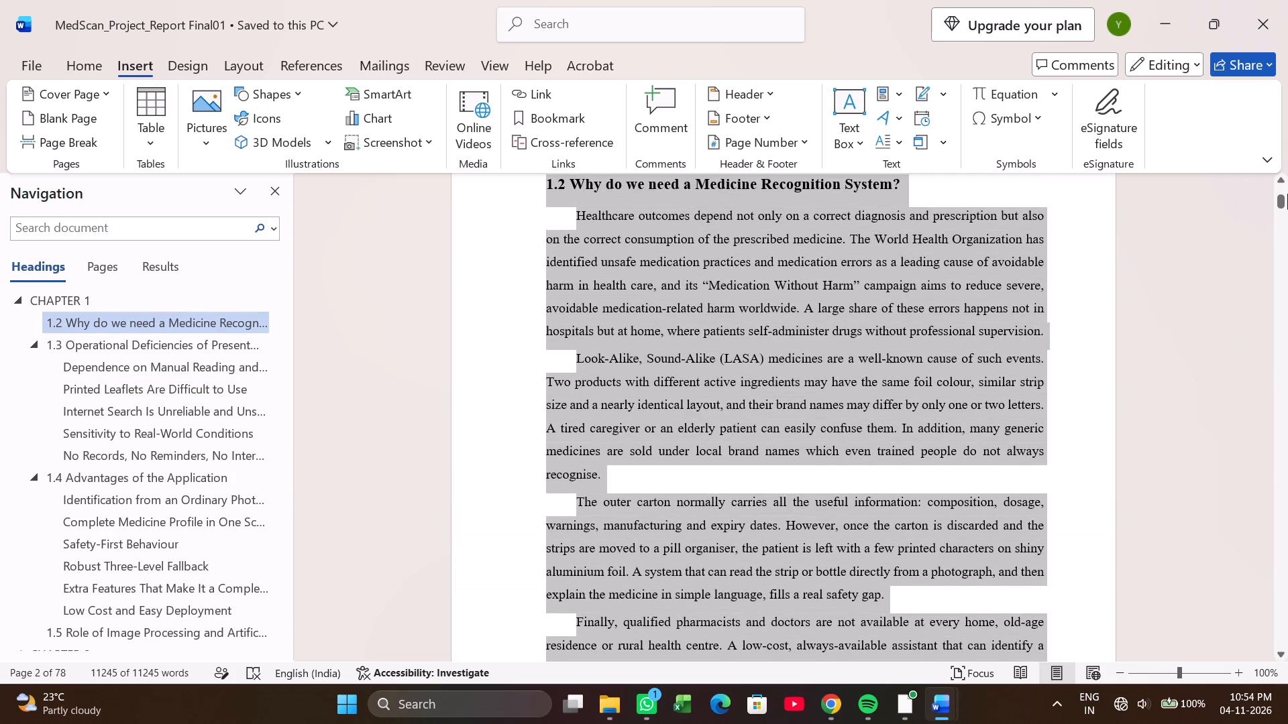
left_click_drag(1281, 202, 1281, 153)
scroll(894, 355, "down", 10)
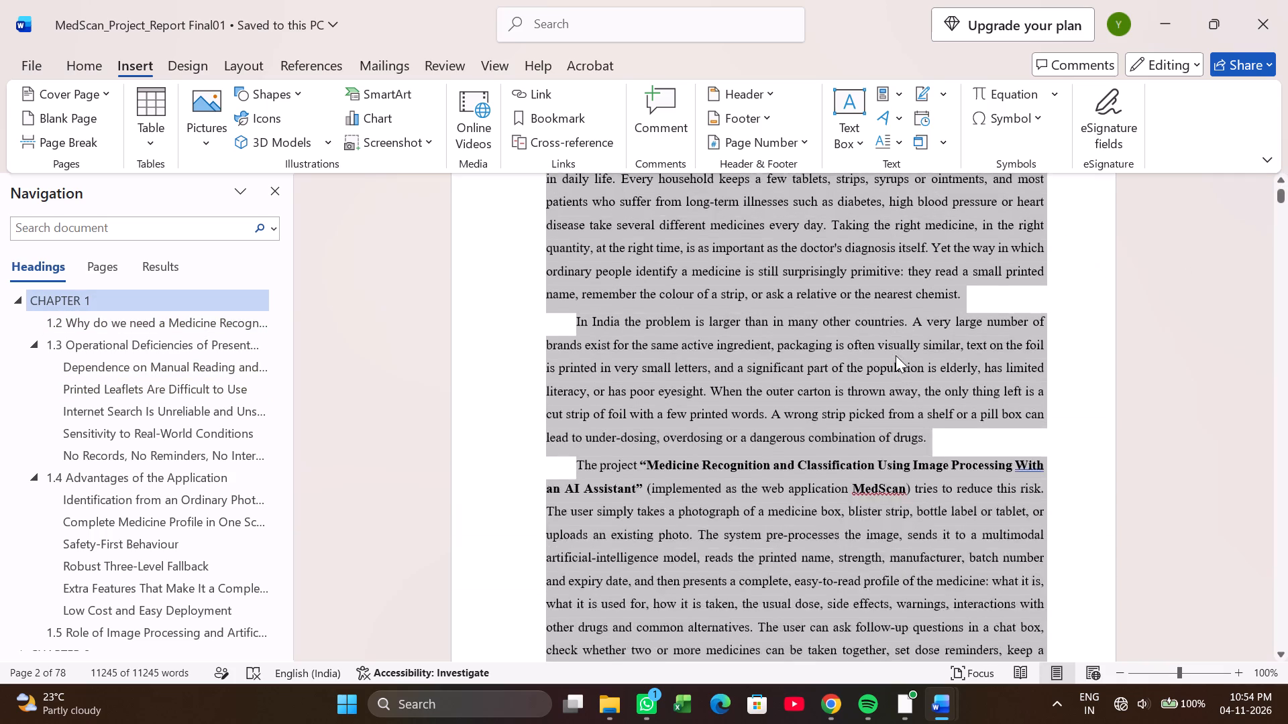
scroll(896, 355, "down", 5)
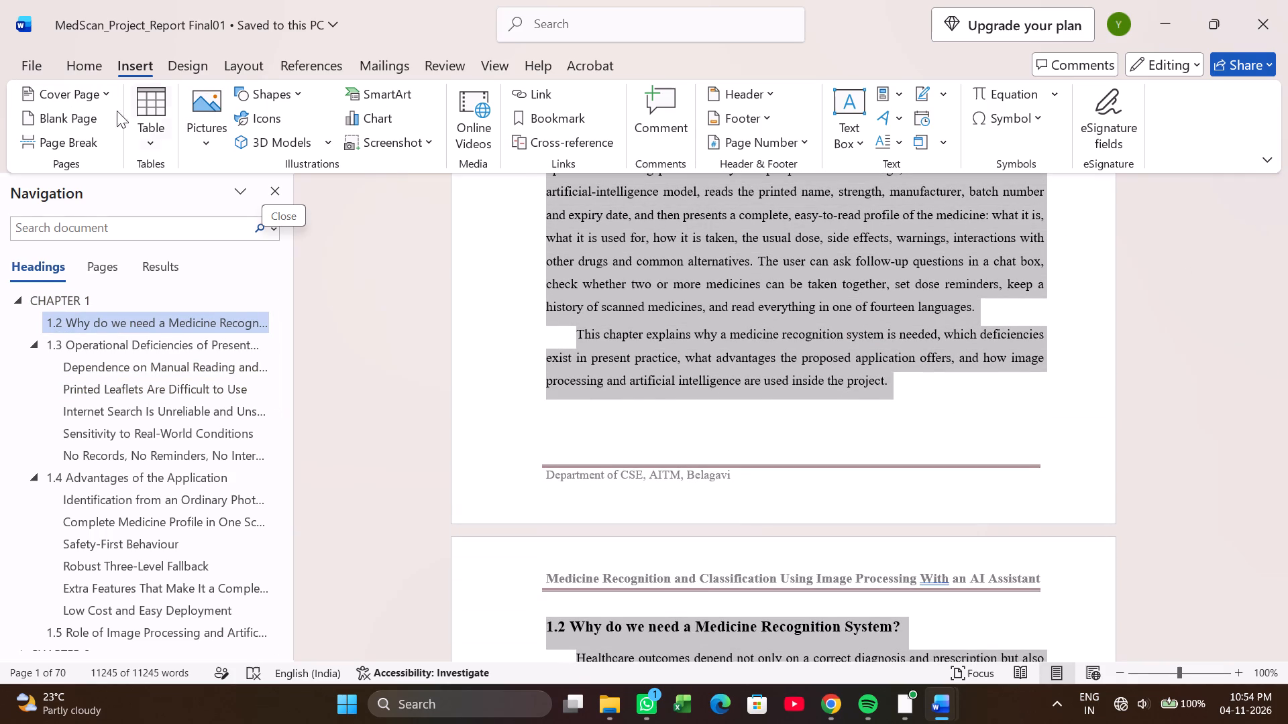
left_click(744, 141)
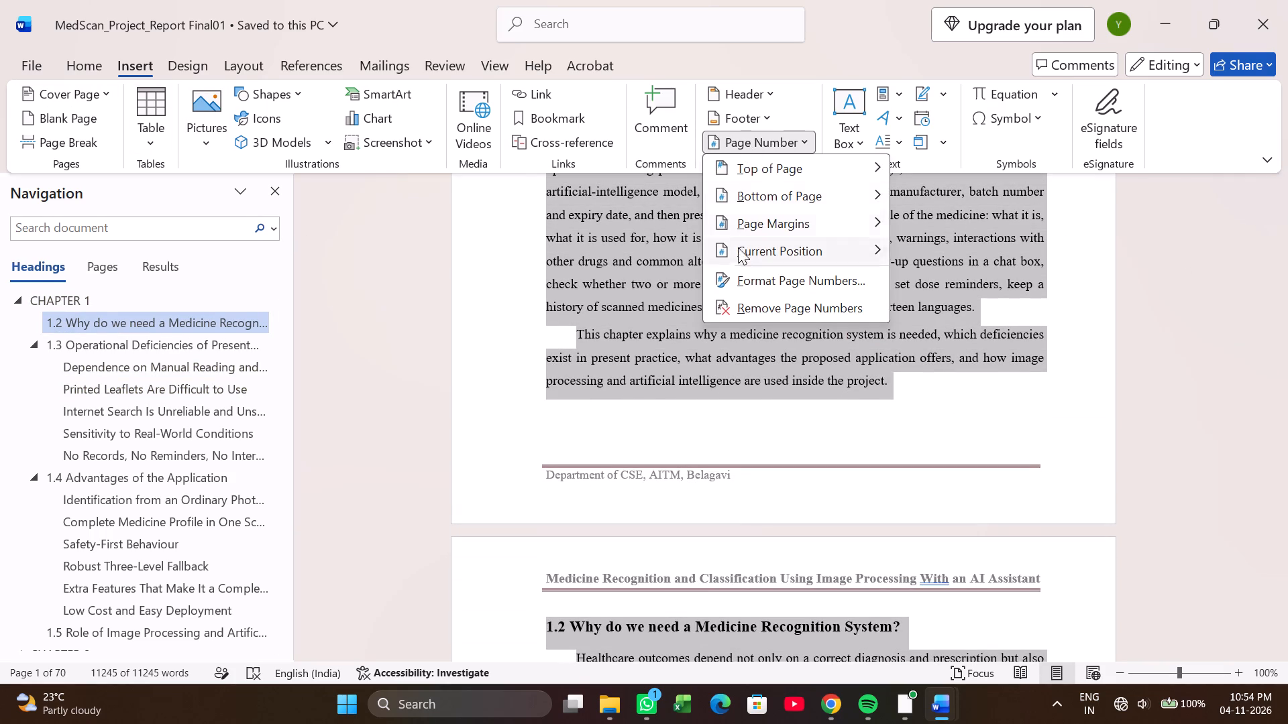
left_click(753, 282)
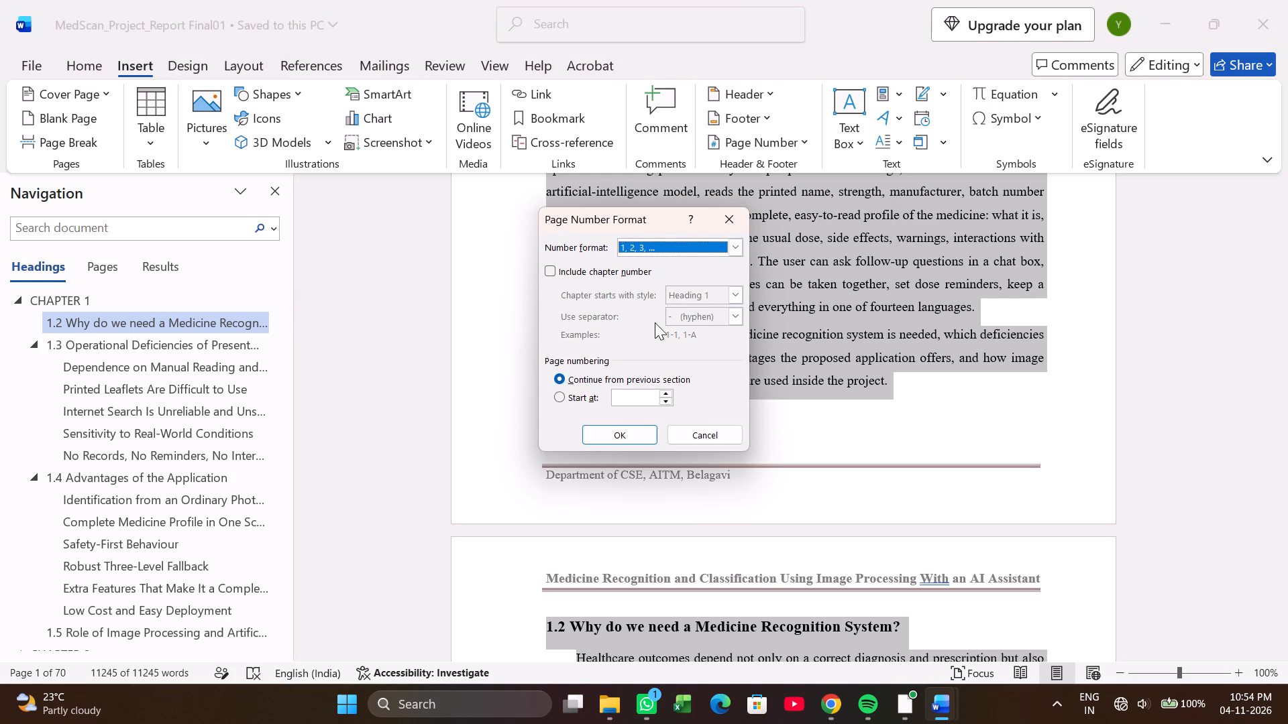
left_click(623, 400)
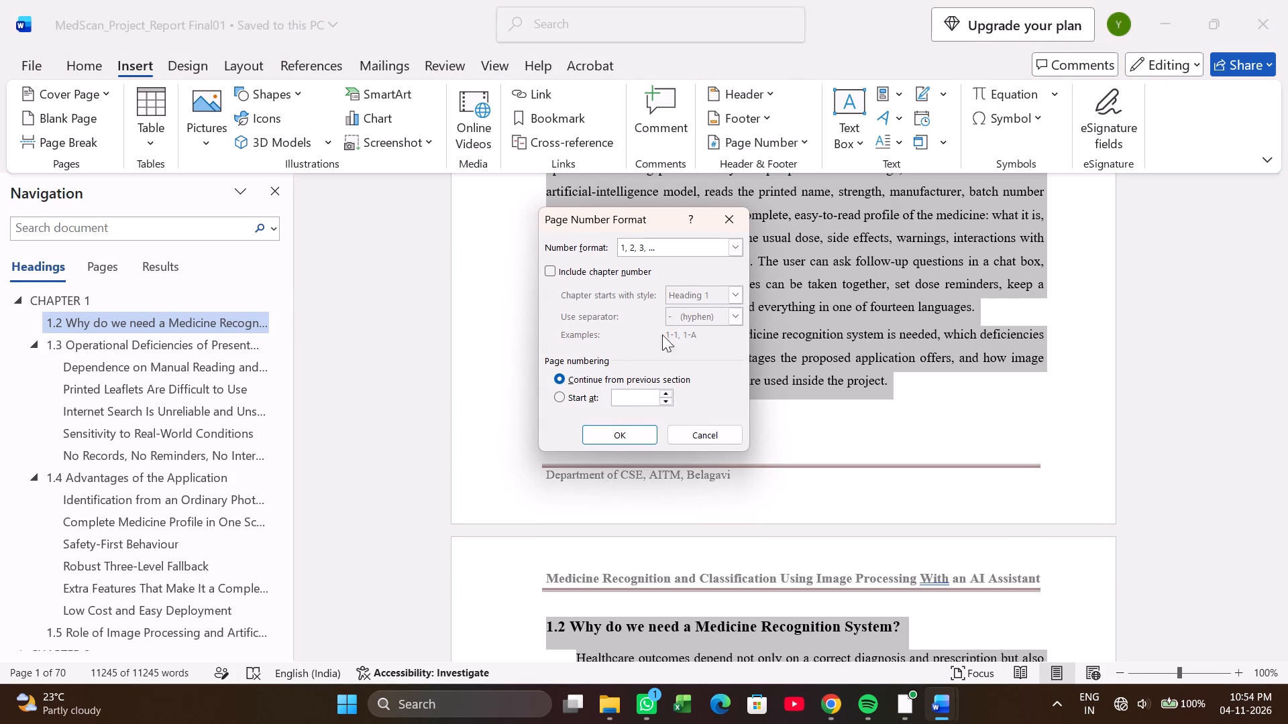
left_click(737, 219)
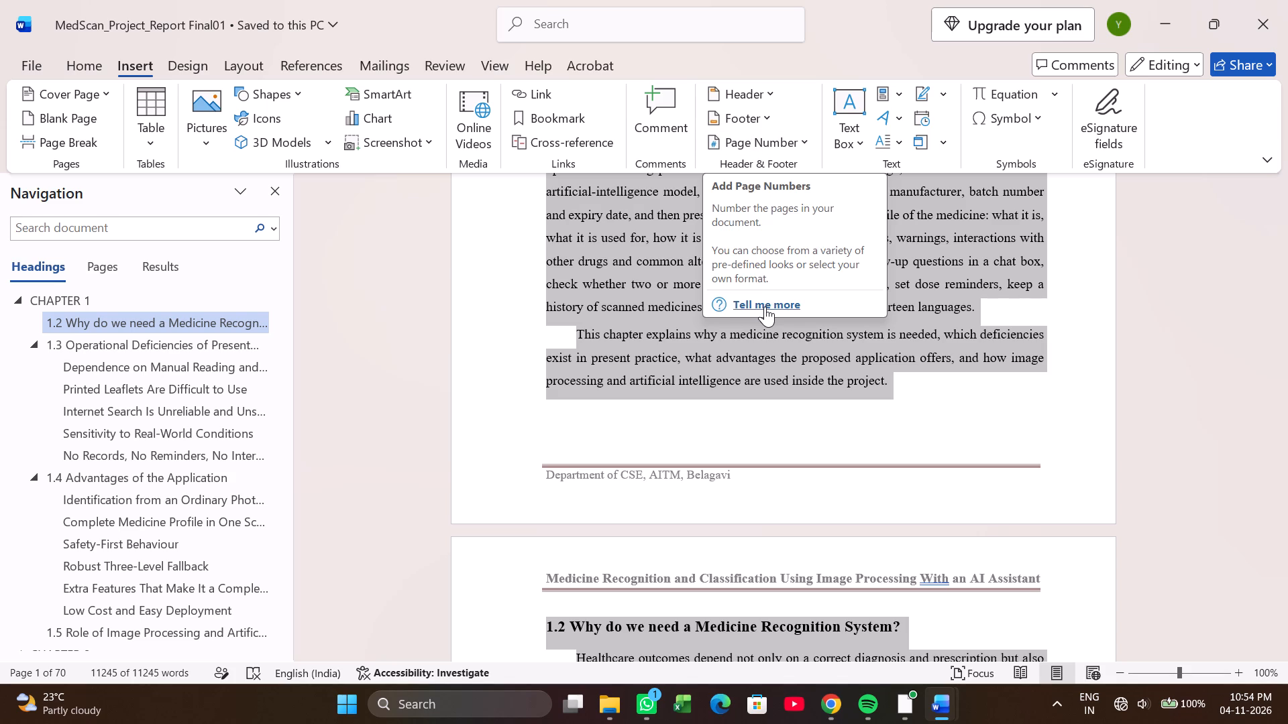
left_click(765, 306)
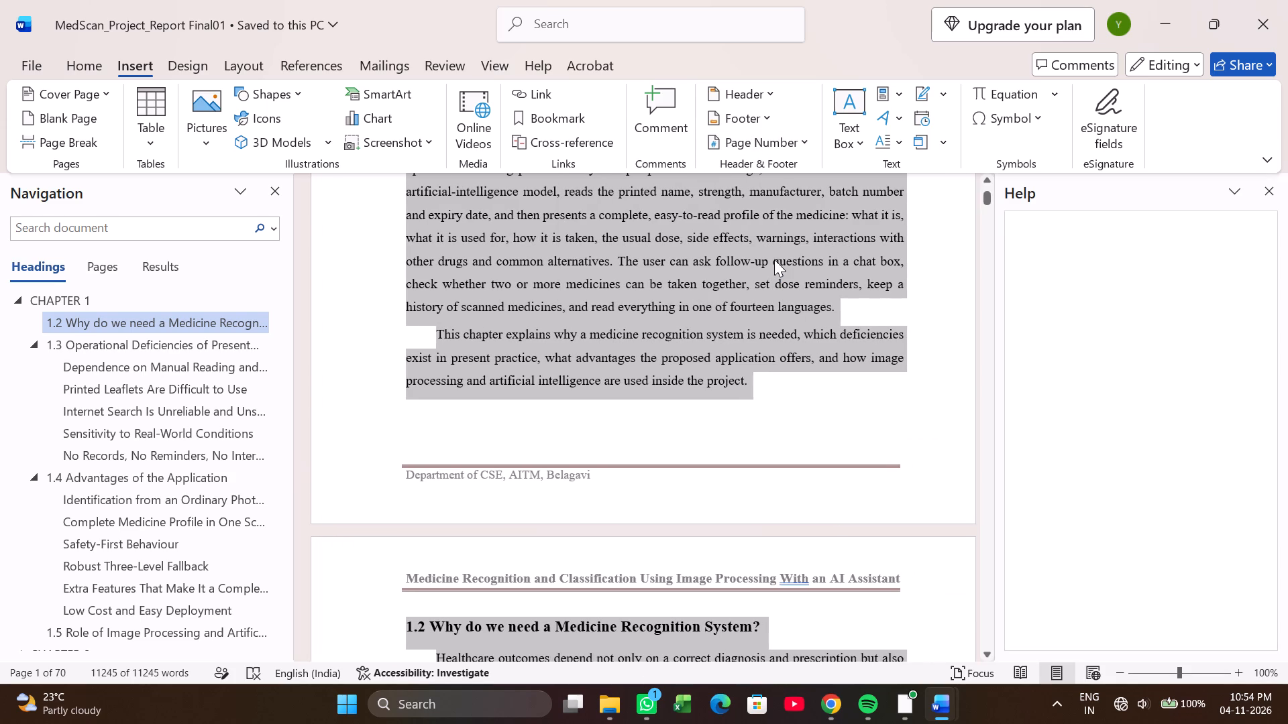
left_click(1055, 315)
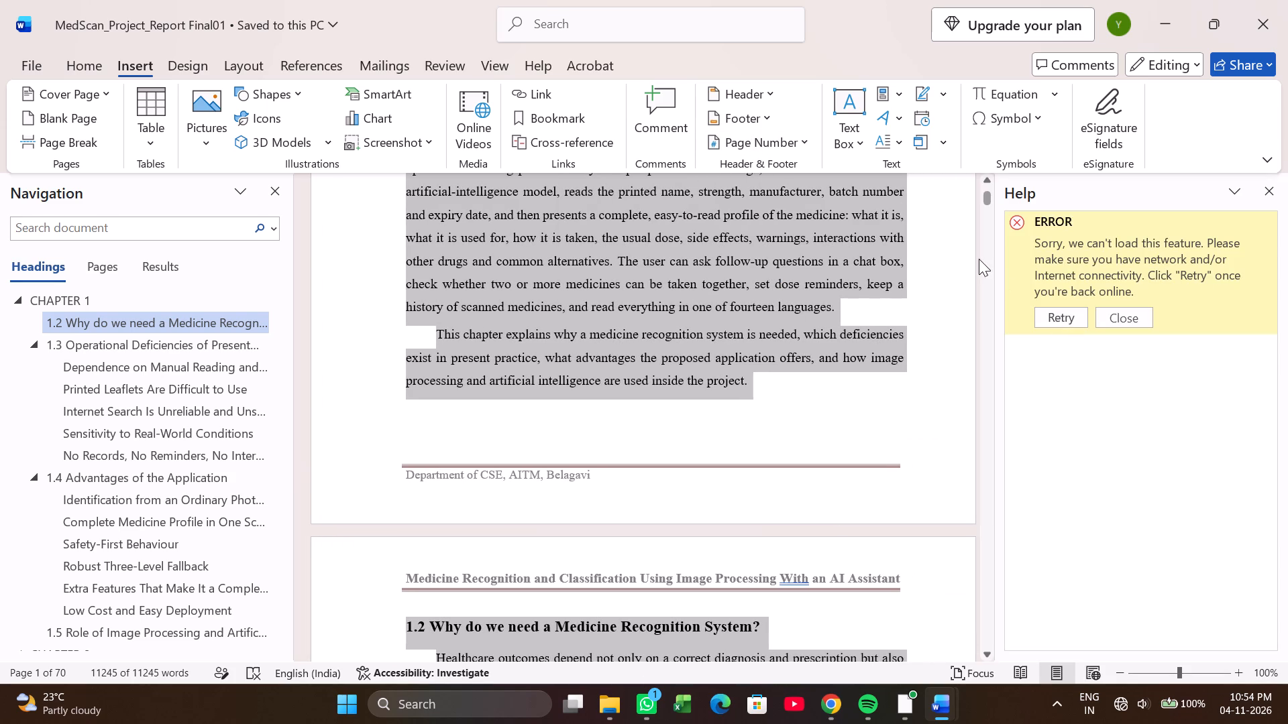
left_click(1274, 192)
Insert a Plain Number 3 page number at the bottom of the page in the report.
left_click(799, 139)
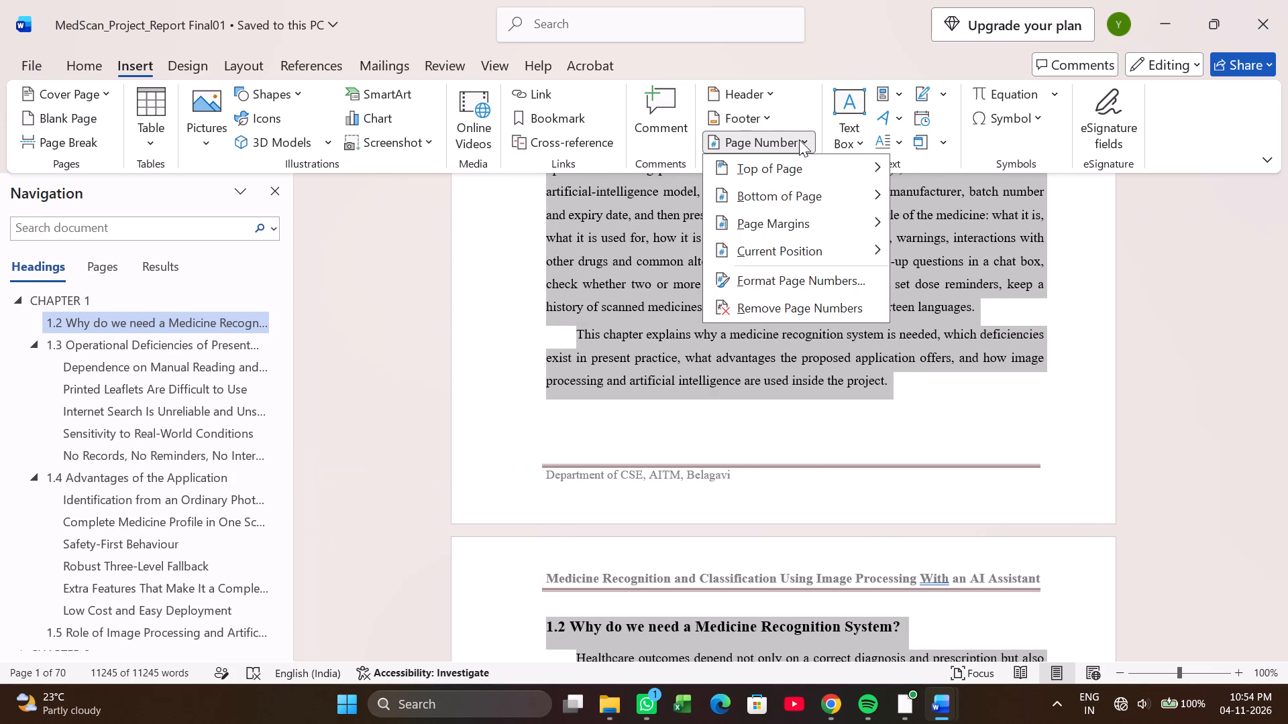
left_click(768, 196)
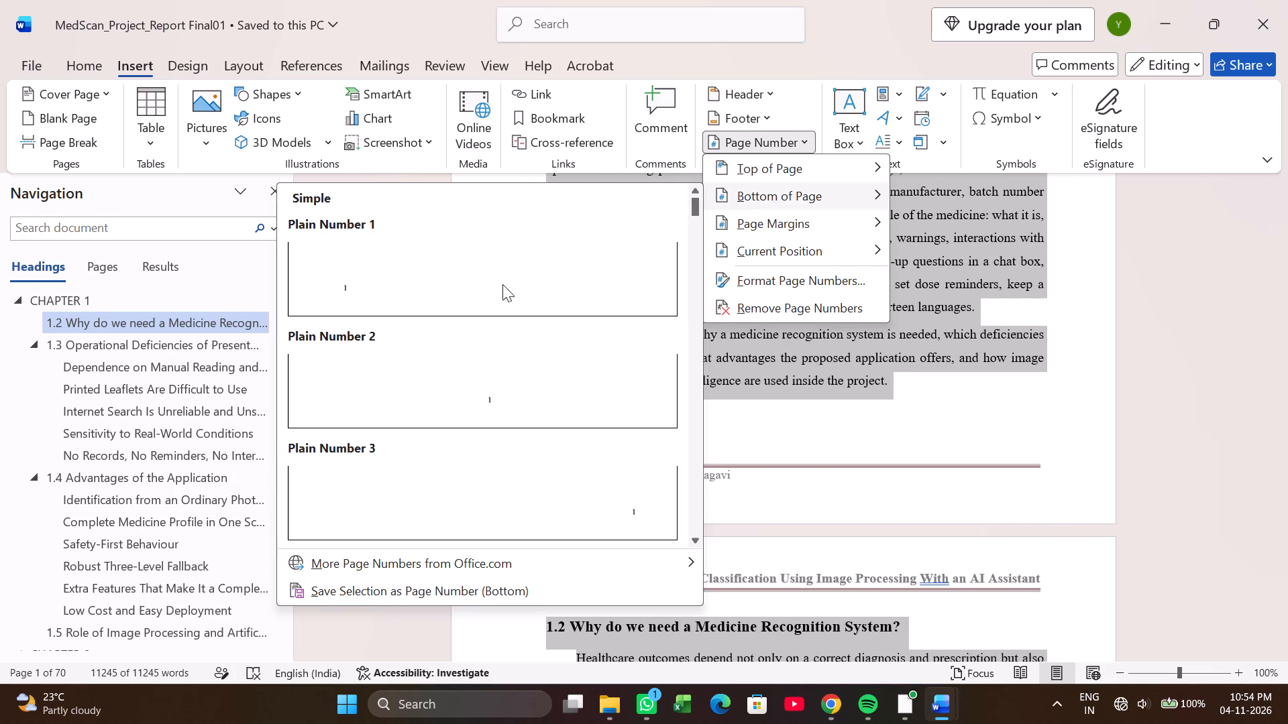
scroll(649, 450, "down", 1)
scroll(625, 417, "up", 1)
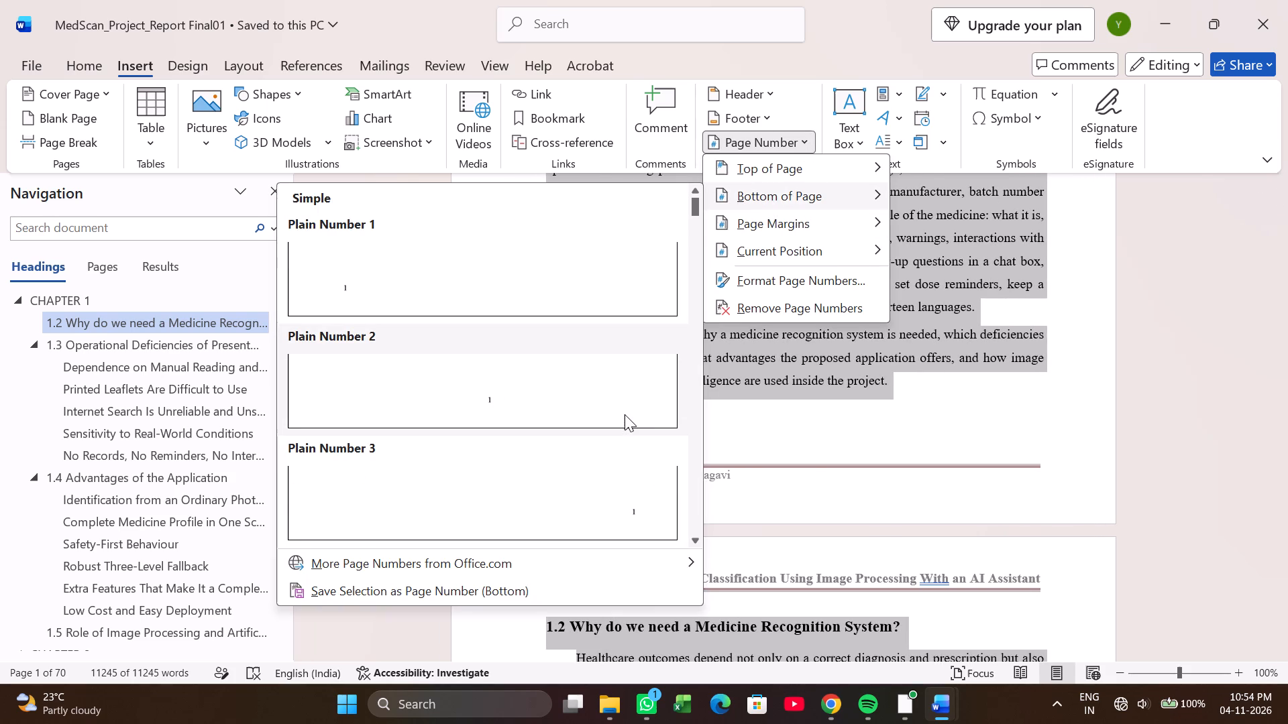
left_click(637, 514)
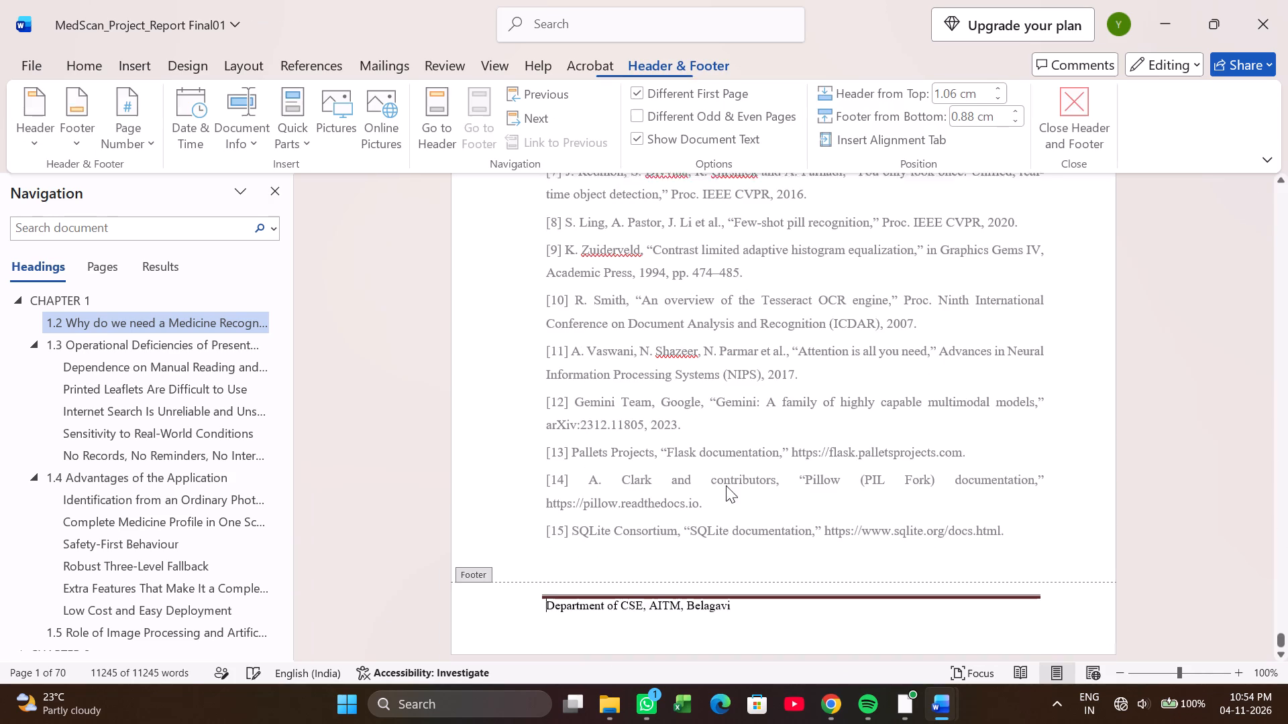
Format the page numbers so that the numbering starts at 1.
scroll(915, 514, "down", 18)
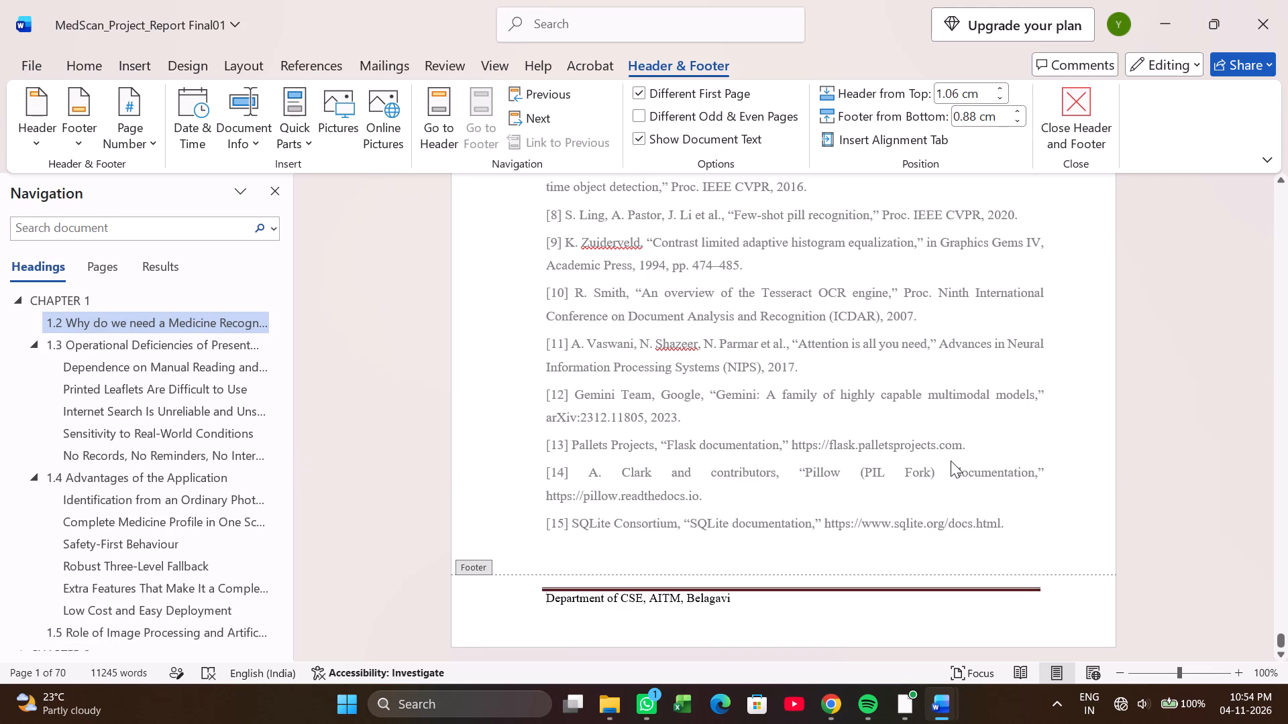
scroll(951, 461, "down", 6)
scroll(1091, 463, "up", 6)
scroll(1185, 483, "up", 12)
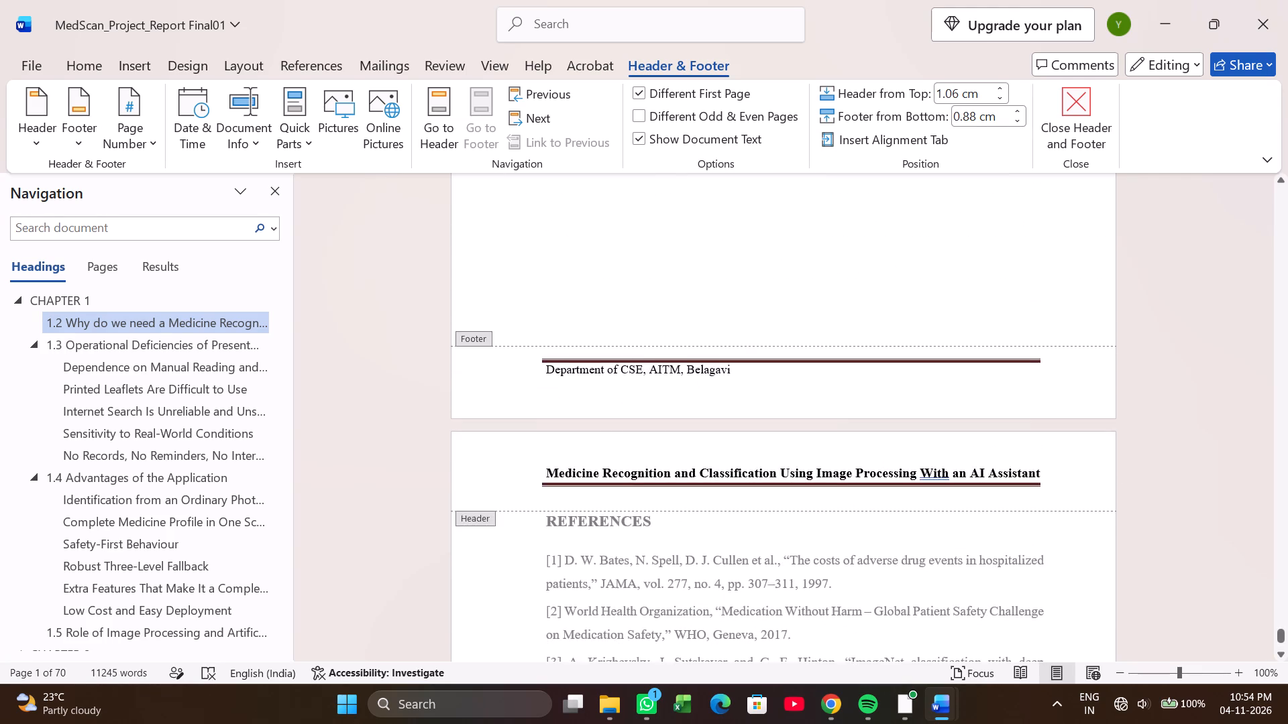
scroll(1184, 480, "up", 20)
scroll(1184, 480, "up", 10)
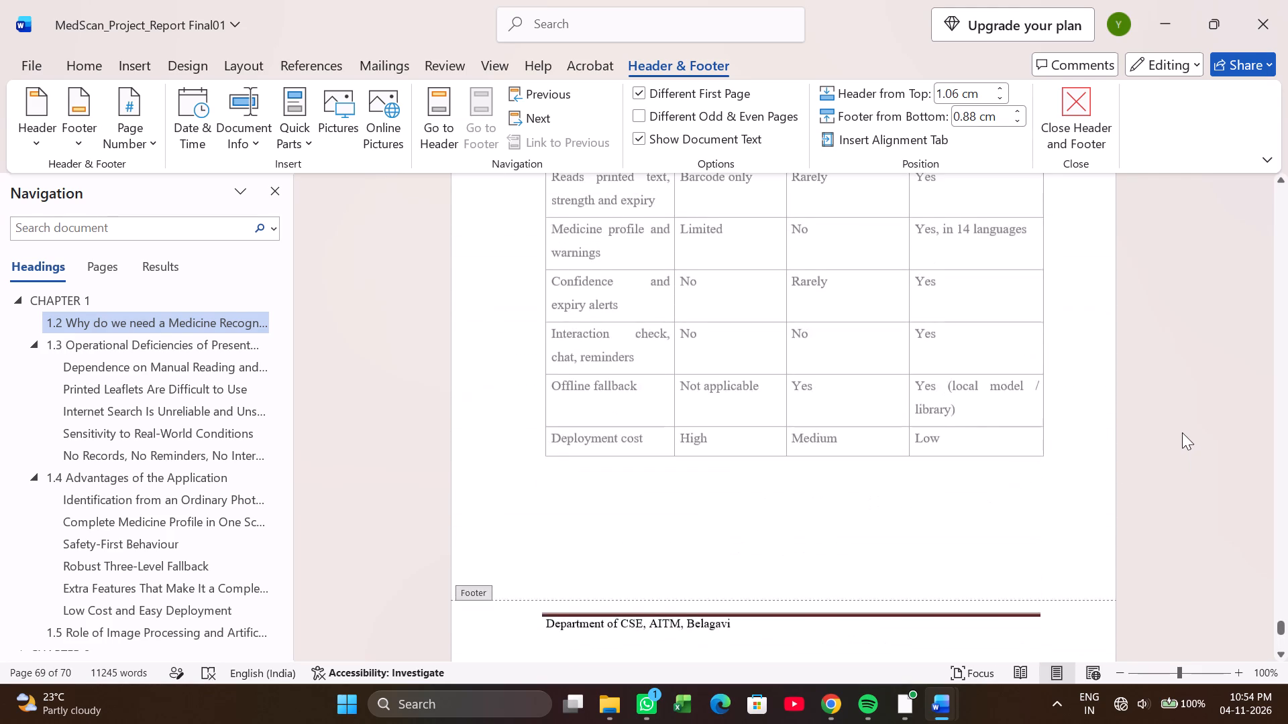
scroll(1181, 432, "up", 17)
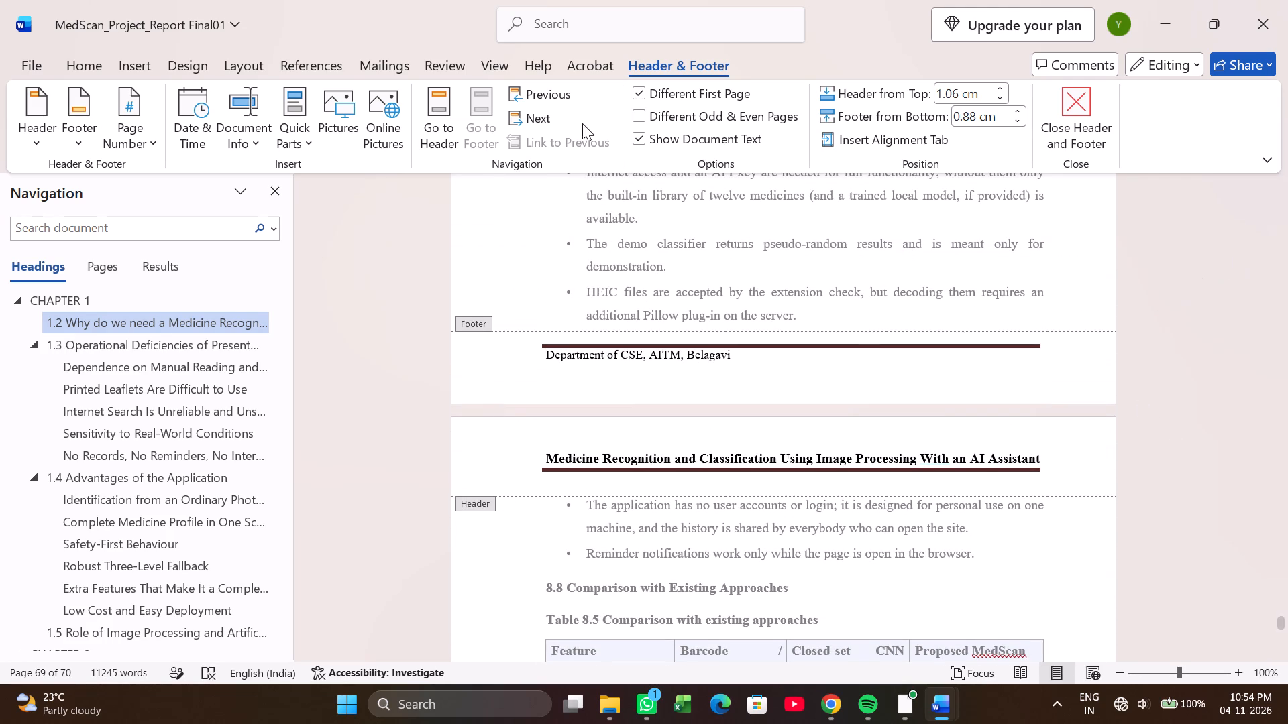
left_click(140, 131)
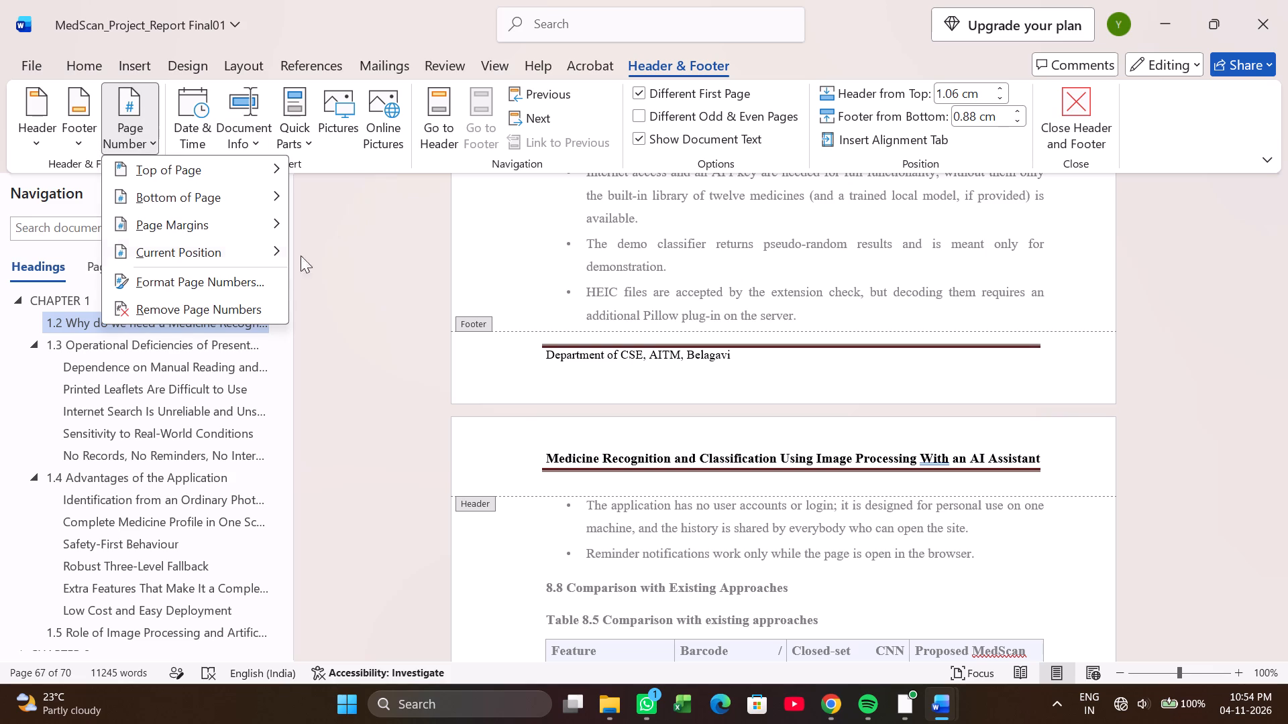
left_click(191, 278)
left_click(610, 391)
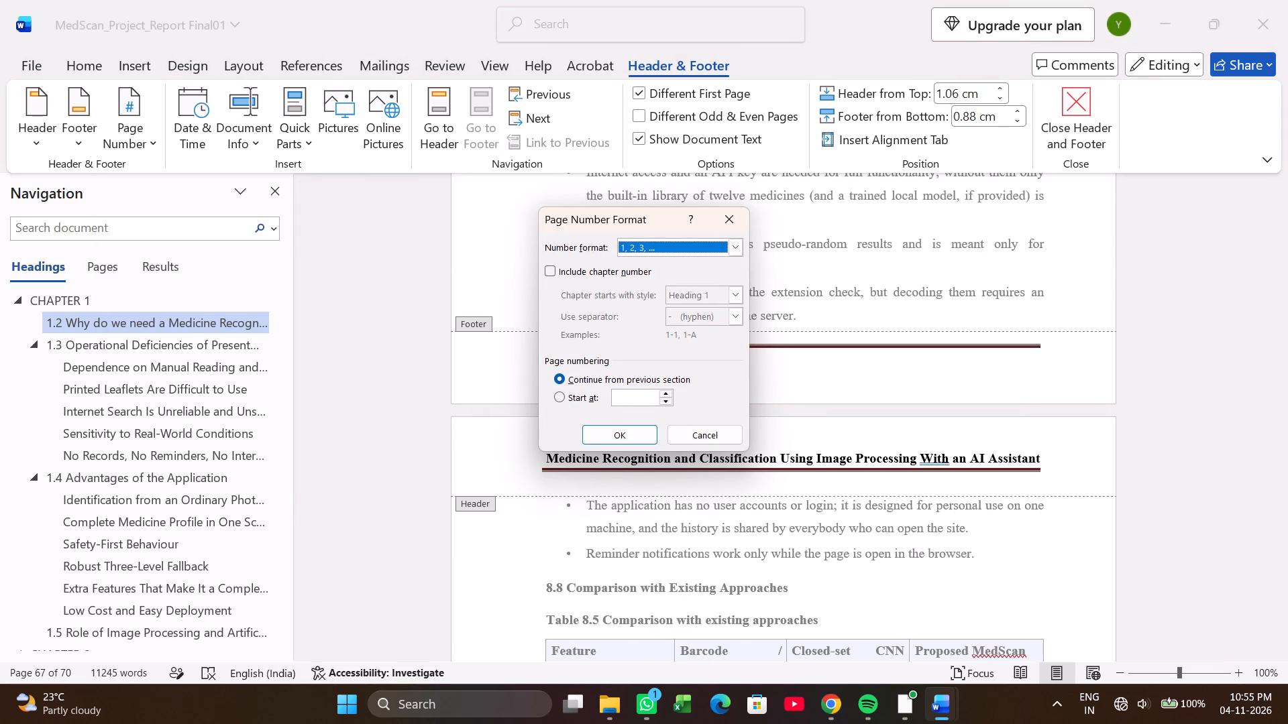
left_click(621, 395)
key("1")
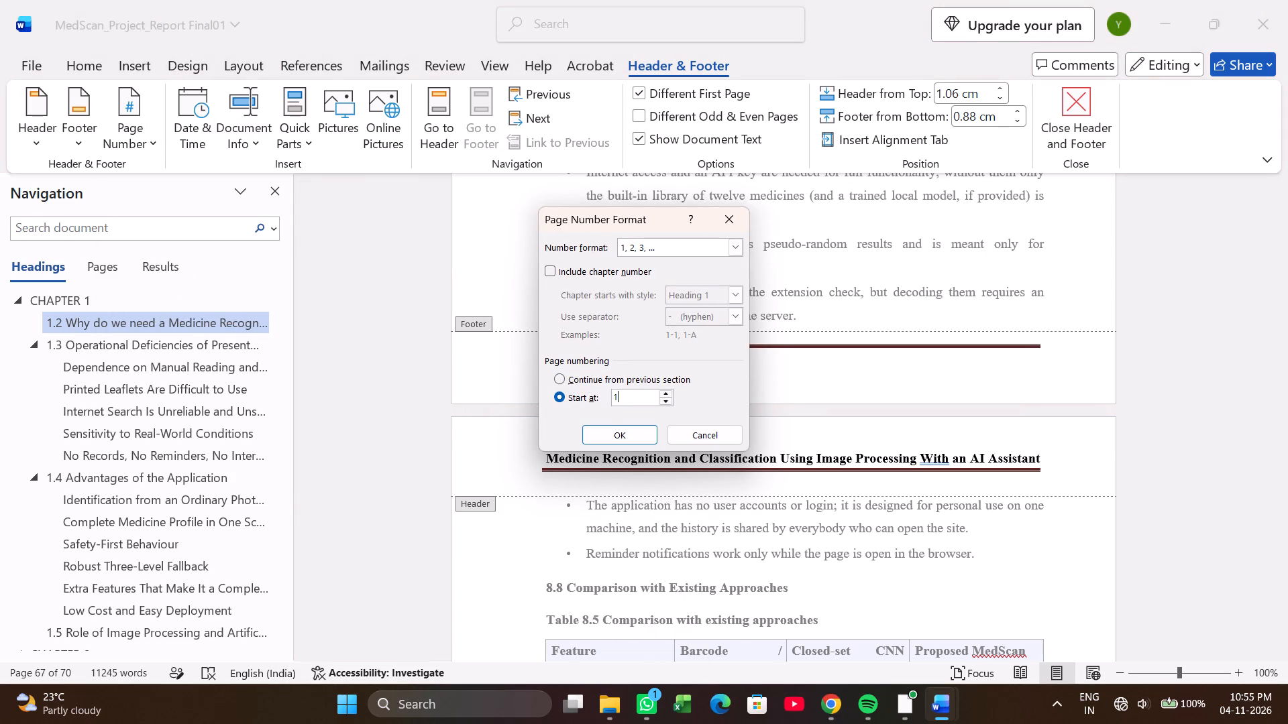
left_click(611, 441)
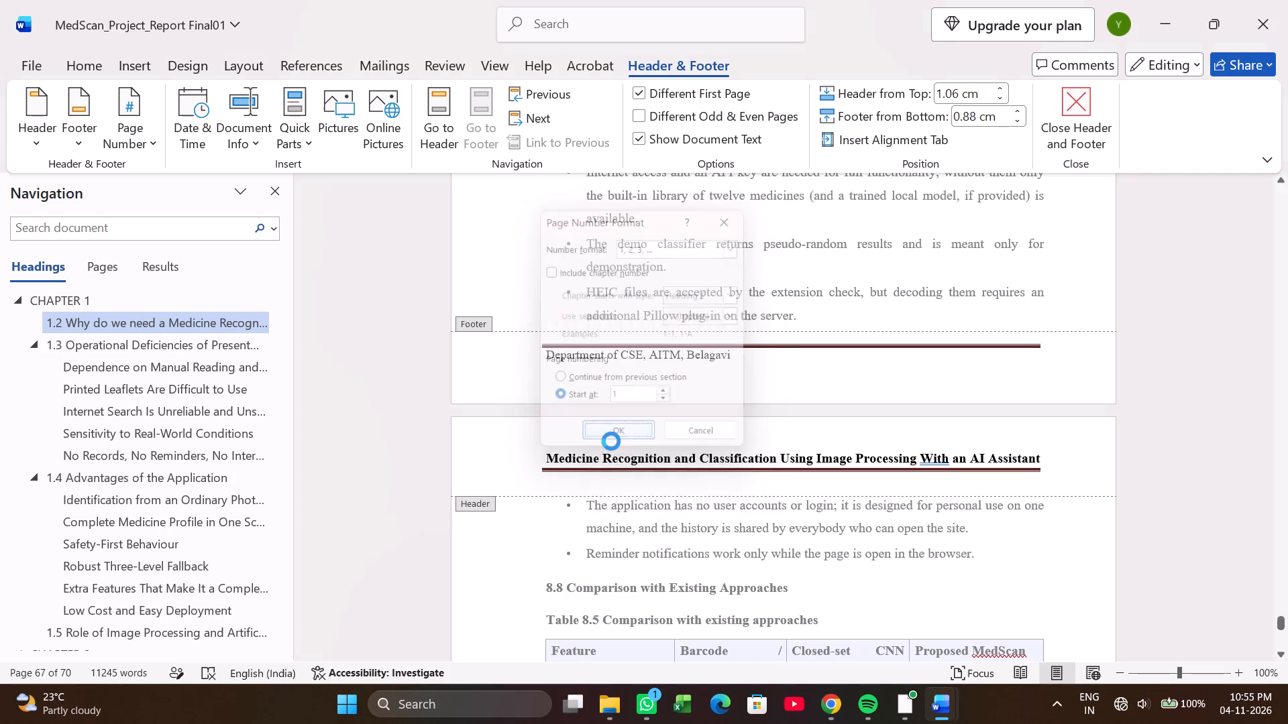
Insert the Accent Bar 4 page number in the first page footer and leave header and footer editing.
scroll(884, 477, "up", 5)
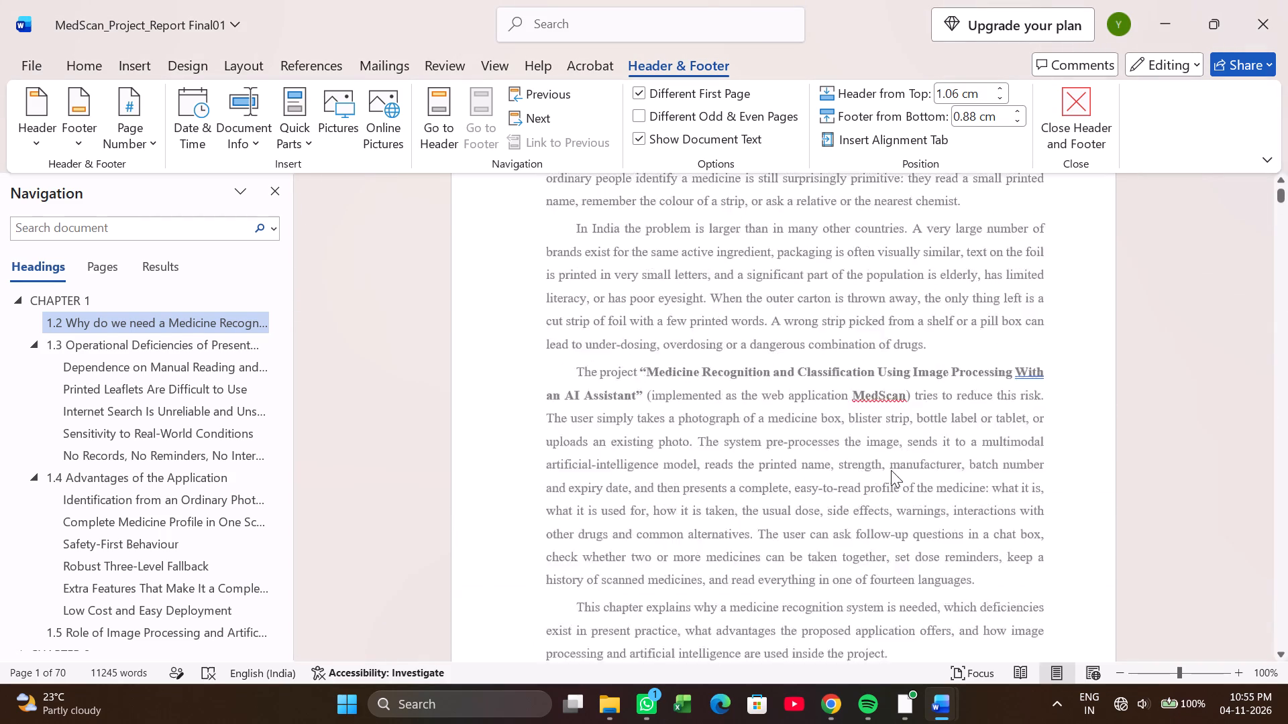
scroll(891, 470, "up", 13)
scroll(897, 461, "down", 20)
scroll(897, 461, "down", 8)
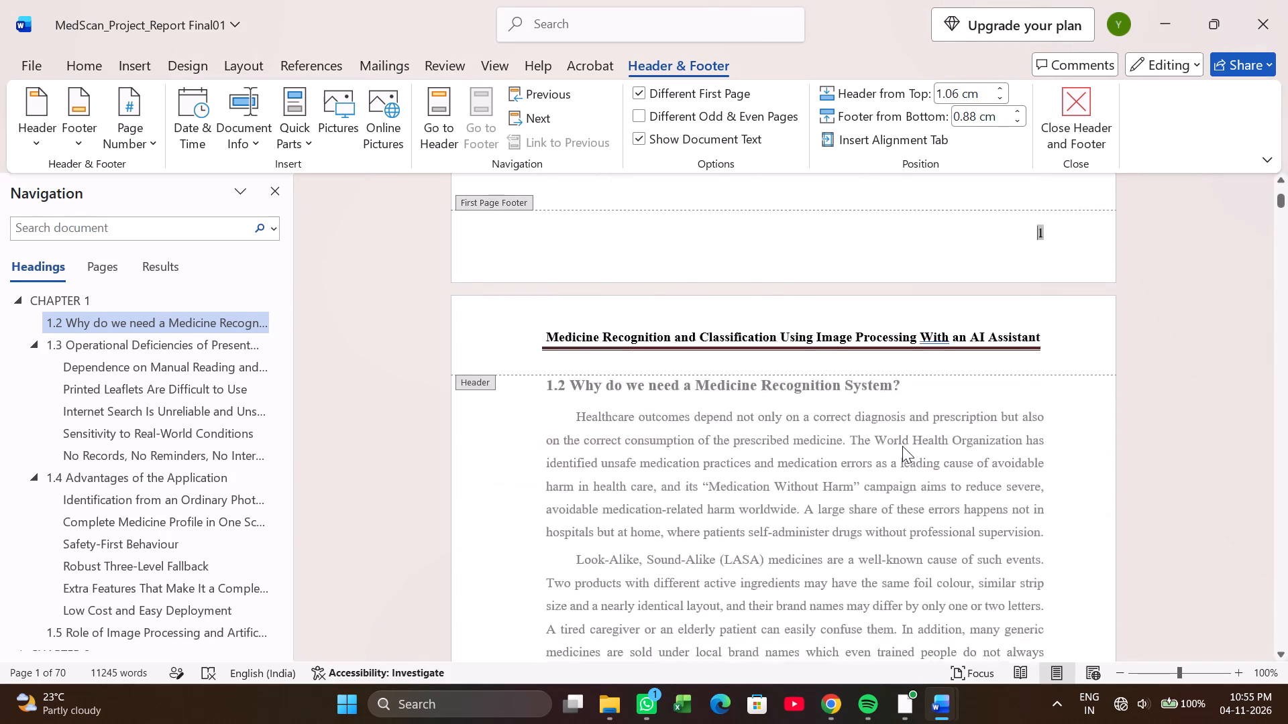
scroll(902, 446, "down", 11)
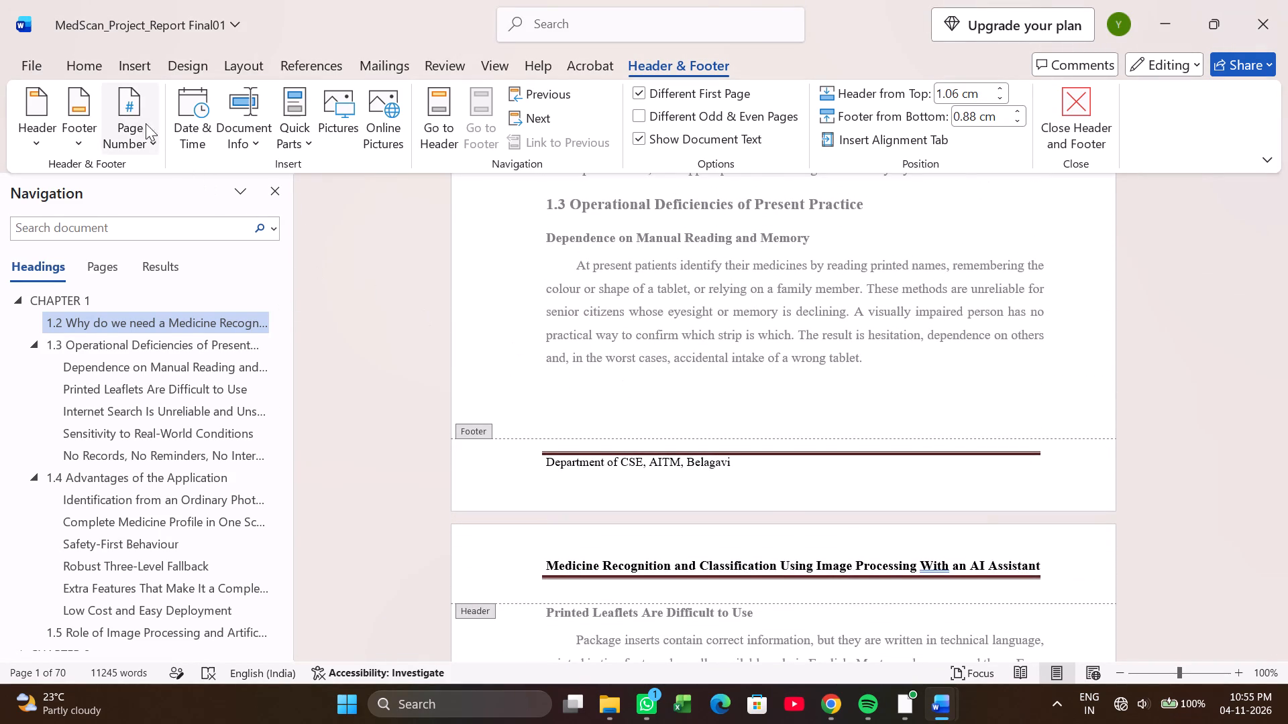
left_click(133, 114)
left_click(170, 209)
left_click(172, 202)
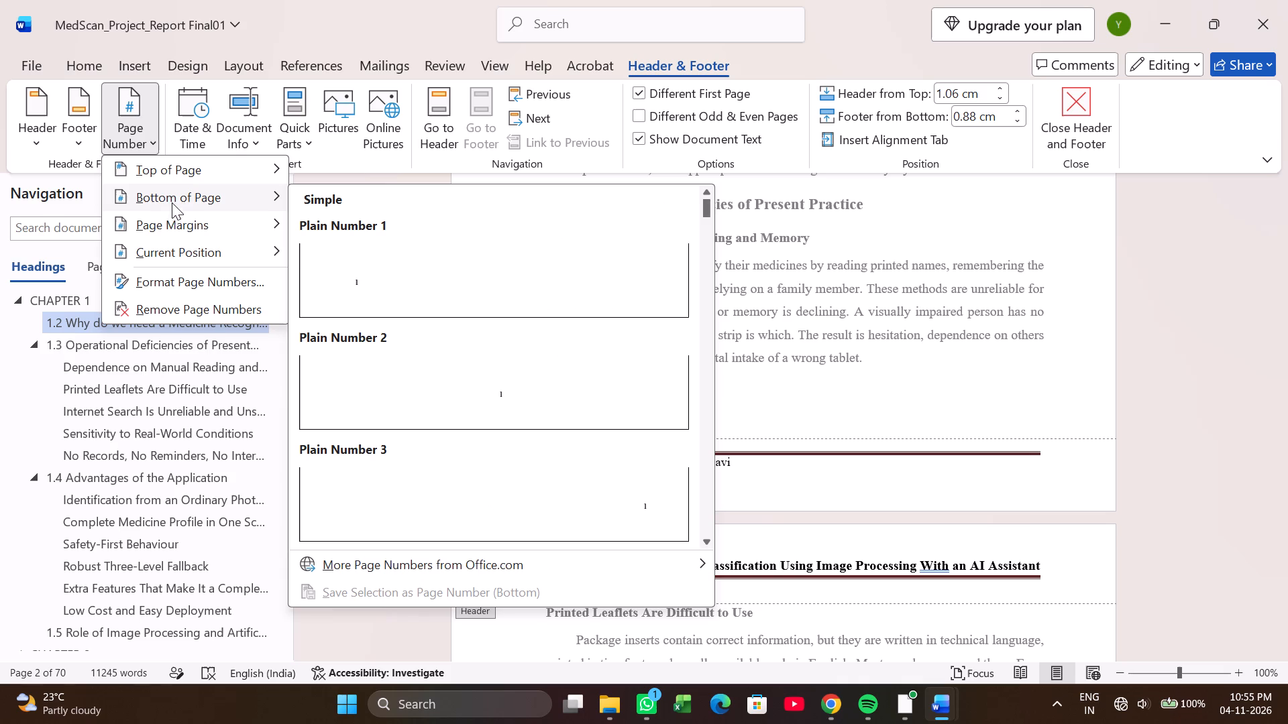
scroll(643, 490, "down", 2)
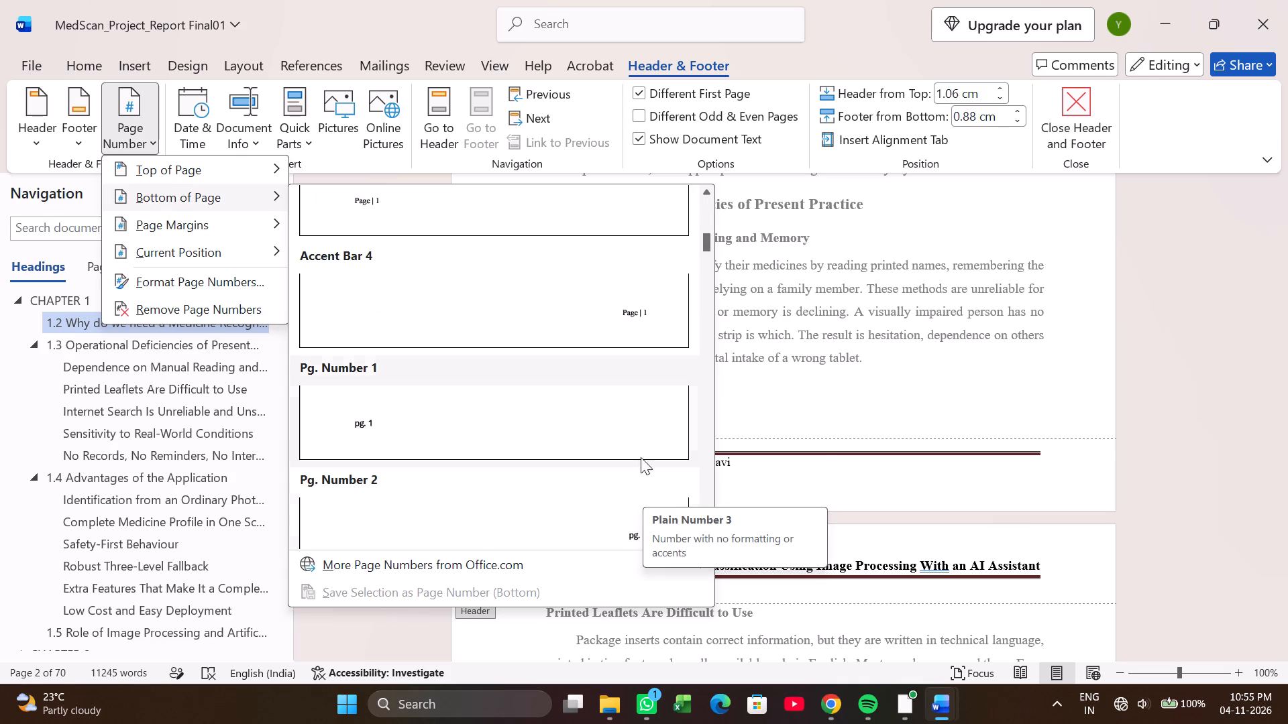
double_click(606, 298)
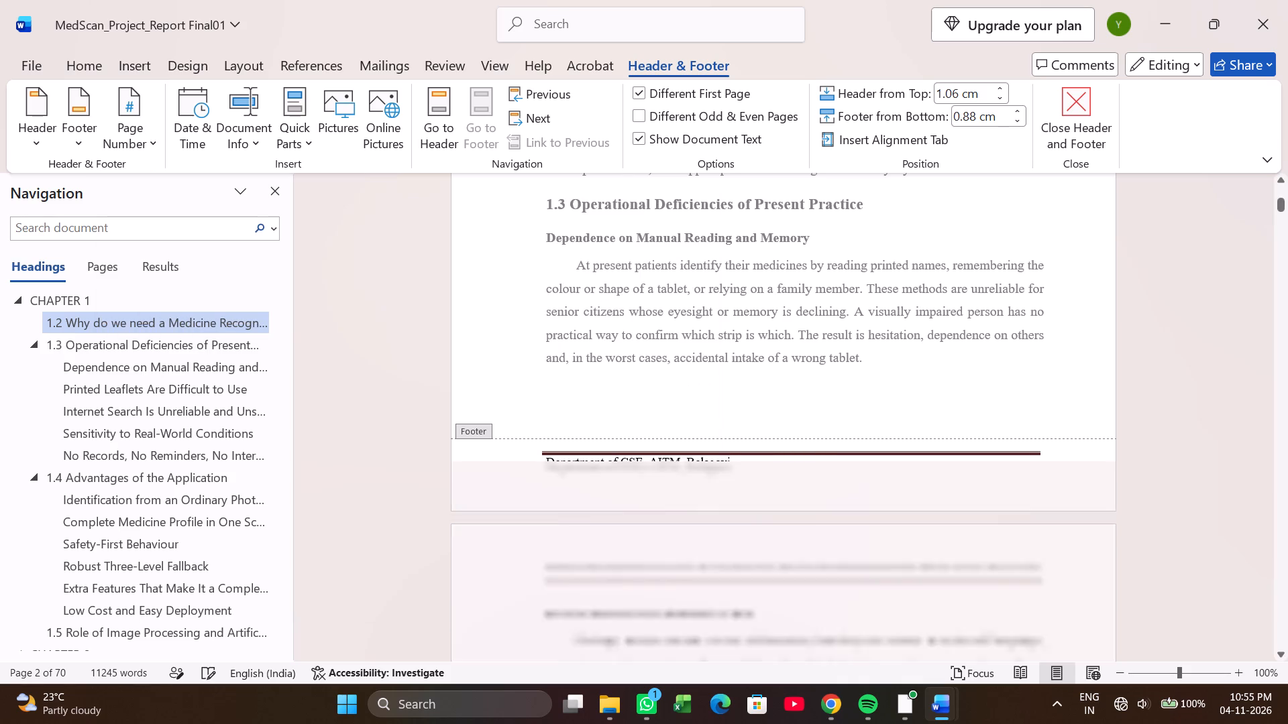
scroll(1005, 401, "up", 17)
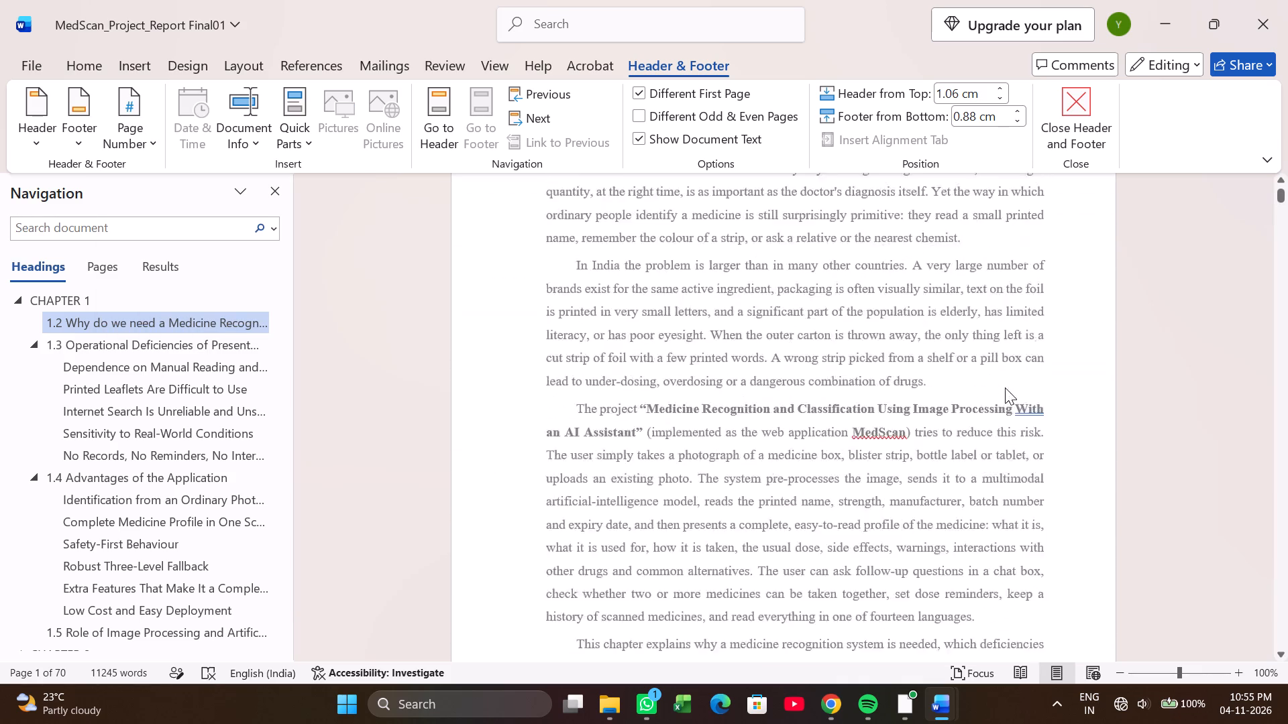
scroll(1005, 387, "up", 12)
double_click(1144, 387)
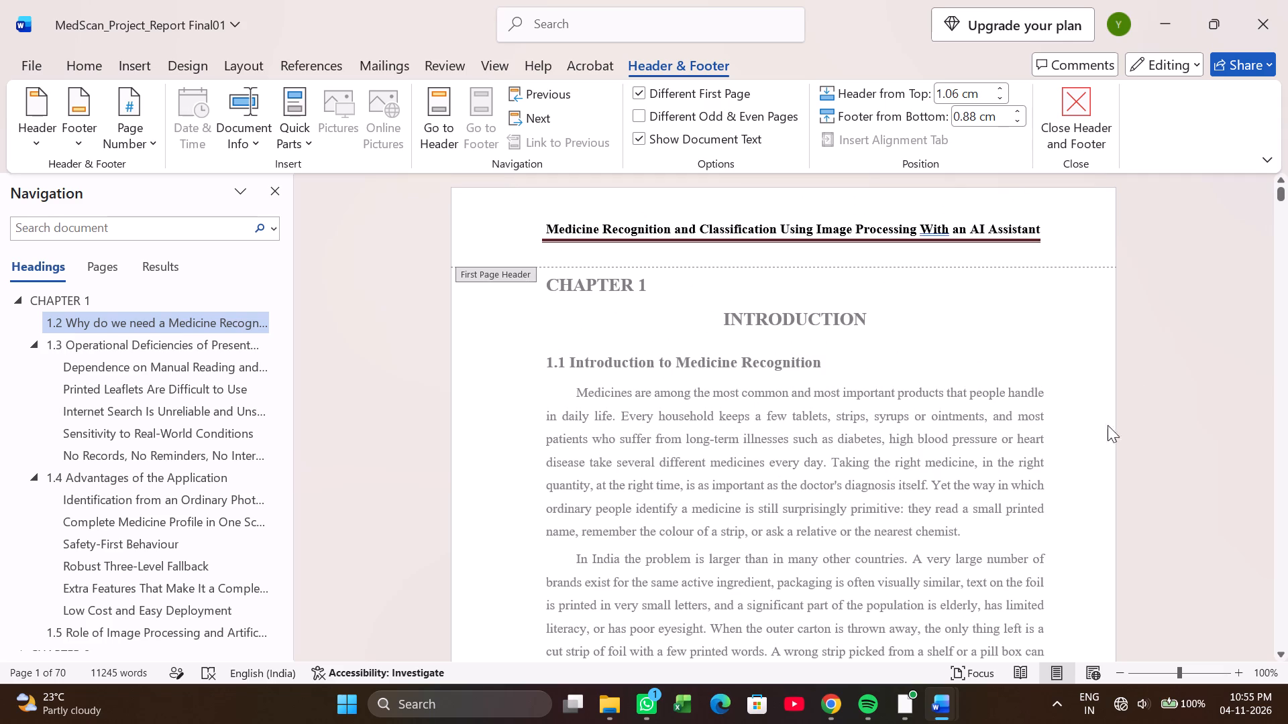
double_click(1186, 402)
double_click(1187, 403)
scroll(1165, 407, "down", 7)
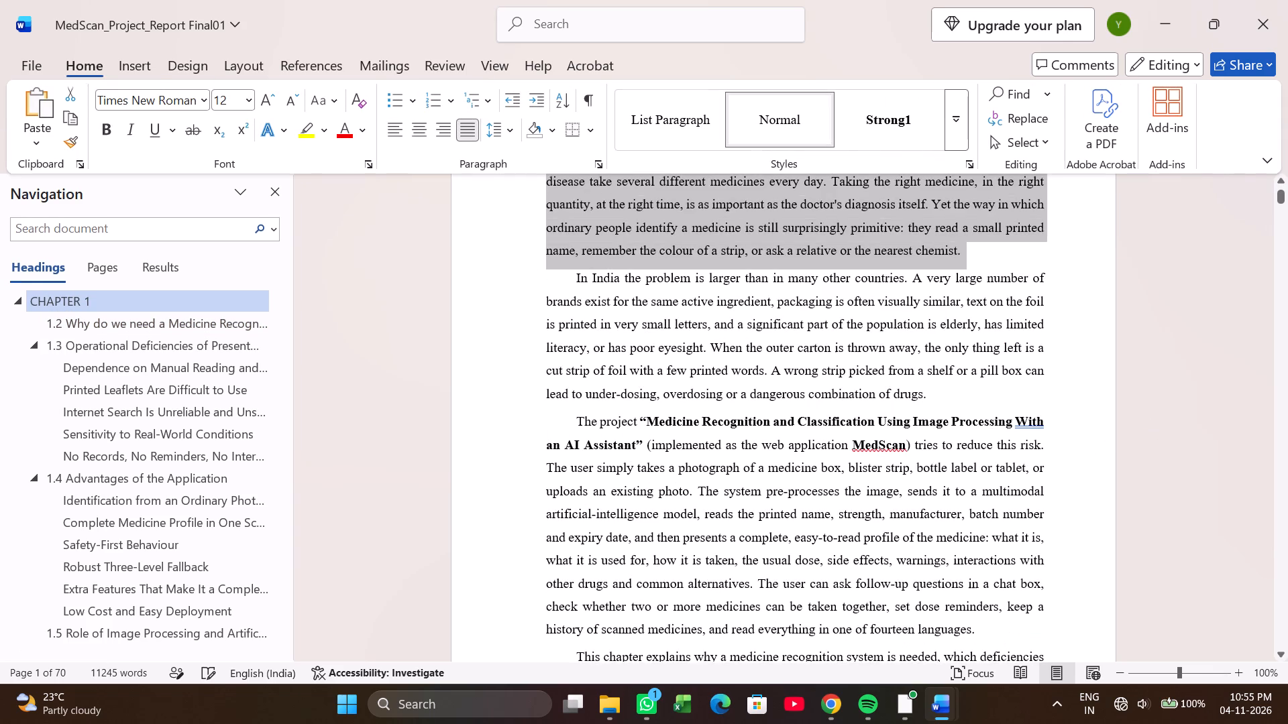
Replace page 2's department footer with the Accent Bar 4 page number and return to the body text.
left_click(1159, 409)
scroll(1128, 416, "down", 15)
scroll(1114, 425, "down", 14)
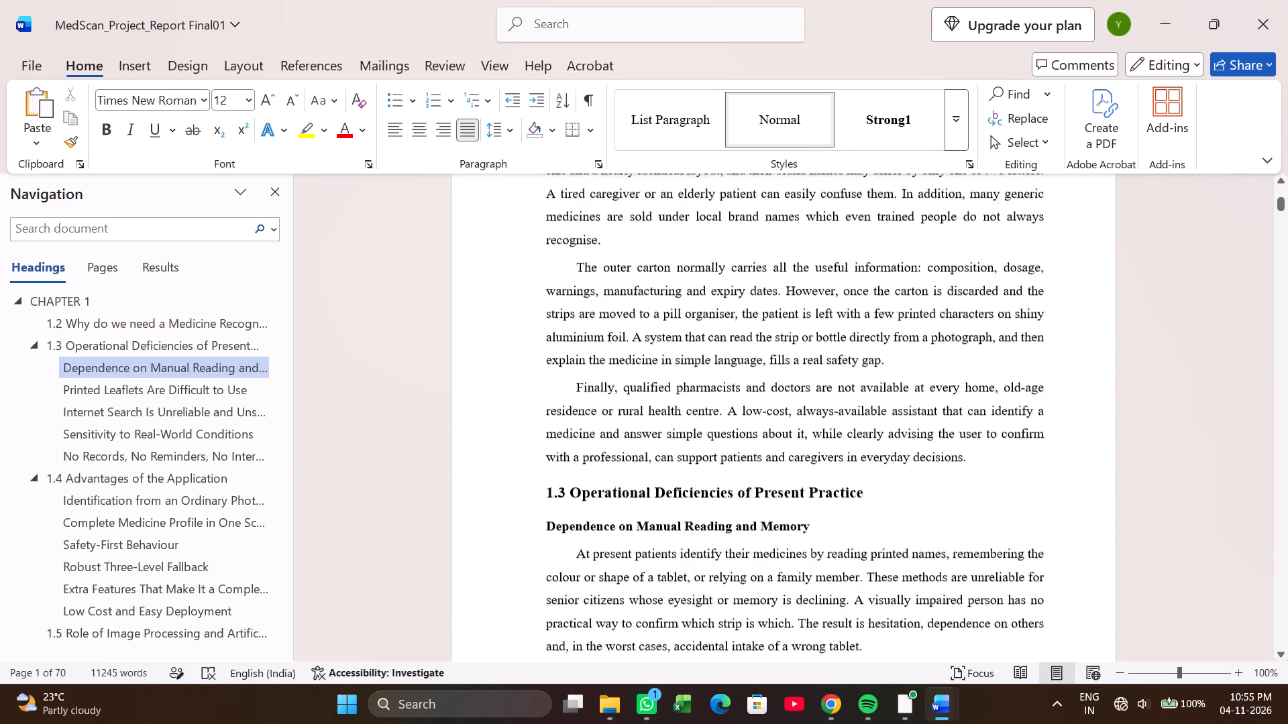
scroll(1114, 425, "down", 6)
left_click(1009, 426)
left_click(1005, 373)
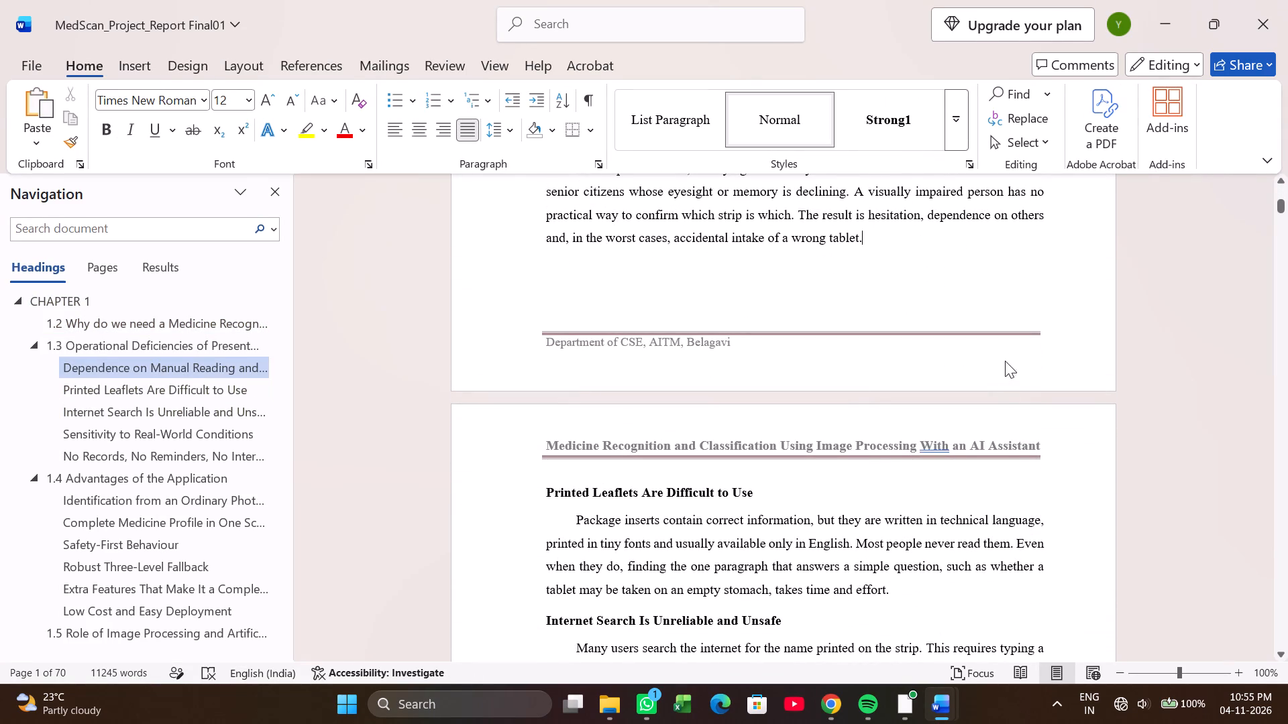
left_click(1007, 356)
double_click(1008, 352)
left_click(1019, 343)
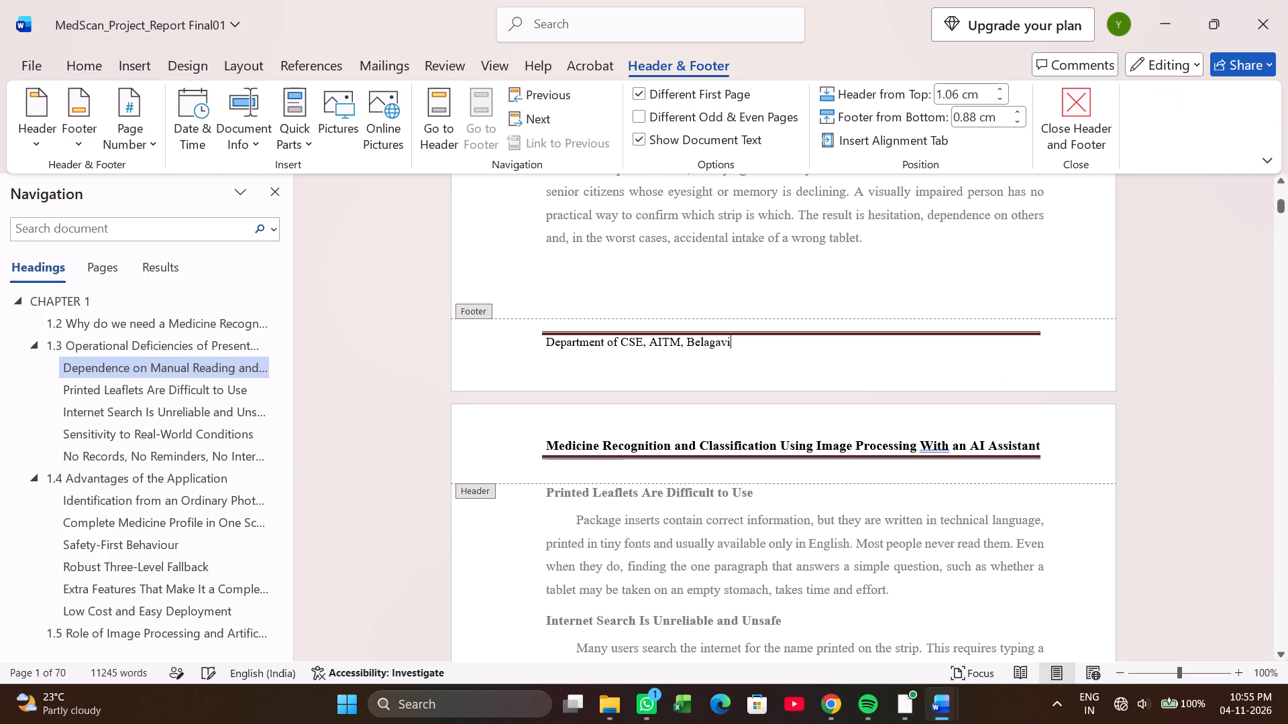
left_click(131, 107)
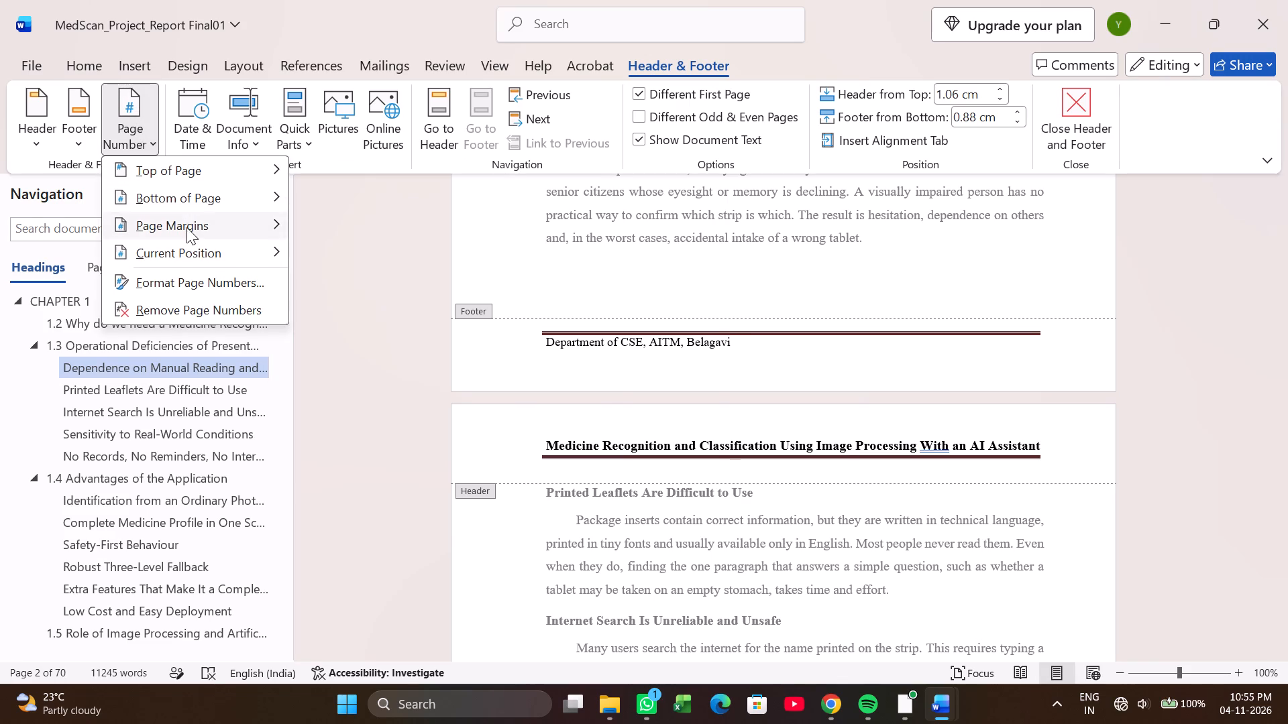
left_click(182, 208)
scroll(582, 385, "down", 1)
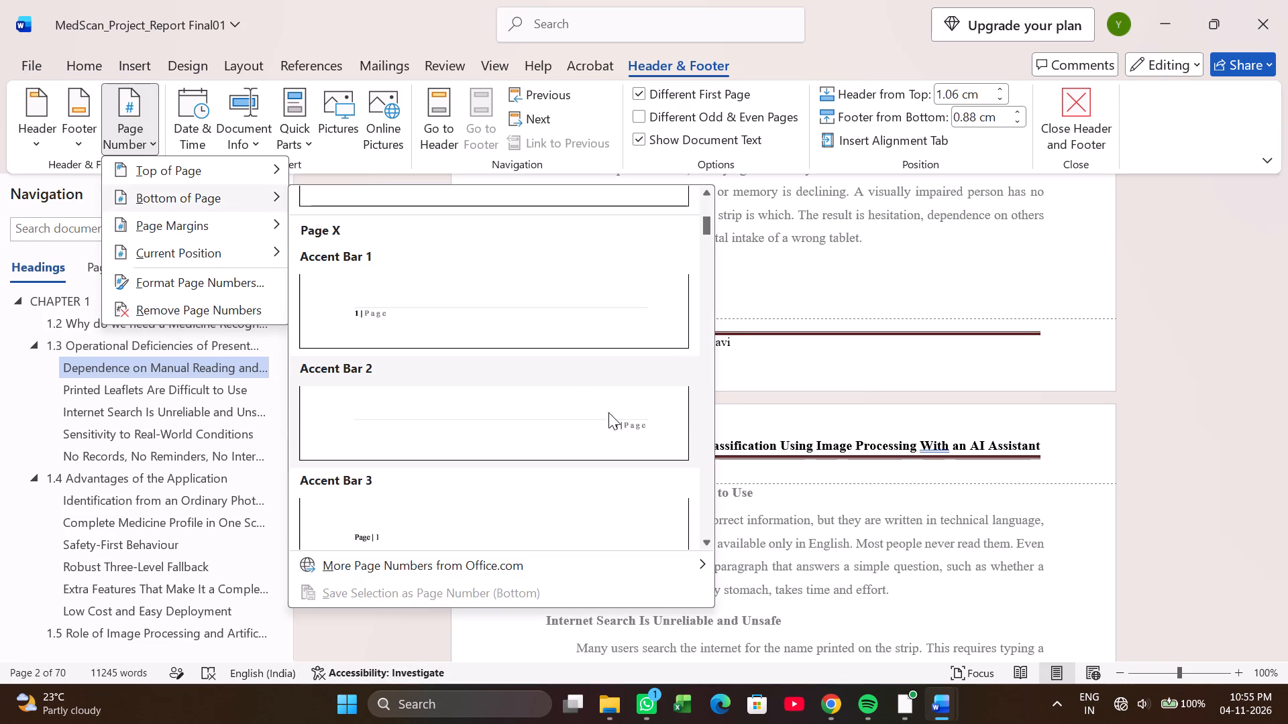
scroll(621, 430, "down", 1)
left_click(614, 315)
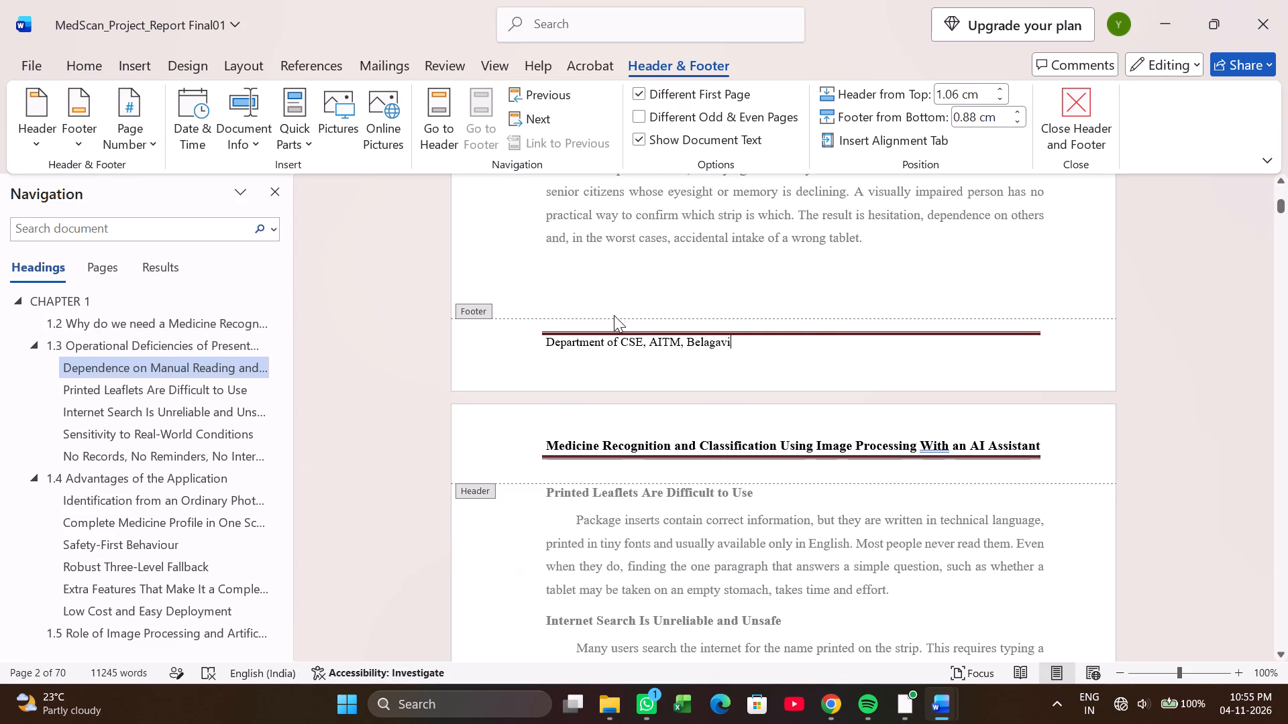
left_click(1187, 312)
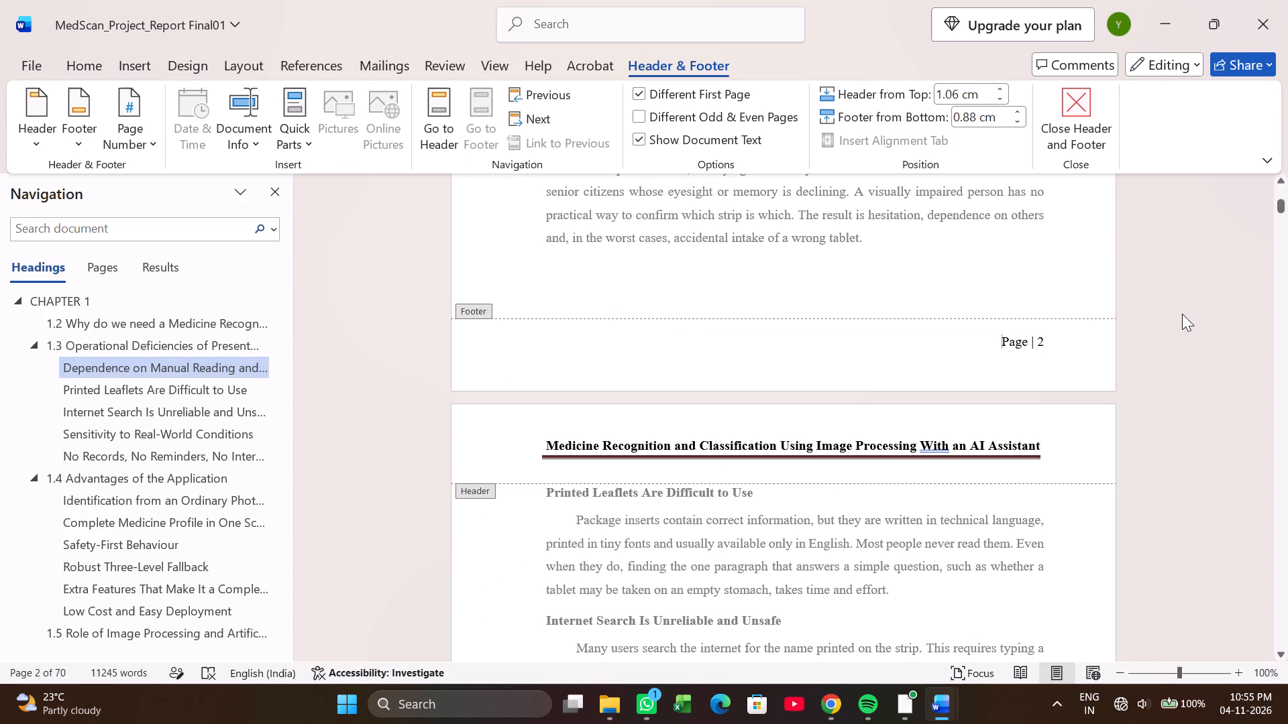
left_click(1182, 314)
double_click(1167, 323)
Review the footers and page numbers throughout the report, from page 2 to the last chapters and back to Chapter 1.
scroll(1086, 399, "down", 4)
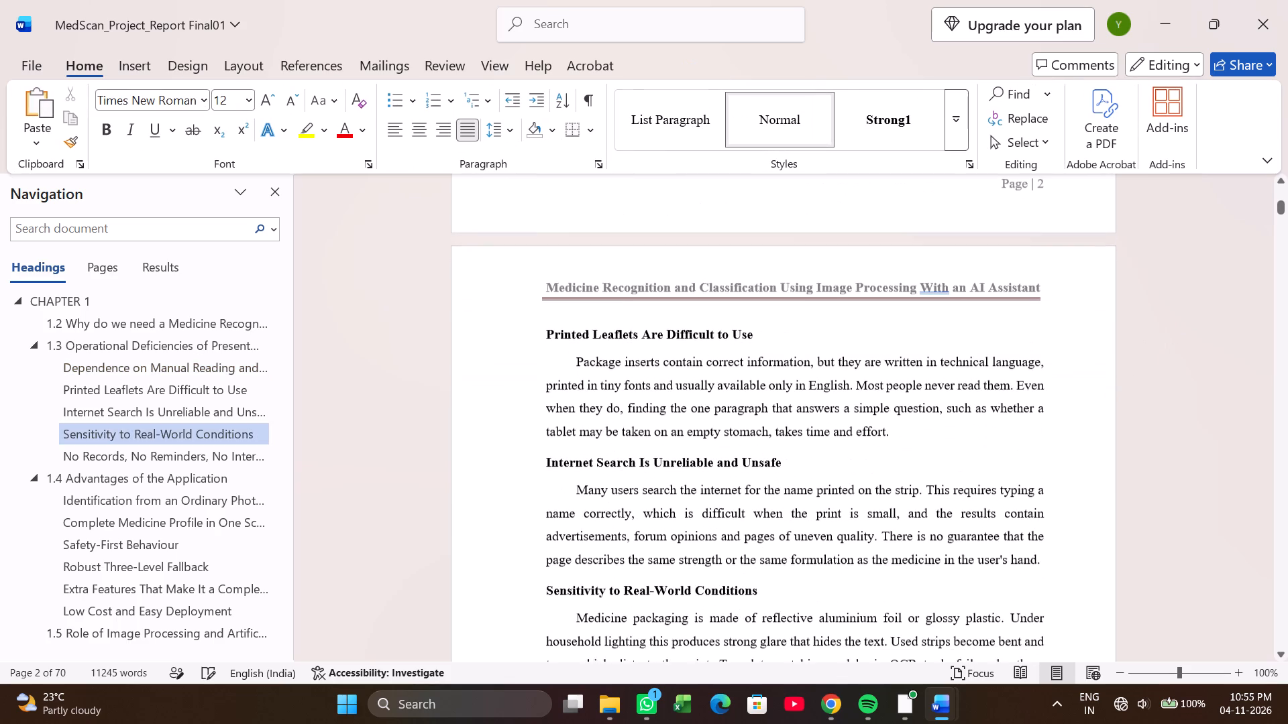
scroll(1076, 403, "down", 15)
scroll(1067, 409, "down", 8)
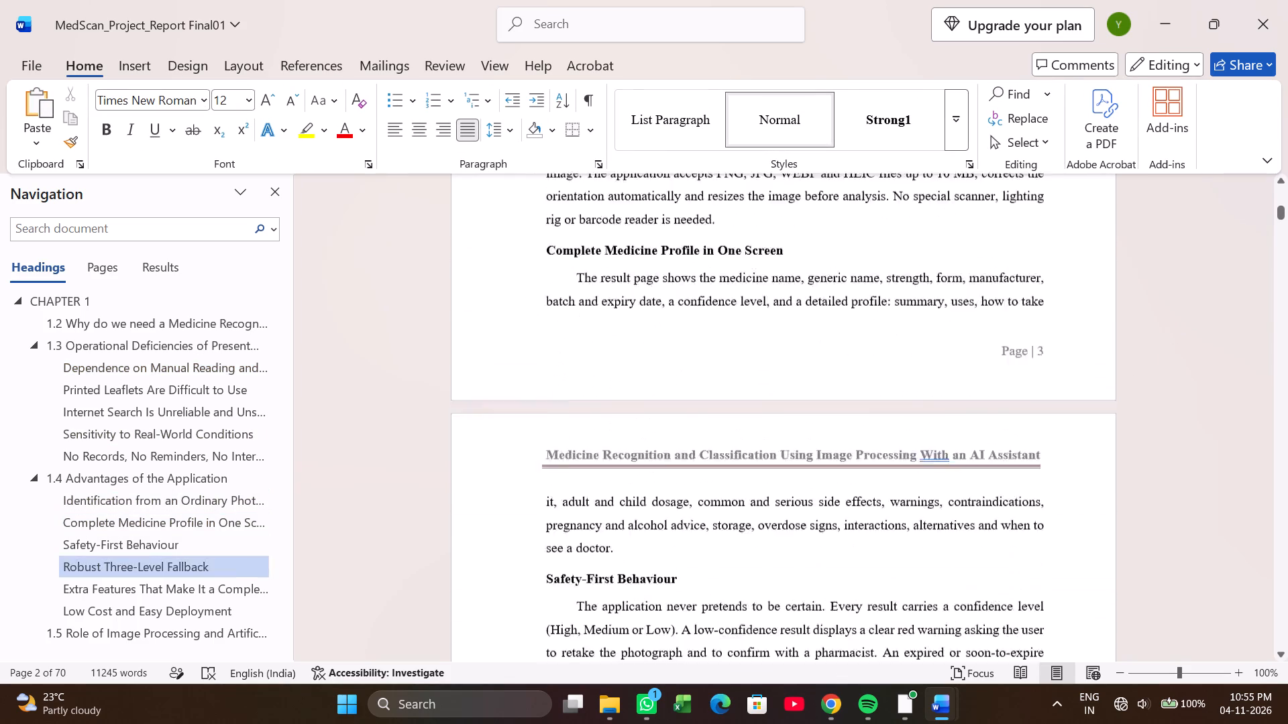
scroll(1061, 417, "down", 20)
scroll(1063, 400, "down", 10)
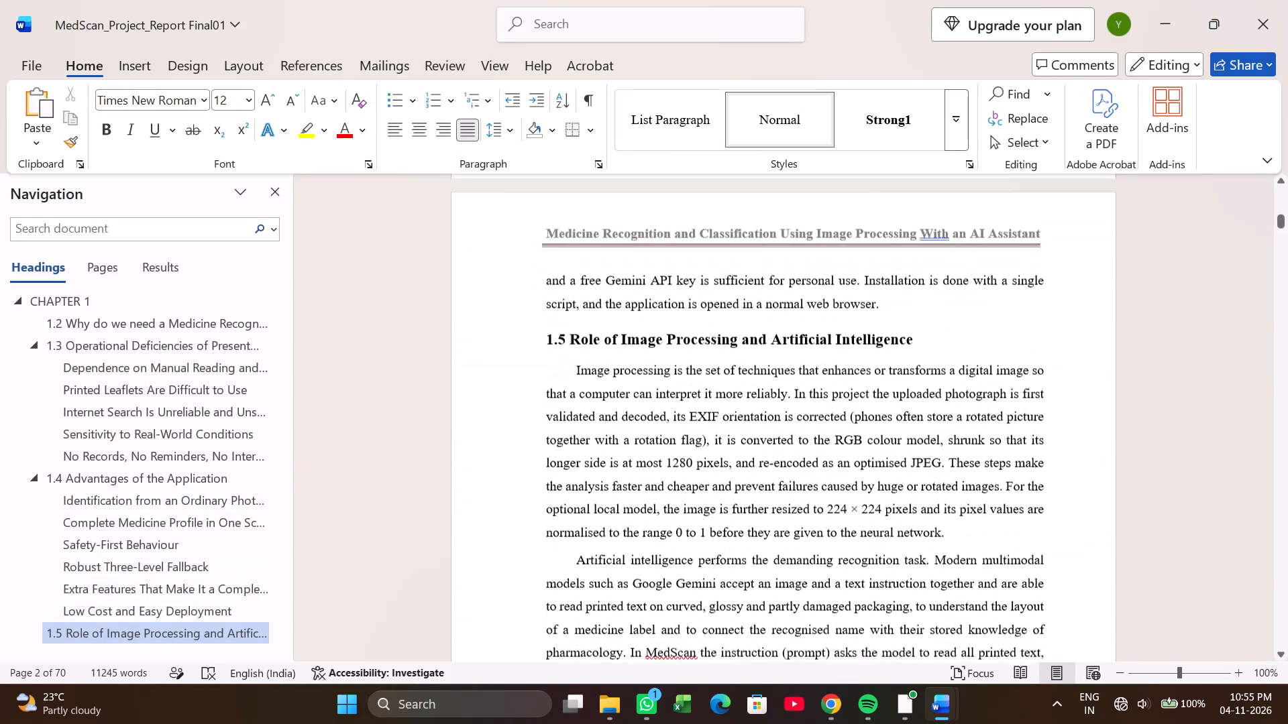
scroll(1063, 400, "down", 8)
left_click_drag(1277, 214, 1246, 369)
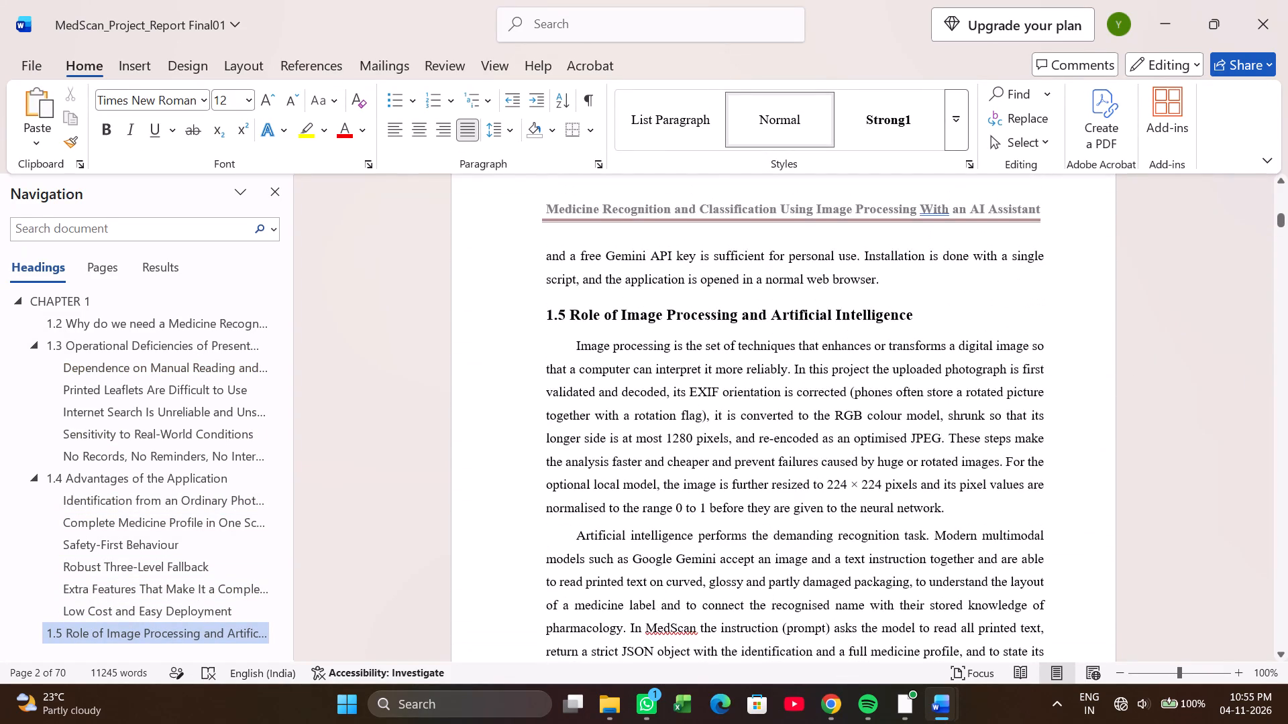
left_click_drag(1279, 225, 1240, 650)
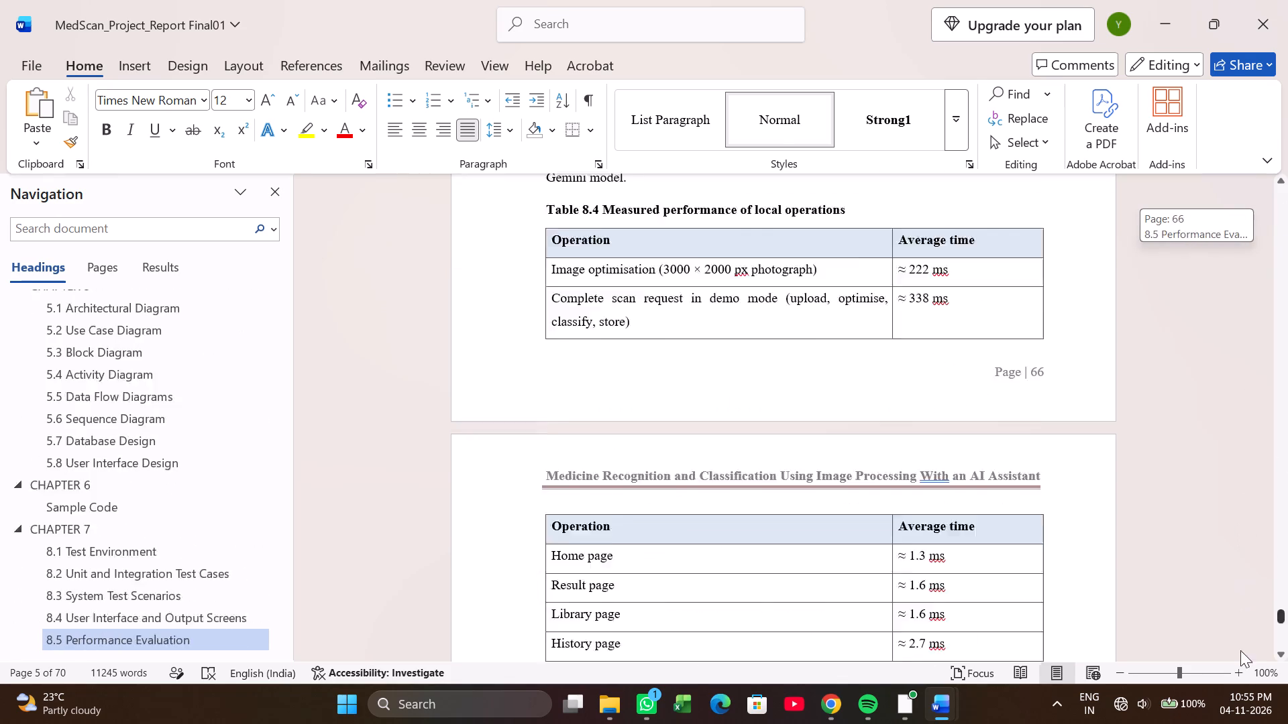
left_click_drag(1240, 650, 1203, 282)
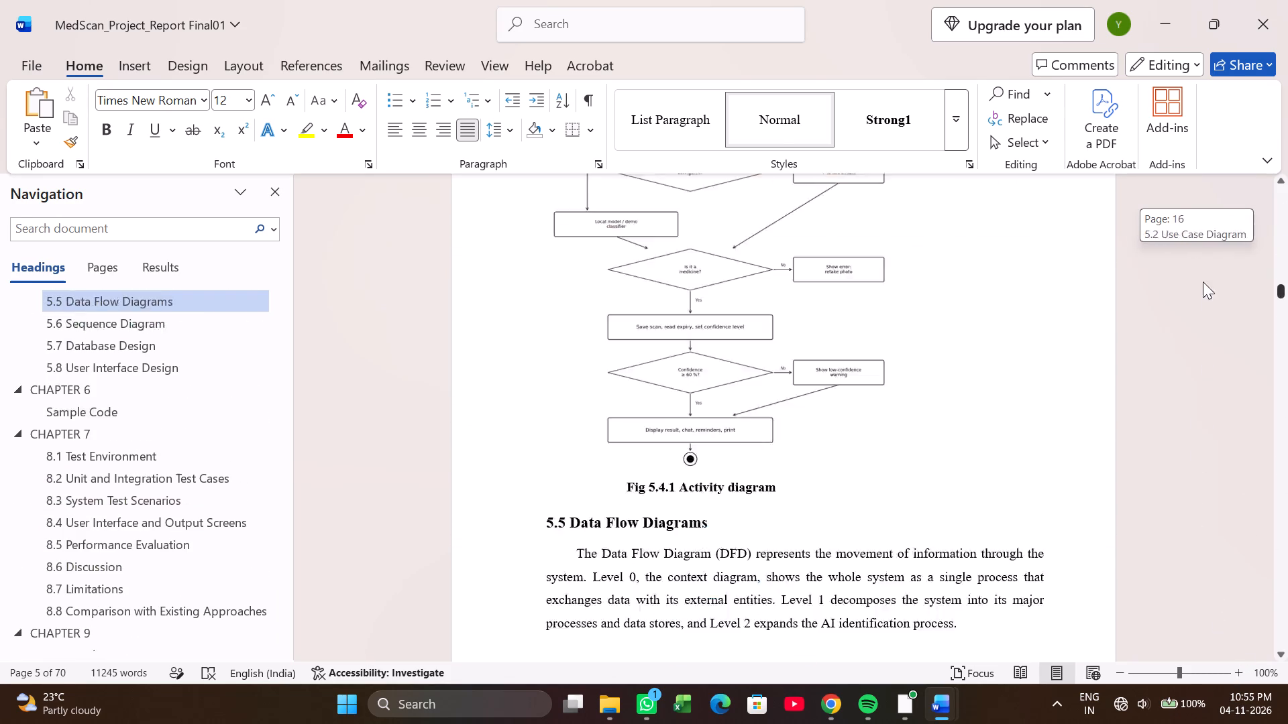
left_click_drag(1203, 282, 1183, 143)
scroll(1004, 345, "down", 9)
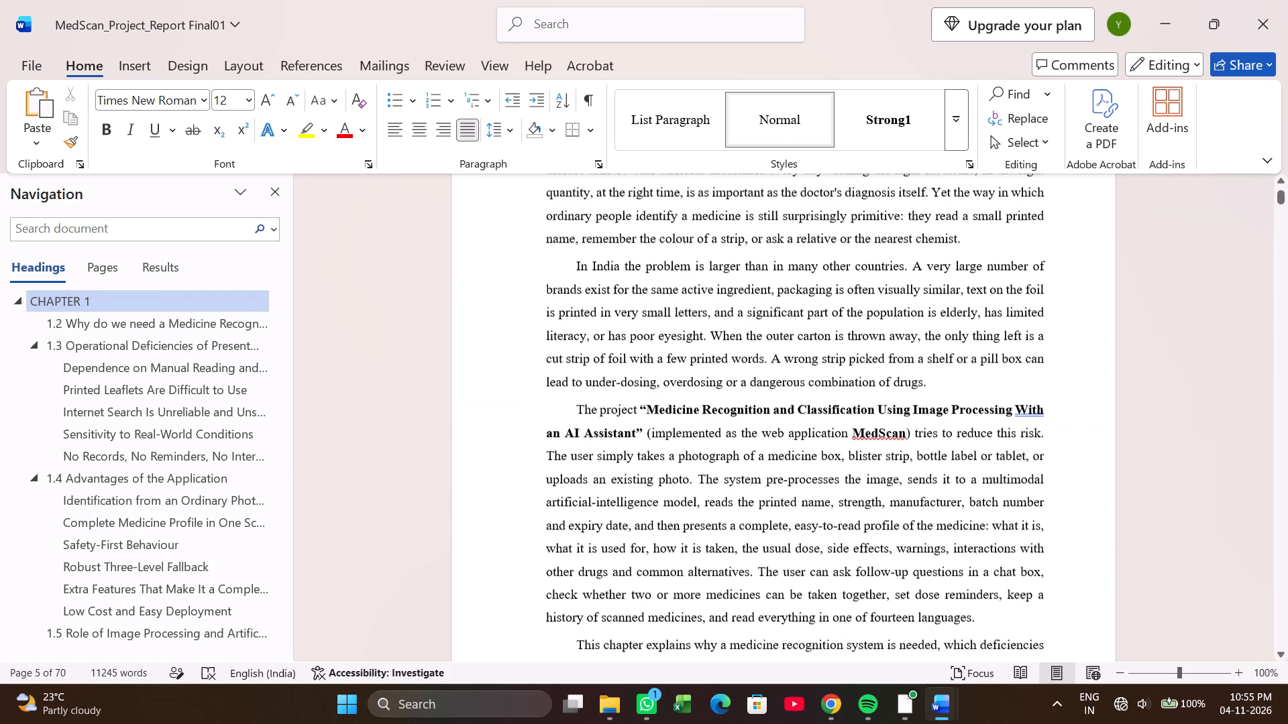
Paste the copied decorative line and department text above the page number in the Chapter 1 first page footer, adding line breaks for it.
scroll(1003, 345, "down", 6)
double_click(929, 484)
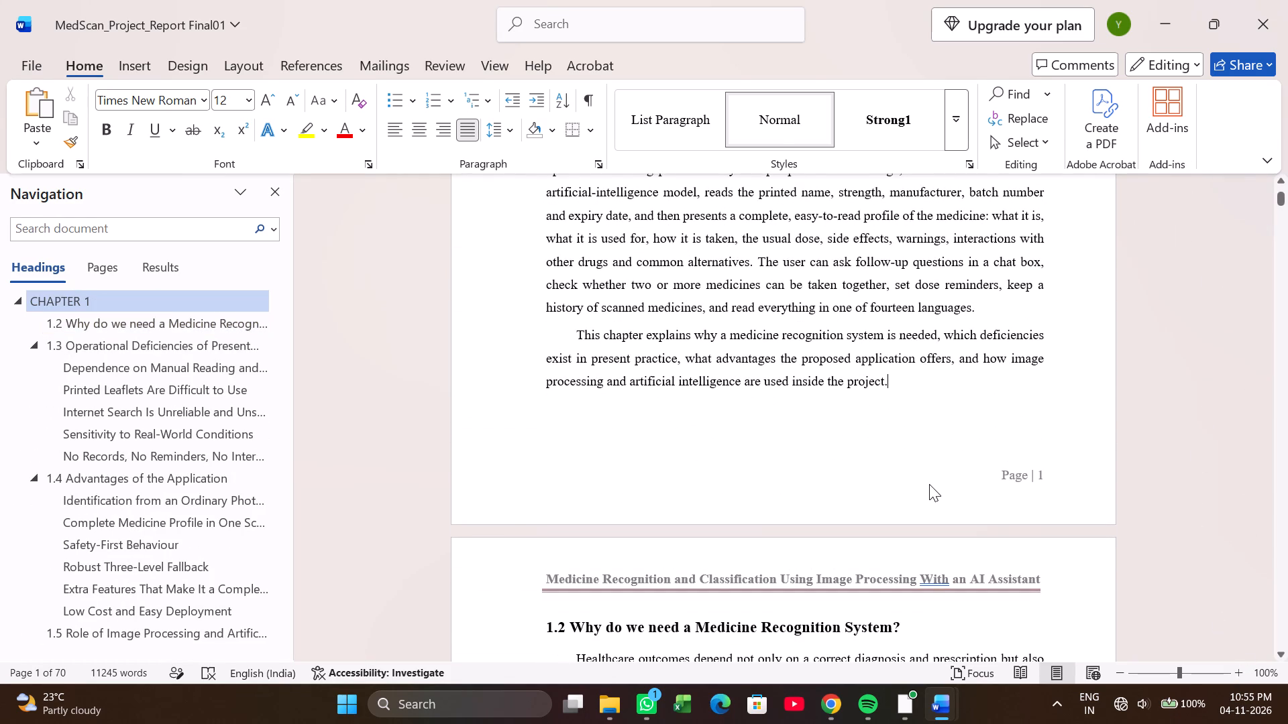
left_click(989, 473)
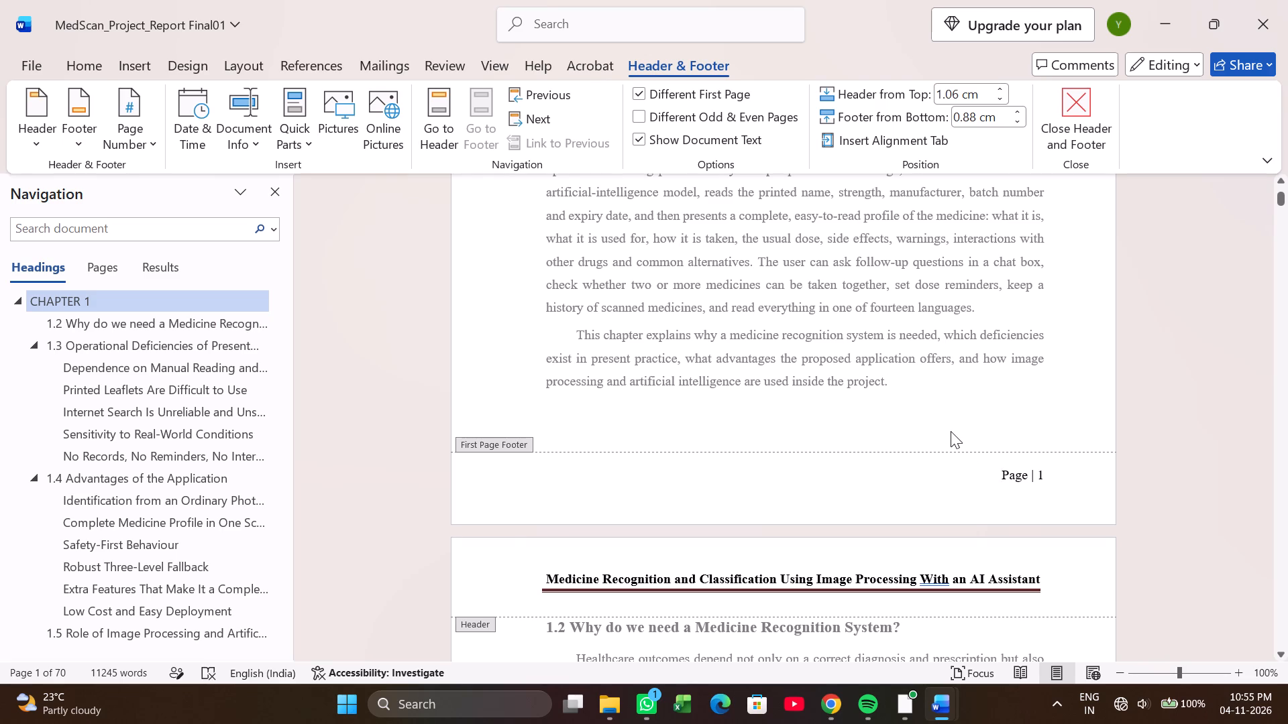
key("Return")
key("Return")
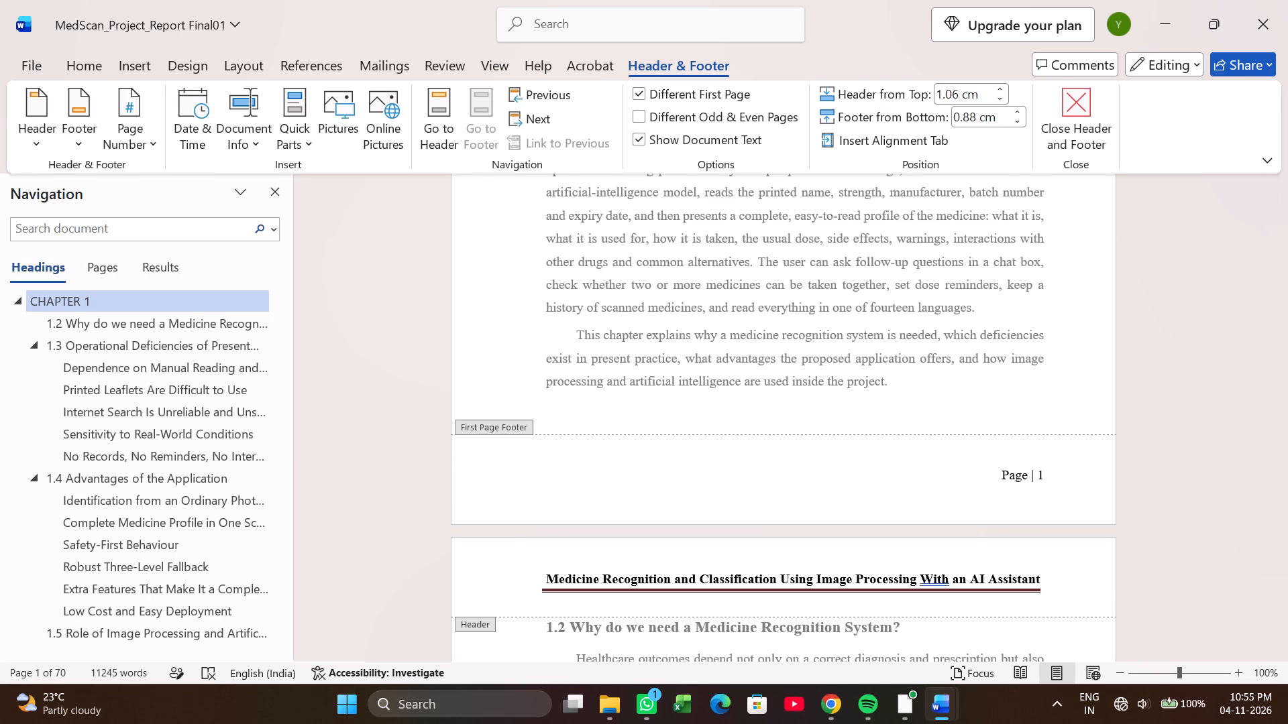
left_click(847, 483)
left_click(774, 451)
left_click(975, 481)
scroll(984, 489, "up", 1)
key("ctrl+v")
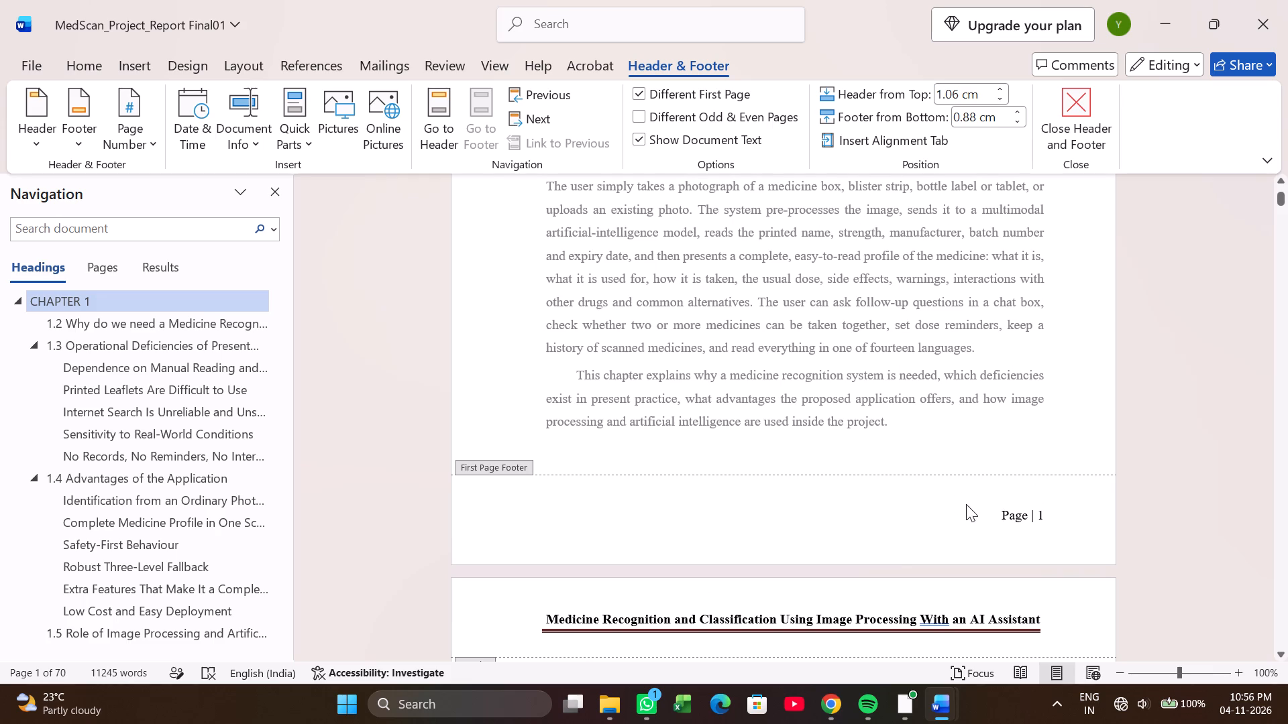
Select the entire first page footer and set its line spacing to 1.0.
left_click(836, 509)
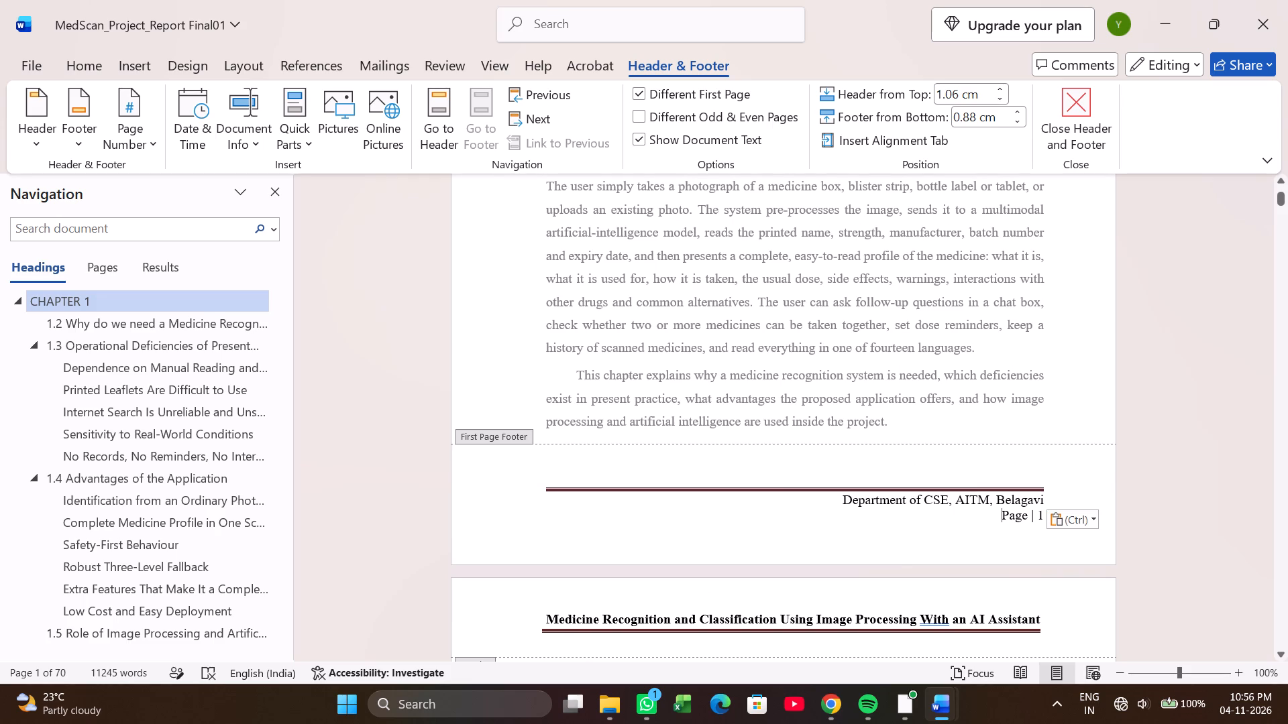
left_click(837, 503)
left_click_drag(540, 487, 847, 554)
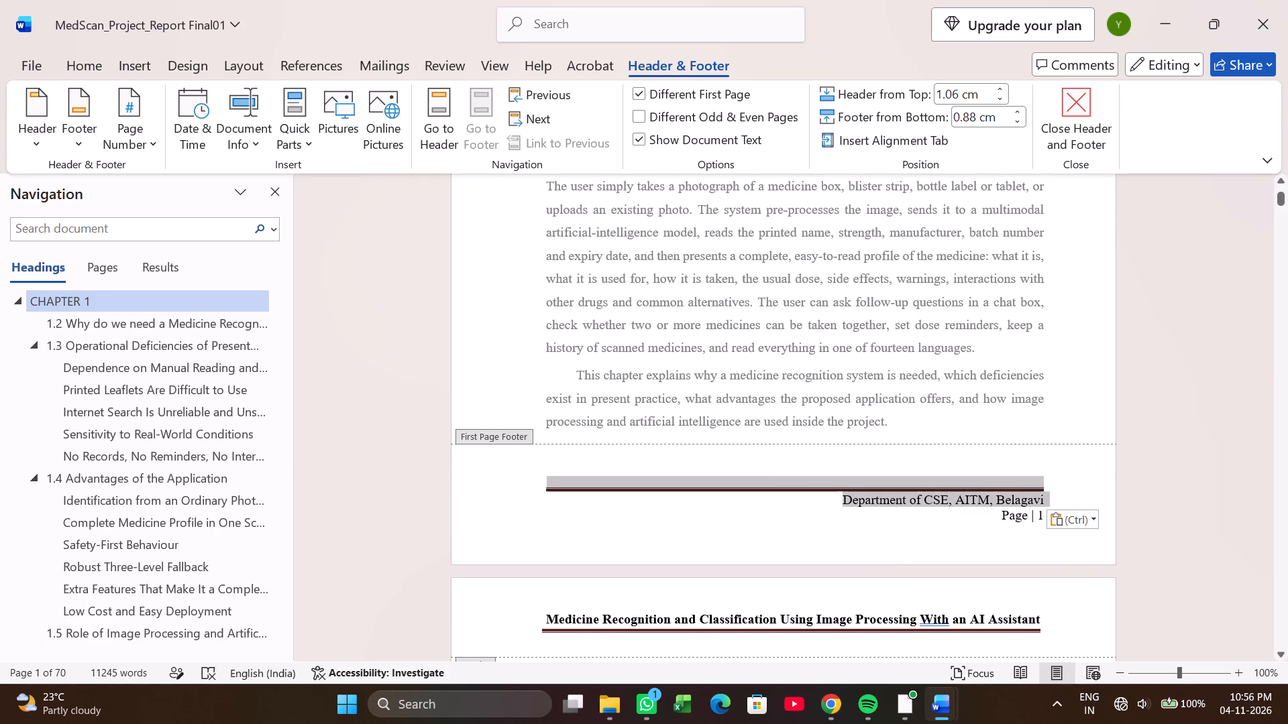
left_click_drag(847, 554, 849, 554)
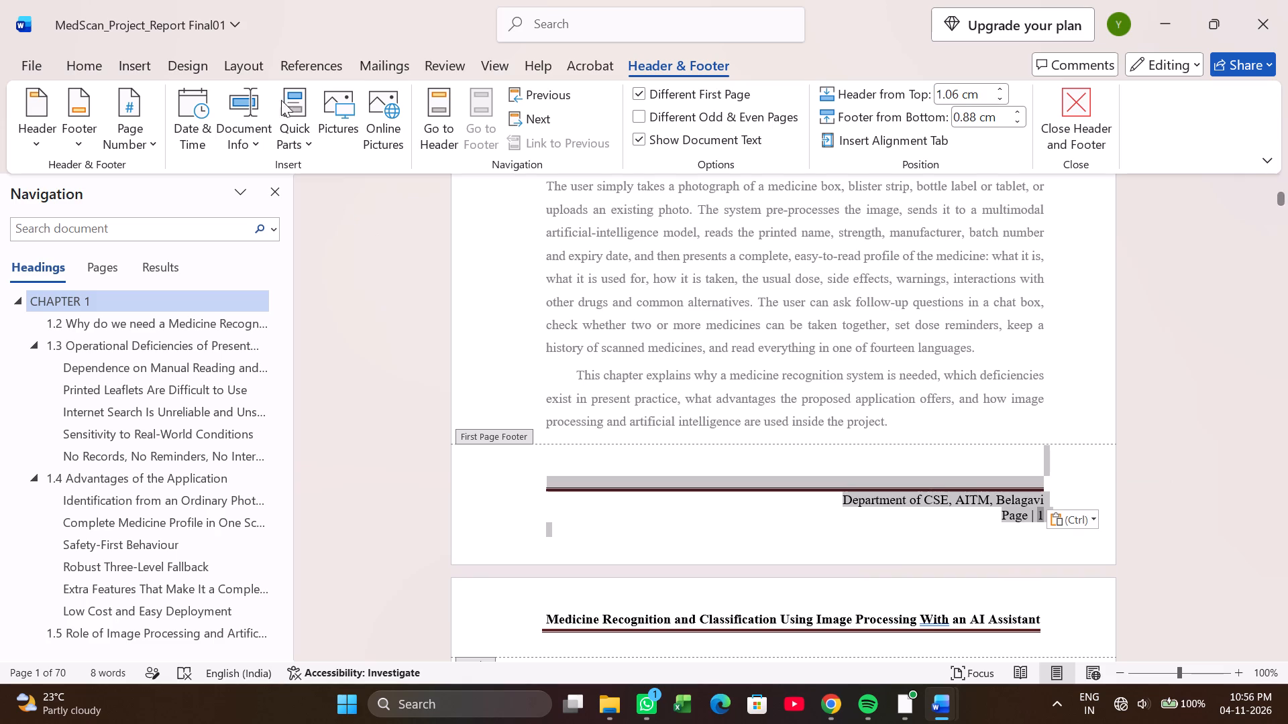
left_click(91, 59)
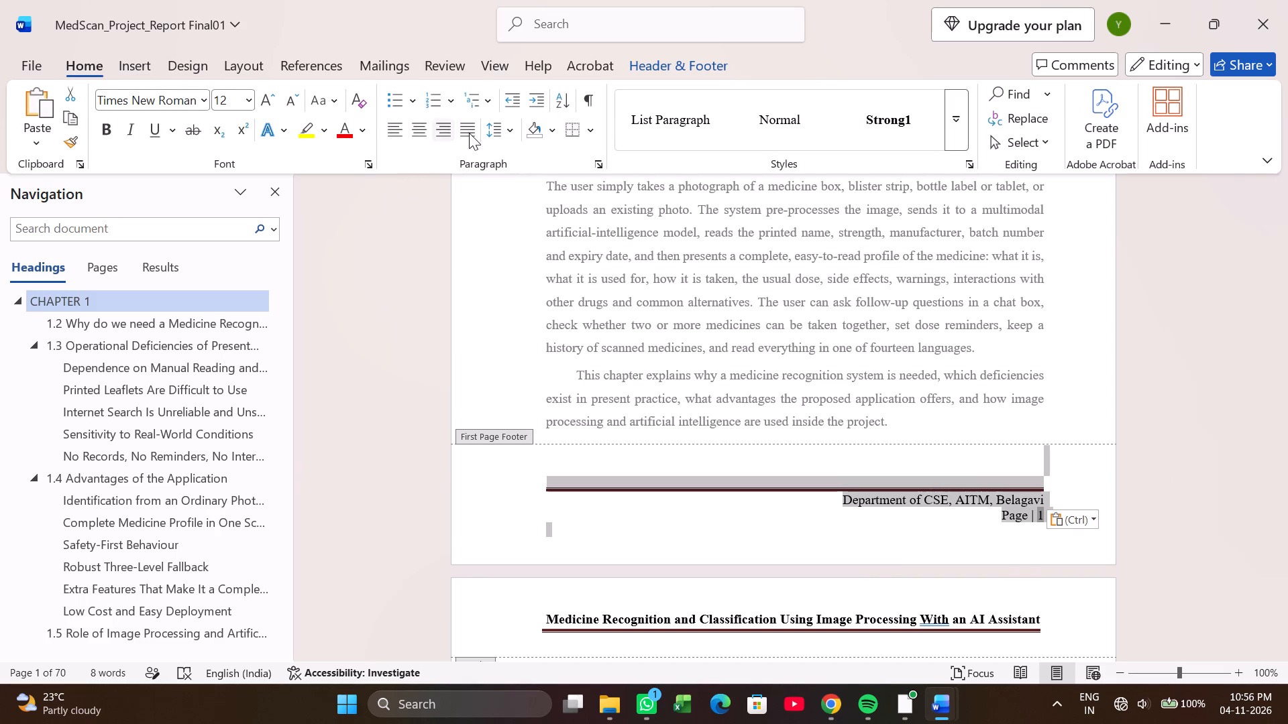
left_click(504, 122)
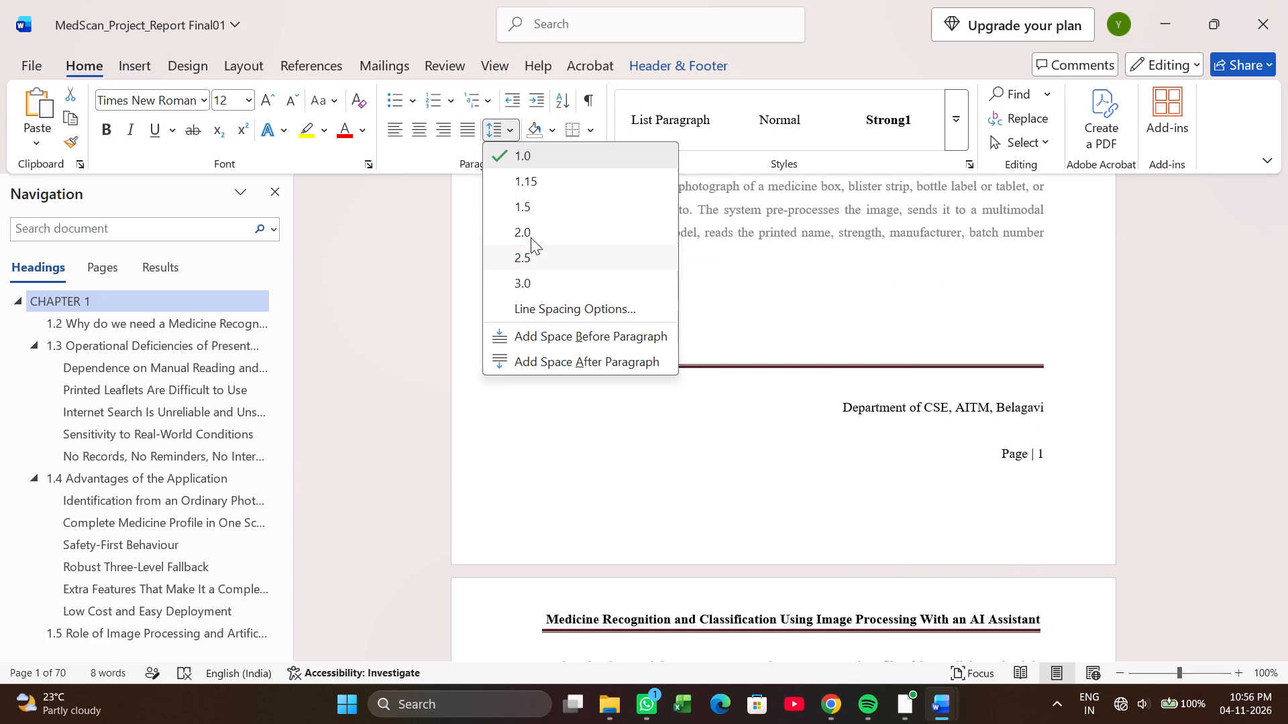
left_click(531, 164)
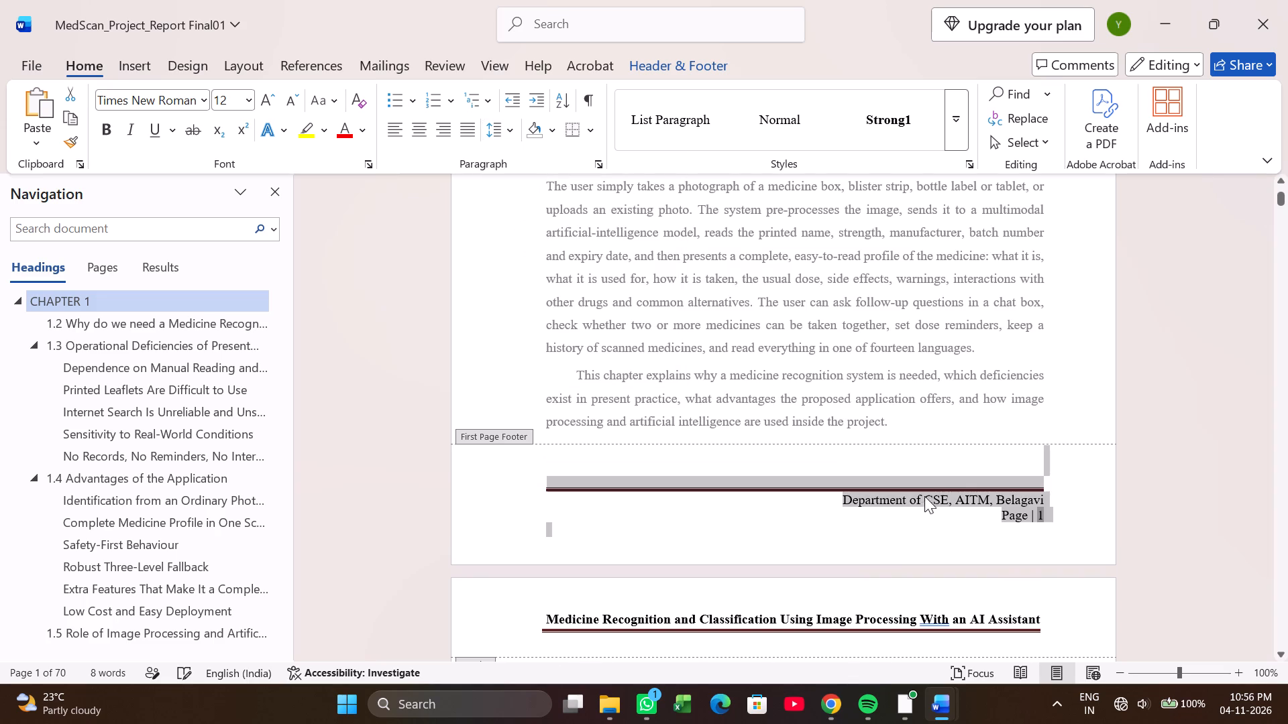
Justify the decorative line and the department text in the first page footer.
left_click(841, 507)
left_click(841, 507)
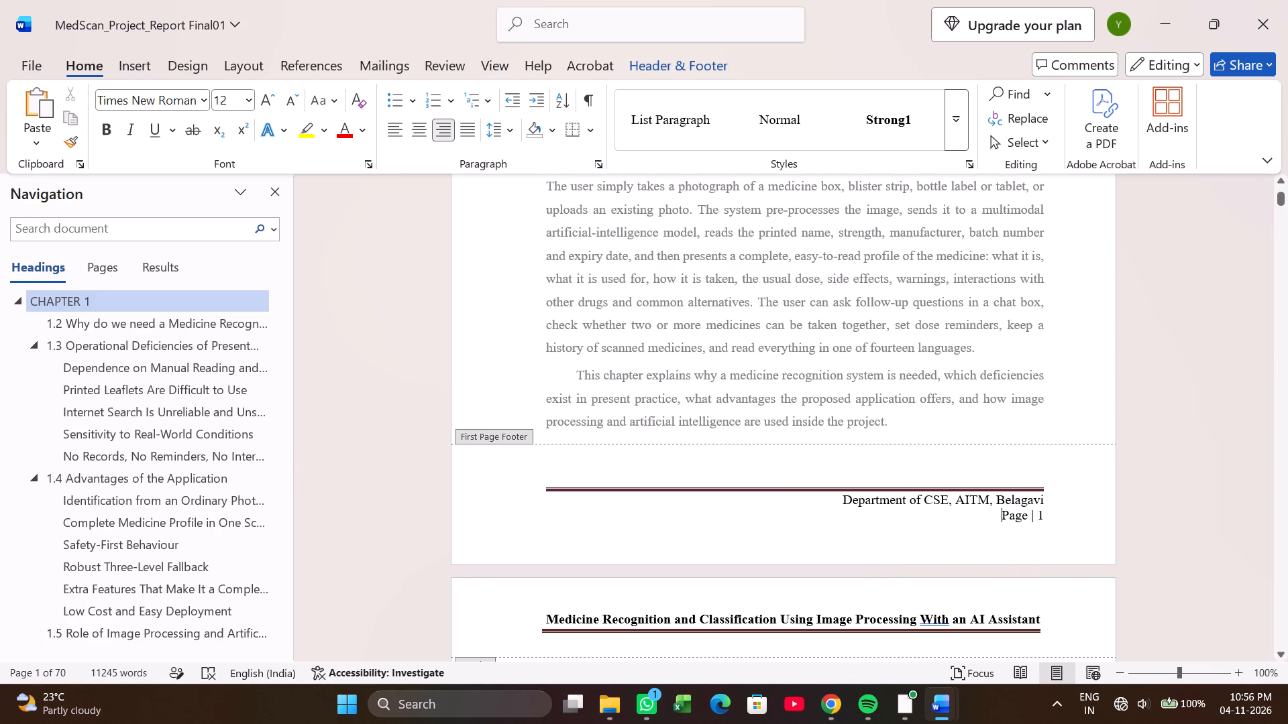
left_click(839, 501)
key("BackSpace")
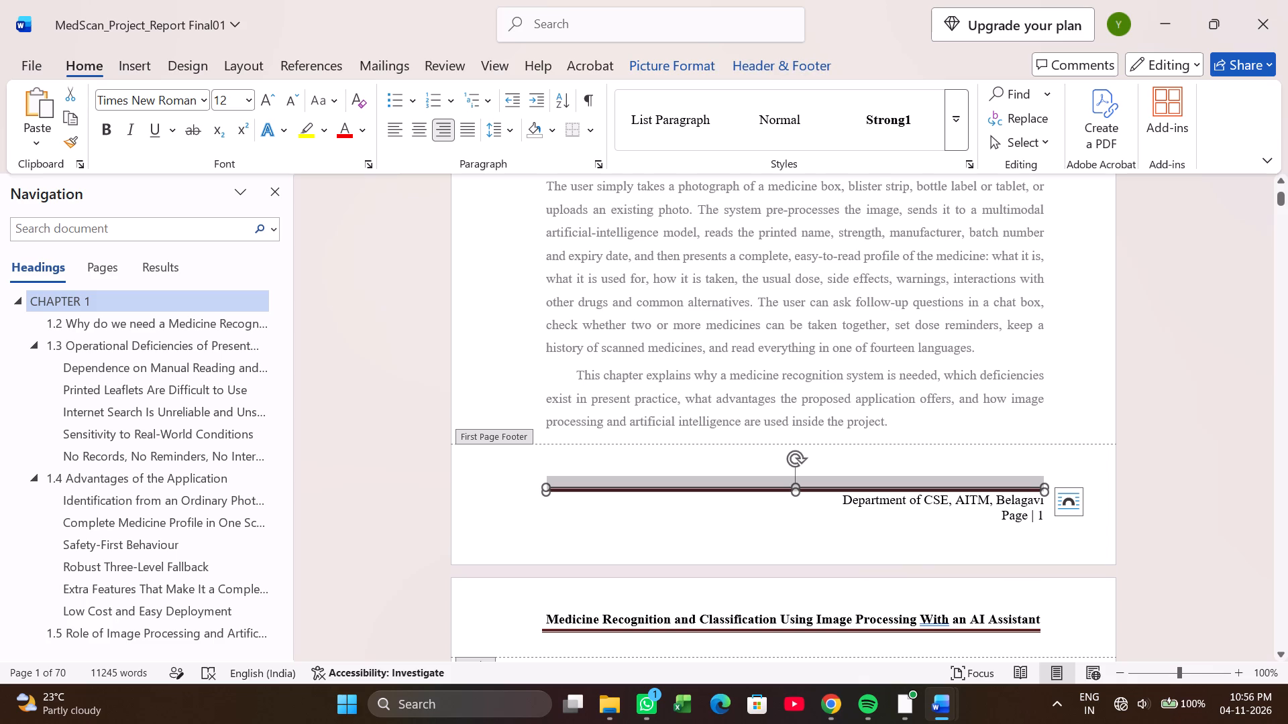
left_click(456, 128)
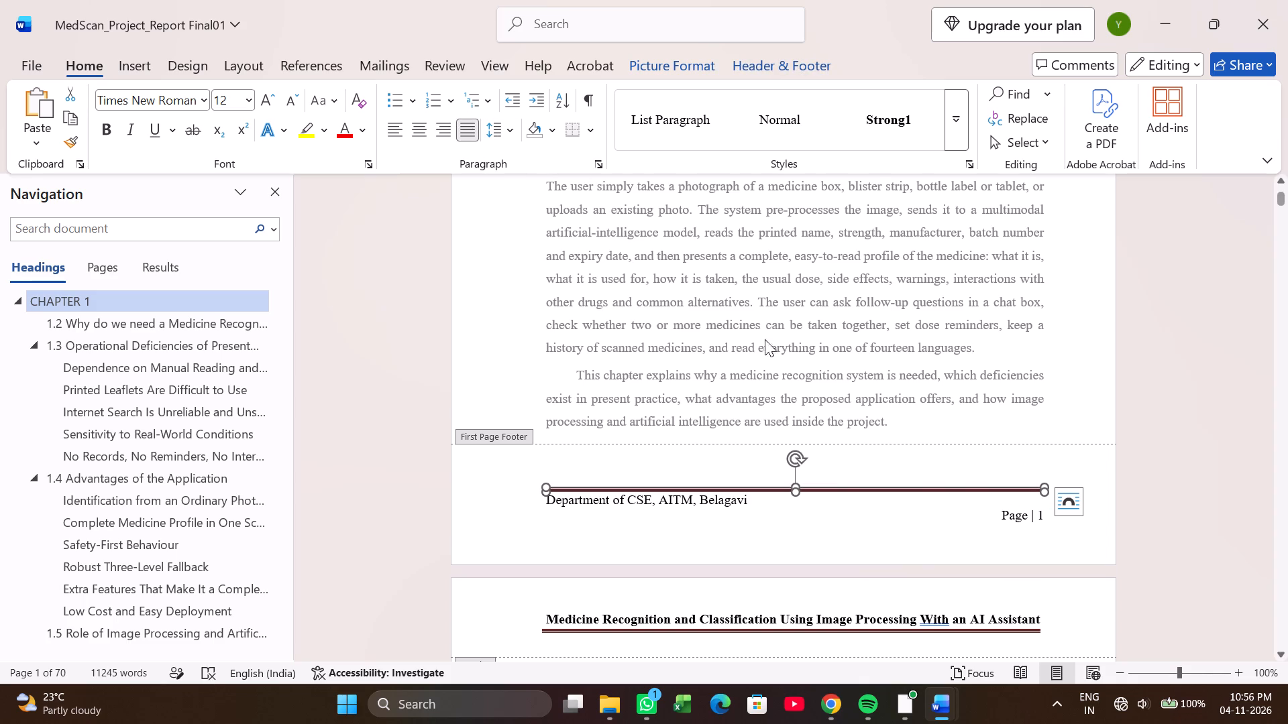
left_click(857, 501)
left_click(989, 518)
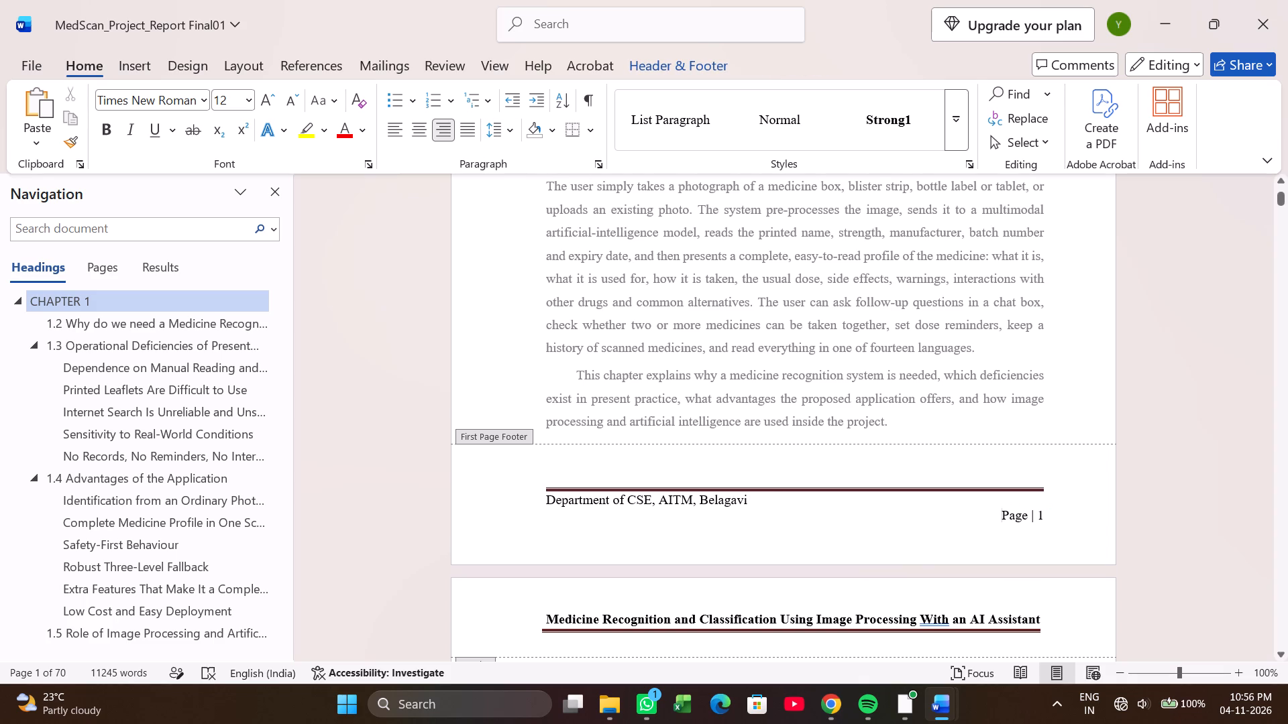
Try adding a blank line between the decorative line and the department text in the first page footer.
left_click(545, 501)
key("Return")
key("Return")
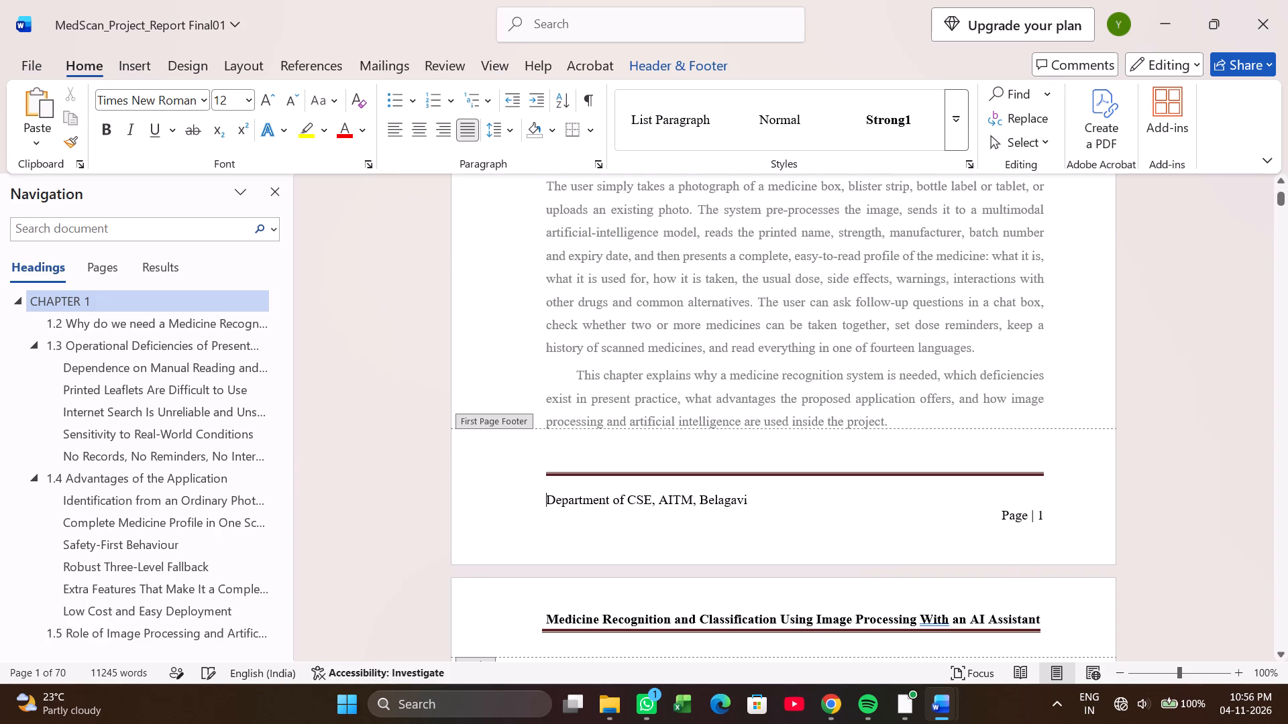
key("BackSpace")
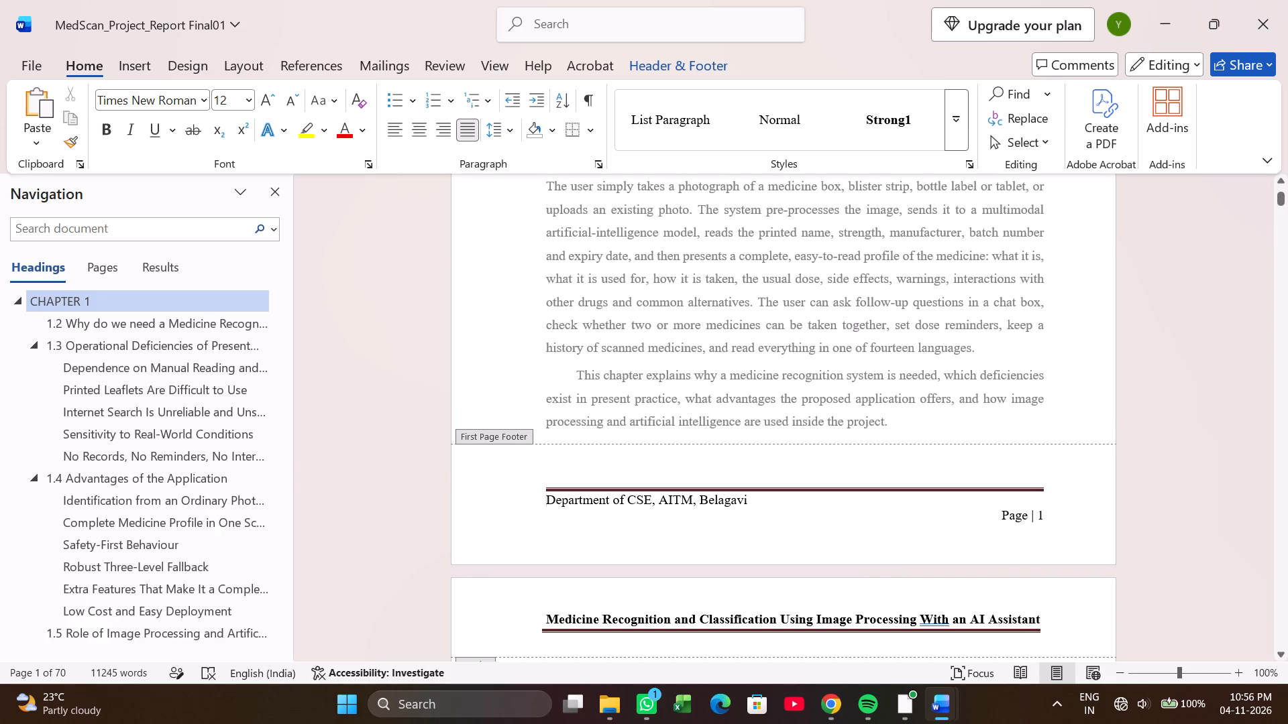
Join the page number onto the department text's line and tab it across to the right margin.
left_click(747, 500)
left_click(989, 522)
key("BackSpace")
key("BackSpace")
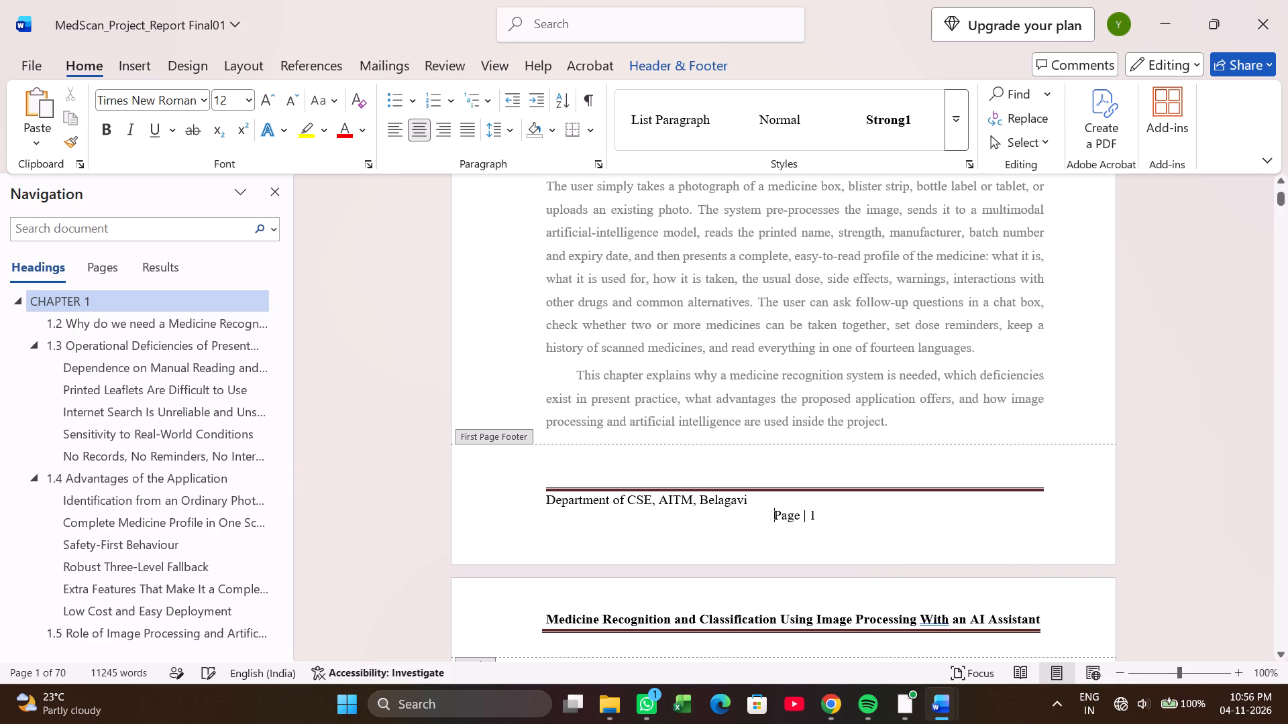
key("BackSpace")
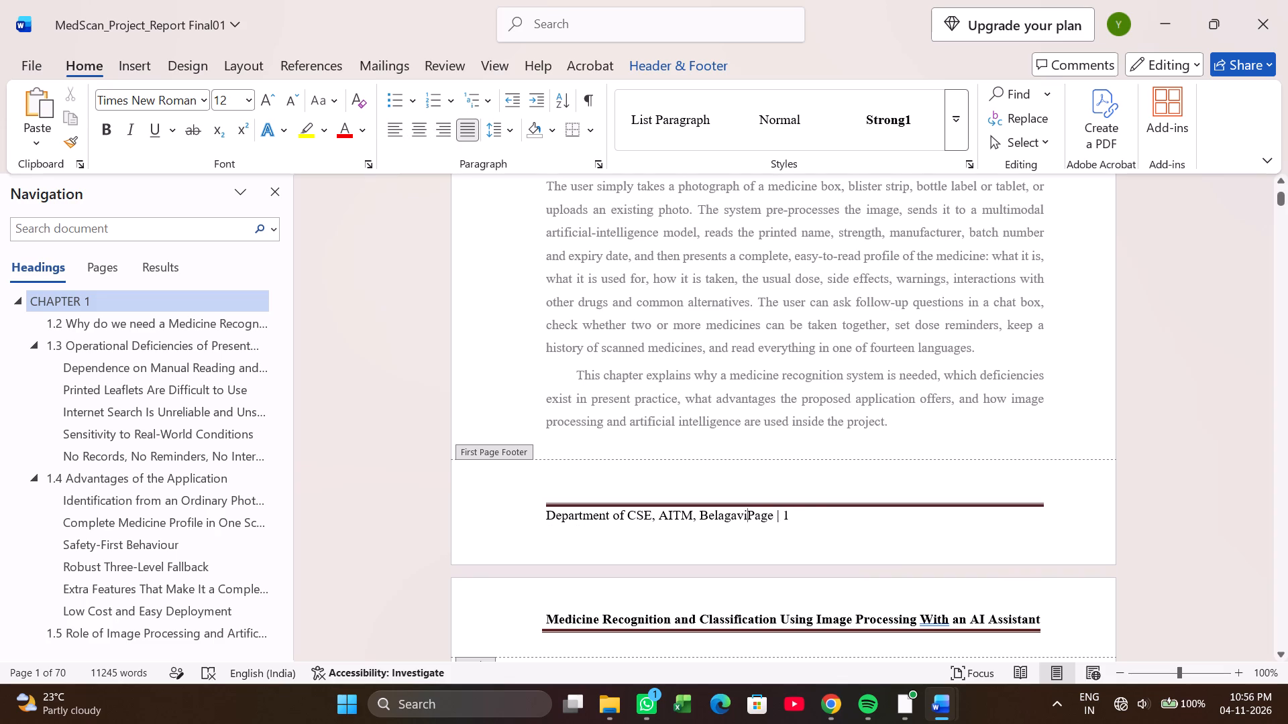
key("Tab")
key("Tab")
left_click(1269, 402)
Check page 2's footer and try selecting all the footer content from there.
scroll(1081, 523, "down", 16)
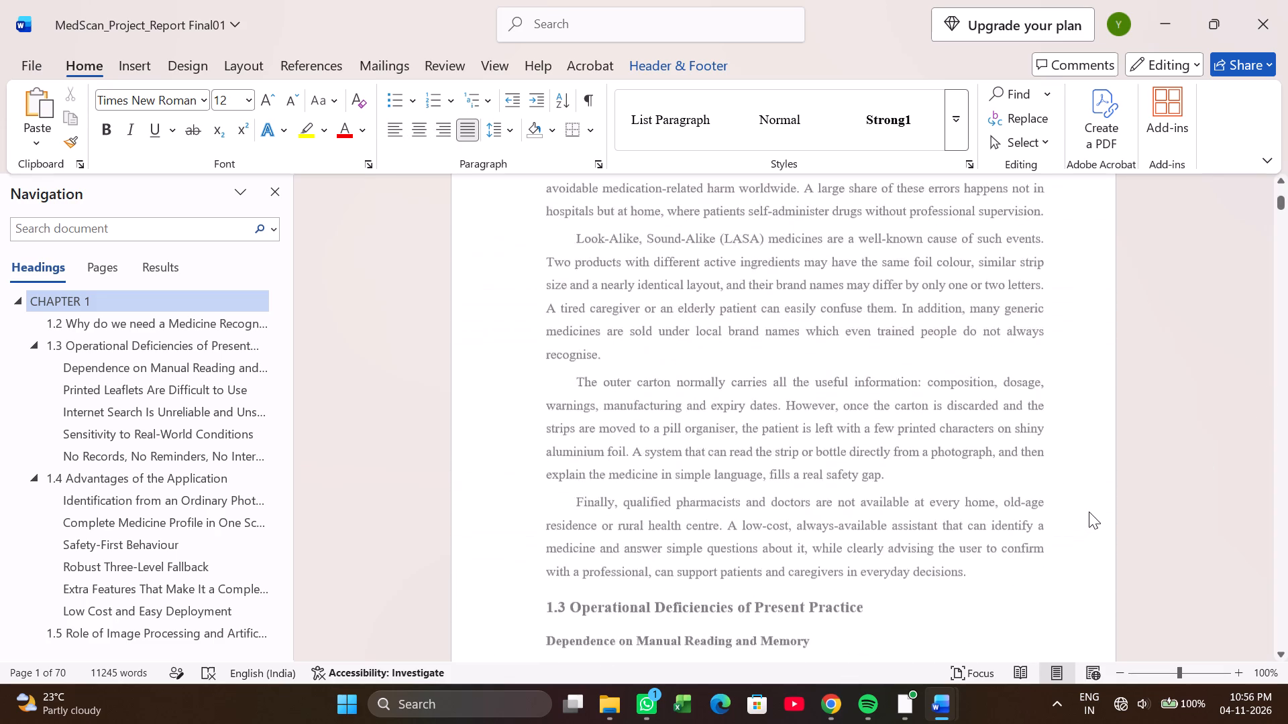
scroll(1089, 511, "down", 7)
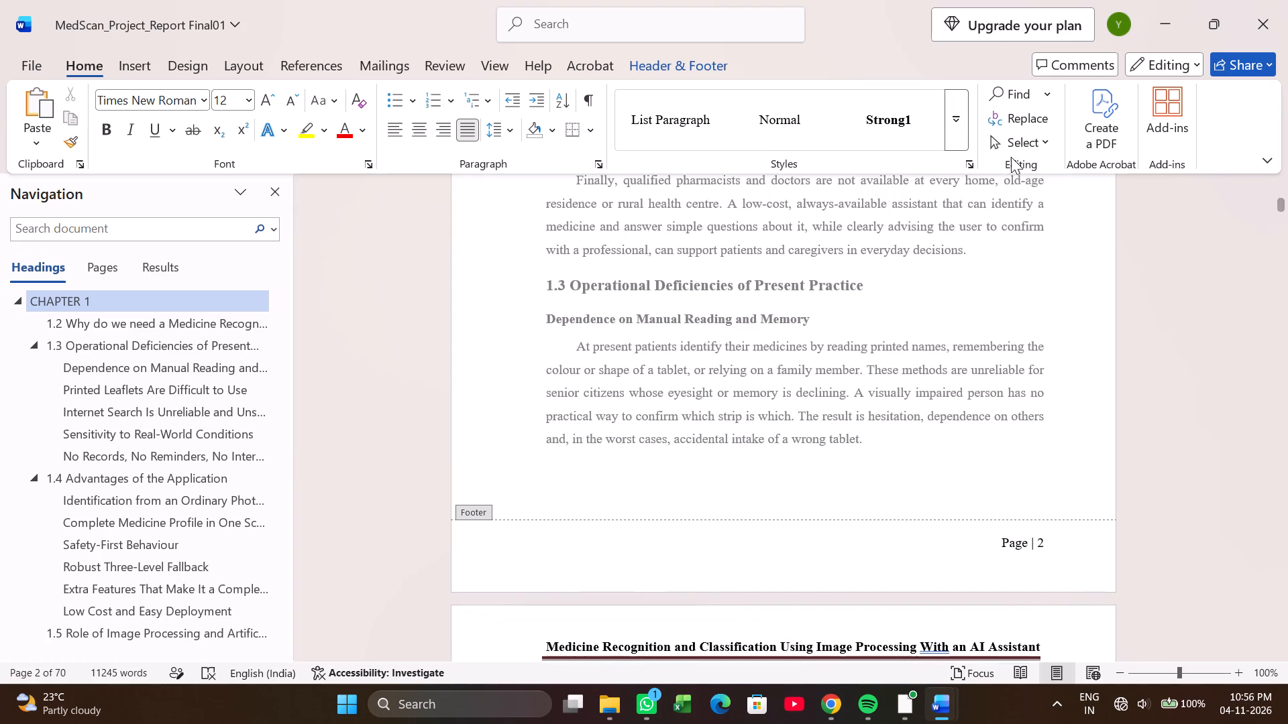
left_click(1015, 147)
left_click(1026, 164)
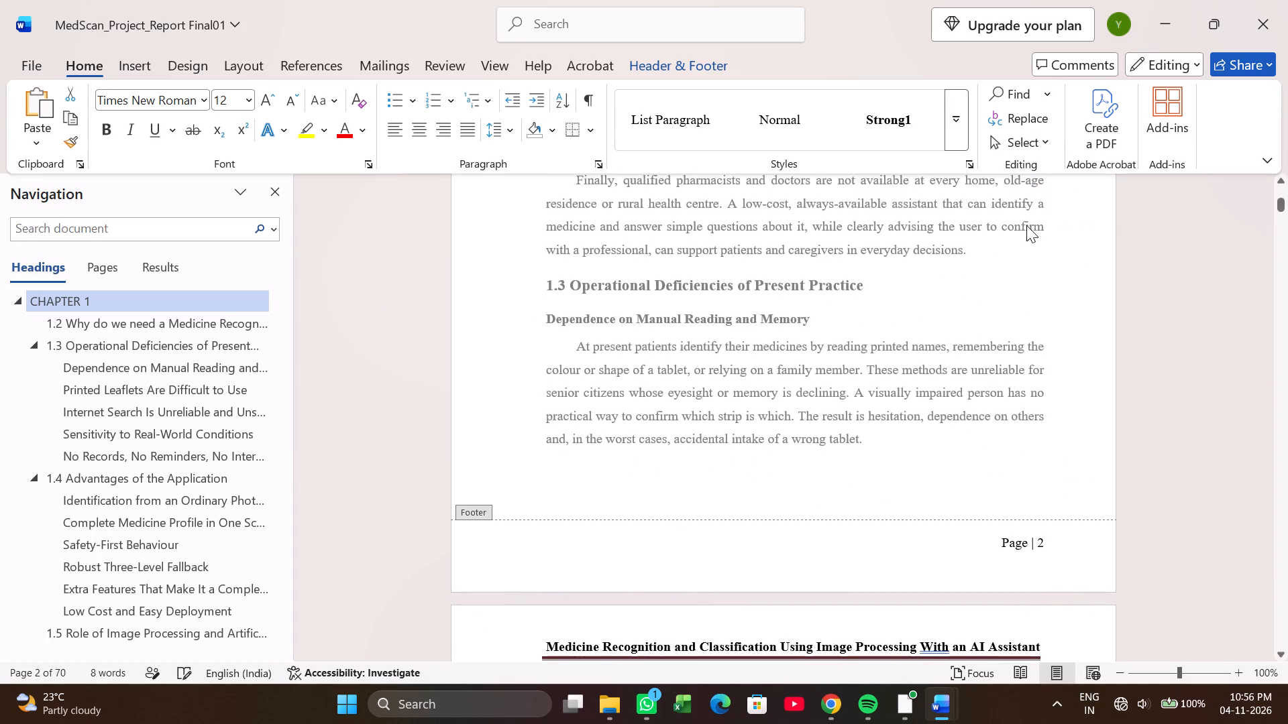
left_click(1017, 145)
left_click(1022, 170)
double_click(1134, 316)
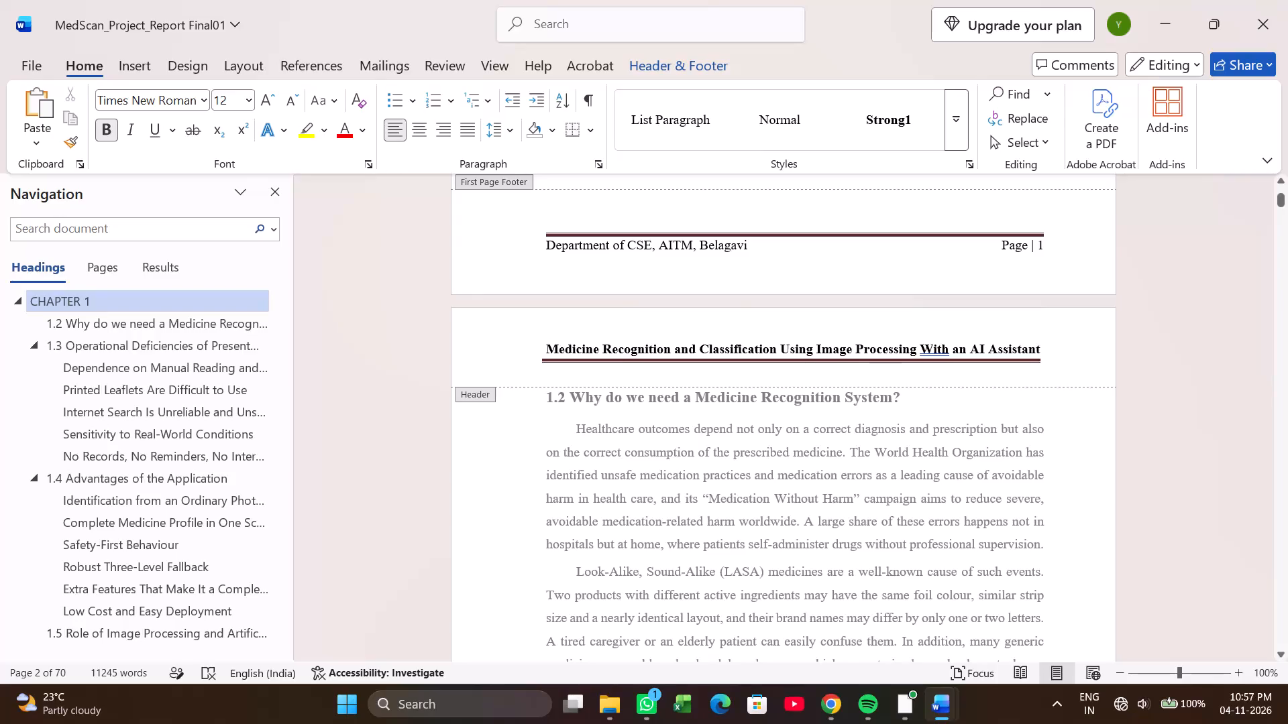
Select all the first page footer content, apply the A4 page setup to the whole document and leave footer editing.
left_click_drag(545, 235, 730, 261)
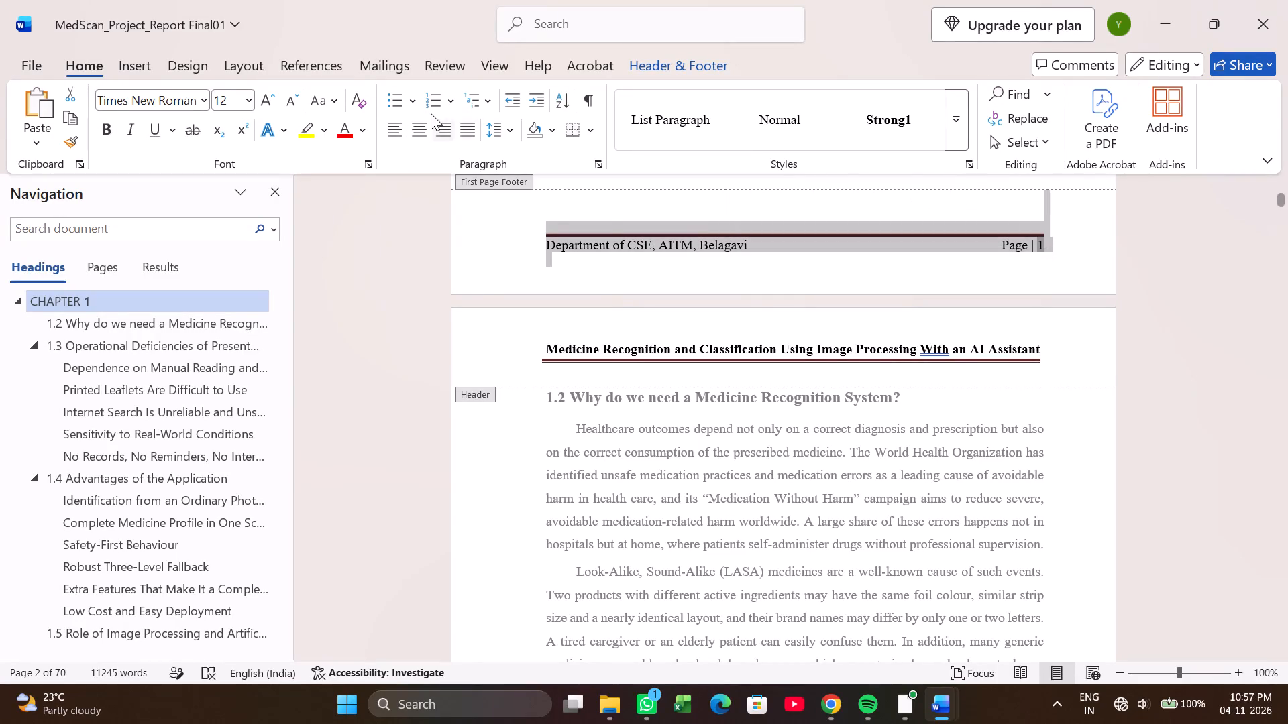
left_click(1035, 133)
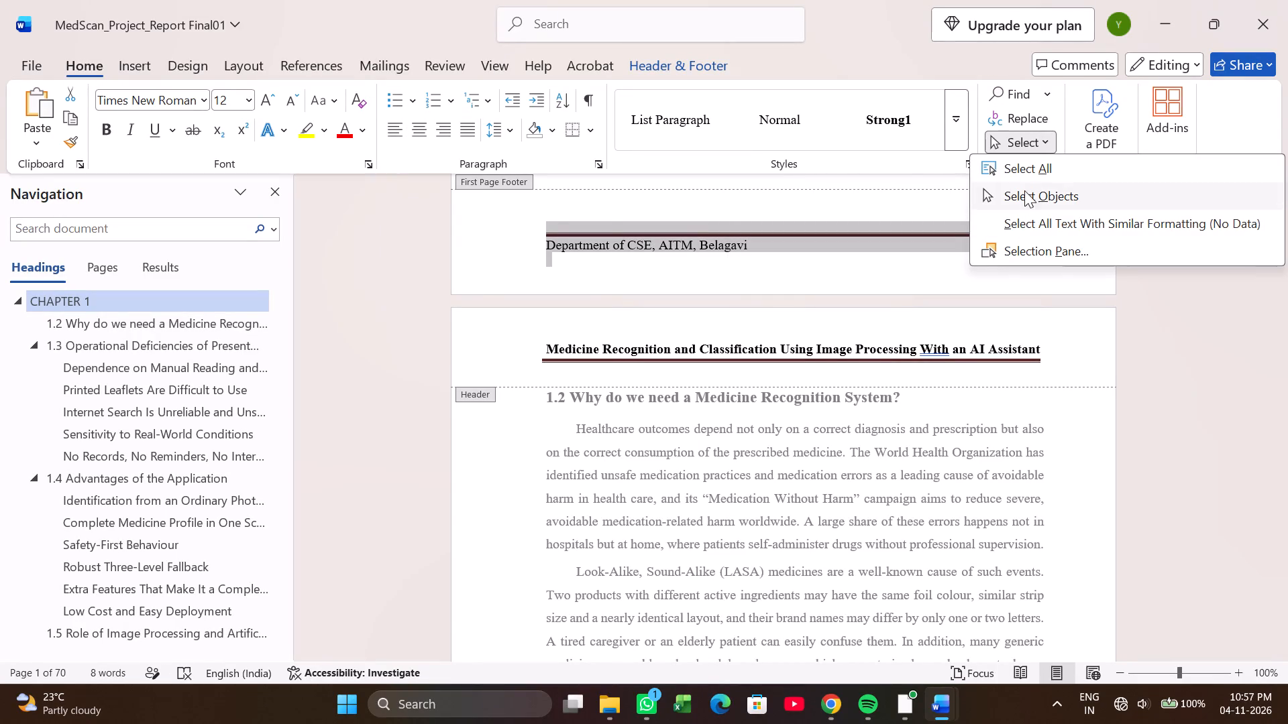
left_click(1031, 166)
double_click(1137, 288)
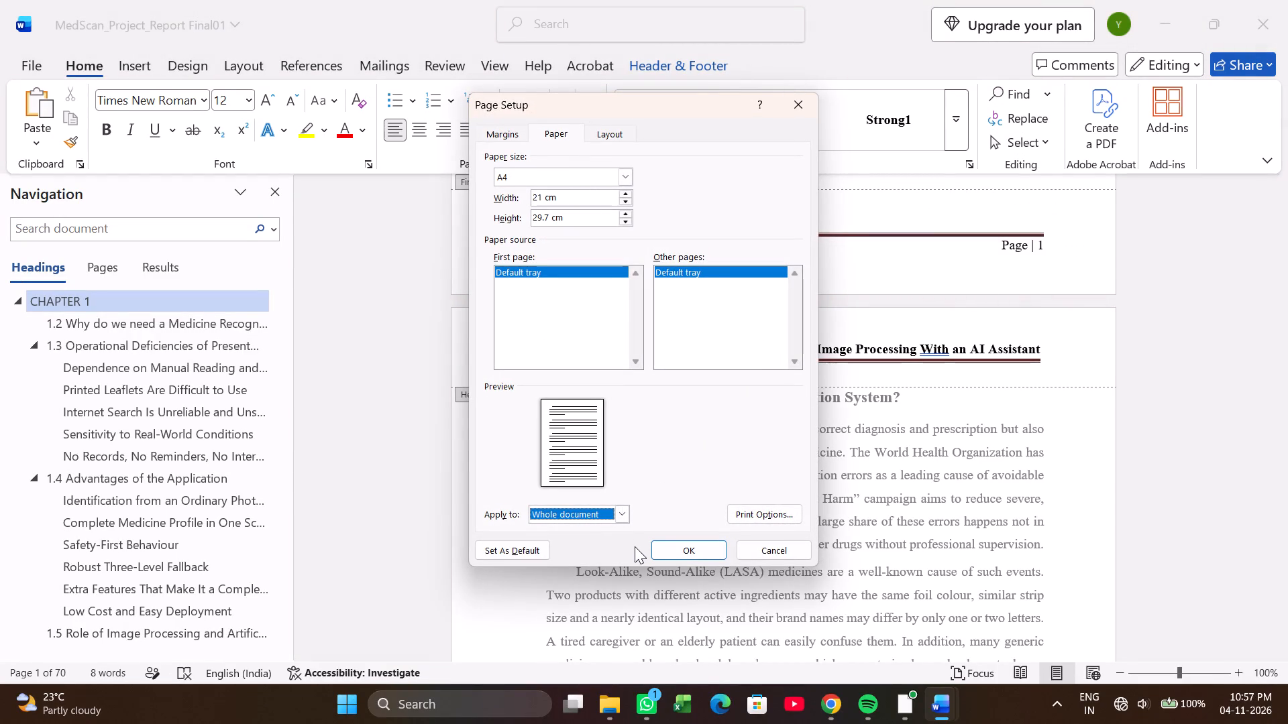
left_click(682, 548)
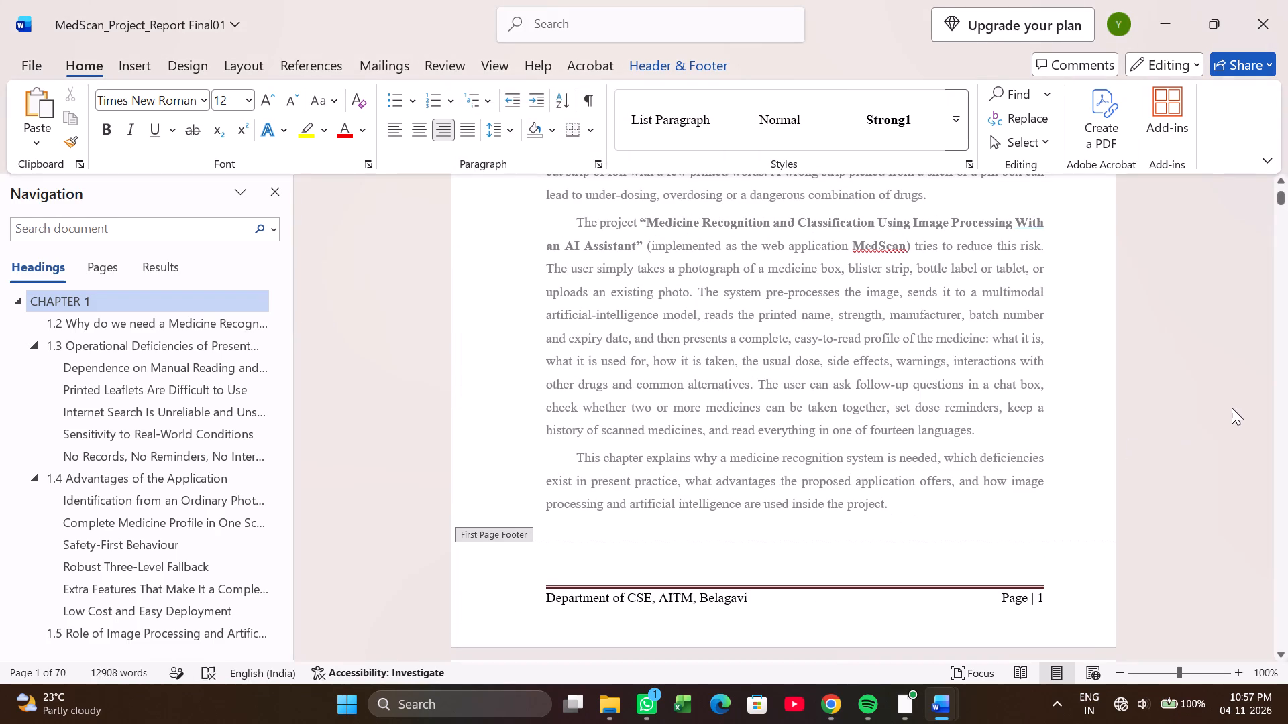
double_click(1228, 406)
Review the footers on pages 2 and 3 against the completed first page footer.
scroll(1146, 495, "down", 15)
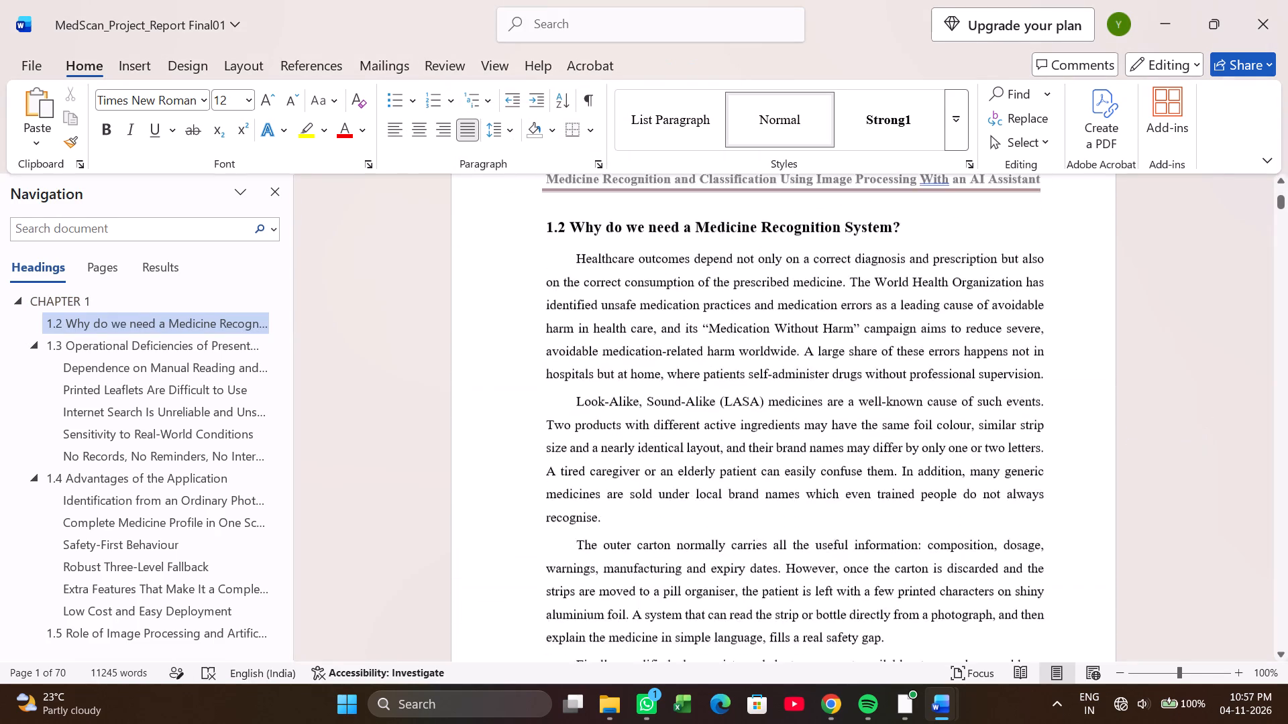
scroll(1136, 520, "down", 14)
scroll(1136, 520, "down", 15)
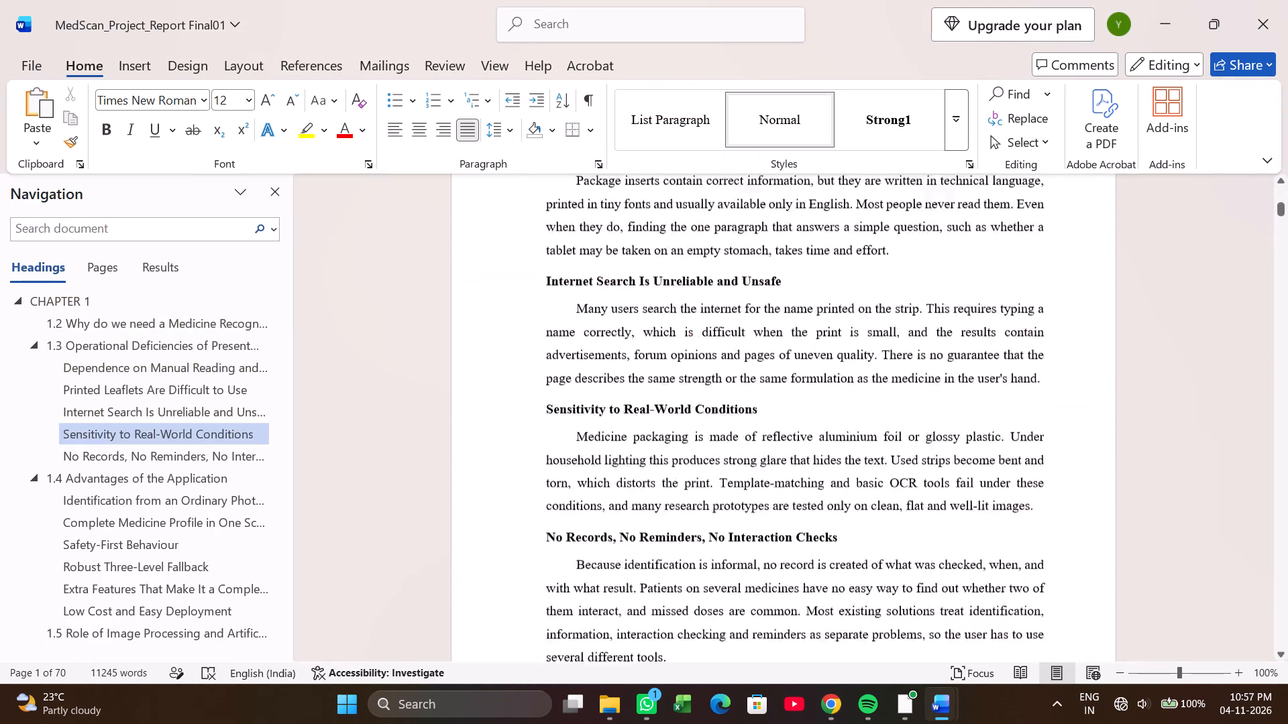
scroll(1123, 528, "down", 7)
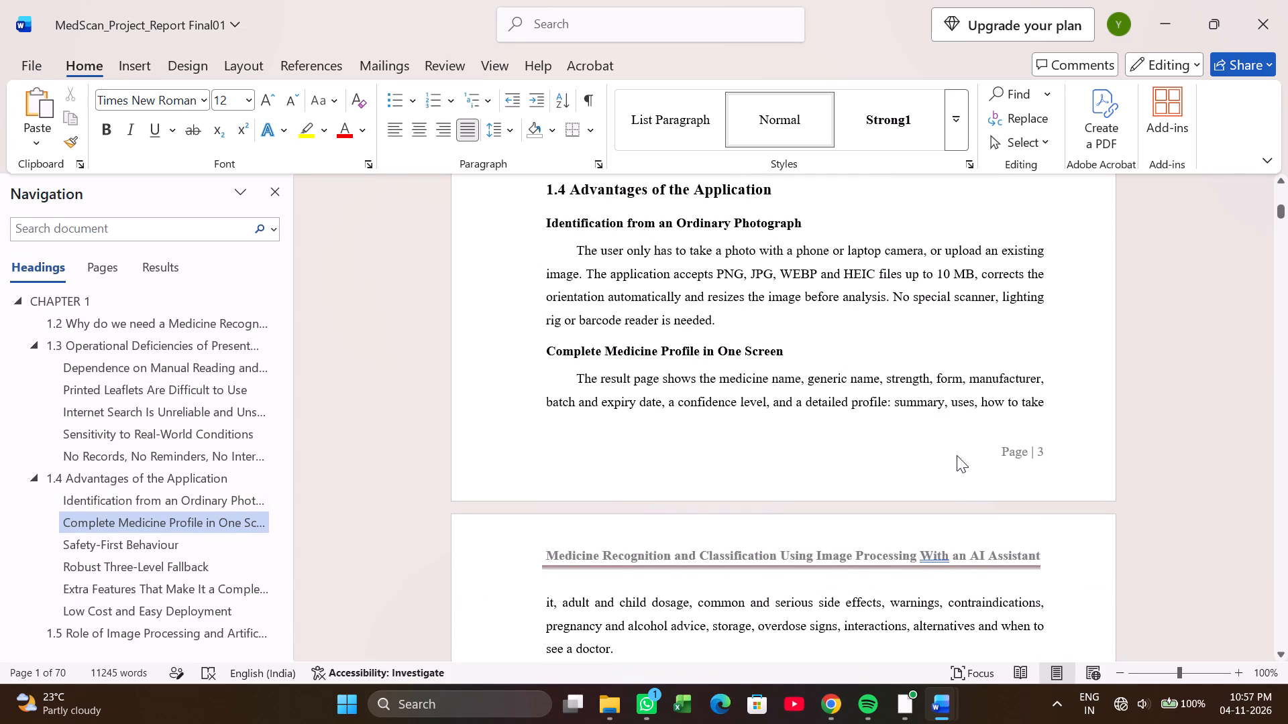
scroll(957, 455, "up", 8)
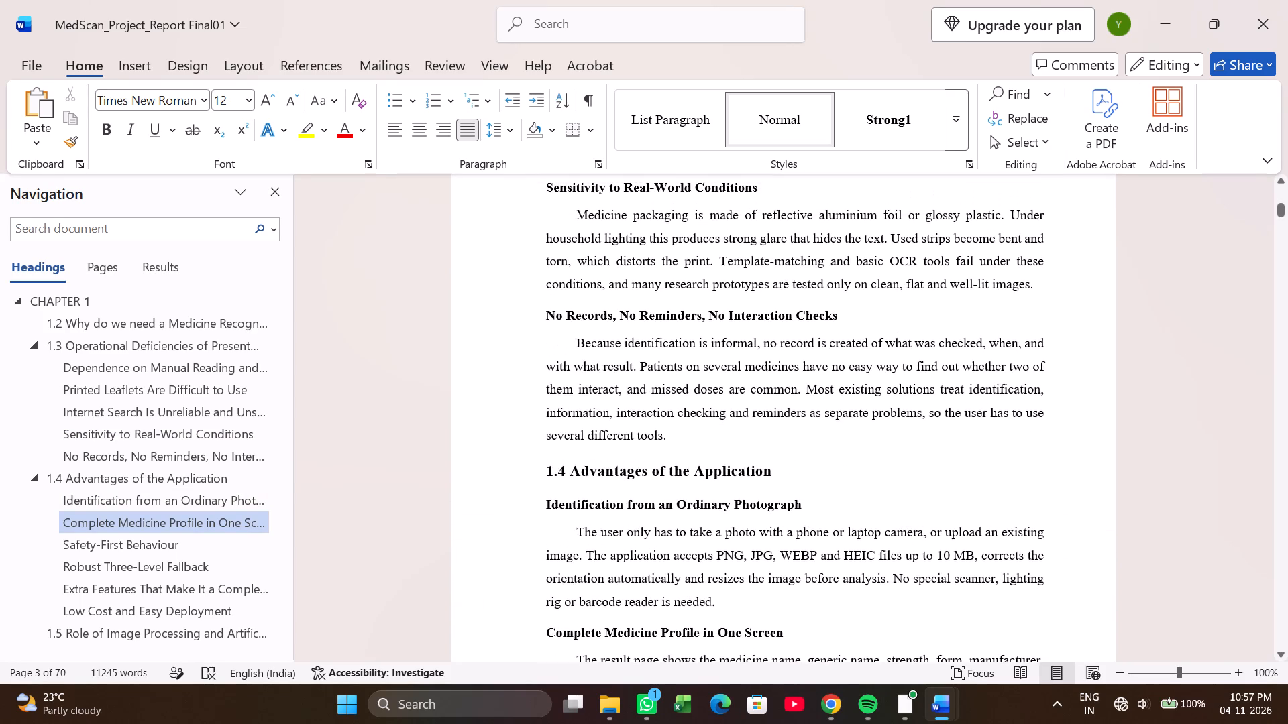
scroll(964, 441, "up", 11)
scroll(855, 389, "up", 11)
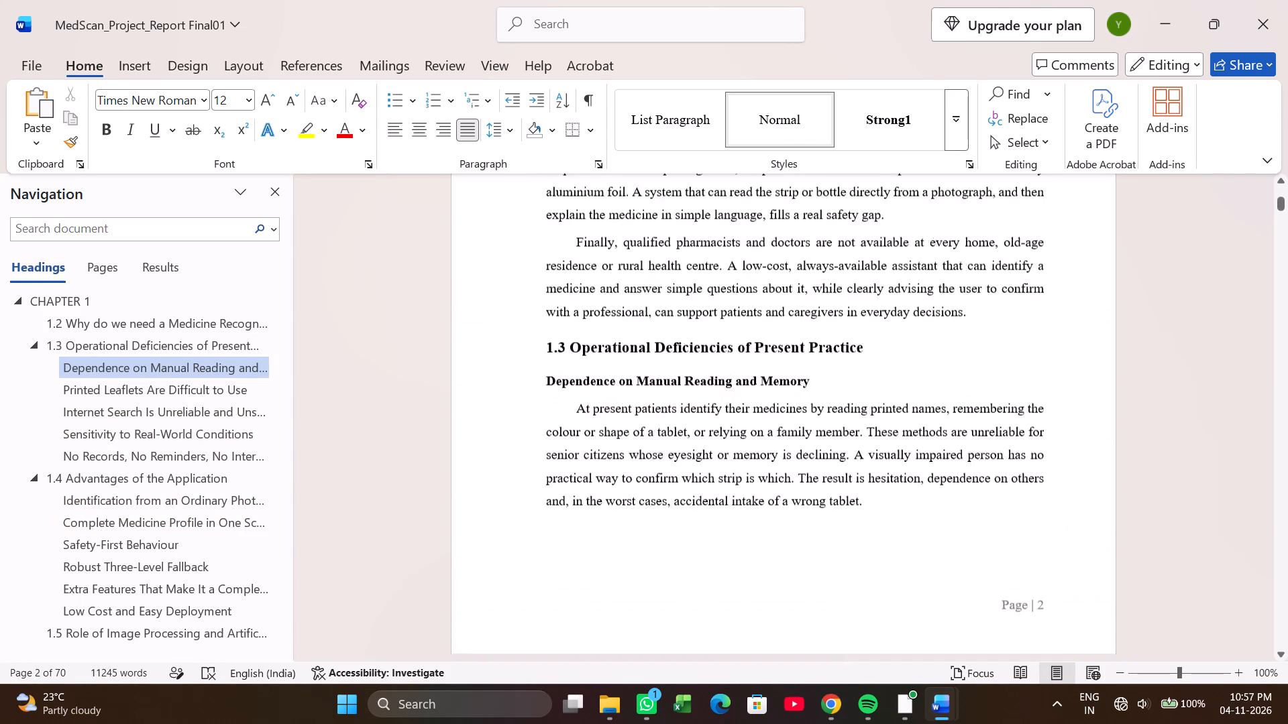
scroll(858, 382, "up", 14)
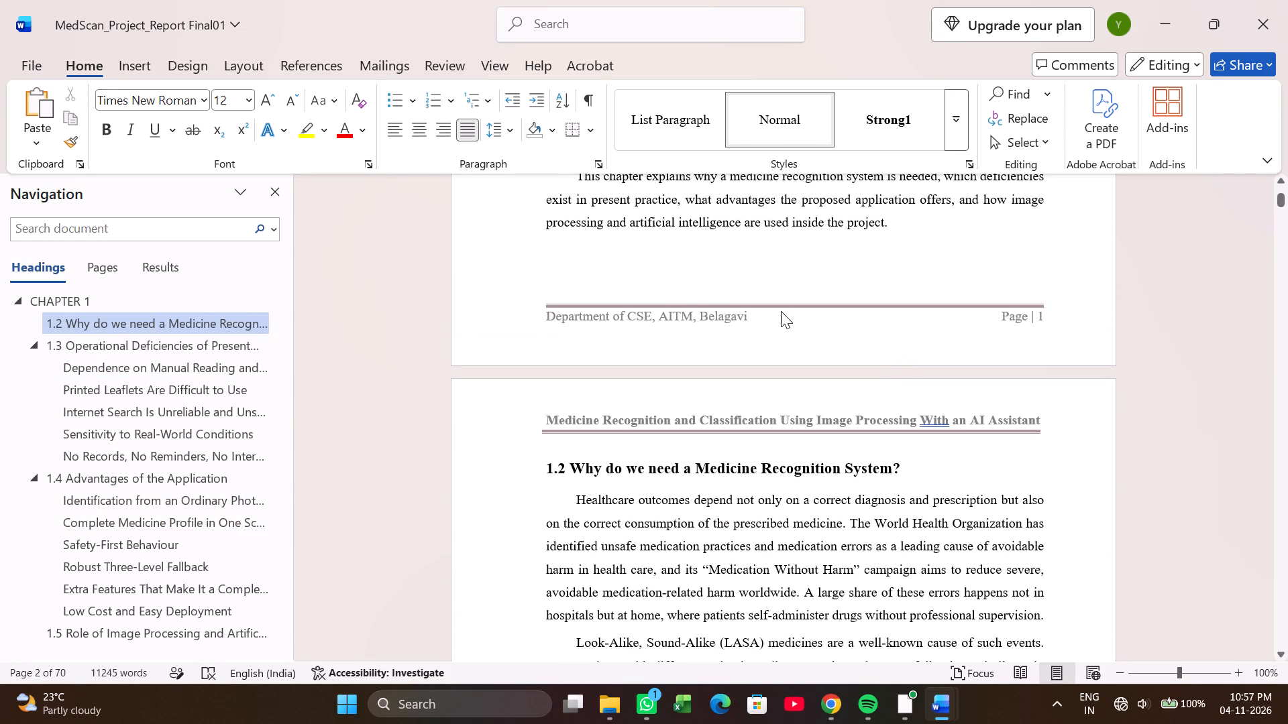
Copy the first page footer's decorative line and department text into page 2's footer before the page number, and tab the number across to the right margin.
double_click(781, 311)
left_click_drag(759, 320, 622, 300)
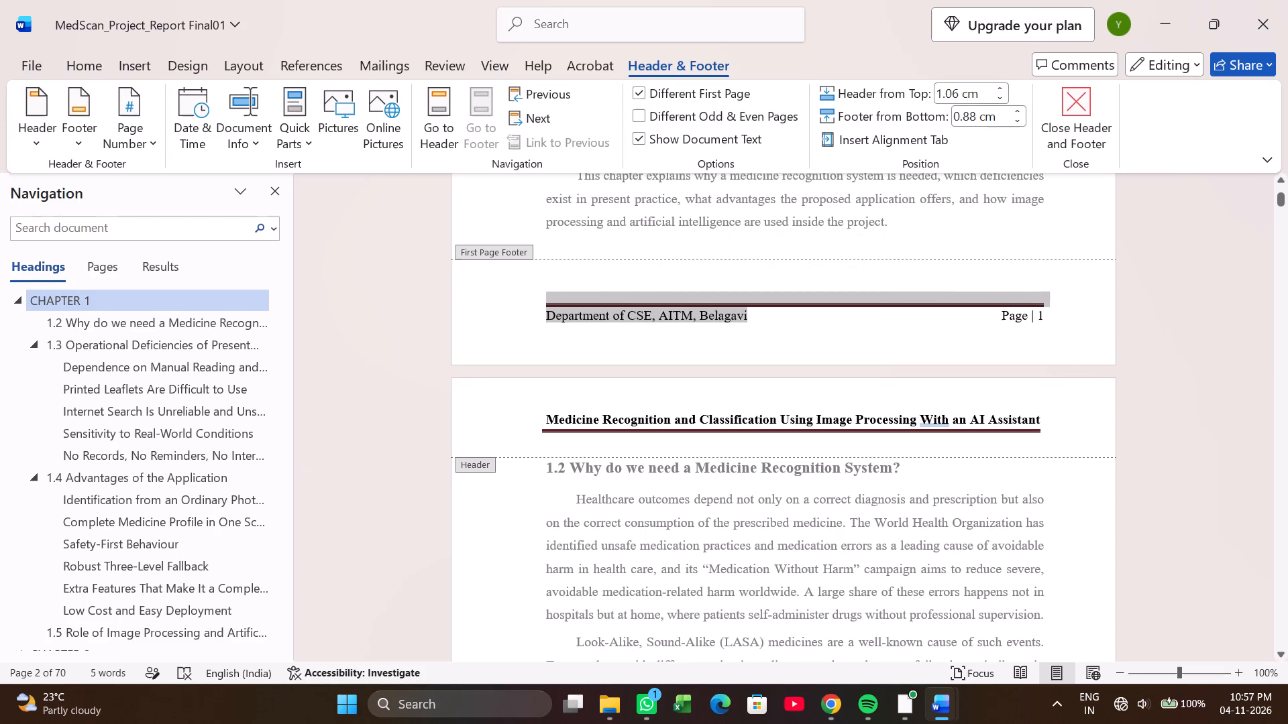
key("ctrl+c")
key("alt+Tab")
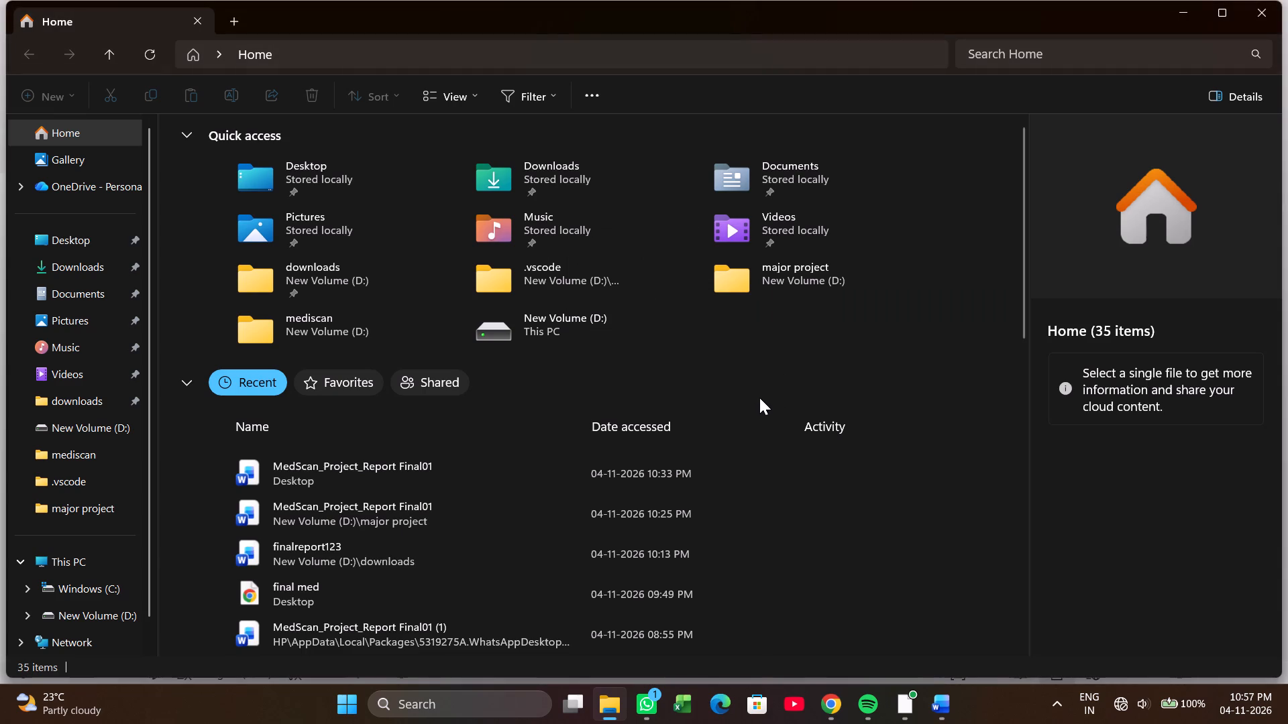
key("alt+Tab")
scroll(757, 436, "down", 20)
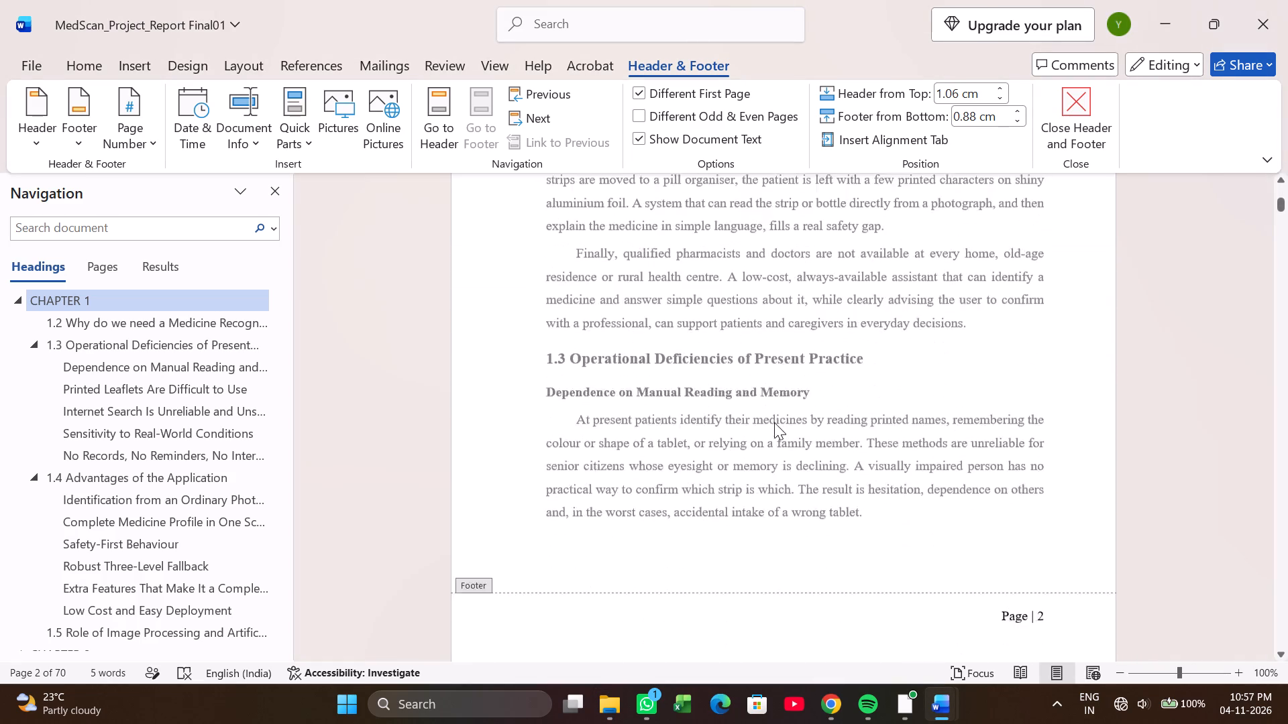
scroll(783, 426, "down", 4)
left_click(826, 306)
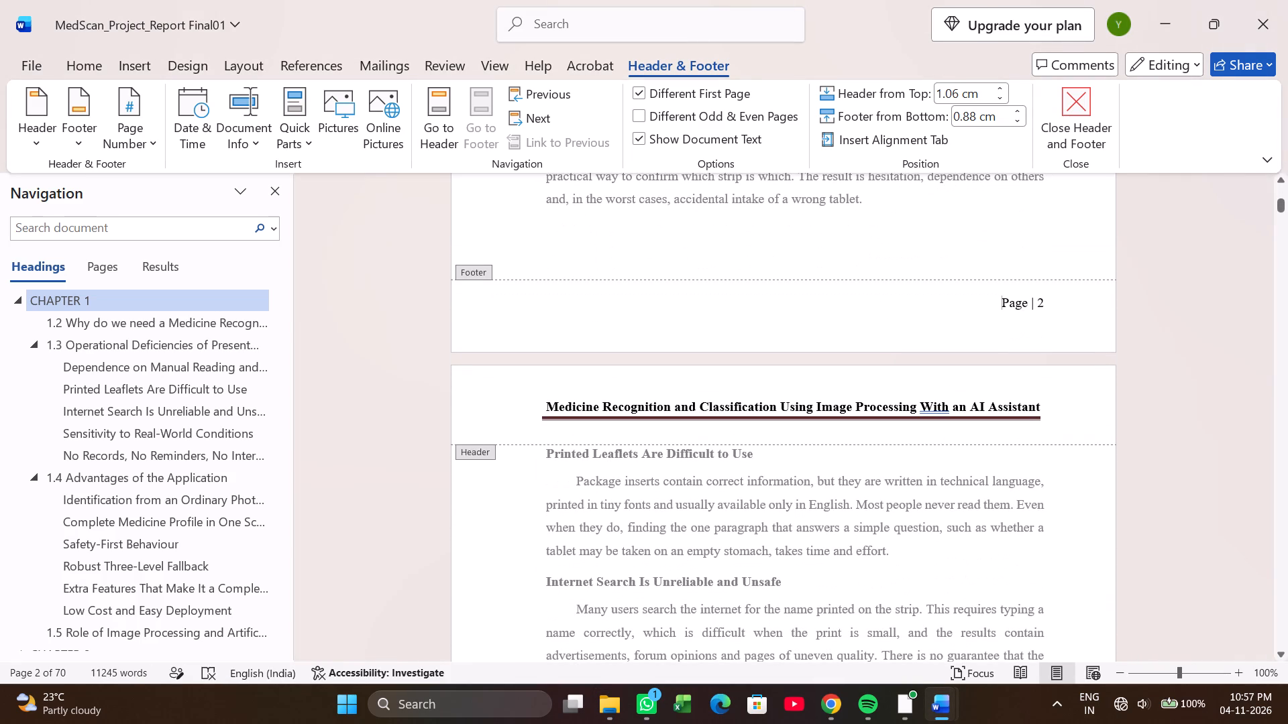
key("ctrl+v")
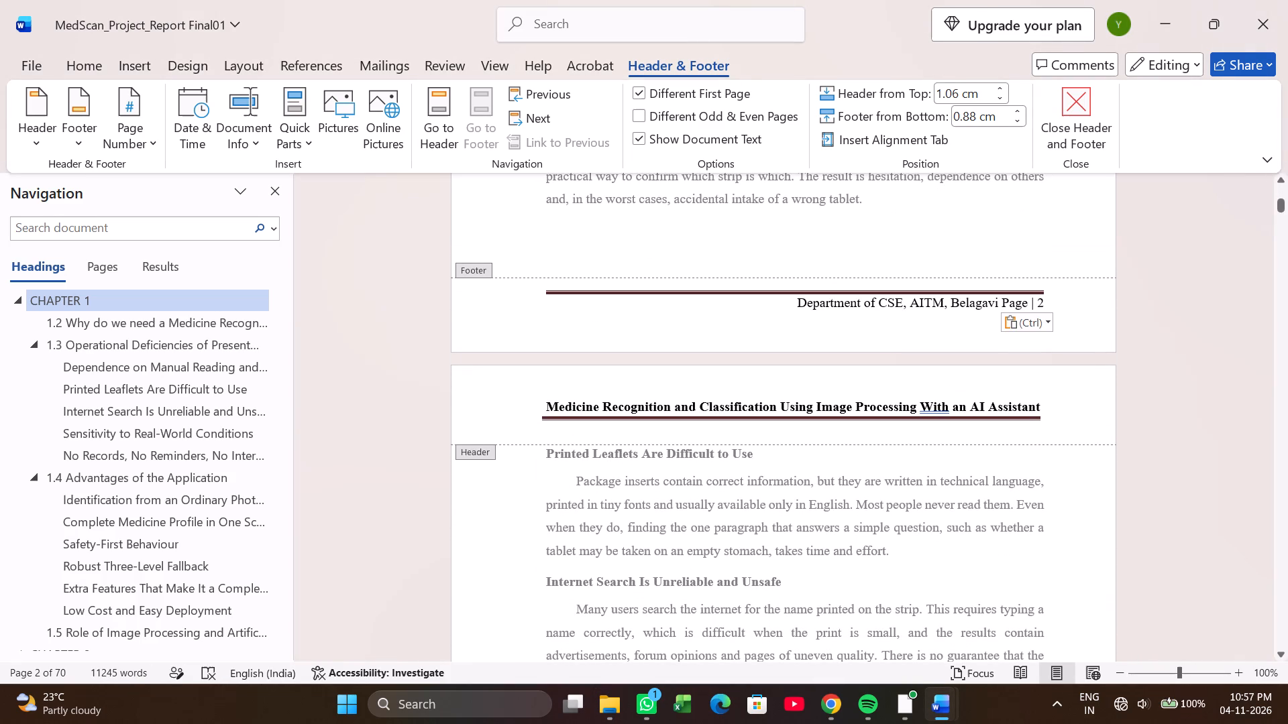
key("Tab")
key("Tab")
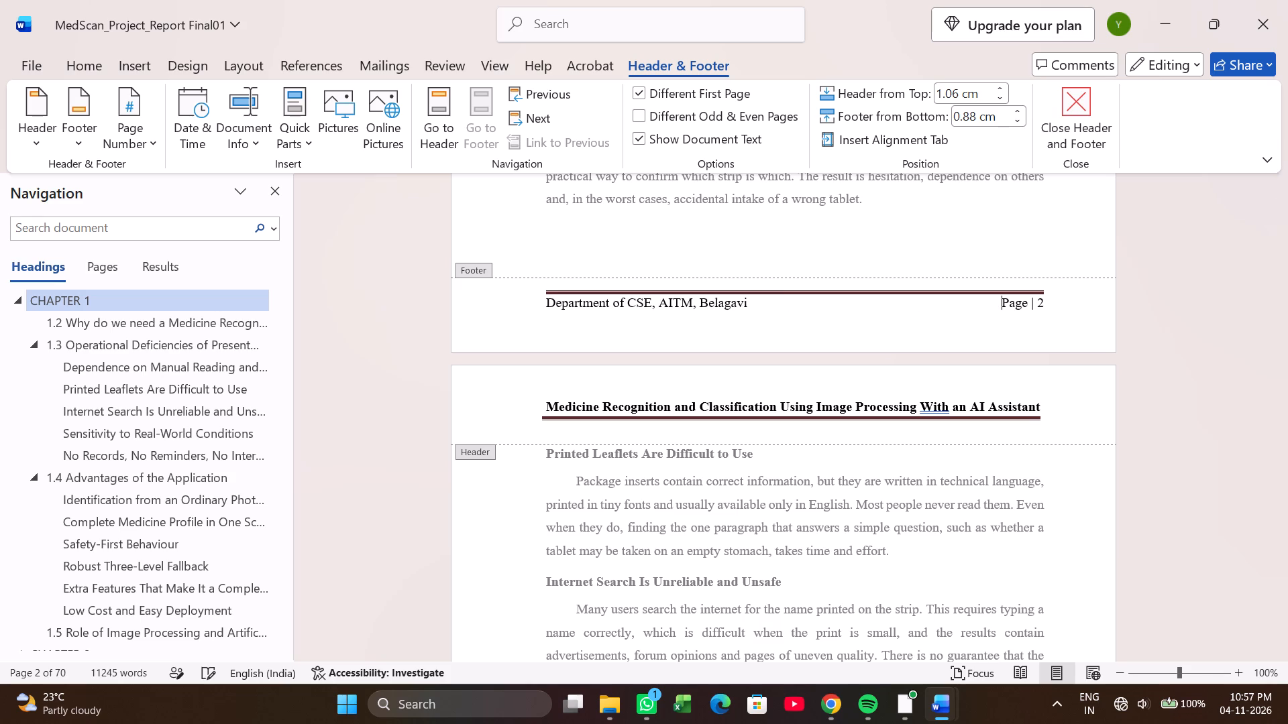
Check how the combined footer appears on pages 3 and 4.
left_click(1130, 276)
scroll(931, 422, "down", 10)
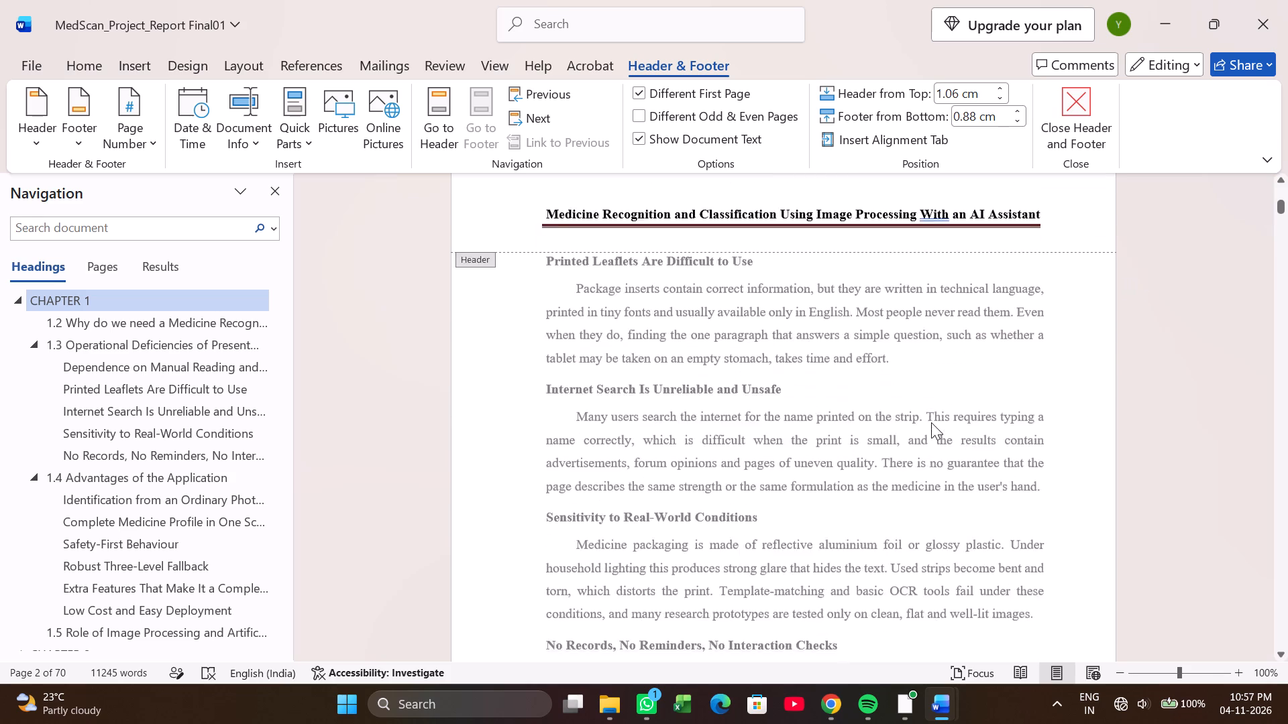
scroll(931, 422, "down", 9)
scroll(1083, 448, "down", 8)
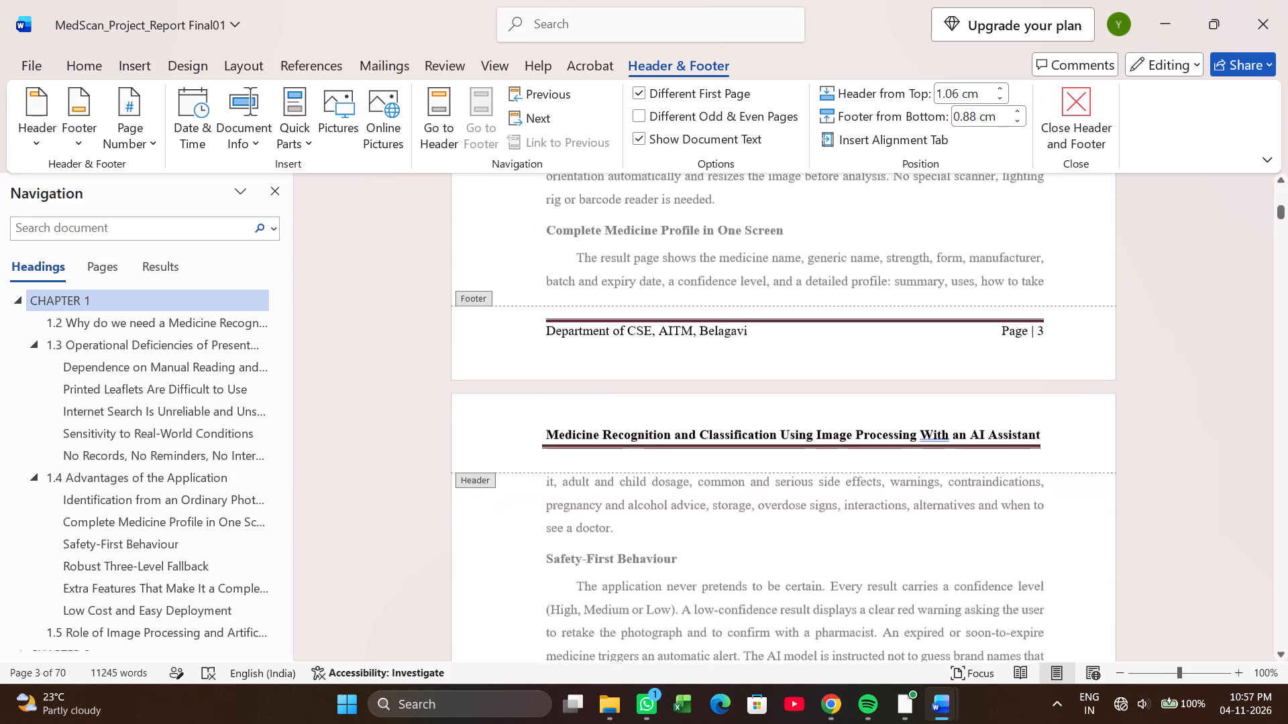
scroll(1135, 430, "down", 18)
Apply the A4 page setup to the whole document and leave footer editing.
double_click(1159, 391)
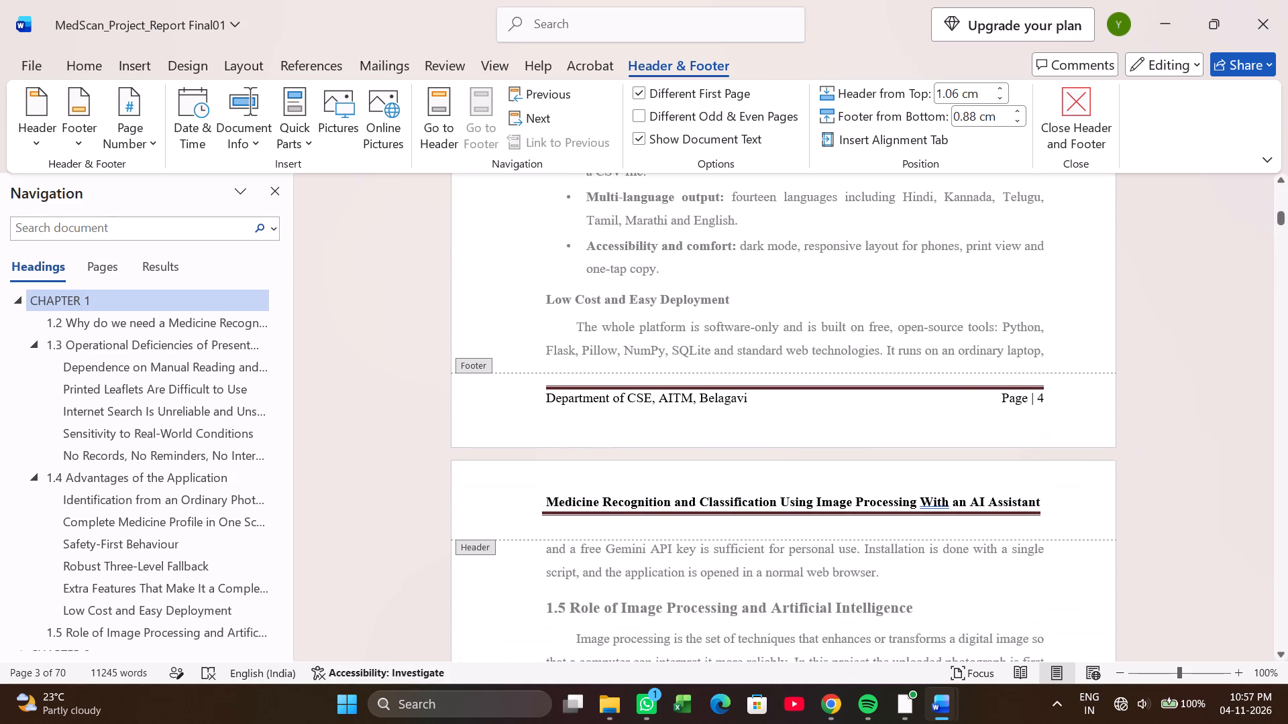
left_click(686, 550)
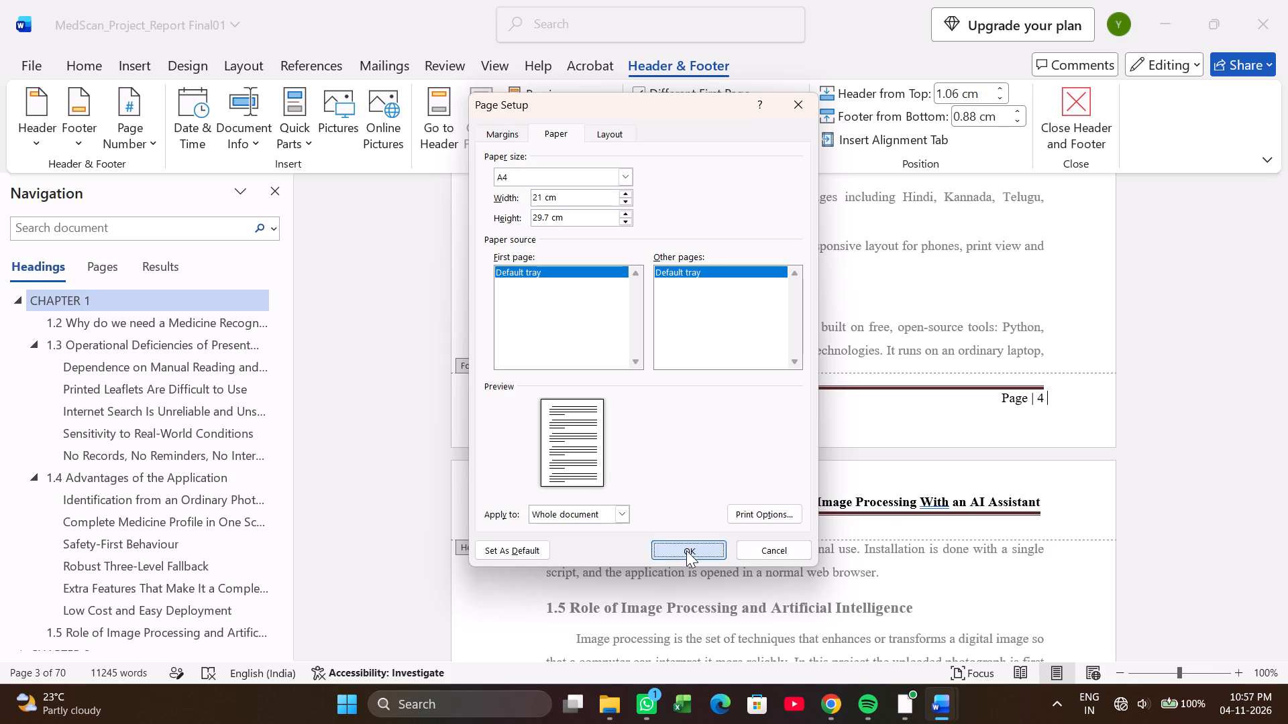
scroll(906, 479, "down", 3)
double_click(1197, 469)
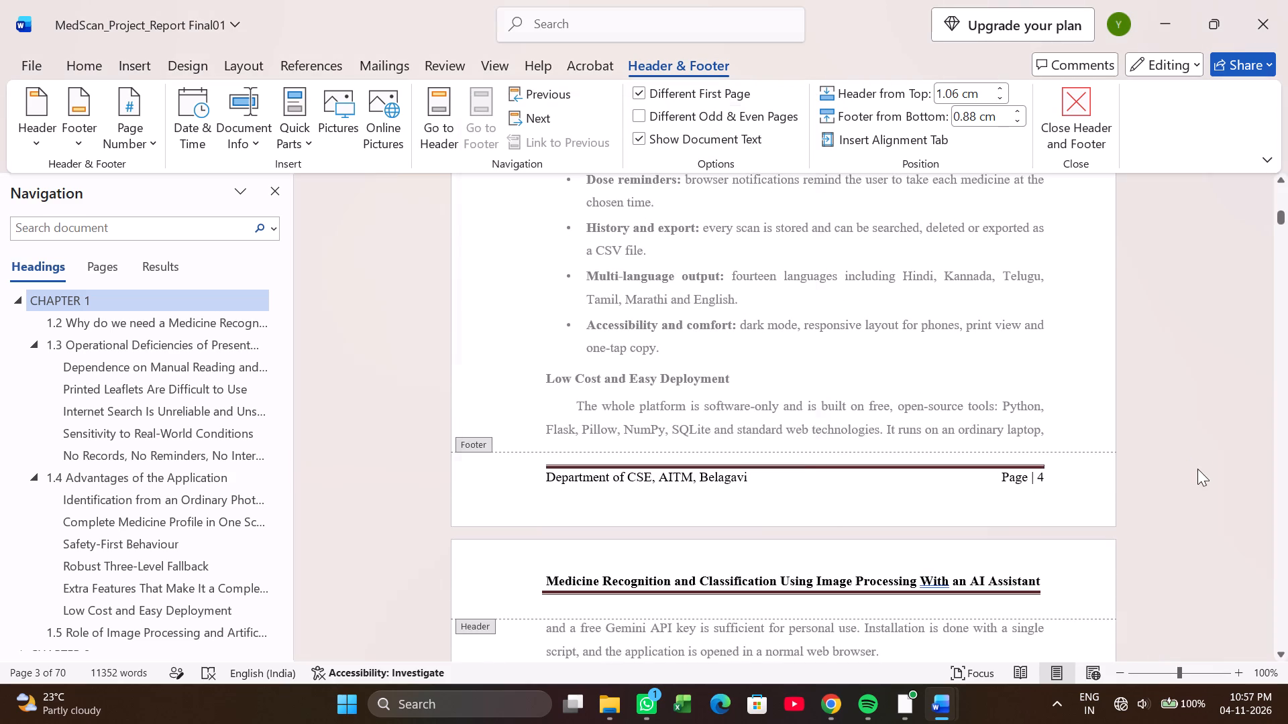
left_click(701, 558)
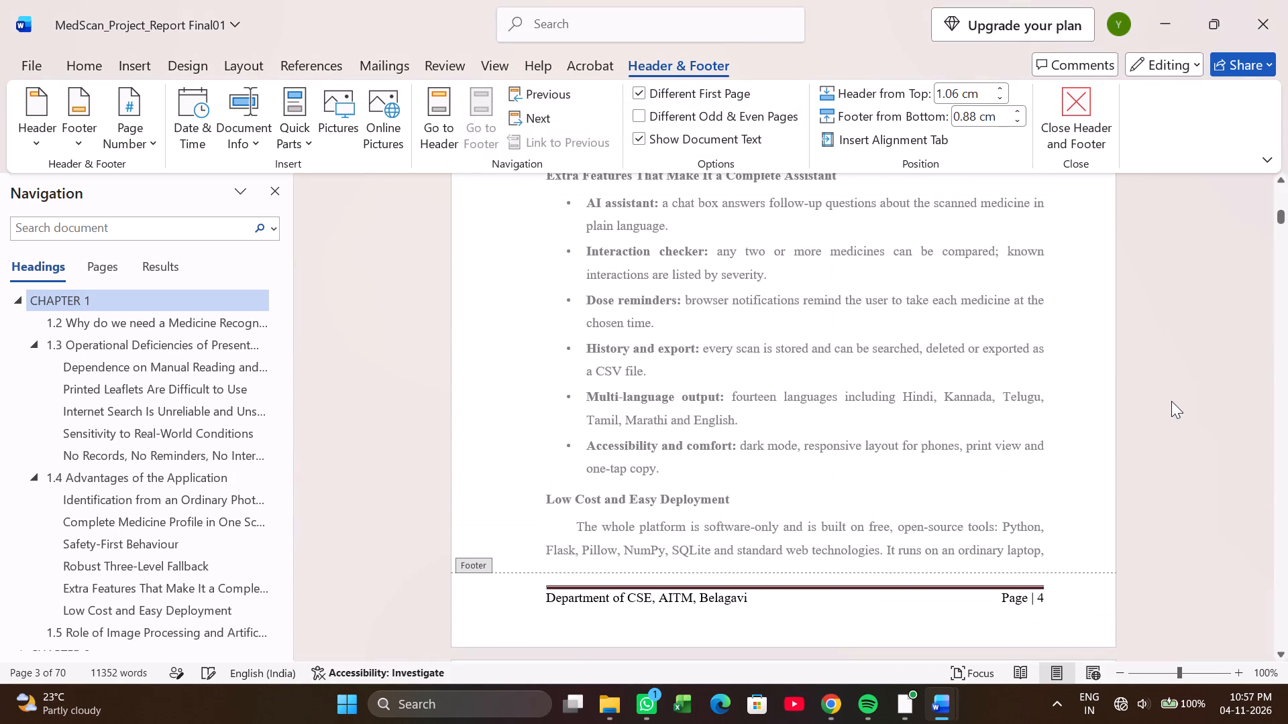
double_click(1168, 401)
Review the headers and footers from page 4 through the start of Chapter 2.
scroll(892, 532, "down", 7)
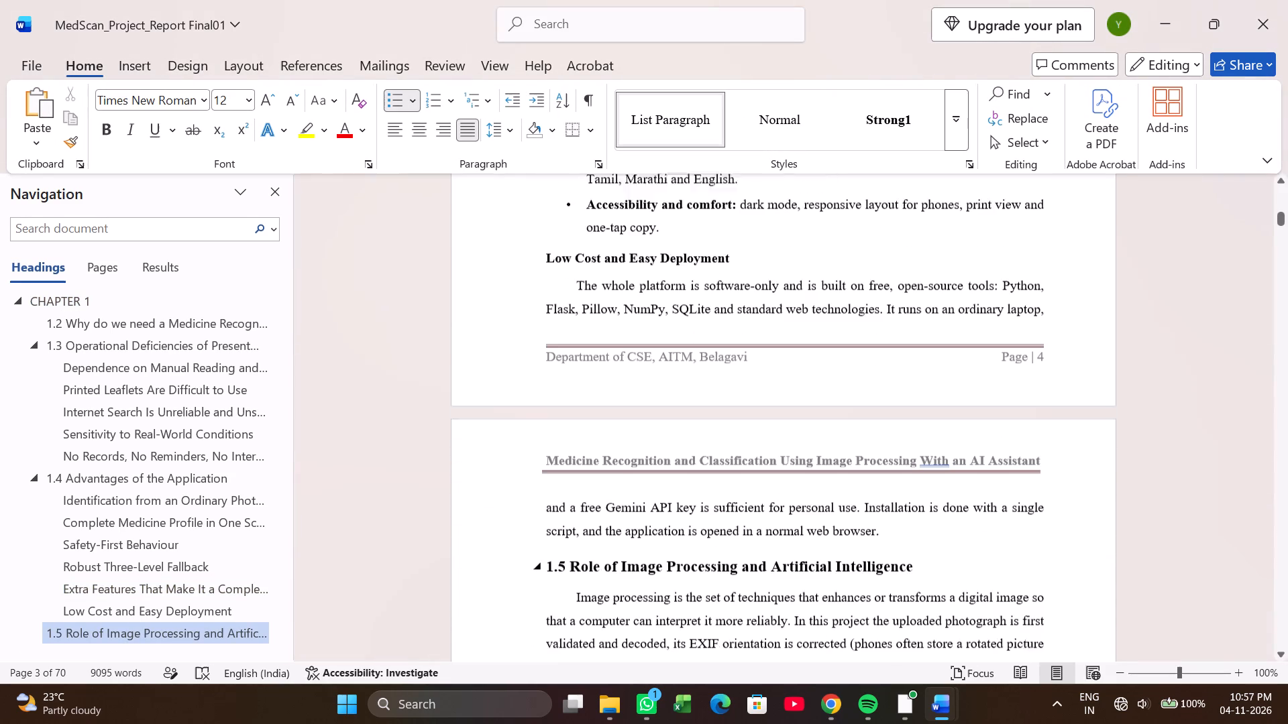
scroll(864, 461, "down", 10)
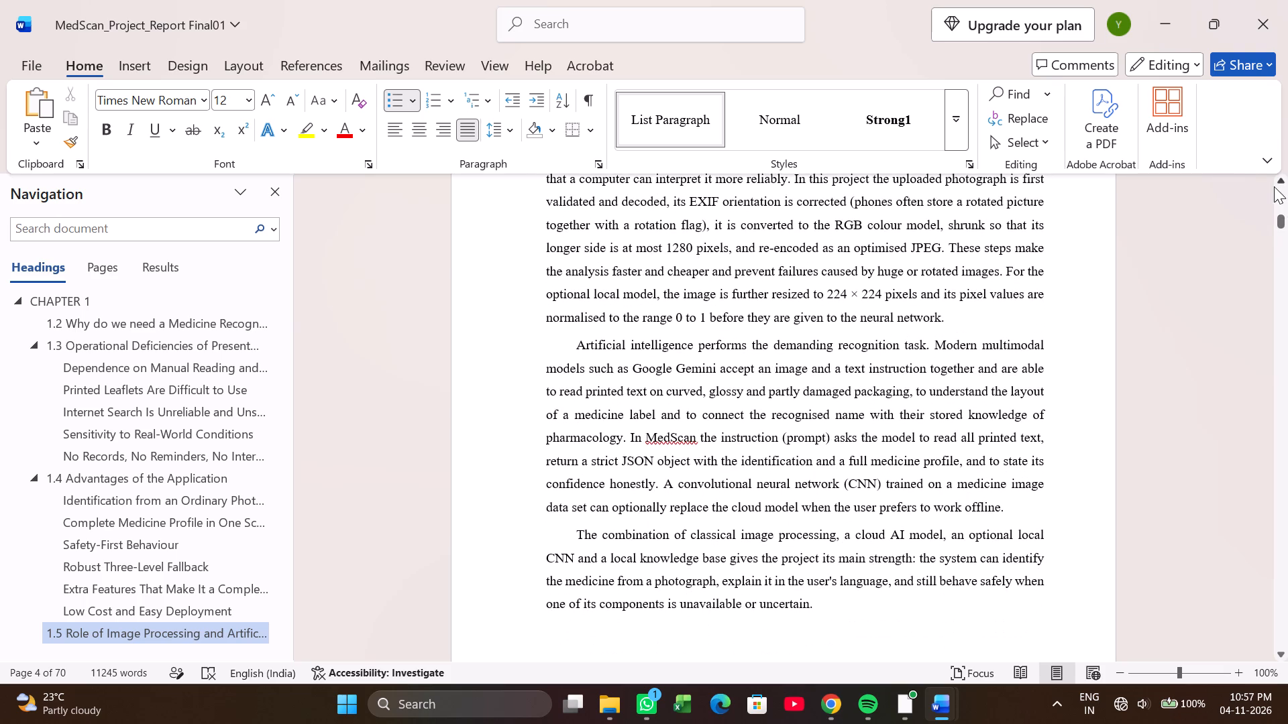
left_click_drag(1279, 223, 1155, 715)
scroll(989, 551, "down", 14)
scroll(963, 542, "down", 16)
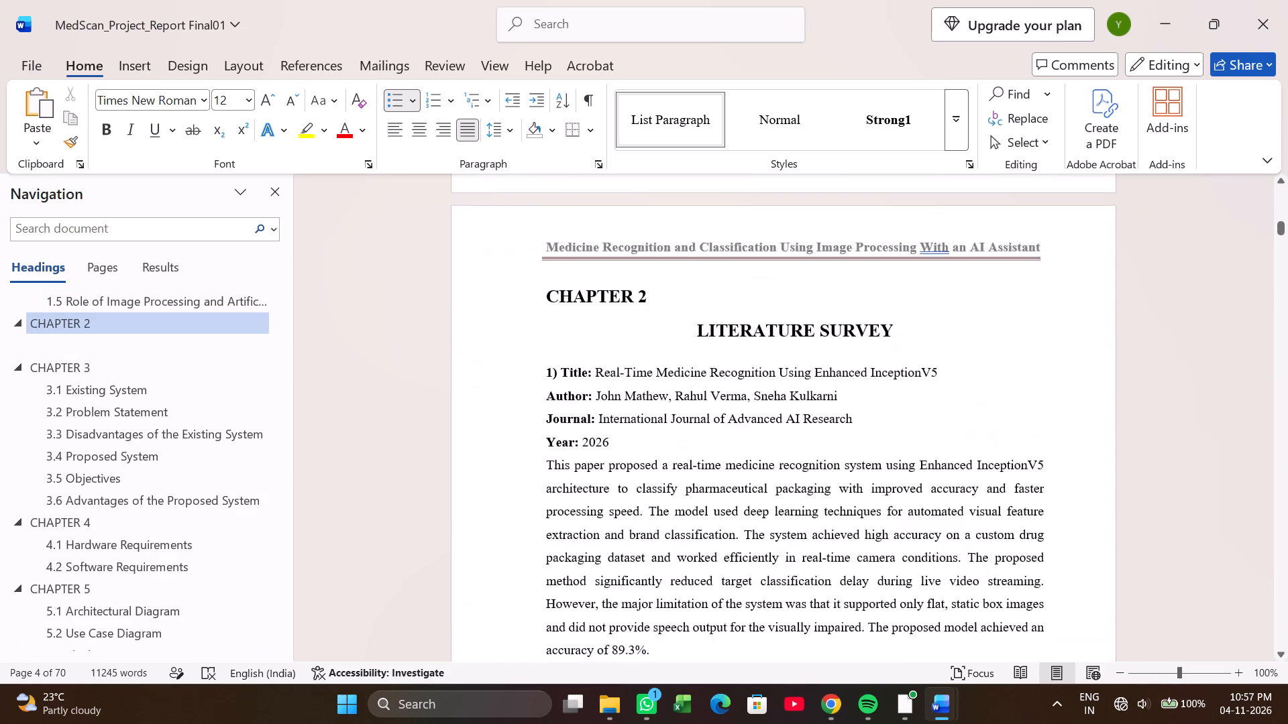
scroll(965, 535, "down", 1)
Save the report.
key("ctrl+s")
key("ctrl+s")
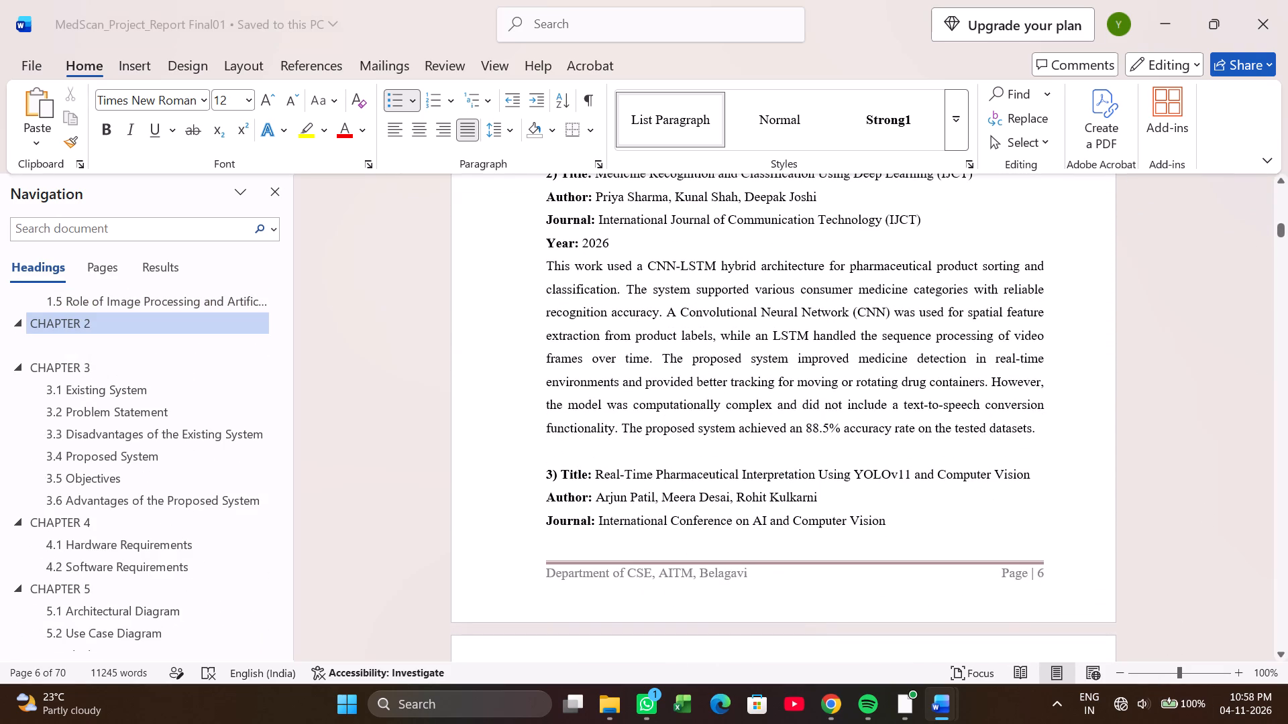
key("ctrl+s")
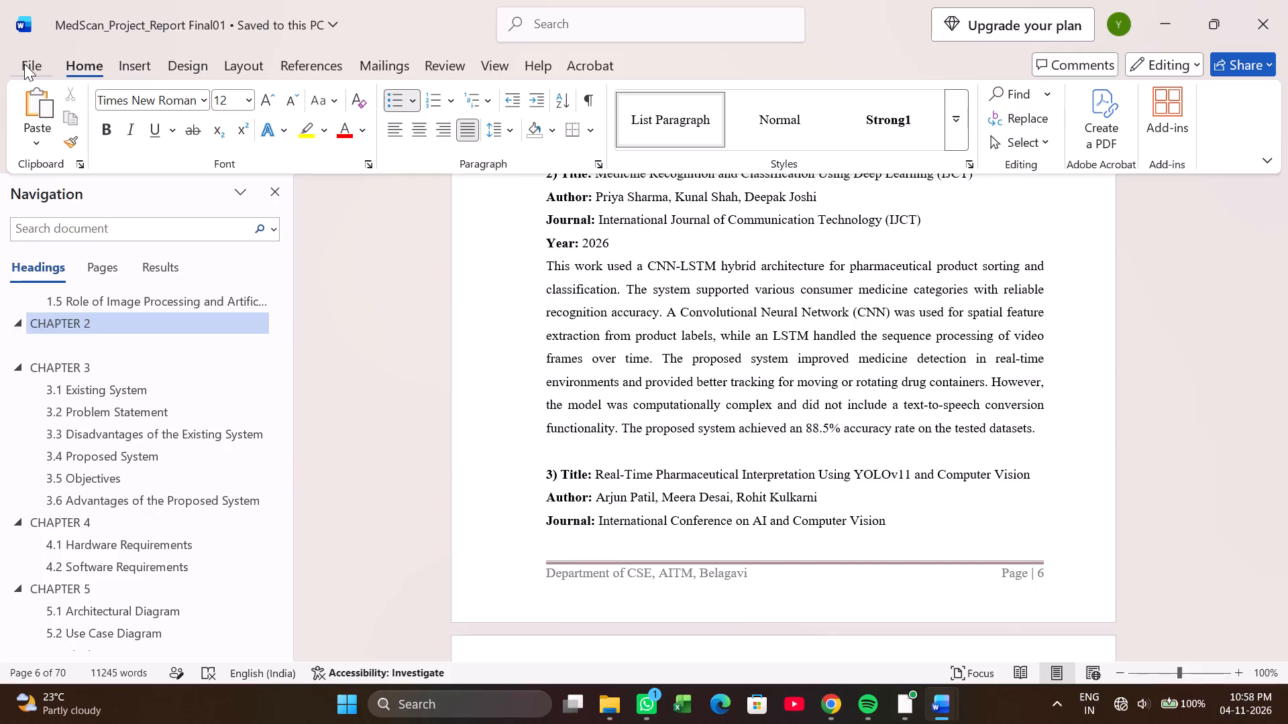
Save a copy of the report to the Desktop as MedScan_Project_Report Final01, replacing the existing file.
left_click(24, 64)
left_click(58, 312)
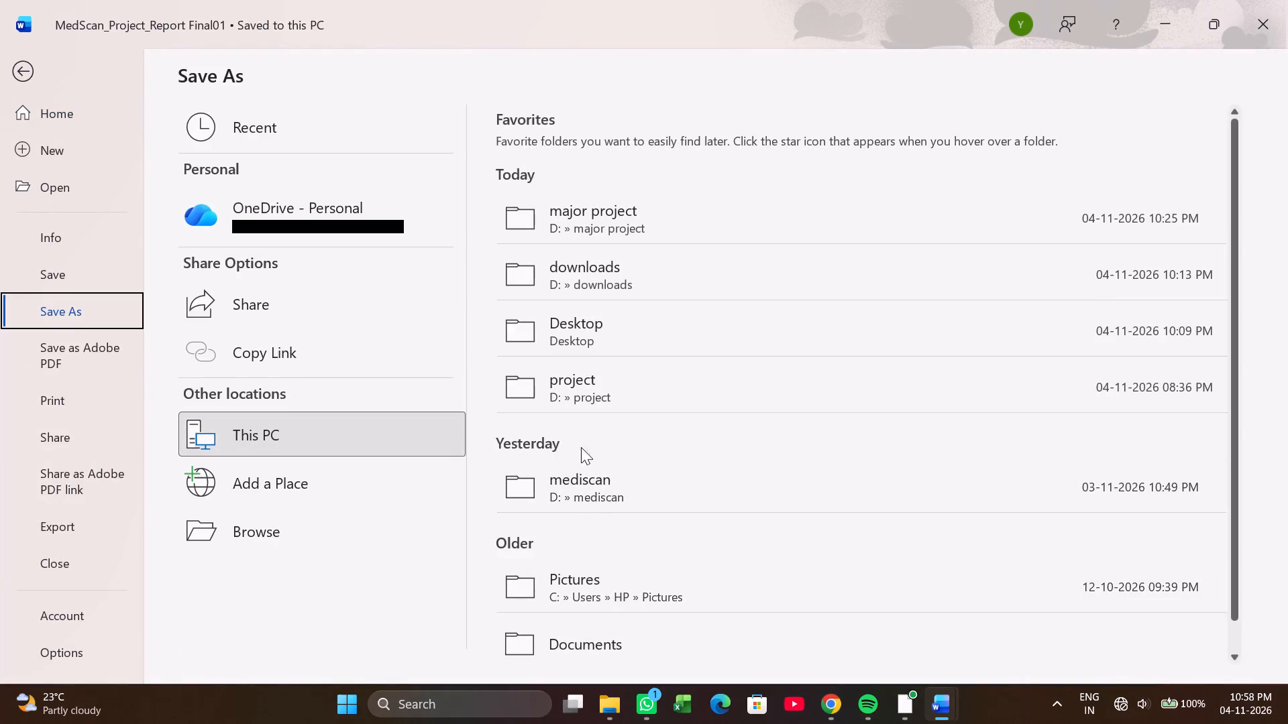
left_click(594, 347)
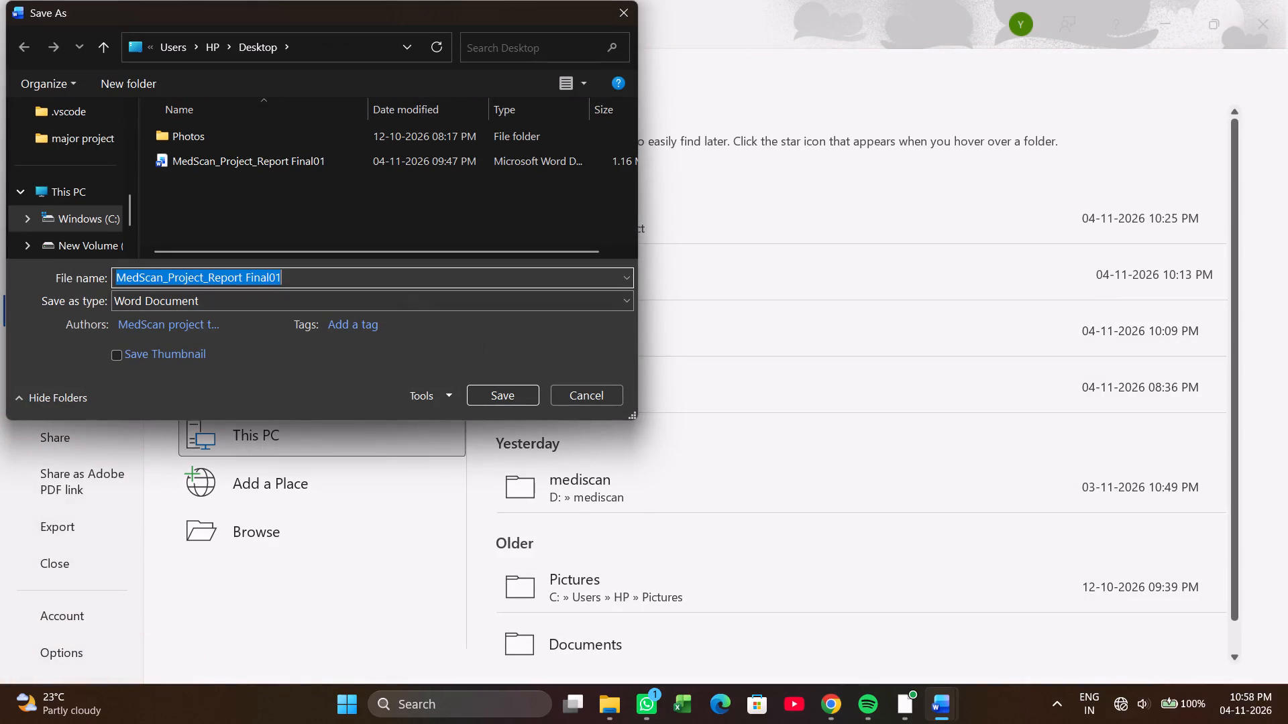
left_click(340, 281)
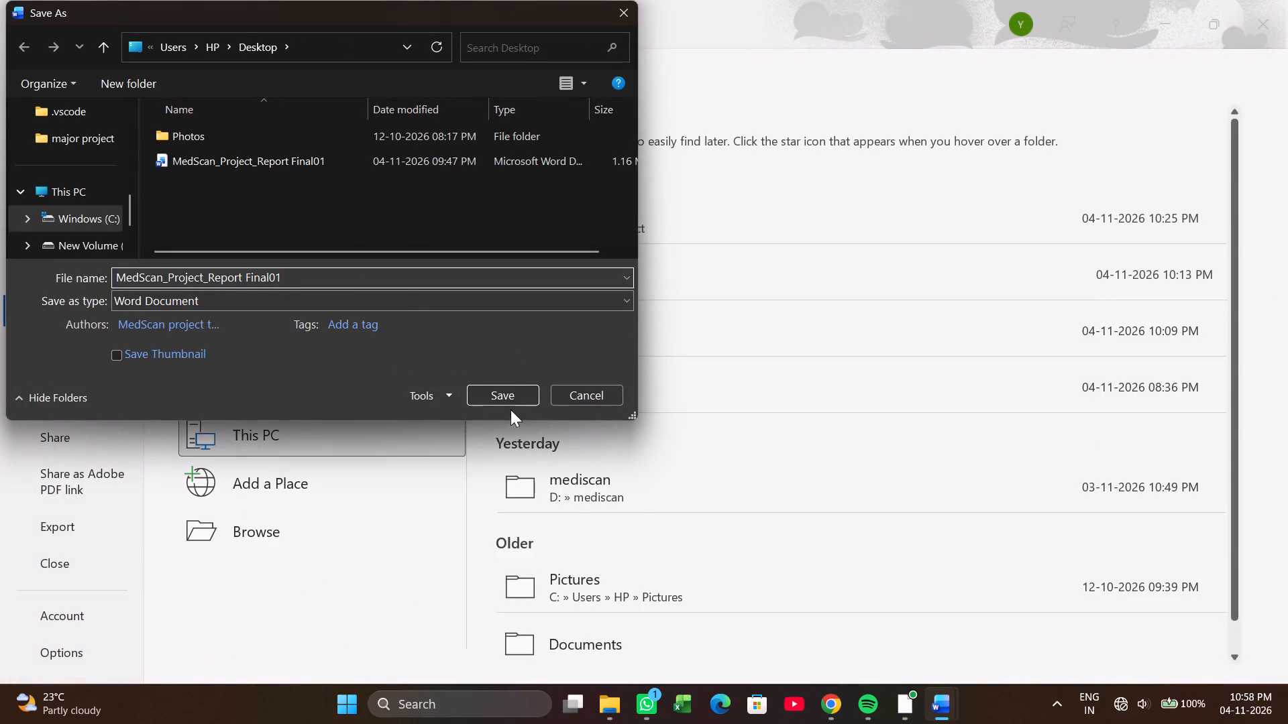
left_click(511, 401)
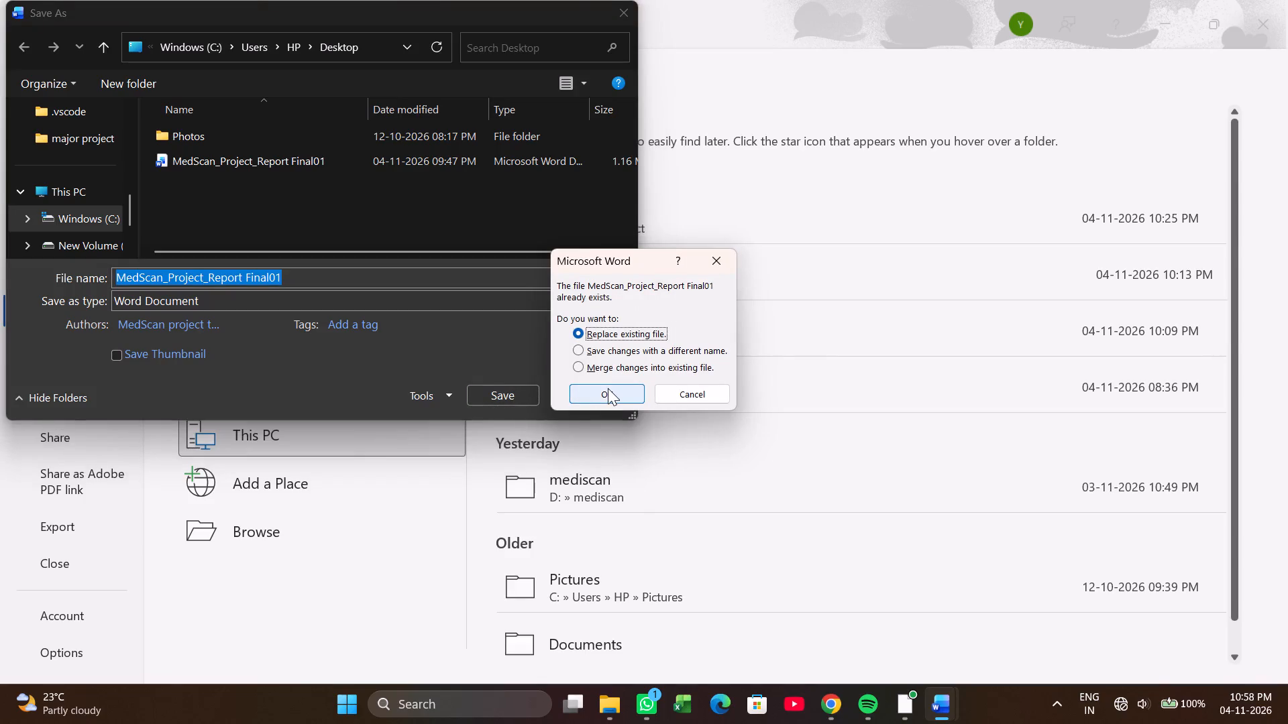
left_click(610, 397)
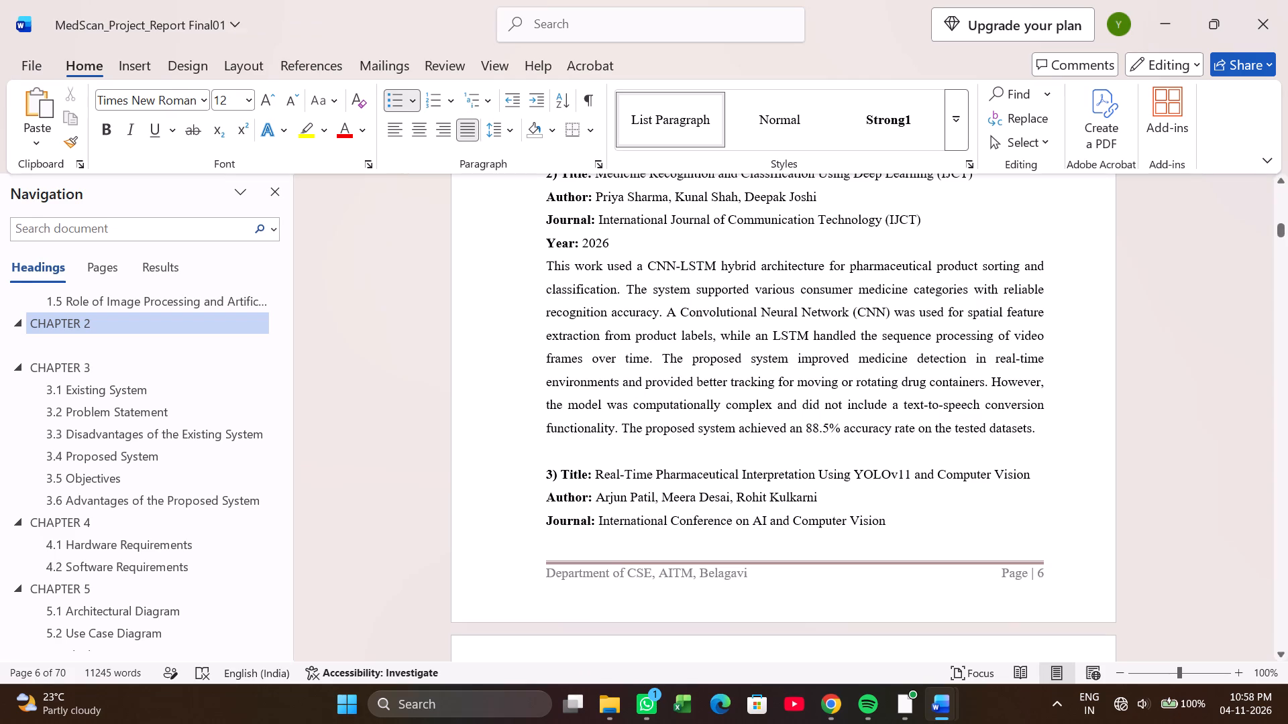
Close the MedScan report, the File Explorer window and the finalreport123 document.
left_click(1260, 19)
left_click(1245, 17)
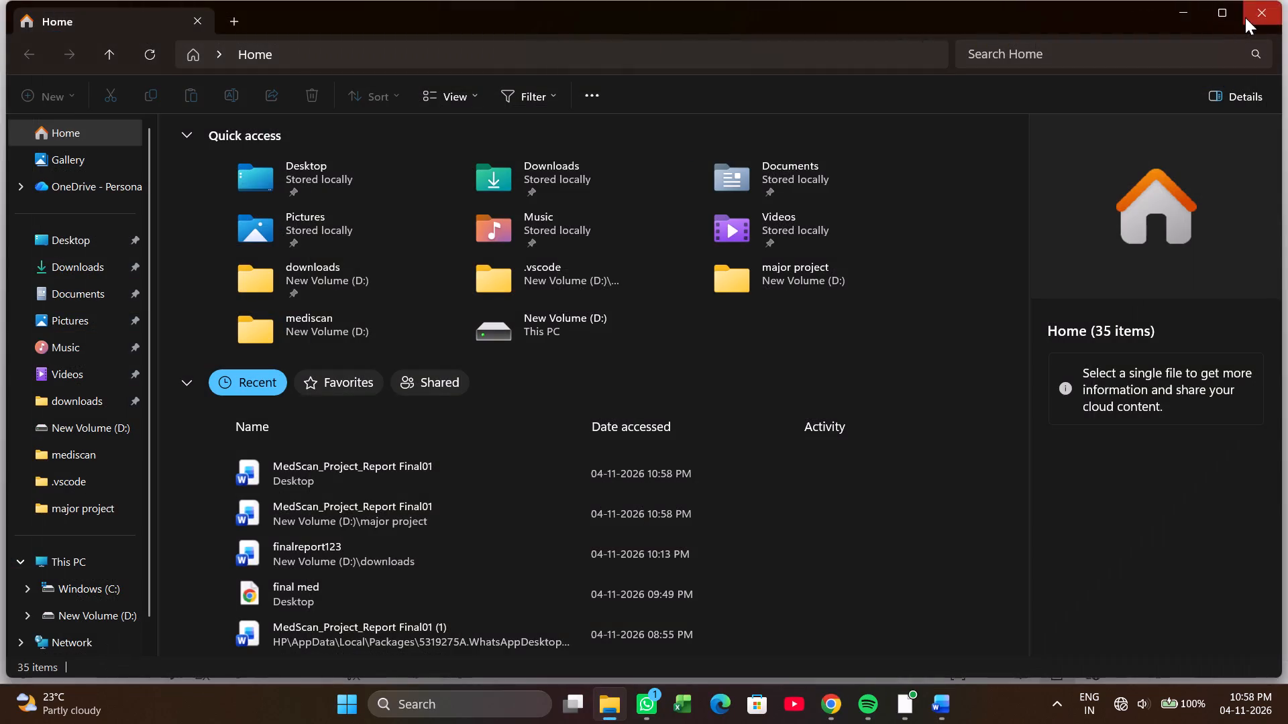
left_click(1260, 20)
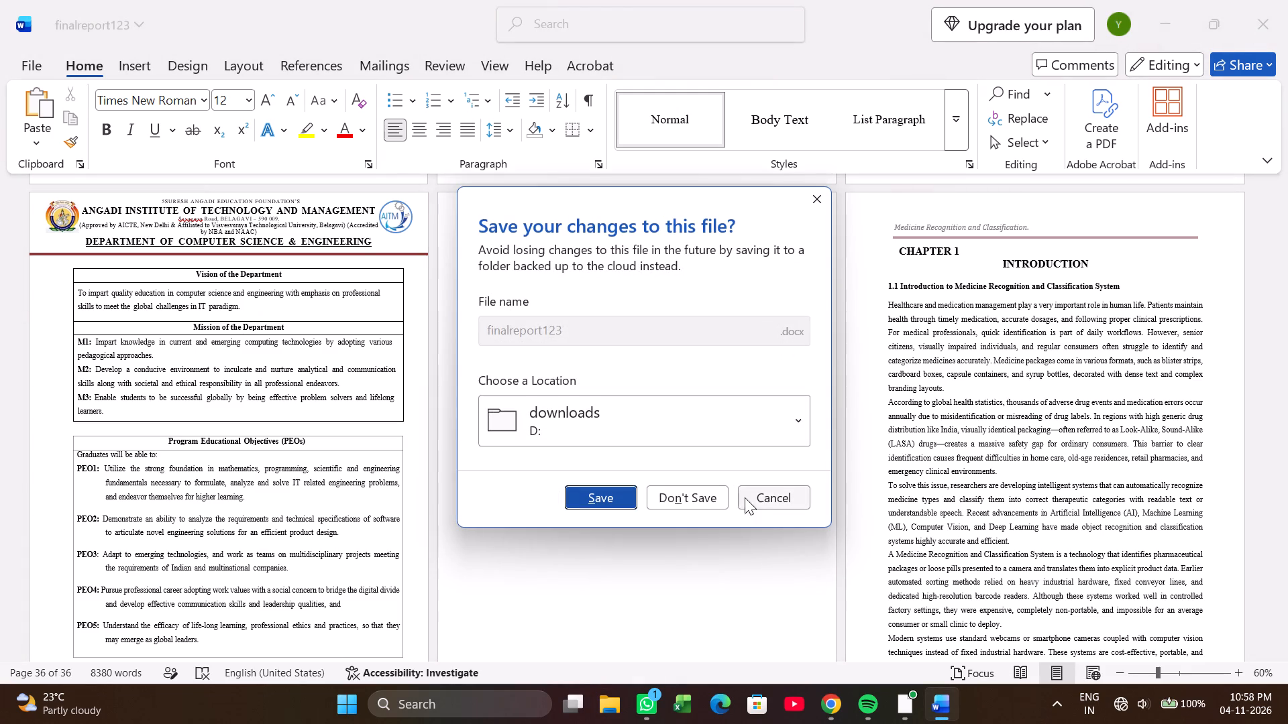
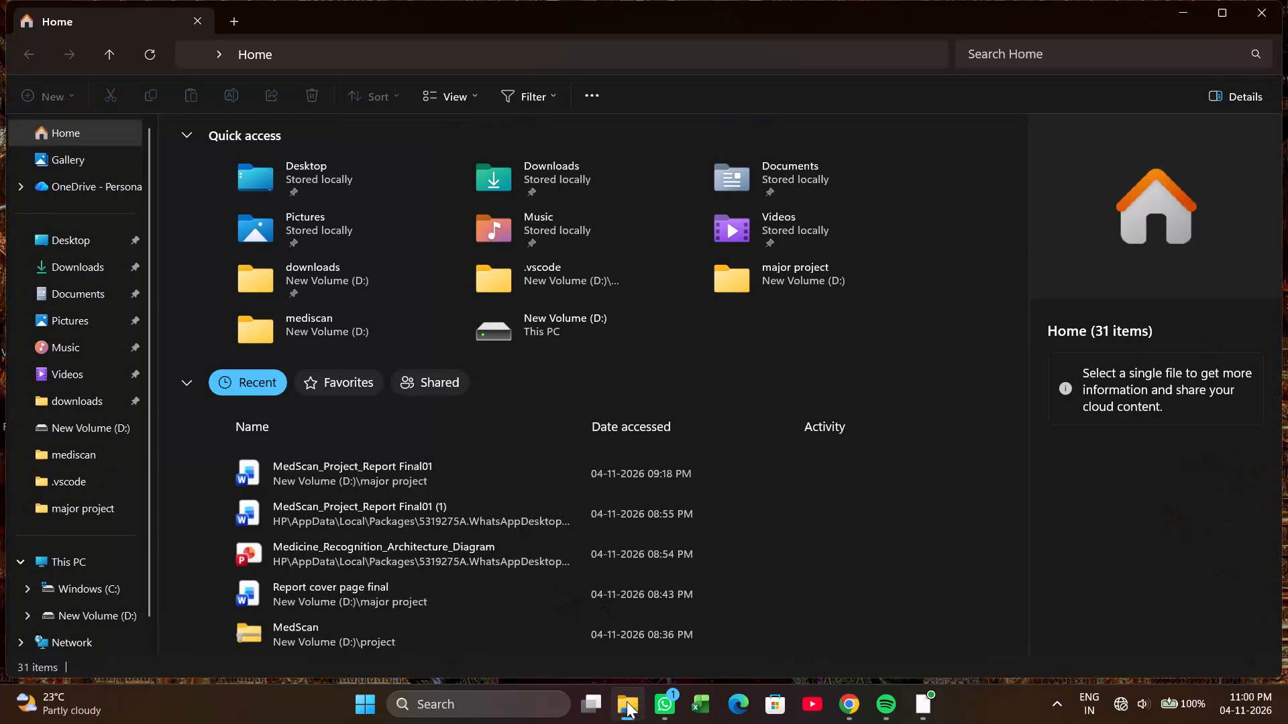
Open the recent presentation Medicine_Recognition_Architecture_Diagram in PowerPoint.
scroll(347, 505, "down", 1)
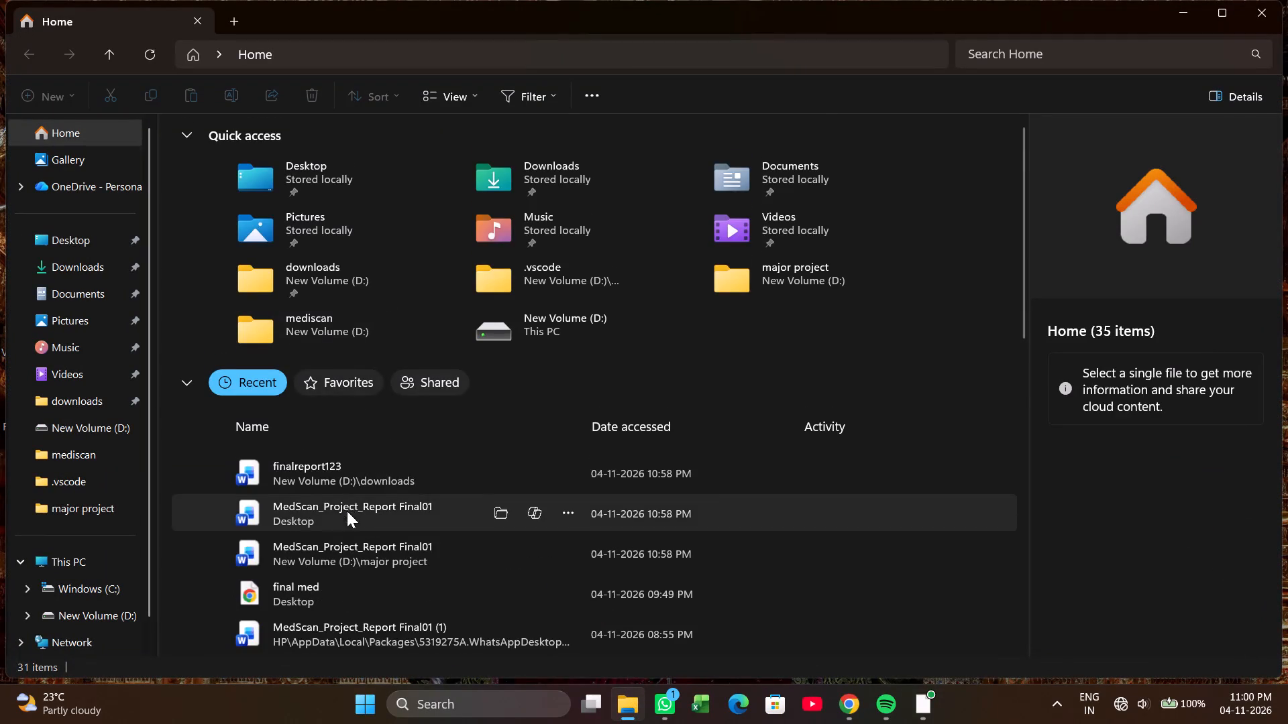
scroll(347, 511, "down", 1)
double_click(330, 518)
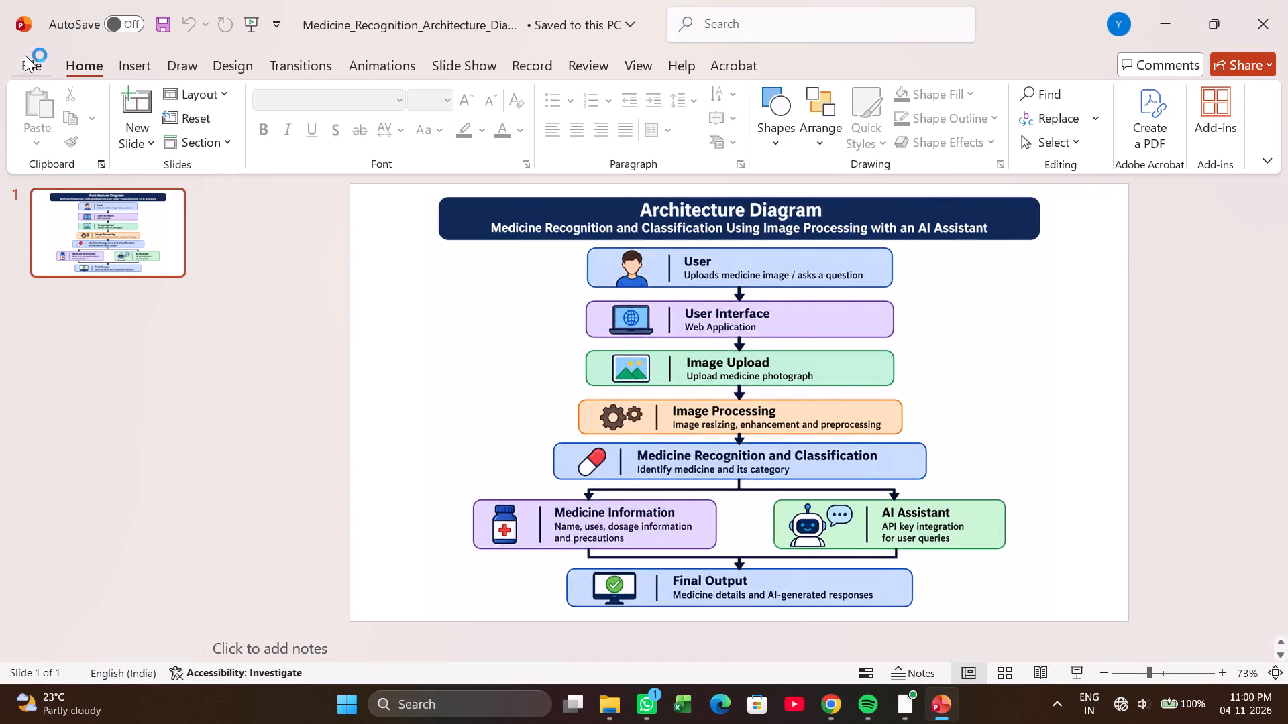
View the Save As locations for the architecture diagram presentation, and minimise it to return to File Explorer.
left_click(25, 56)
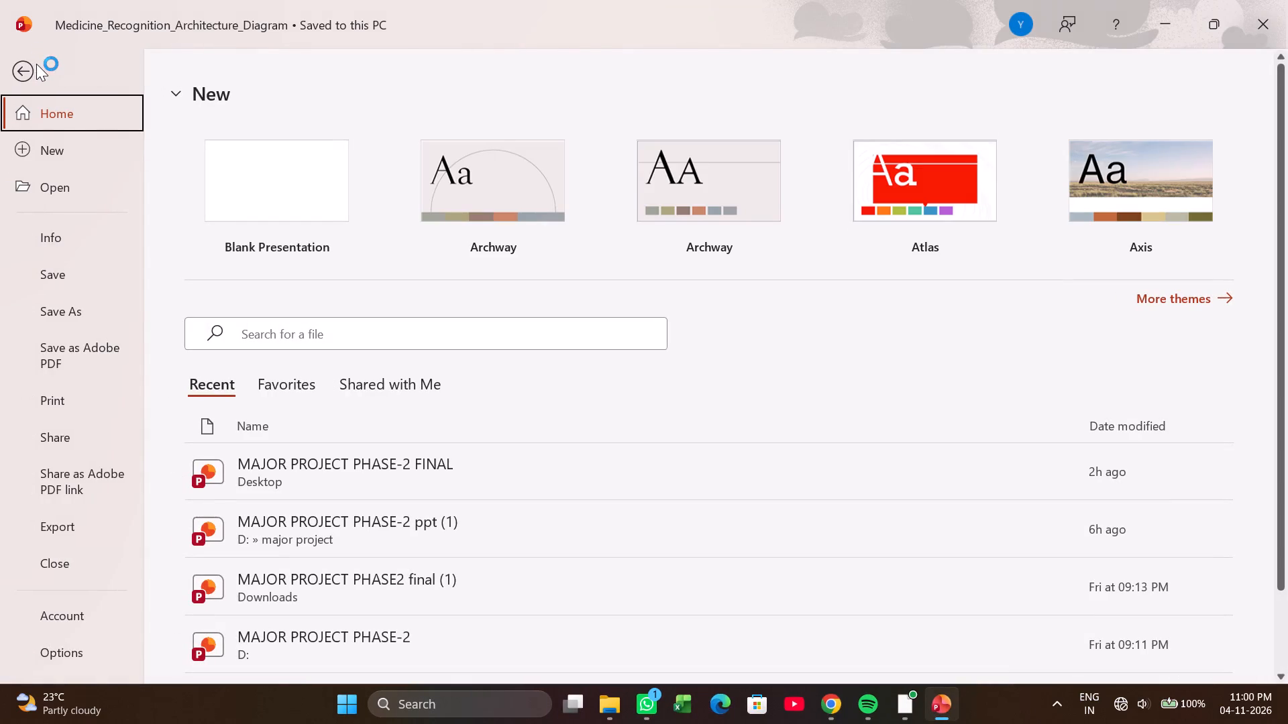
left_click(68, 312)
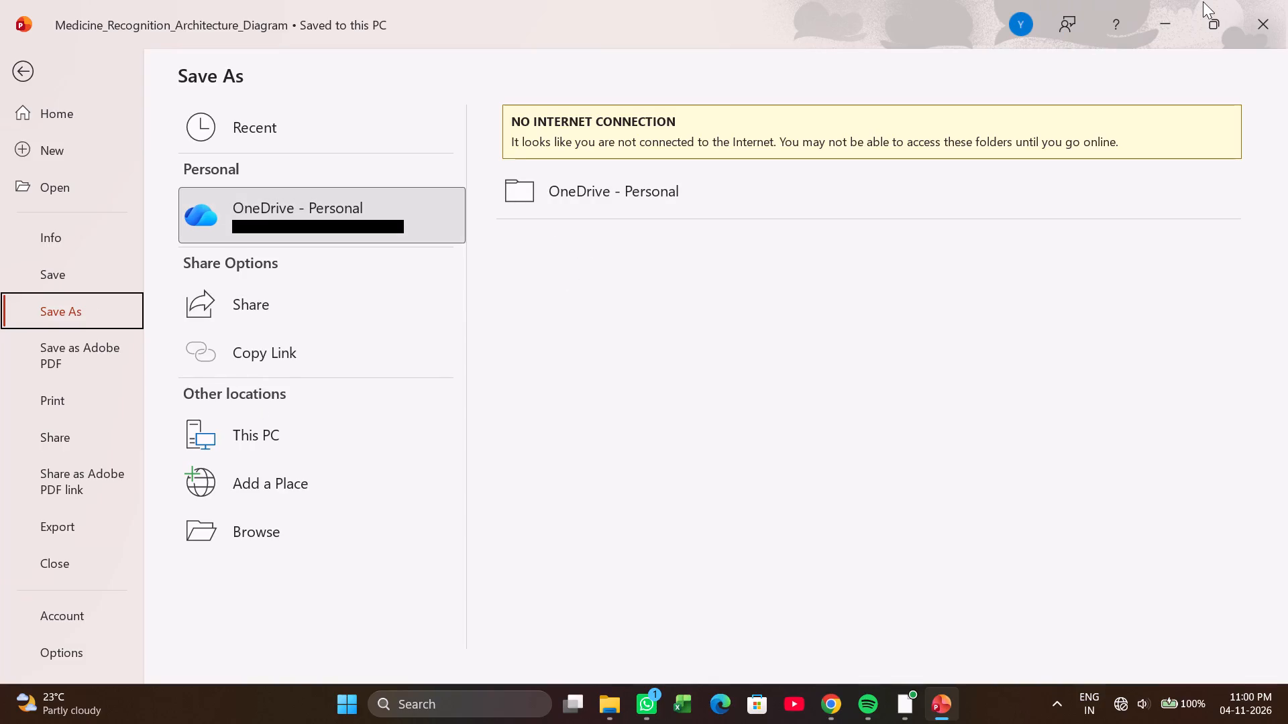
left_click(1158, 23)
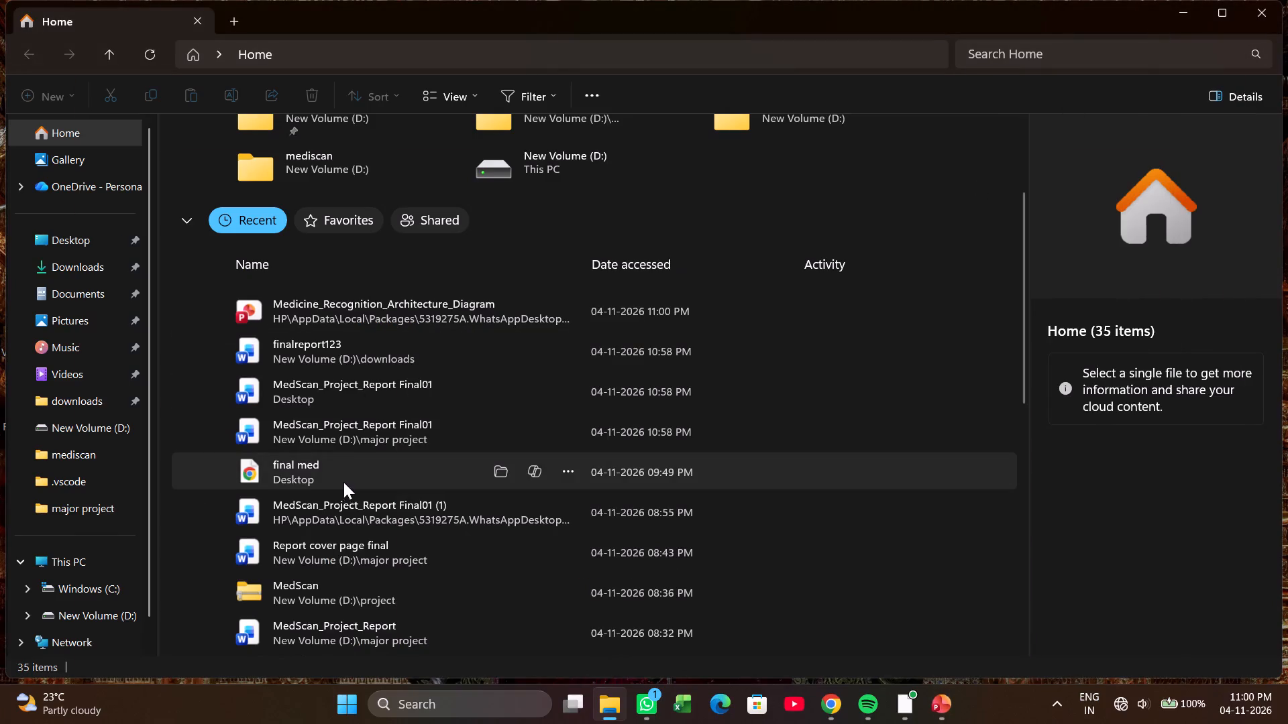